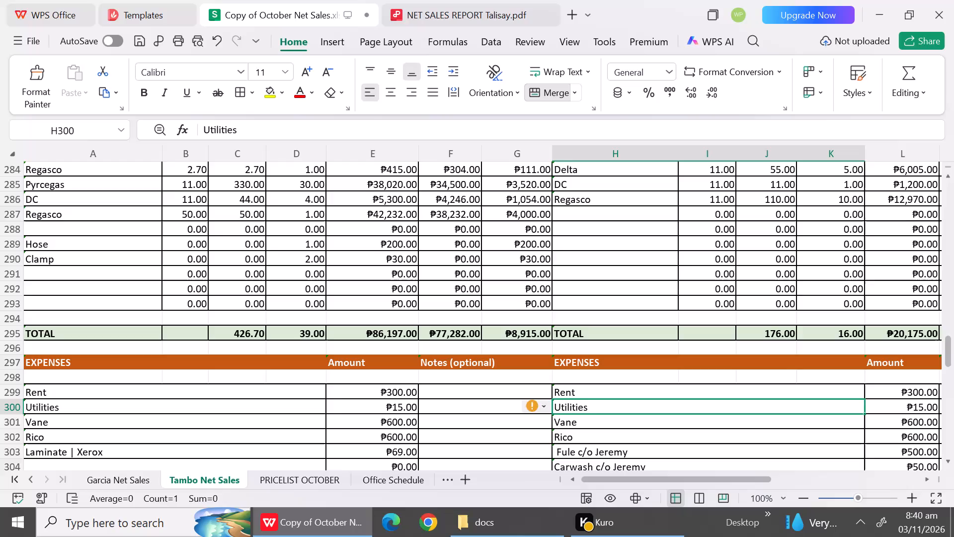
In the column E expense amounts, set Rent to 167 and Utilities to 17.
{"action": "left_click", "coordinate": [213, 411]}
{"action": "left_click", "coordinate": [374, 393]}
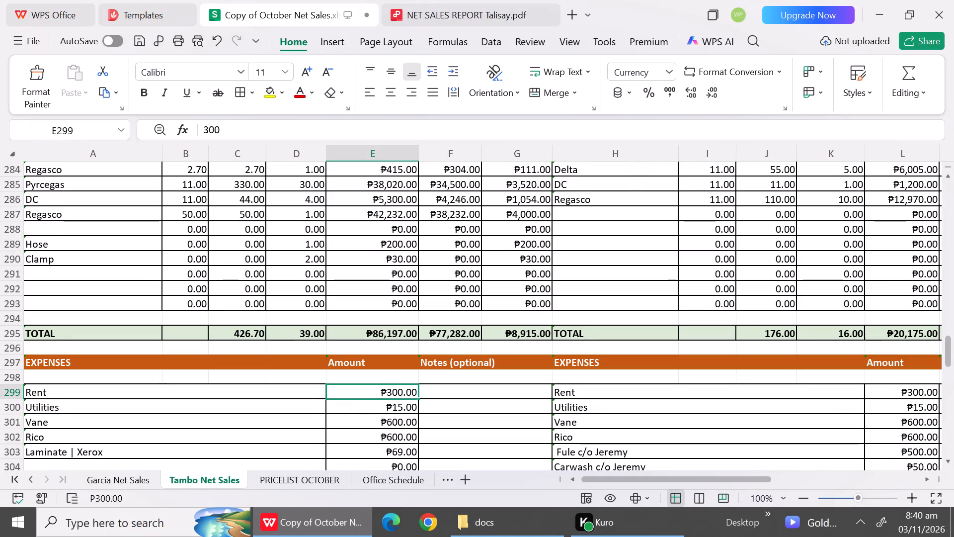
{"action": "key", "text": "1"}
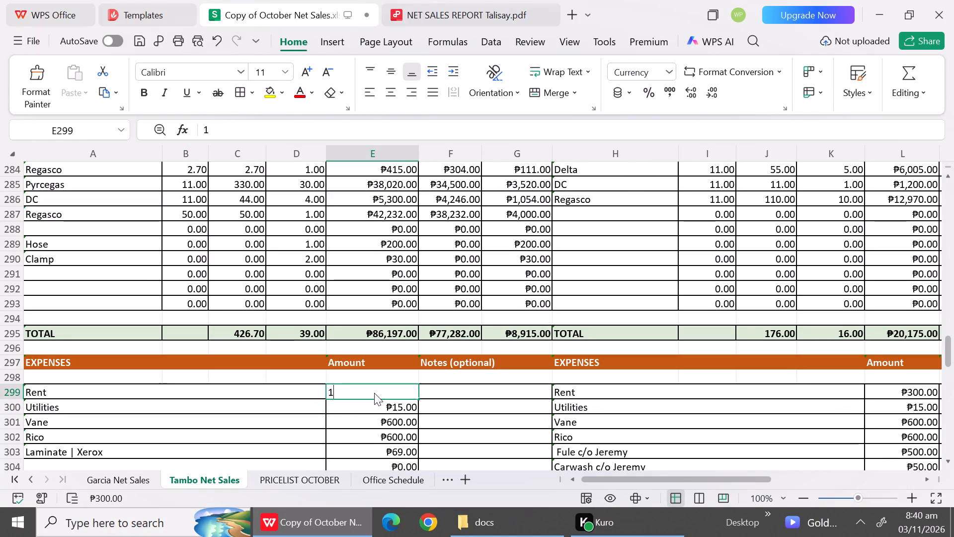
{"action": "key", "text": "7"}
{"action": "key", "text": "BackSpace"}
{"action": "key", "text": "6"}
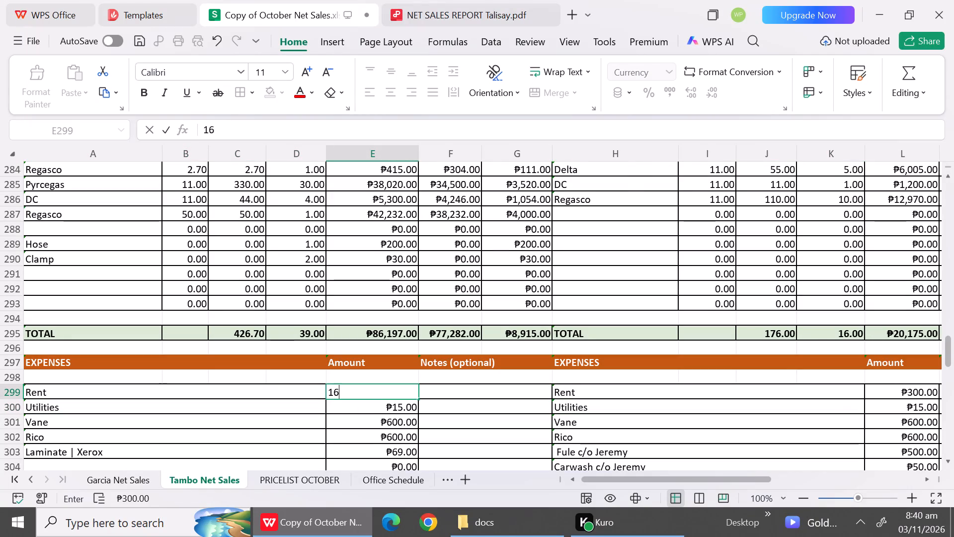
{"action": "key", "text": "7"}
{"action": "key", "text": "Down"}
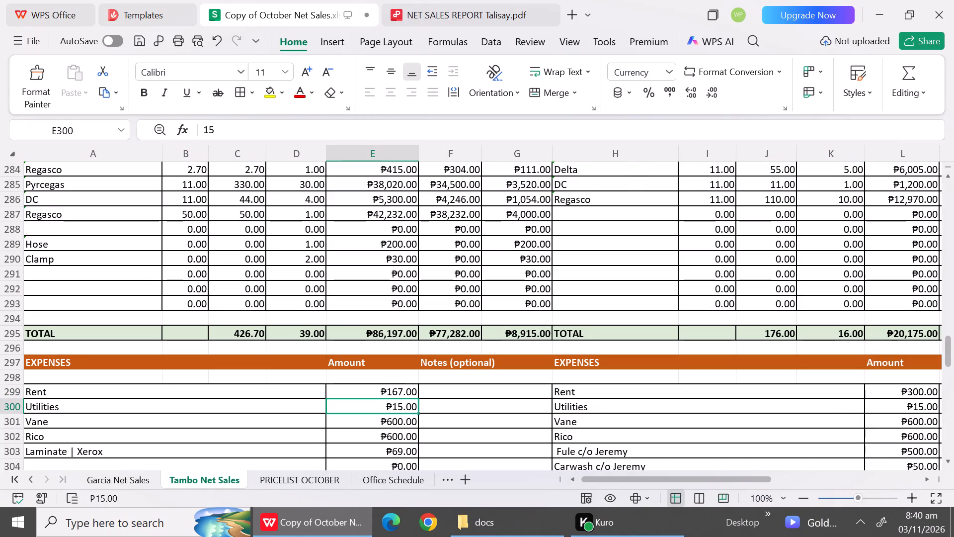
{"action": "key", "text": "1"}
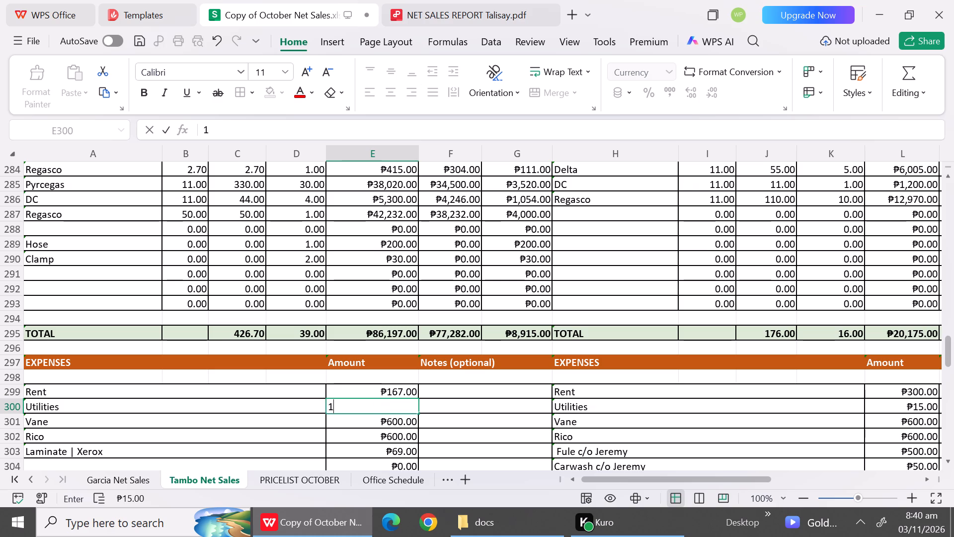
{"action": "key", "text": "7"}
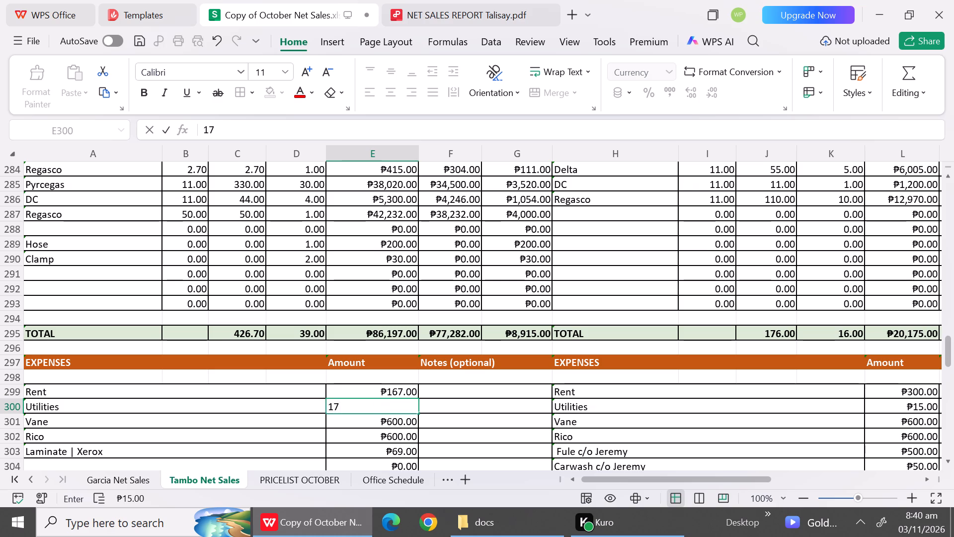
{"action": "left_click", "coordinate": [241, 438]}
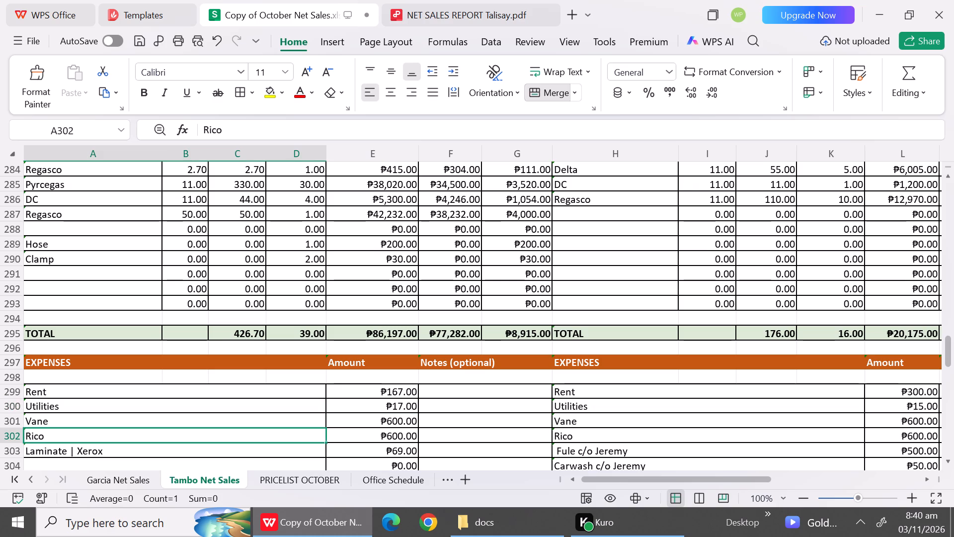
Replace the expense name Vane in A301 with Leah.
{"action": "left_click", "coordinate": [163, 414]}
{"action": "key", "text": "BackSpace"}
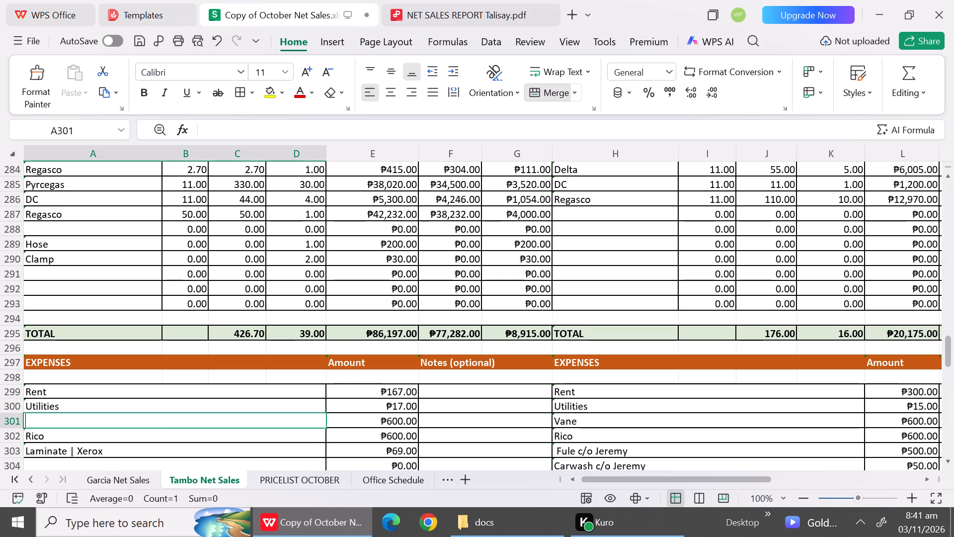
{"action": "key", "text": "shift+l"}
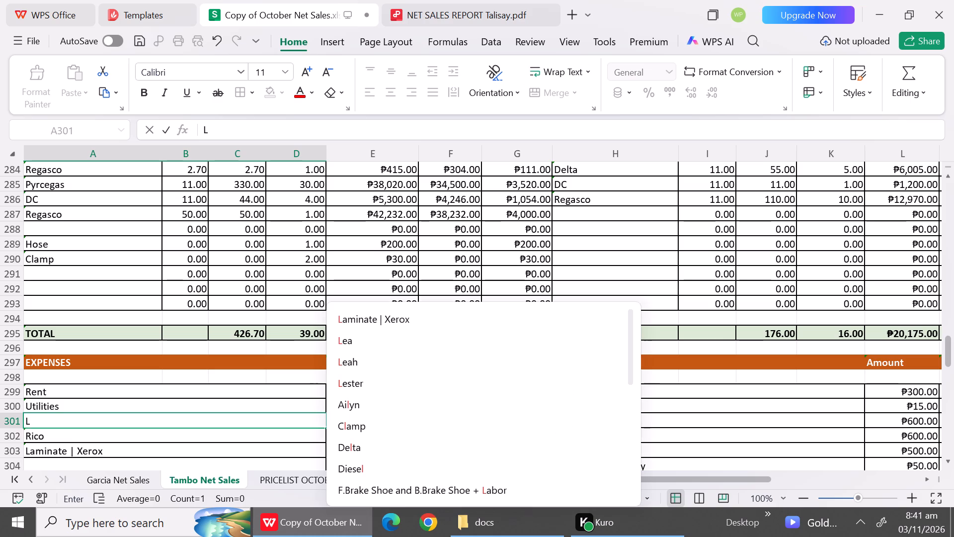
{"action": "left_click", "coordinate": [361, 366]}
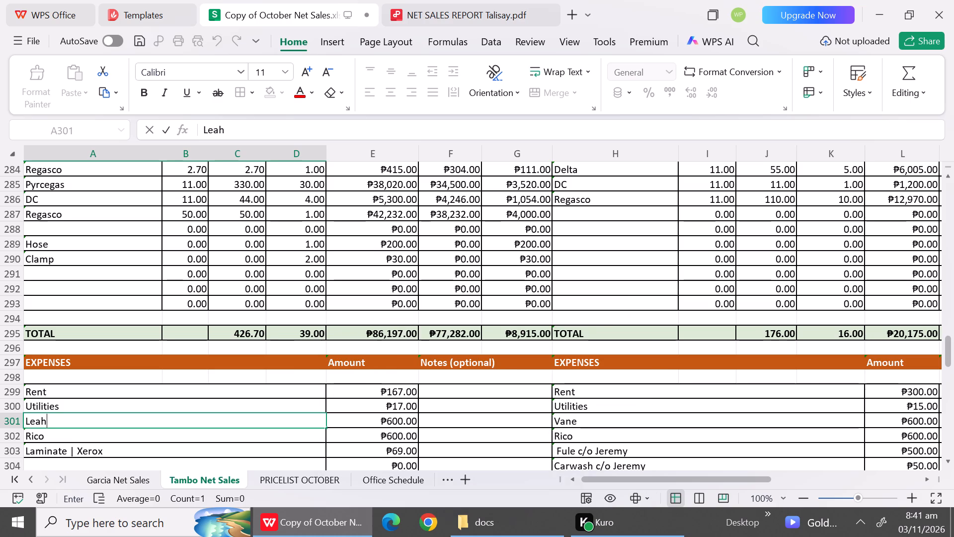
Clear the expense name Rico from A302.
{"action": "left_click", "coordinate": [136, 432]}
{"action": "key", "text": "BackSpace"}
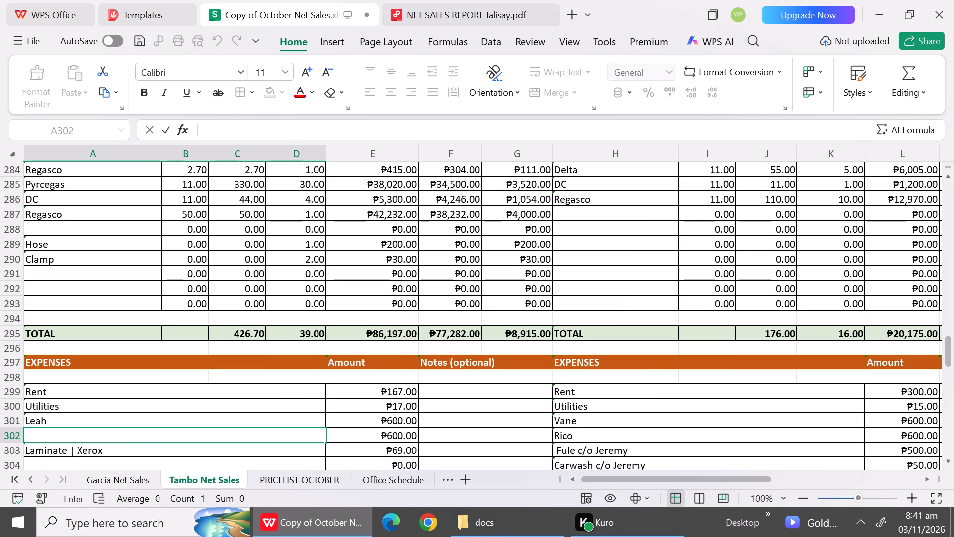
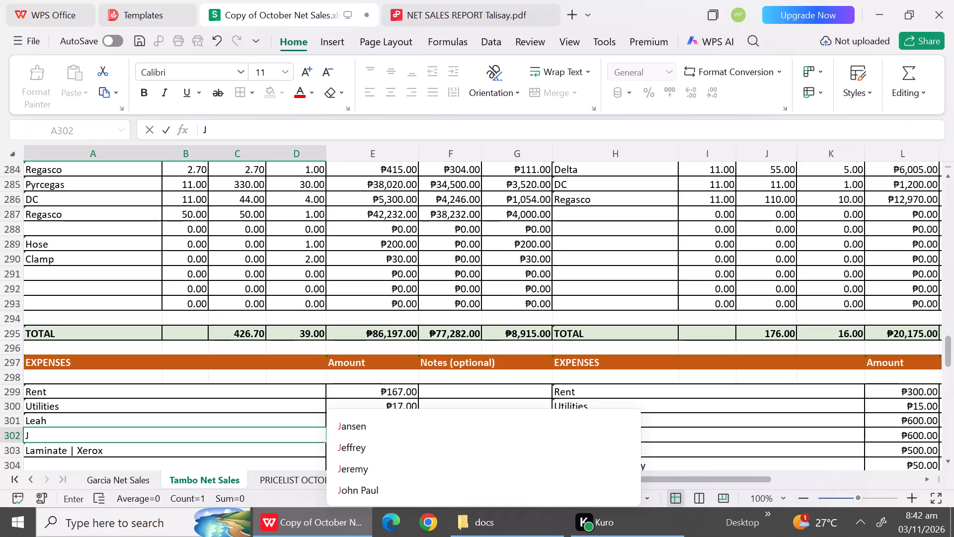
Complete the expense name in A302 as Jeffrey and set its amount in E302 to 550.
{"action": "left_click", "coordinate": [393, 445]}
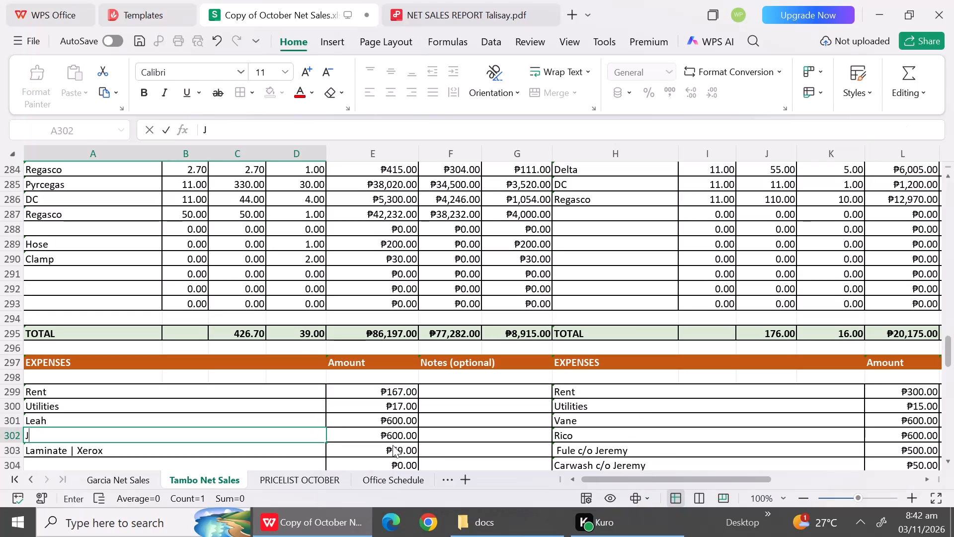
{"action": "left_click", "coordinate": [391, 426]}
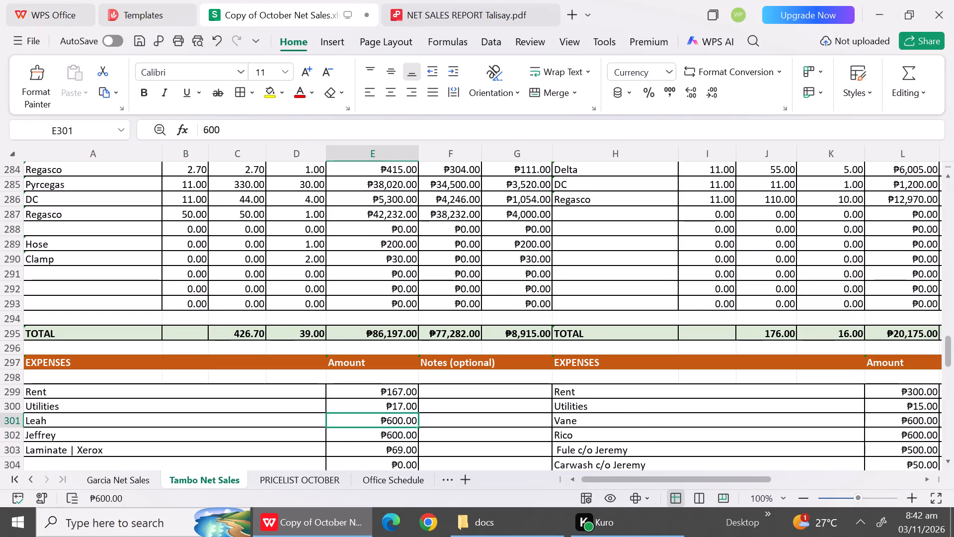
{"action": "left_click", "coordinate": [393, 441]}
{"action": "key", "text": "4"}
{"action": "key", "text": "BackSpace"}
{"action": "type", "text": "550"}
{"action": "left_click", "coordinate": [285, 447]}
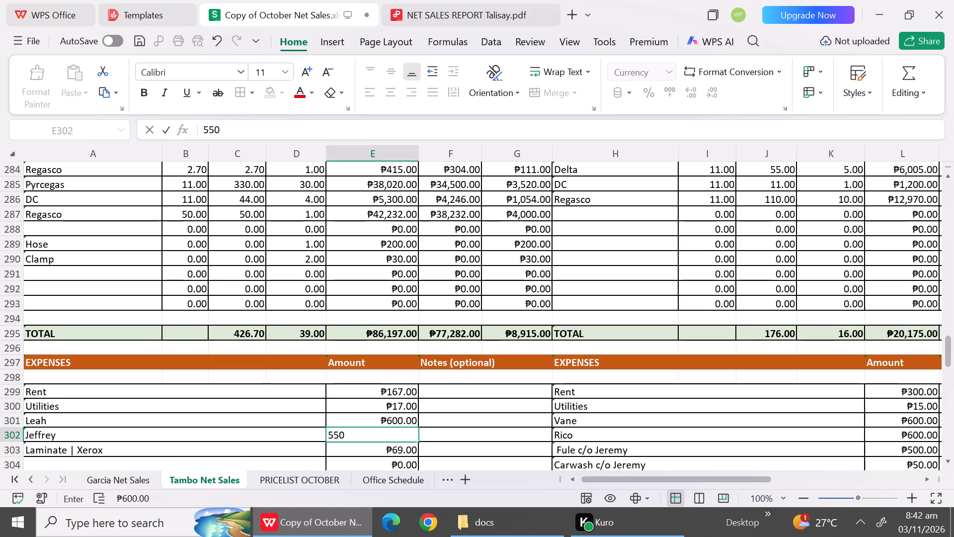
Replace the expense name Laminate | Xerox in A303 with 2pcs Tape.
{"action": "triple_click", "coordinate": [946, 465]}
{"action": "double_click", "coordinate": [946, 465]}
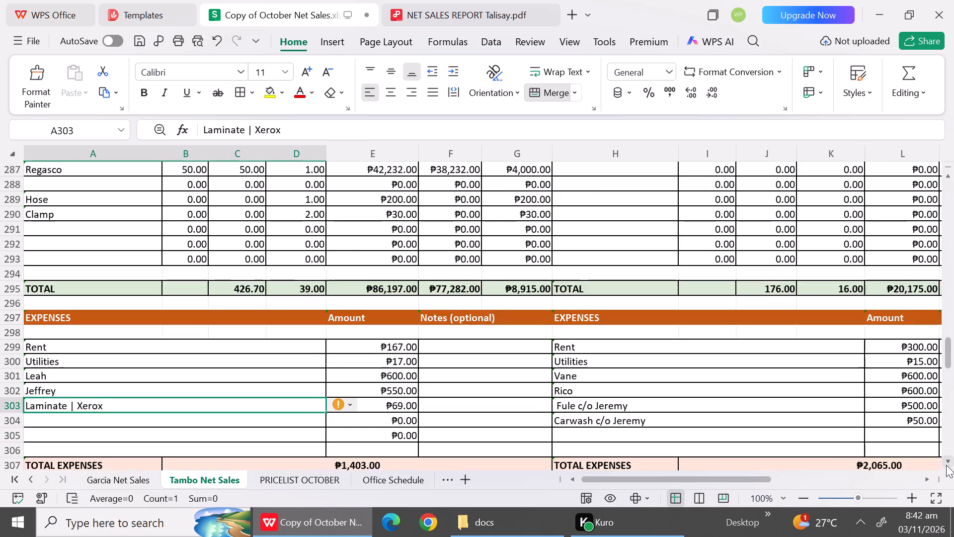
{"action": "left_click", "coordinate": [127, 372]}
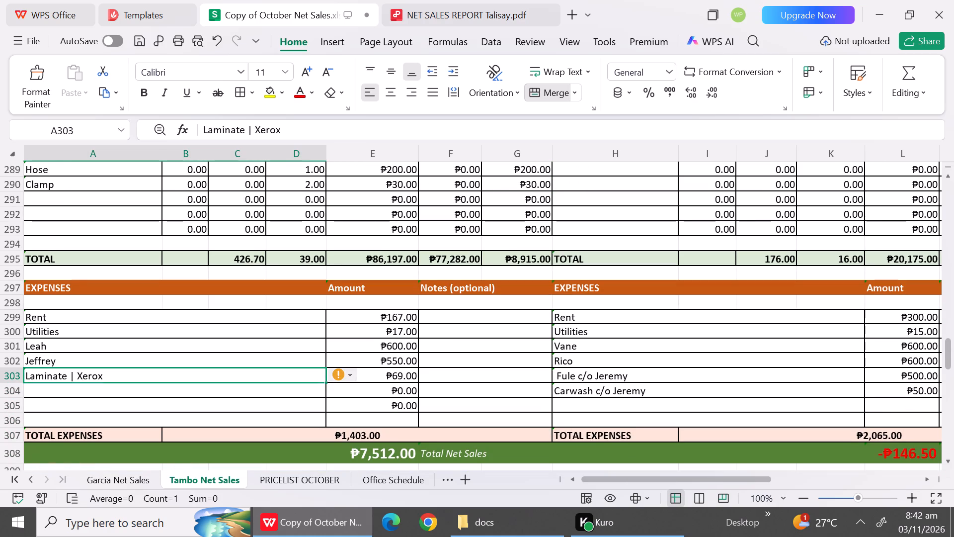
{"action": "key", "text": "BackSpace"}
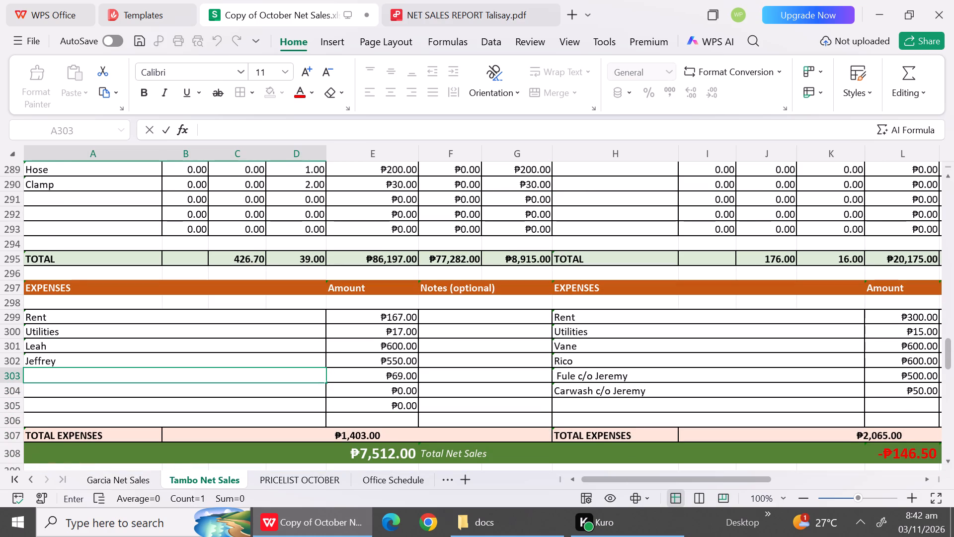
{"action": "type", "text": "2pcs"}
{"action": "key", "text": "space"}
{"action": "type", "text": "Ta"}
{"action": "type", "text": "pe"}
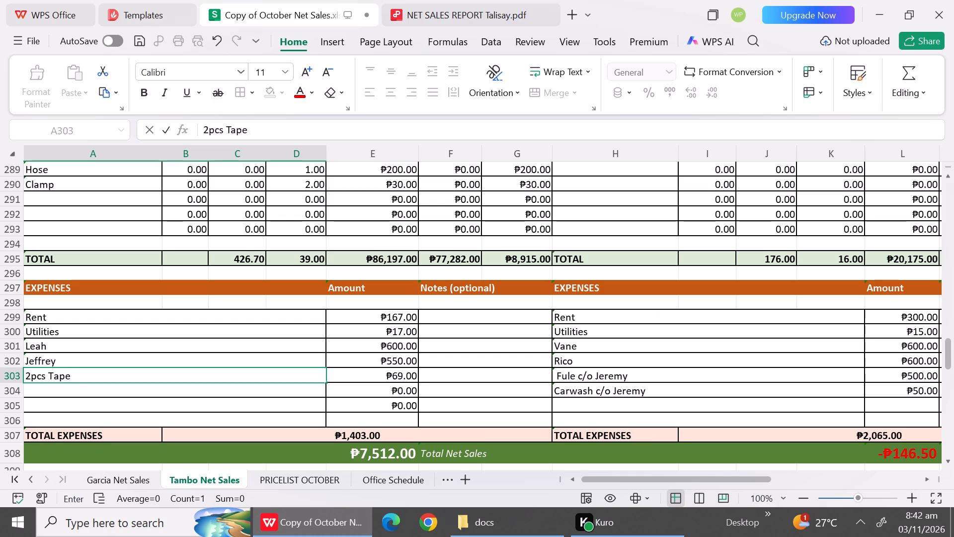
{"action": "key", "text": "Up"}
{"action": "key", "text": "Down"}
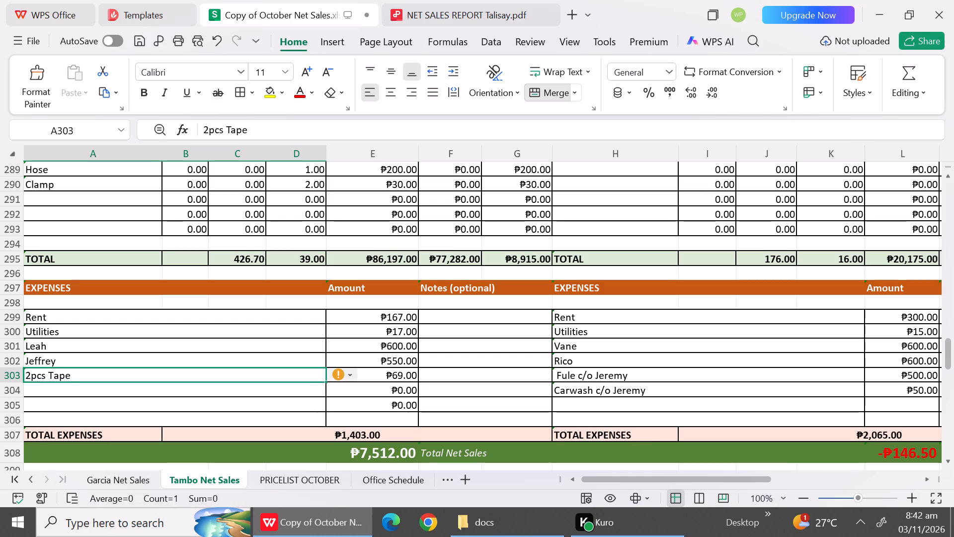
Enter Detergent Powder as the expense name in A304.
{"action": "left_click", "coordinate": [148, 390]}
{"action": "type", "text": "Po"}
{"action": "key", "text": "BackSpace"}
{"action": "key", "text": "BackSpace"}
{"action": "type", "text": "Deter"}
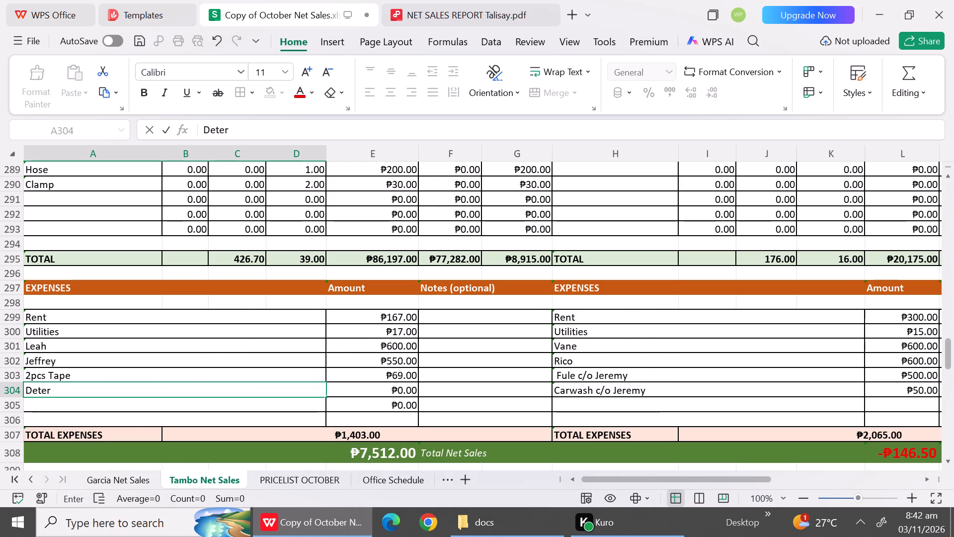
{"action": "type", "text": "geb"}
{"action": "key", "text": "BackSpace"}
{"action": "type", "text": "nt Powder"}
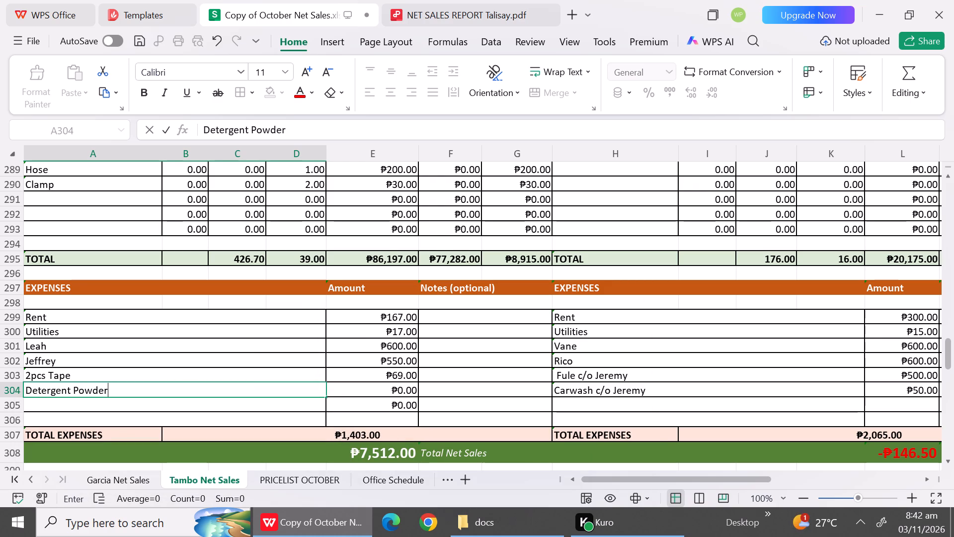
{"action": "left_click", "coordinate": [355, 387]}
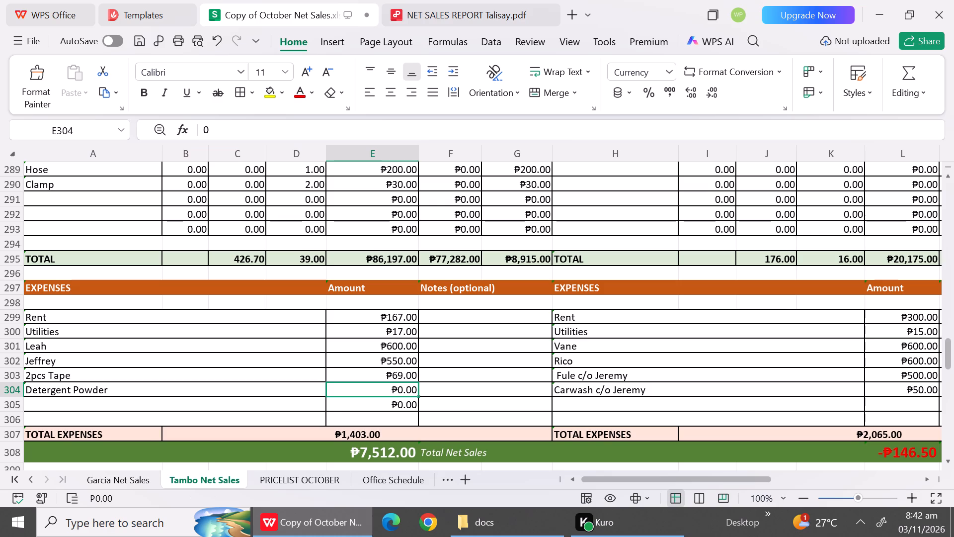
In the column E expense amounts, set 2pcs Tape to 30 and Detergent Powder to 20.
{"action": "left_click", "coordinate": [116, 382]}
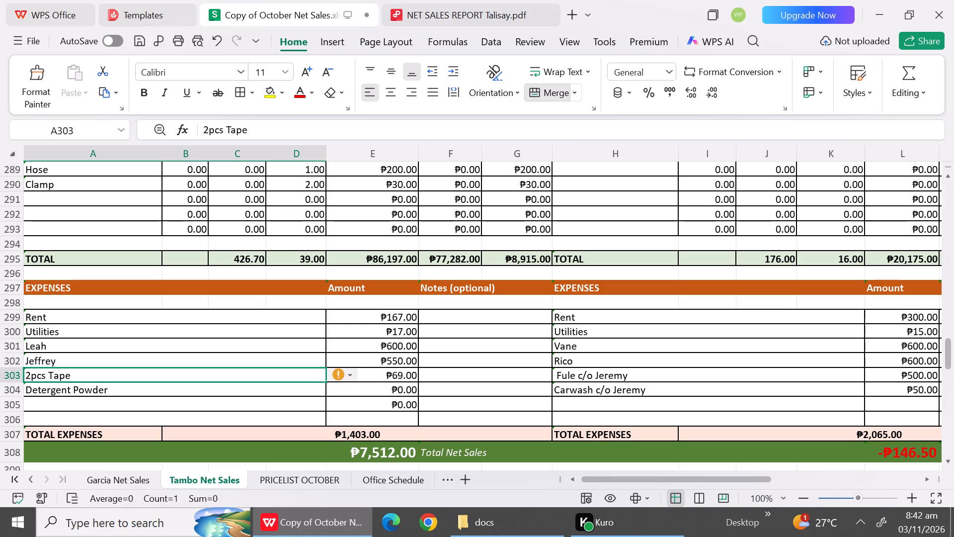
{"action": "left_click", "coordinate": [394, 378]}
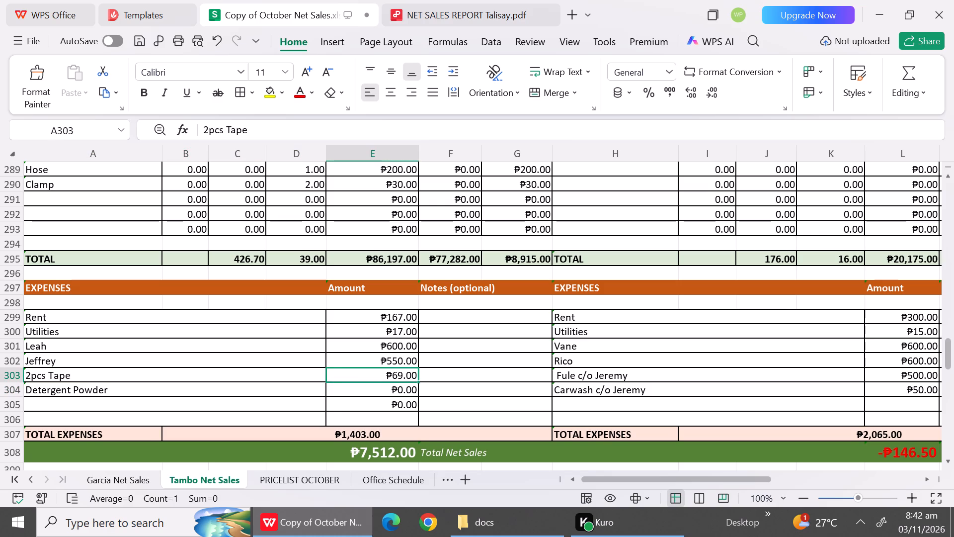
{"action": "type", "text": "30"}
{"action": "key", "text": "Down"}
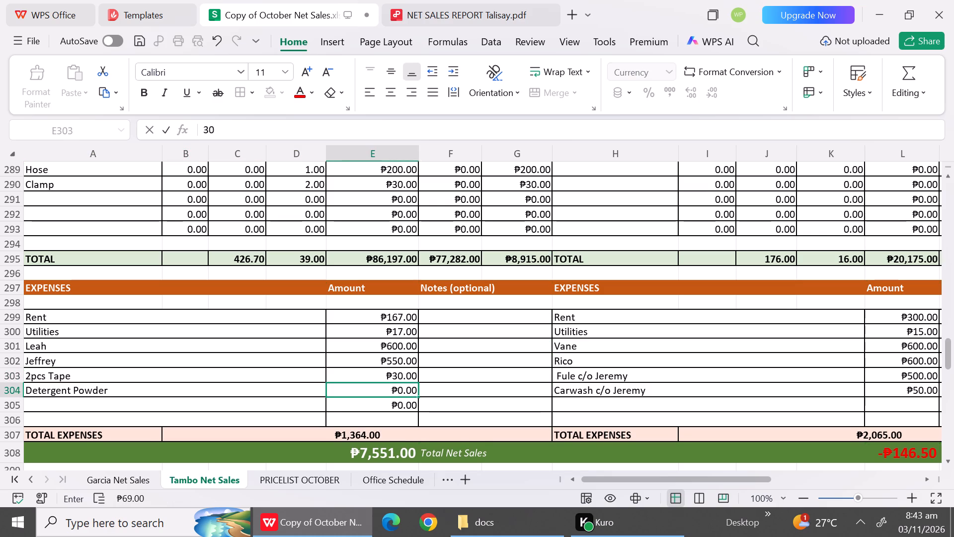
{"action": "type", "text": "20"}
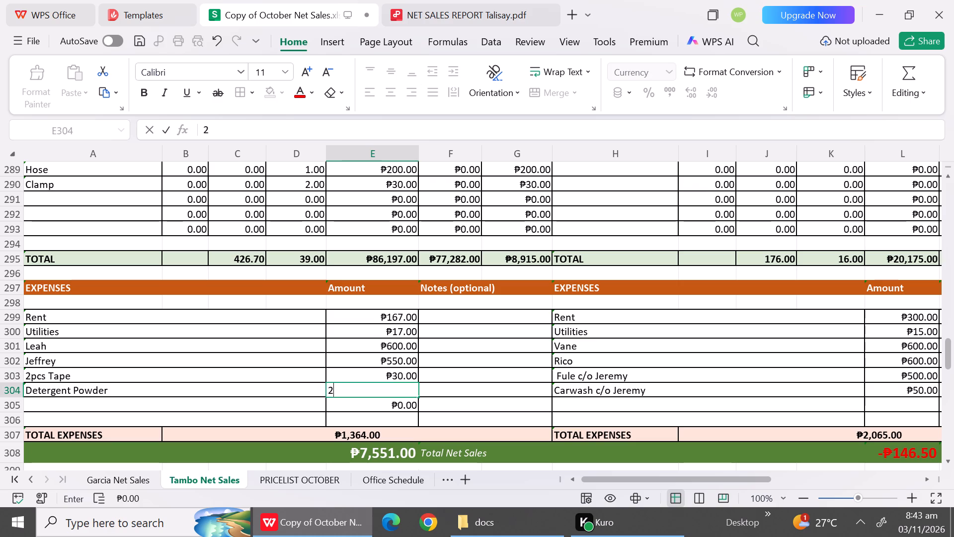
{"action": "left_click", "coordinate": [378, 383]}
{"action": "left_click", "coordinate": [276, 374]}
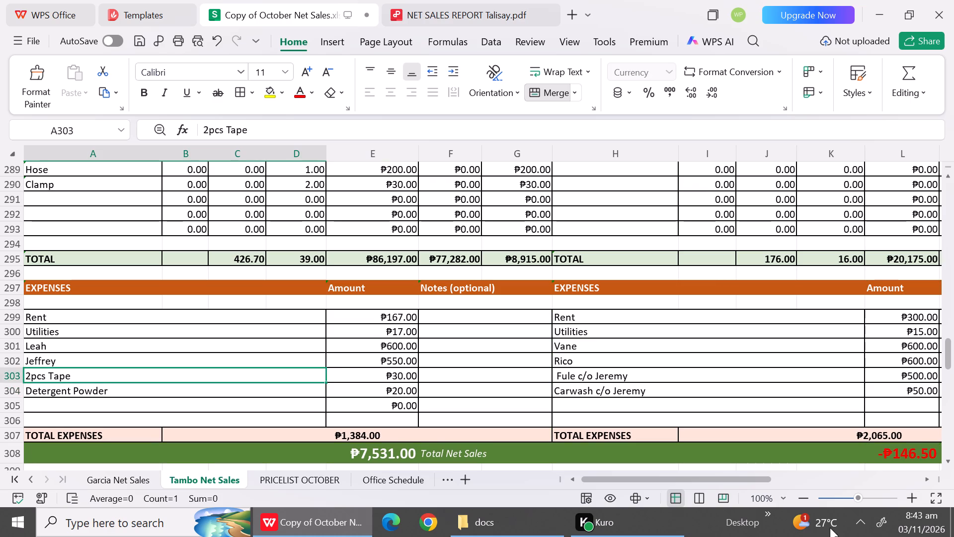
In the October 11, 2026 report, set the 2.70 kg Regasco row's Qty to 3 and Gross to 1248.
{"action": "triple_click", "coordinate": [949, 464]}
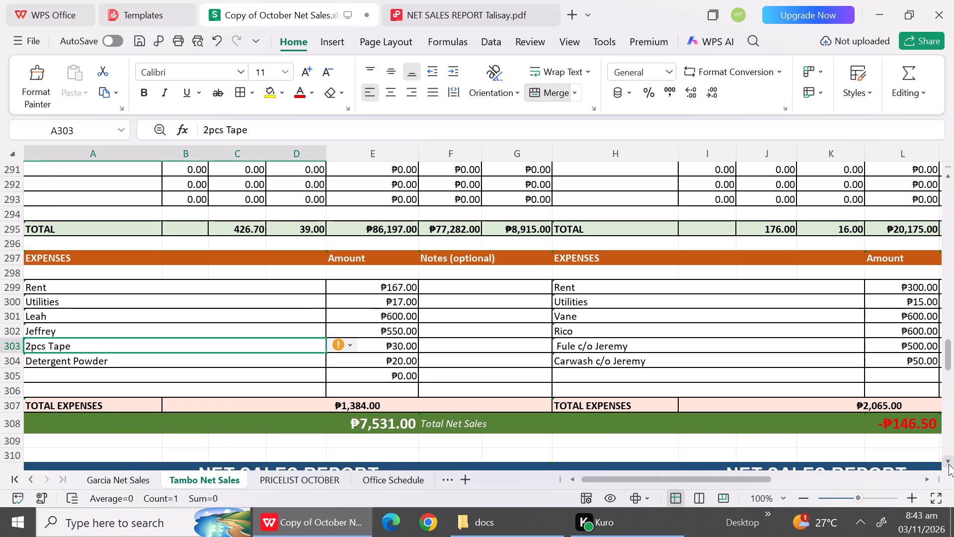
{"action": "triple_click", "coordinate": [949, 464]}
{"action": "triple_click", "coordinate": [949, 464]}
{"action": "double_click", "coordinate": [949, 464]}
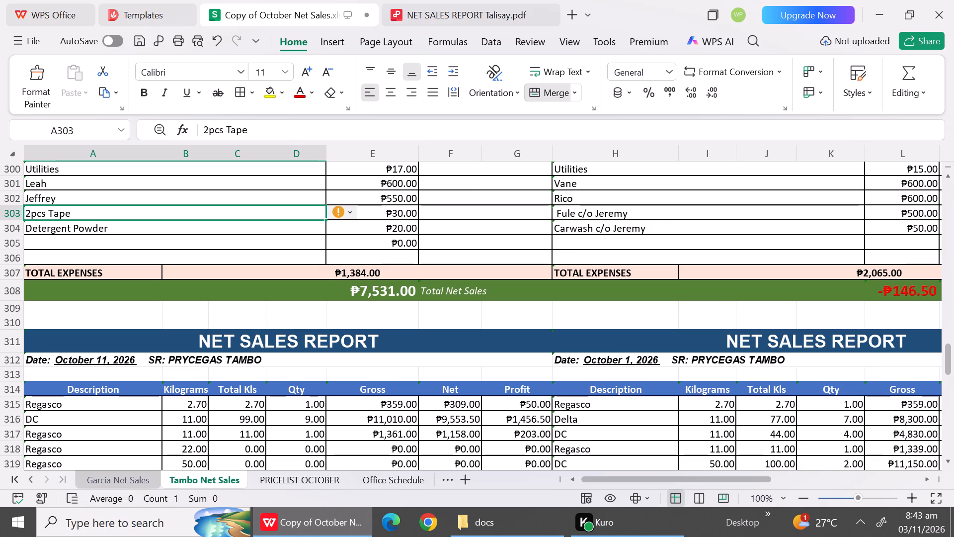
{"action": "triple_click", "coordinate": [950, 462]}
{"action": "left_click", "coordinate": [950, 462]}
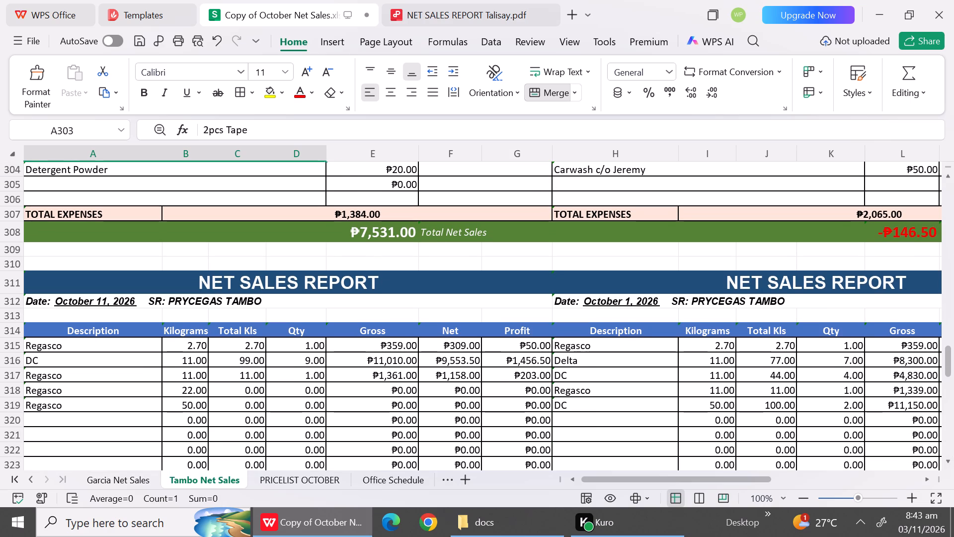
{"action": "left_click", "coordinate": [315, 347]}
{"action": "key", "text": "3"}
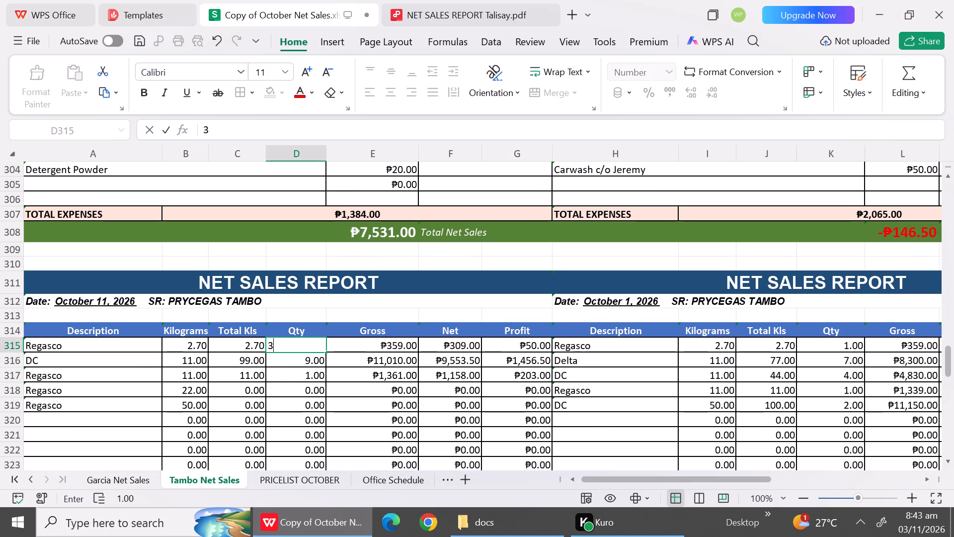
{"action": "left_click", "coordinate": [320, 391]}
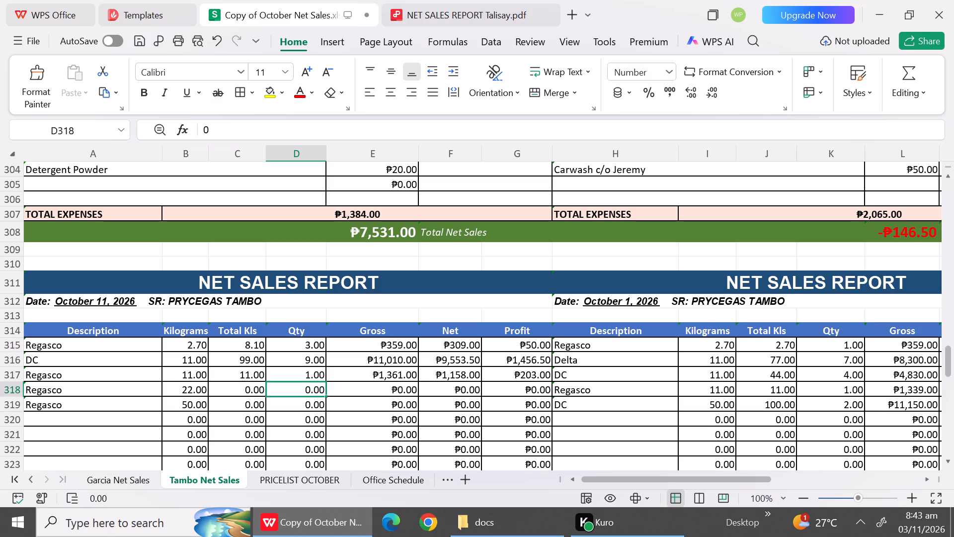
{"action": "left_click", "coordinate": [390, 347]}
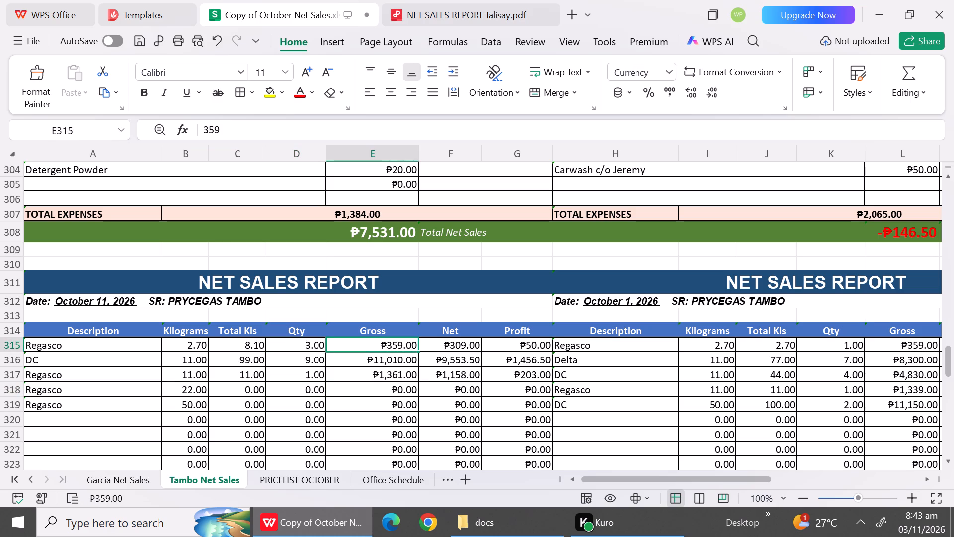
{"action": "key", "text": "1"}
{"action": "type", "text": "248"}
{"action": "left_click", "coordinate": [435, 348]}
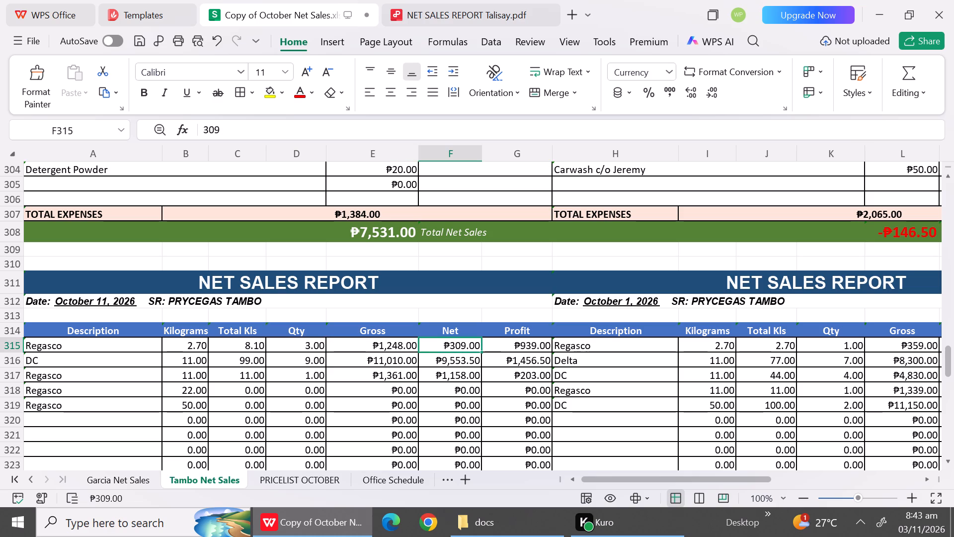
Consult the PRICELIST OCTOBER sheet, and set the Net of the October 11 report's 2.70 kg Regasco row to 948.
{"action": "left_click", "coordinate": [306, 483]}
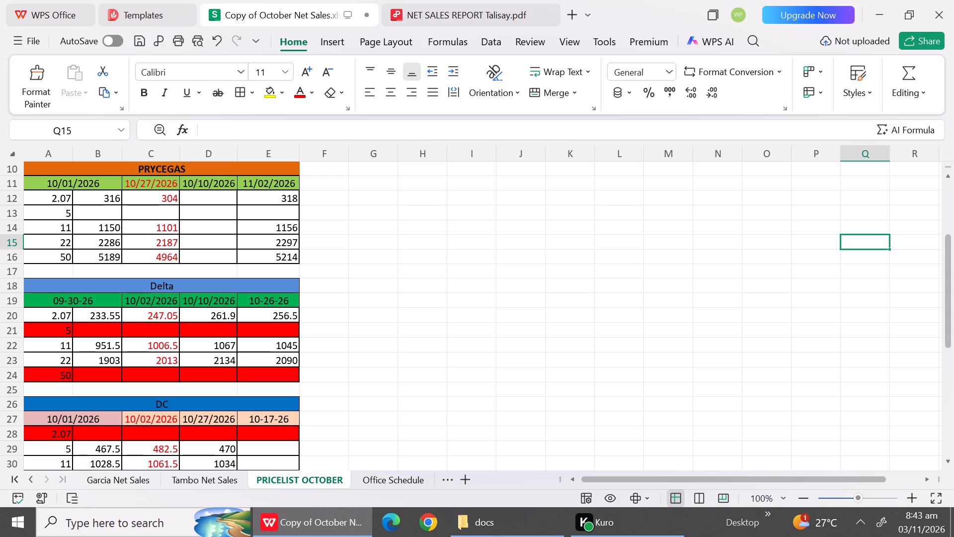
{"action": "left_click", "coordinate": [204, 481]}
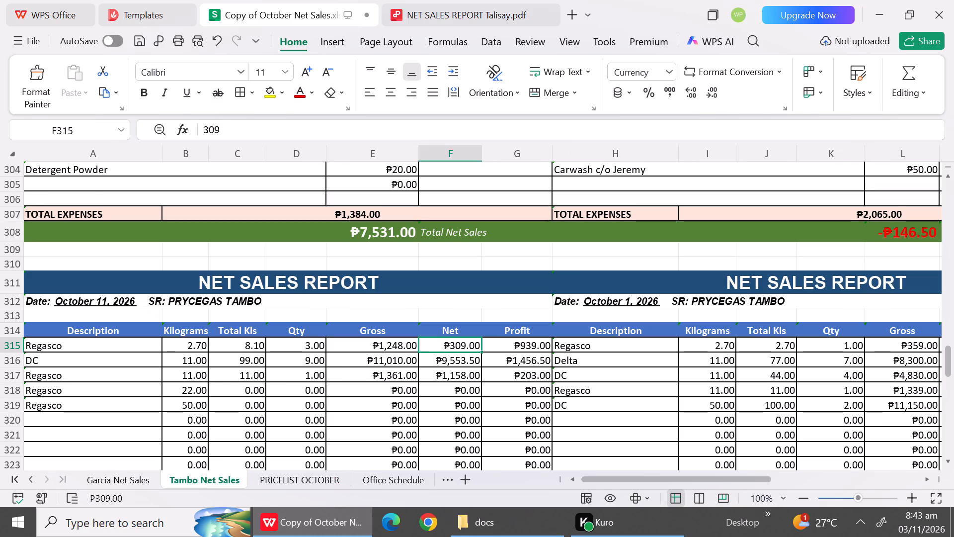
{"action": "left_click", "coordinate": [462, 346]}
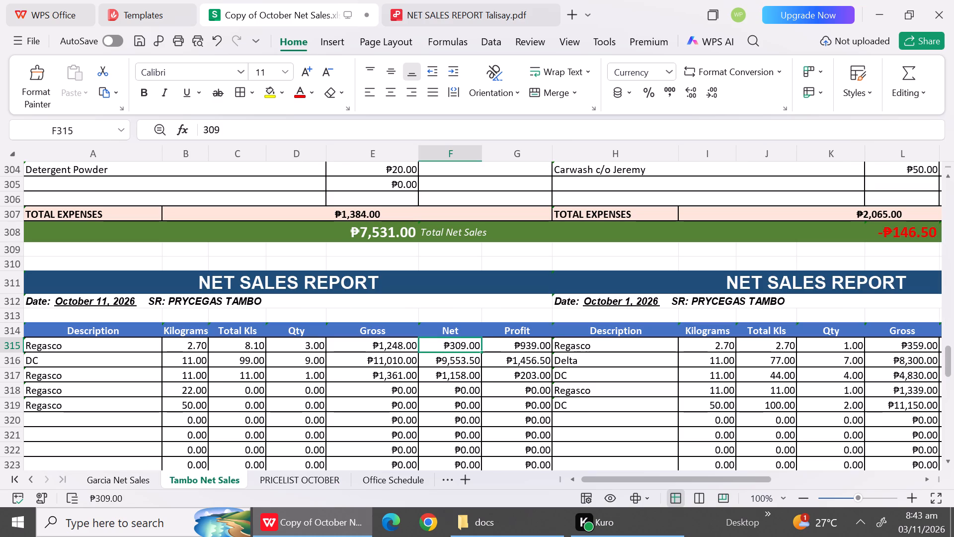
{"action": "type", "text": "948"}
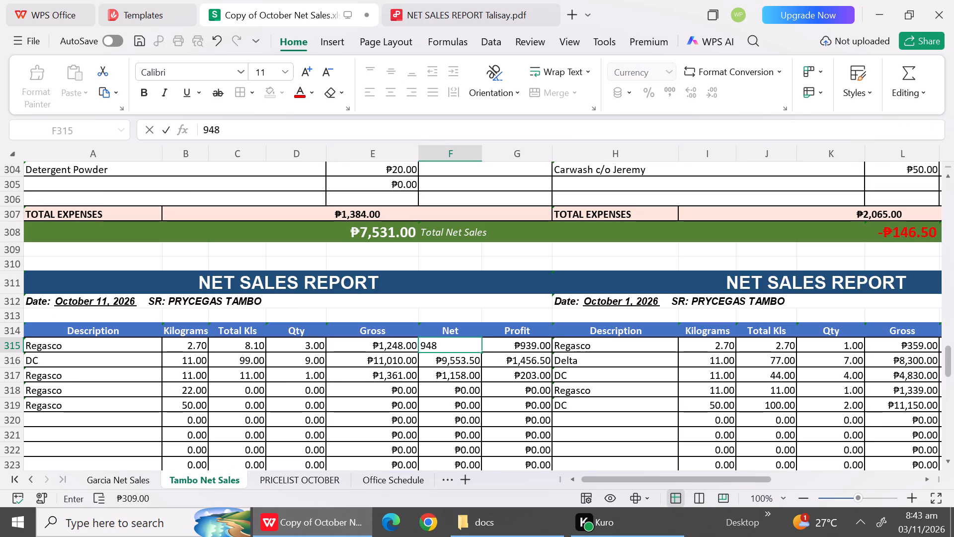
{"action": "left_click", "coordinate": [460, 409]}
Review the sales rows and expenses of the October 8 to 11 reports on the Tambo Net Sales sheet.
{"action": "left_click", "coordinate": [948, 181]}
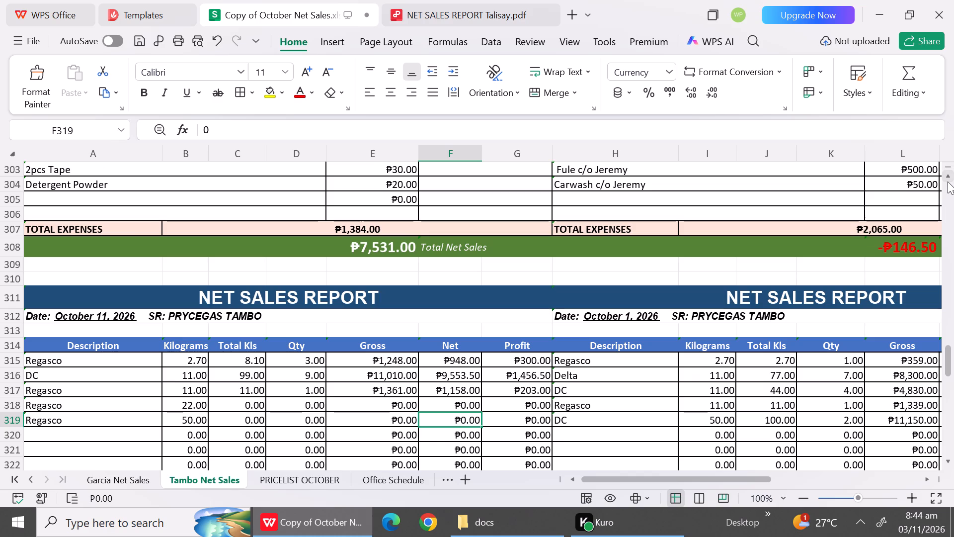
{"action": "double_click", "coordinate": [948, 181]}
{"action": "left_click_drag", "start_coordinate": [948, 181], "coordinate": [948, 202]}
{"action": "left_click", "coordinate": [948, 202]}
{"action": "left_click", "coordinate": [948, 202]}
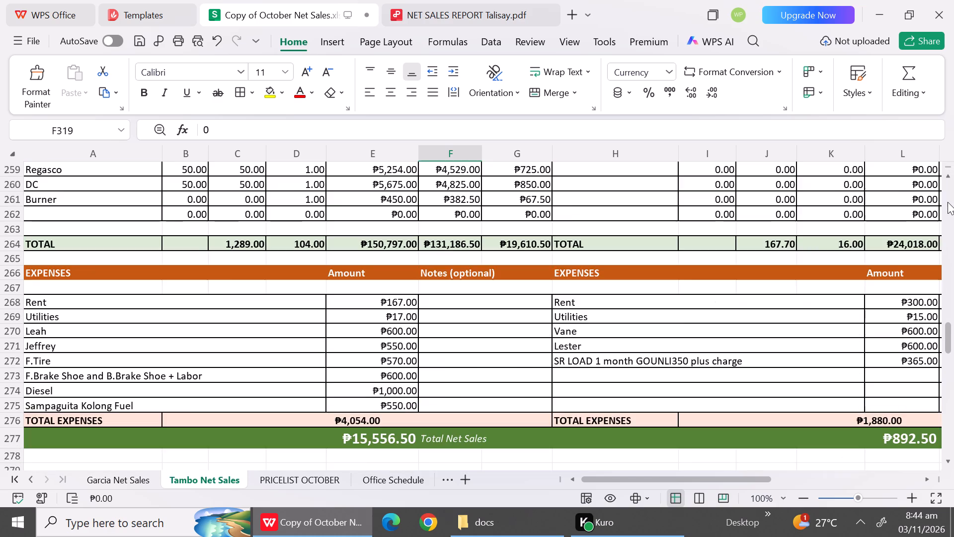
{"action": "left_click", "coordinate": [948, 202]}
{"action": "left_click", "coordinate": [948, 202]}
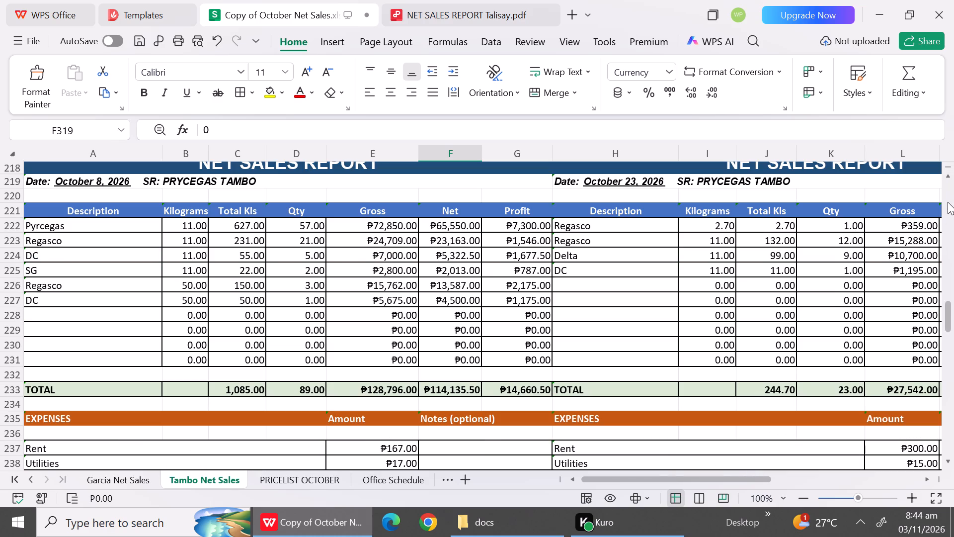
{"action": "left_click", "coordinate": [948, 387]}
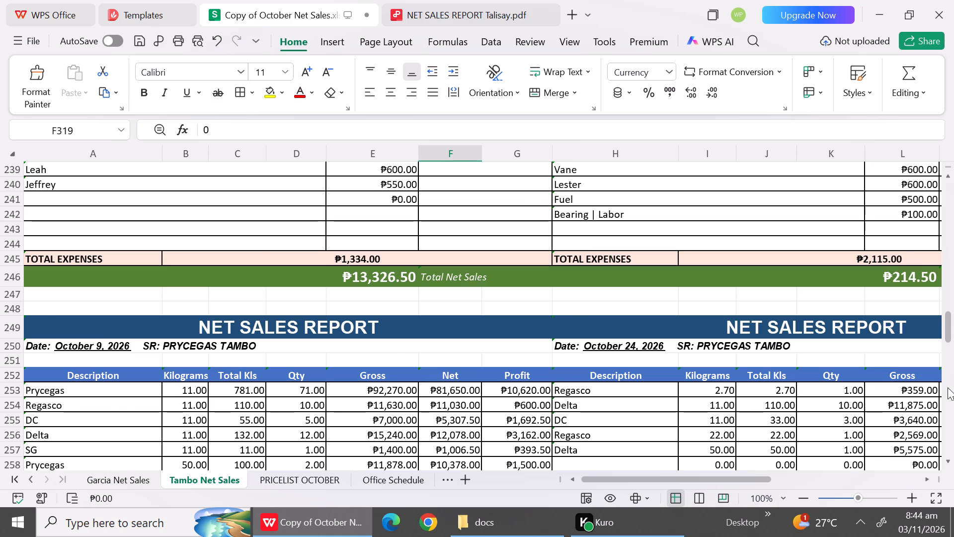
{"action": "left_click", "coordinate": [948, 387]}
{"action": "left_click", "coordinate": [948, 387]}
{"action": "left_click", "coordinate": [948, 387]}
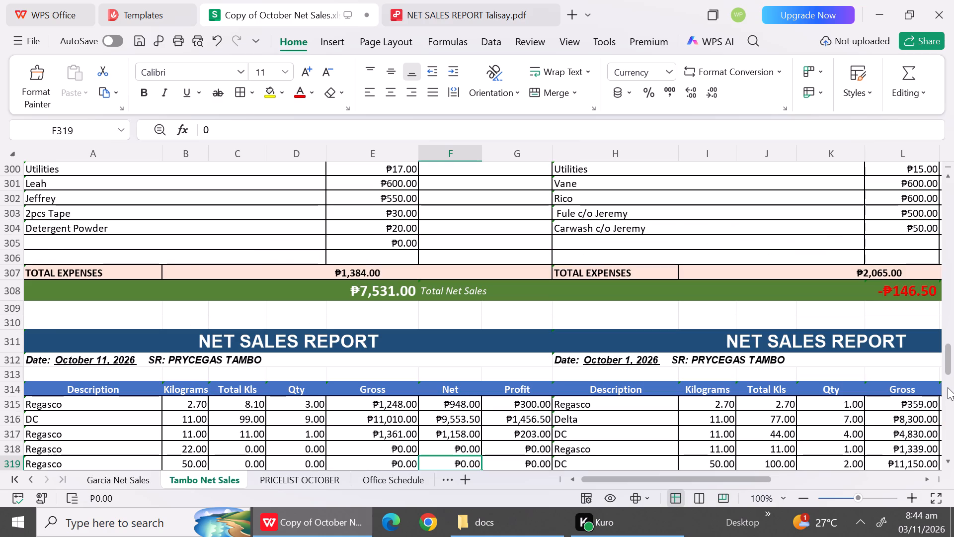
{"action": "left_click", "coordinate": [953, 228]}
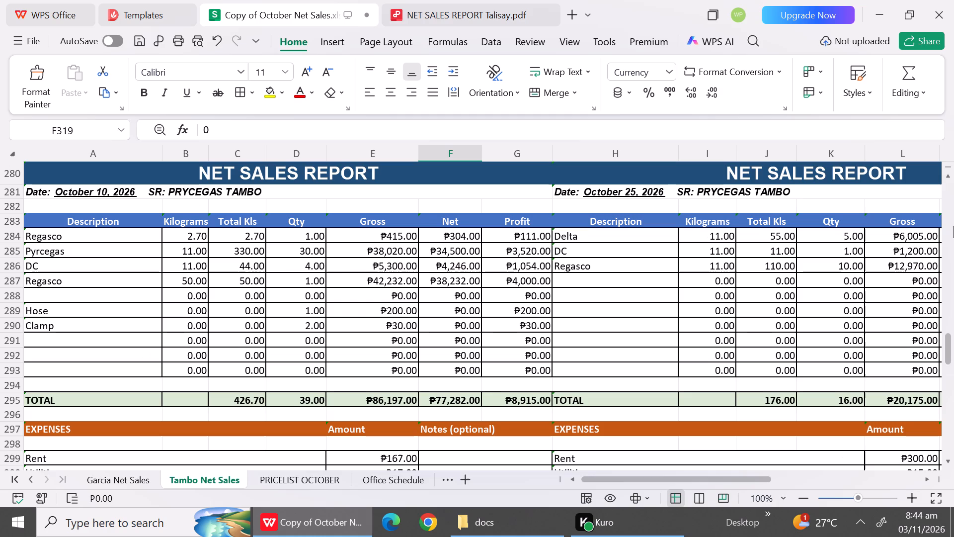
Consult the PRICELIST OCTOBER sheet, and set the Net of the October 10 report's 2.70 kg Regasco row to 309.
{"action": "left_click", "coordinate": [299, 484]}
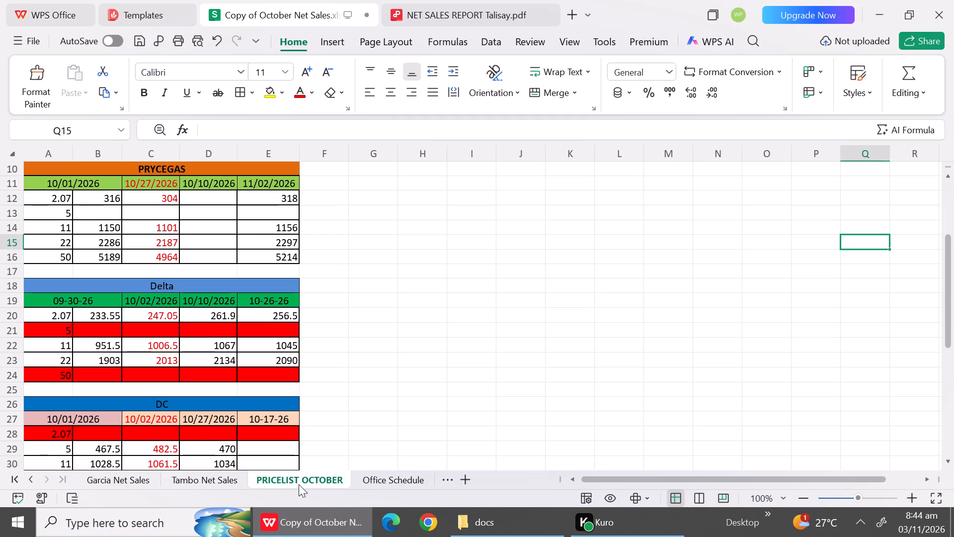
{"action": "left_click", "coordinate": [947, 184]}
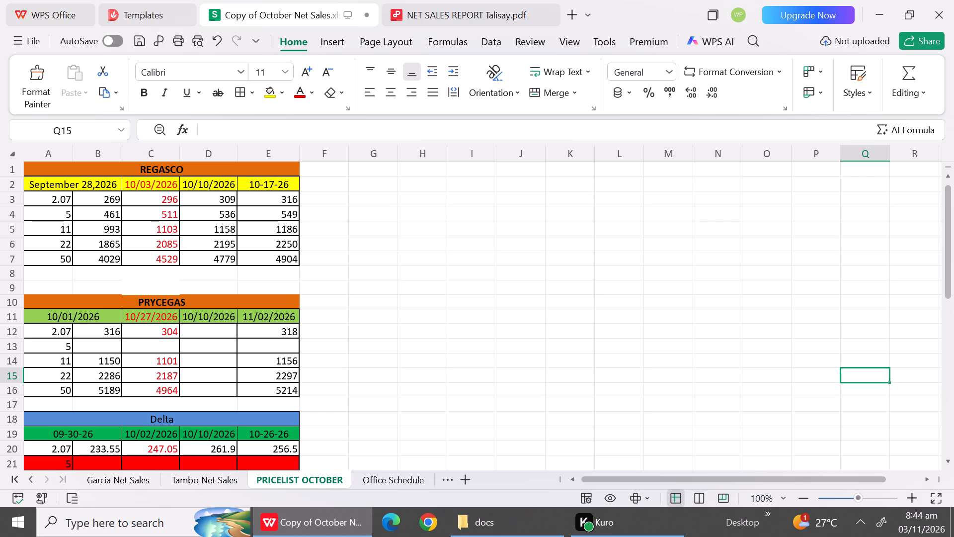
{"action": "left_click", "coordinate": [196, 486]}
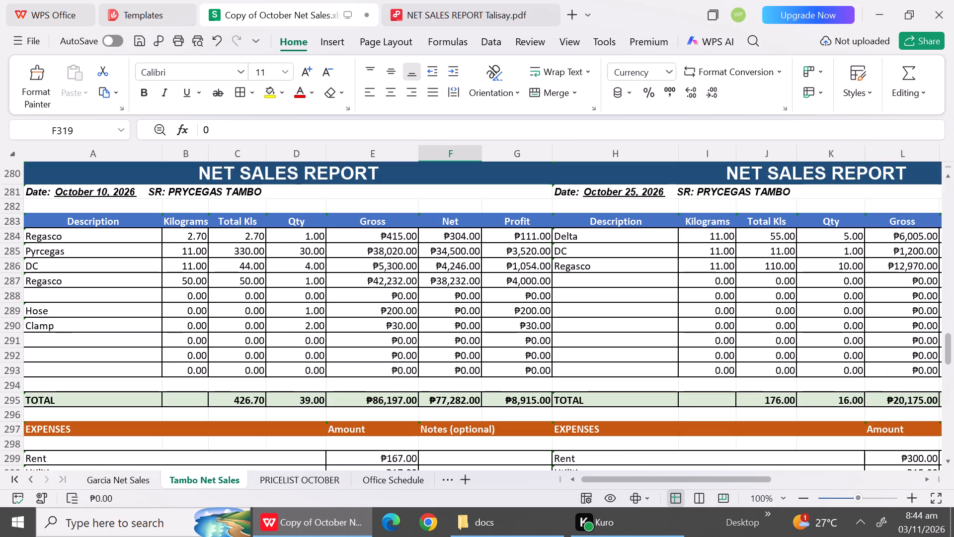
{"action": "left_click", "coordinate": [460, 239]}
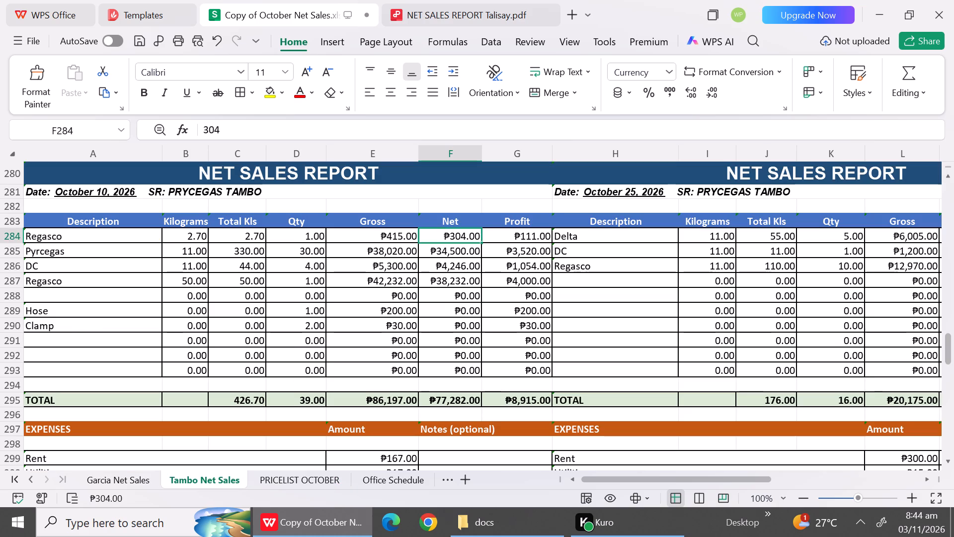
{"action": "type", "text": "309"}
{"action": "left_click", "coordinate": [454, 282]}
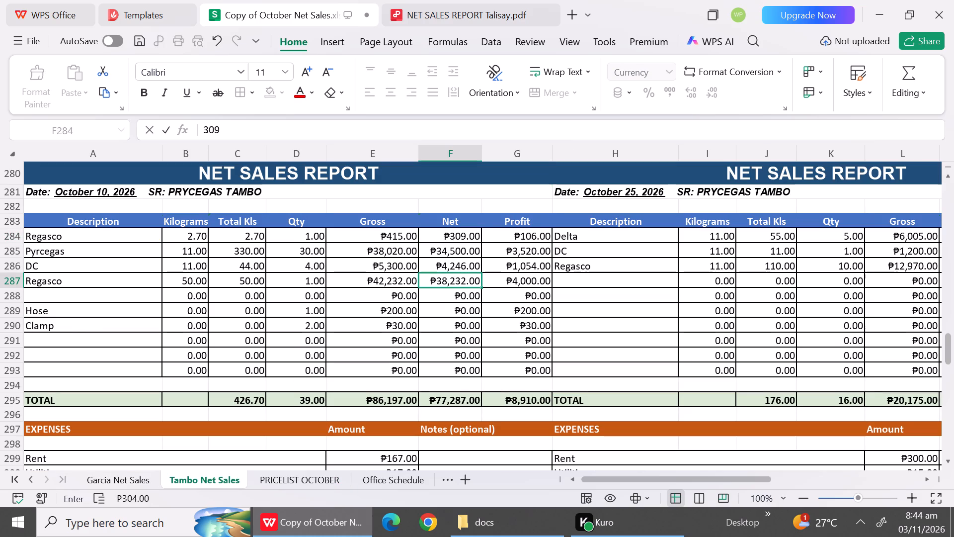
In the October 11, 2026 report, change the second row's description to Prycegas, with Qty 26 and Gross 34900.
{"action": "left_click", "coordinate": [953, 452]}
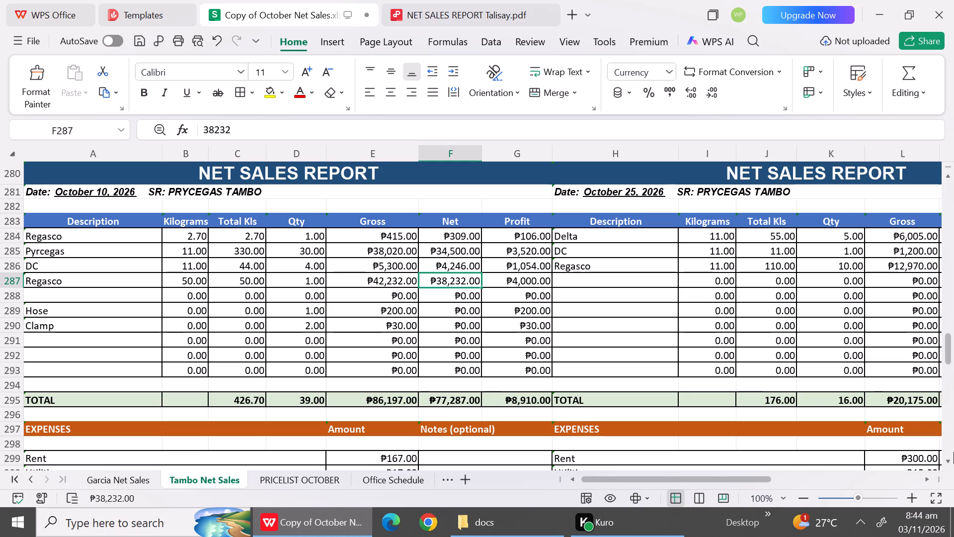
{"action": "left_click", "coordinate": [953, 451]}
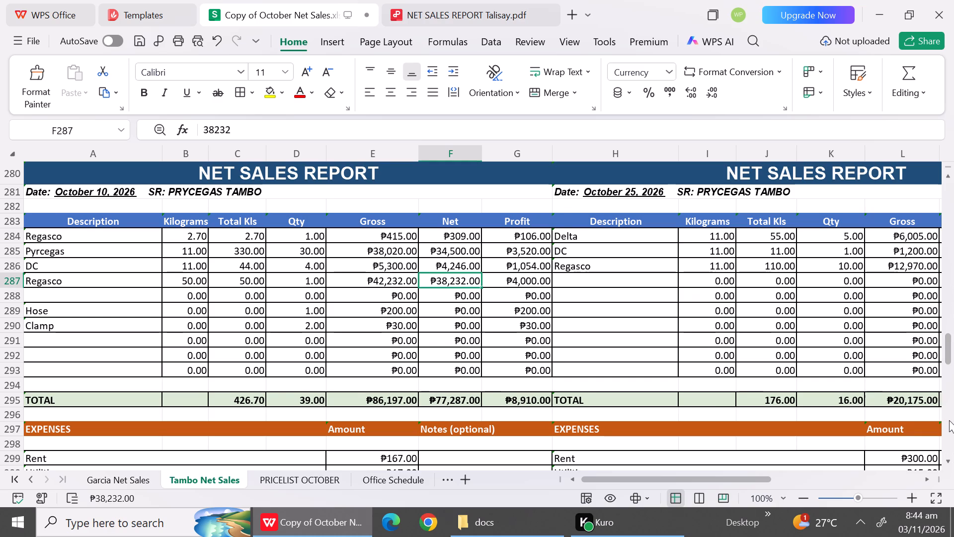
{"action": "left_click", "coordinate": [949, 420]}
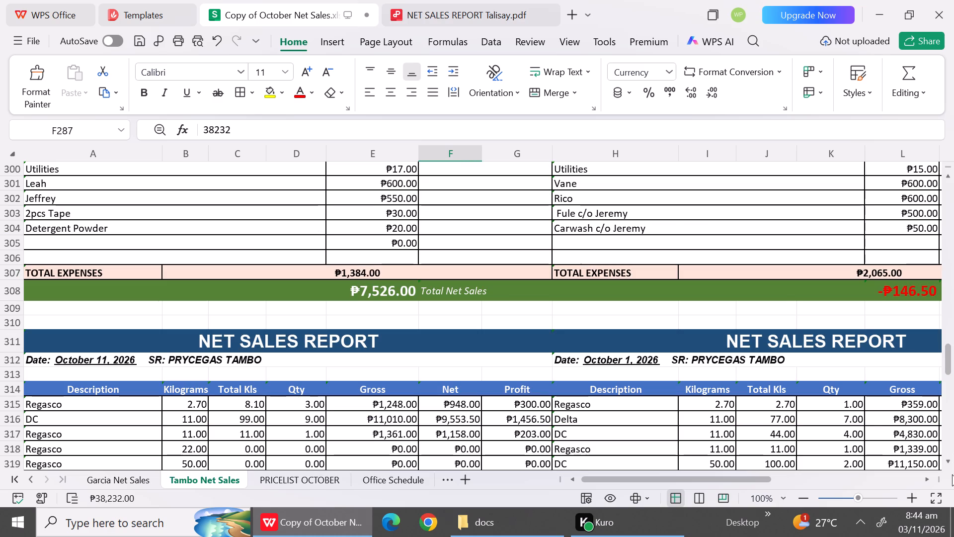
{"action": "left_click", "coordinate": [952, 470]}
{"action": "left_click", "coordinate": [932, 458]}
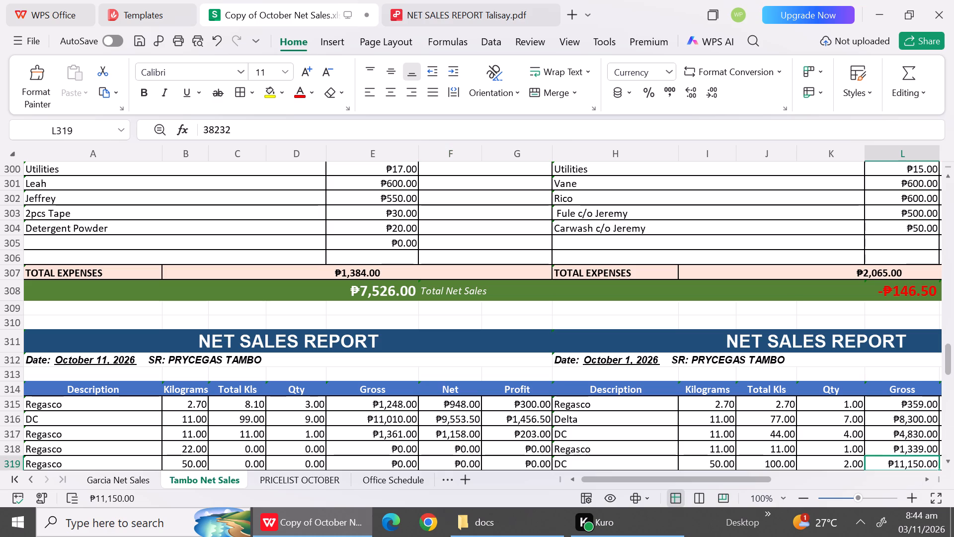
{"action": "left_click", "coordinate": [951, 435]}
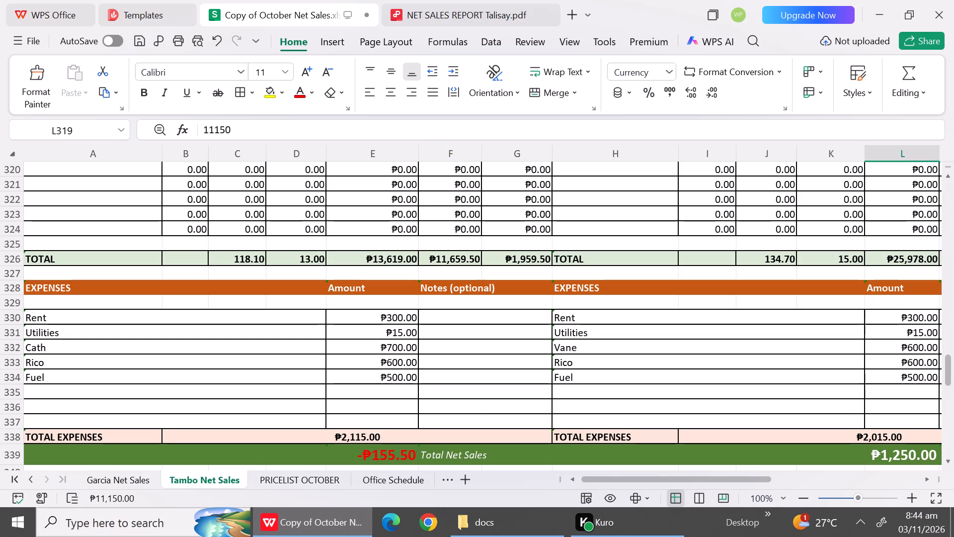
{"action": "left_click", "coordinate": [946, 176]}
{"action": "left_click", "coordinate": [946, 176]}
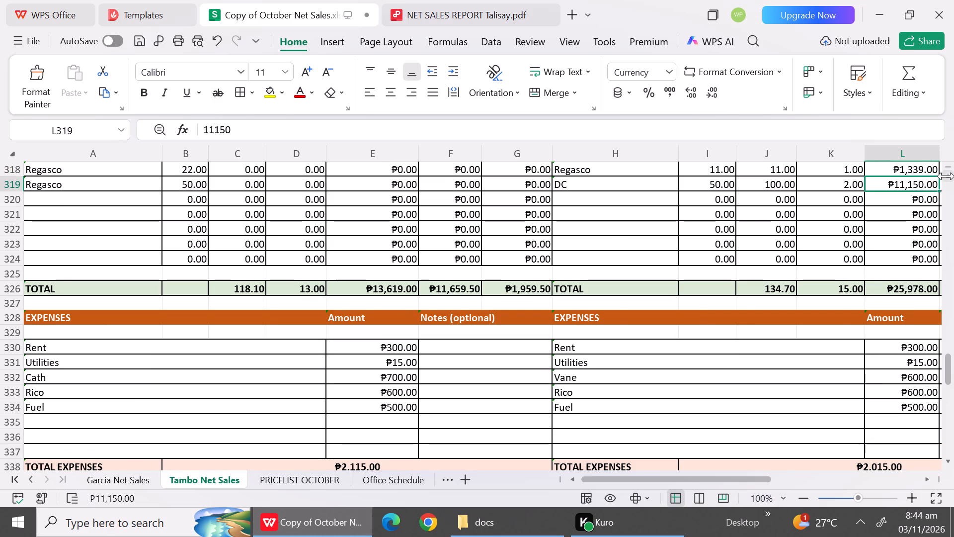
{"action": "triple_click", "coordinate": [946, 176]}
{"action": "triple_click", "coordinate": [946, 176]}
{"action": "double_click", "coordinate": [946, 176]}
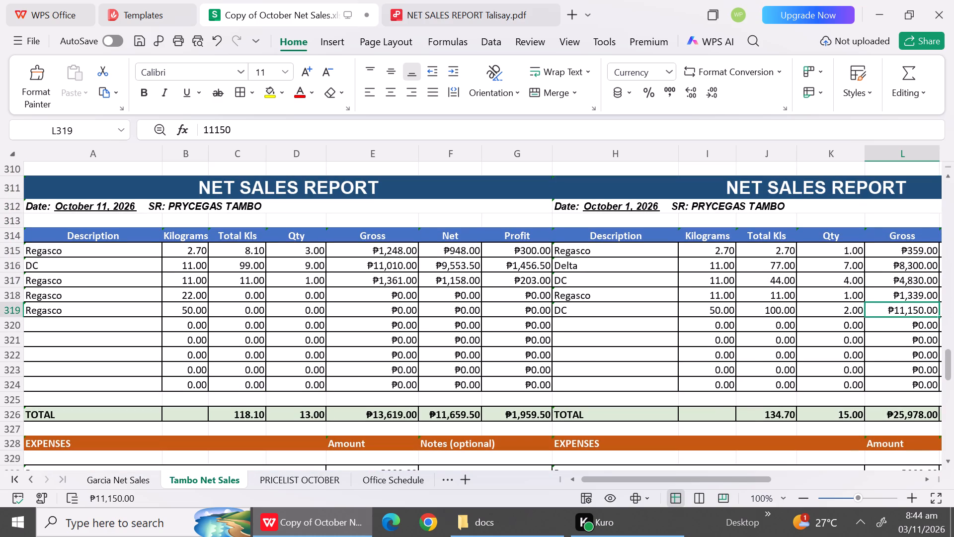
{"action": "left_click", "coordinate": [302, 268]}
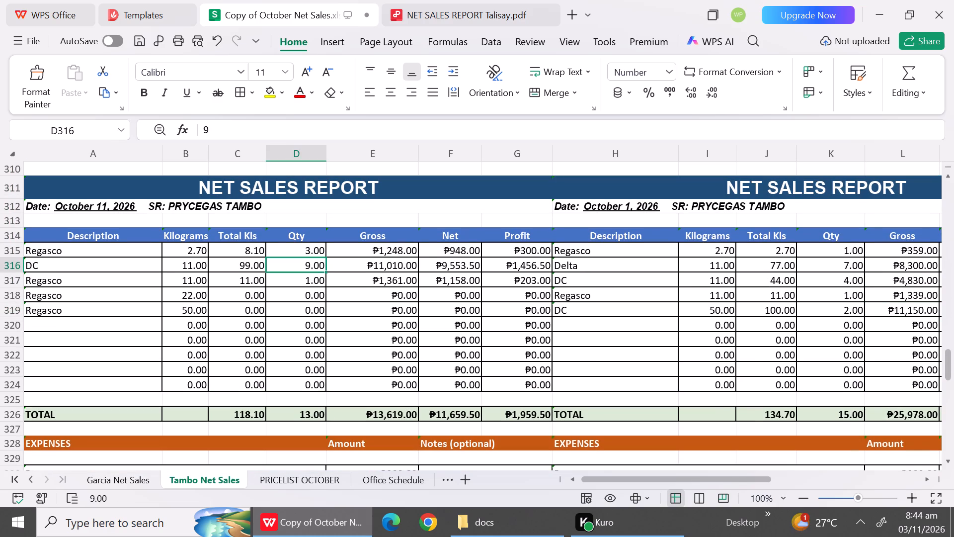
{"action": "left_click", "coordinate": [85, 268]}
{"action": "key", "text": "shift+p"}
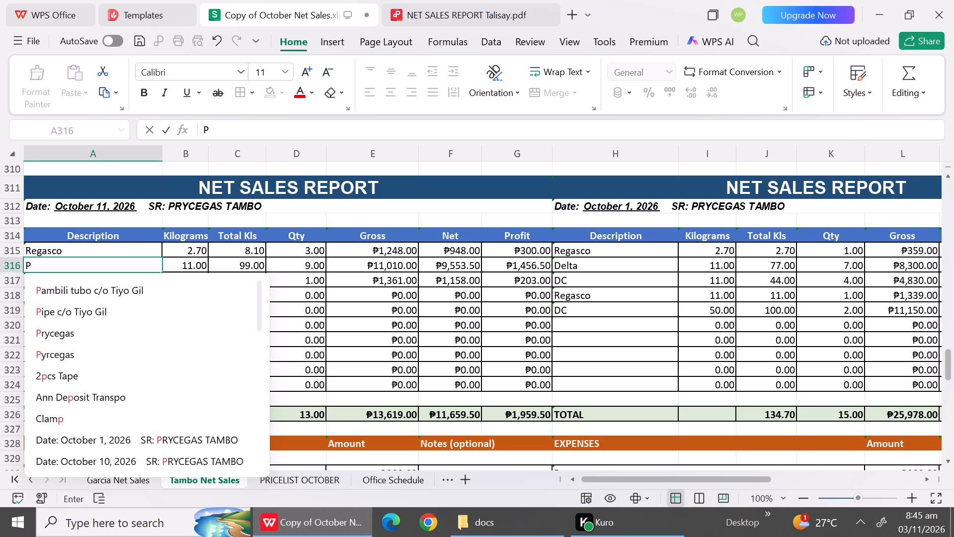
{"action": "left_click", "coordinate": [68, 338]}
{"action": "left_click", "coordinate": [296, 269]}
{"action": "type", "text": "26"}
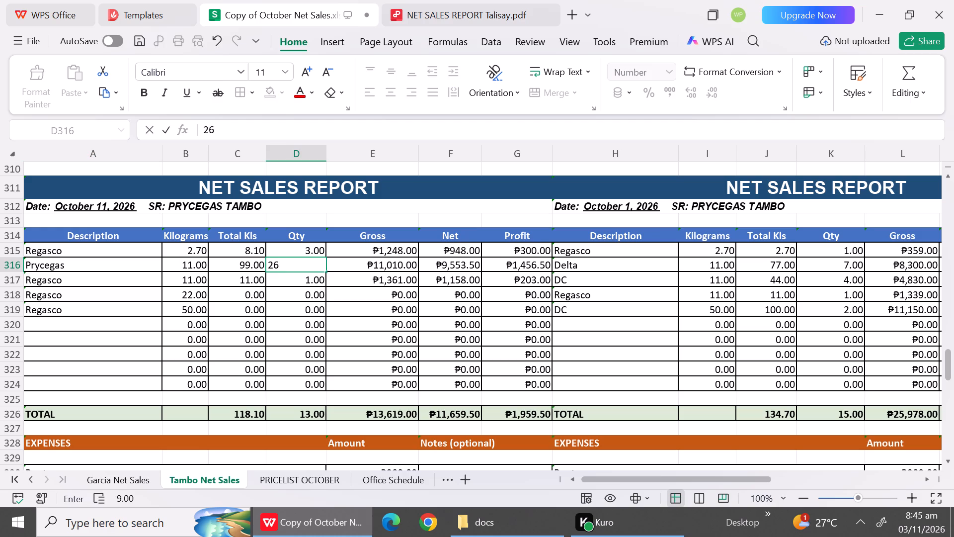
{"action": "left_click", "coordinate": [361, 269]}
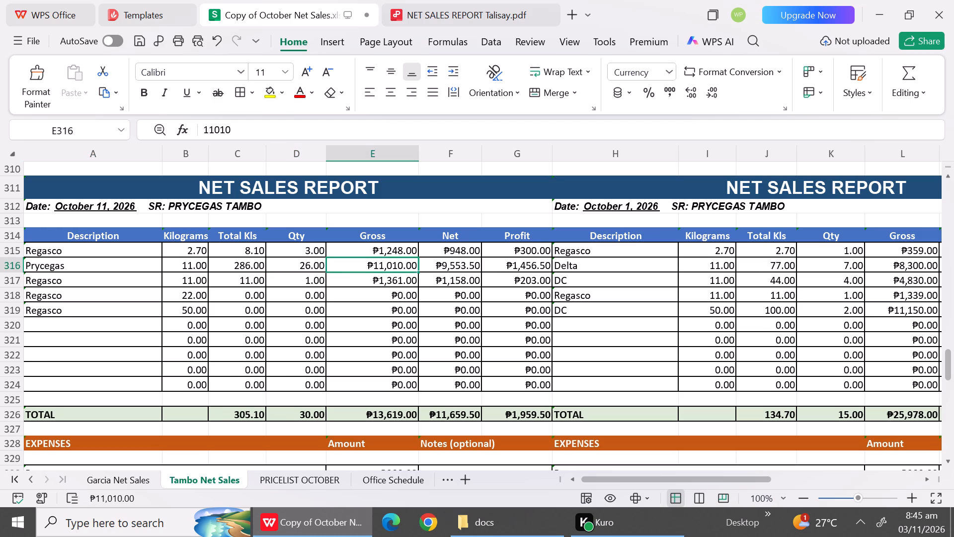
{"action": "type", "text": "34"}
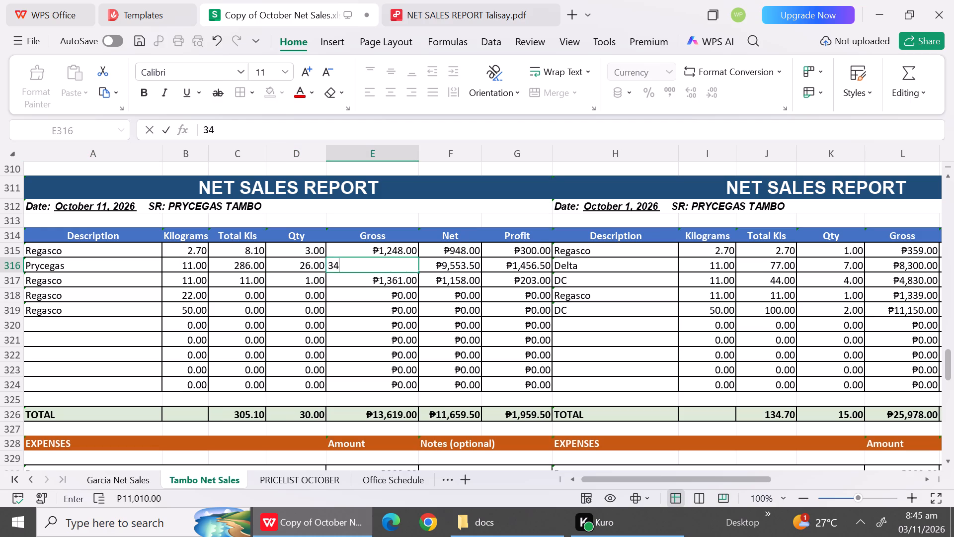
{"action": "type", "text": "900"}
{"action": "left_click", "coordinate": [355, 310]}
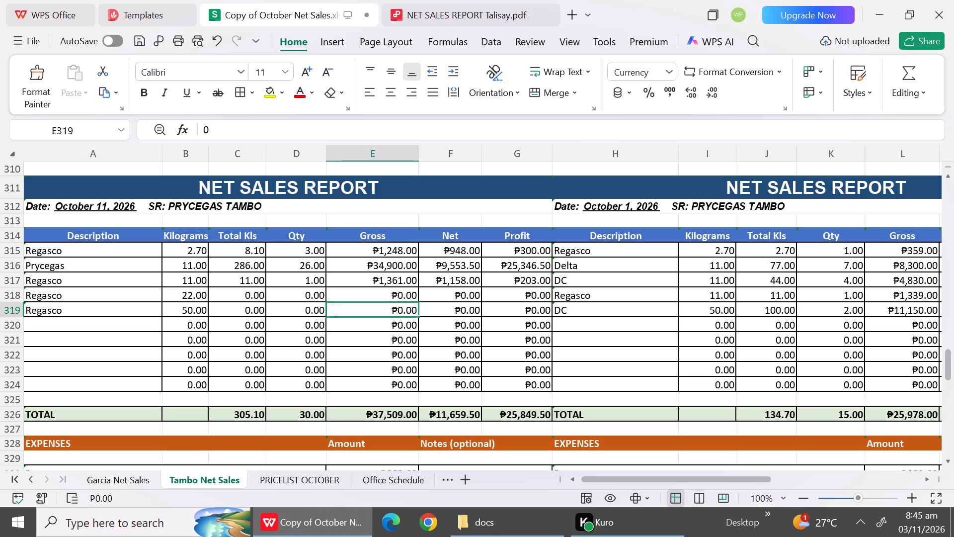
Change the description of the October 11 report's third row to DC and set its Qty to 2.
{"action": "left_click", "coordinate": [107, 278]}
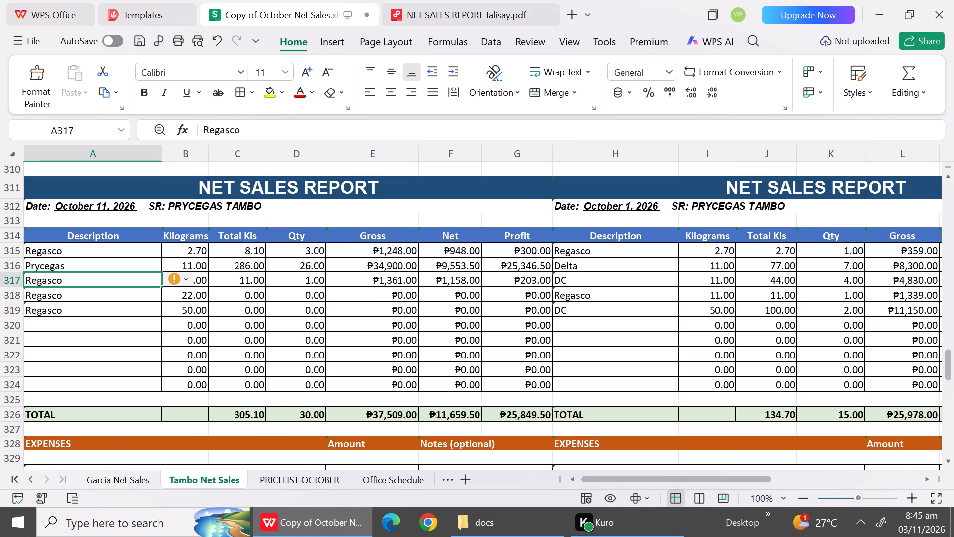
{"action": "key", "text": "shift+d"}
{"action": "key", "text": "shift+c"}
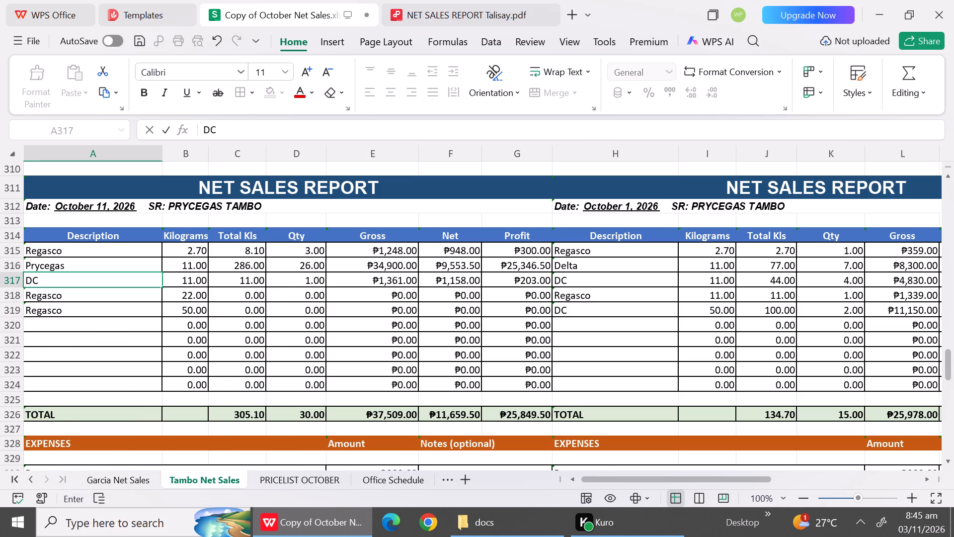
{"action": "left_click", "coordinate": [315, 281]}
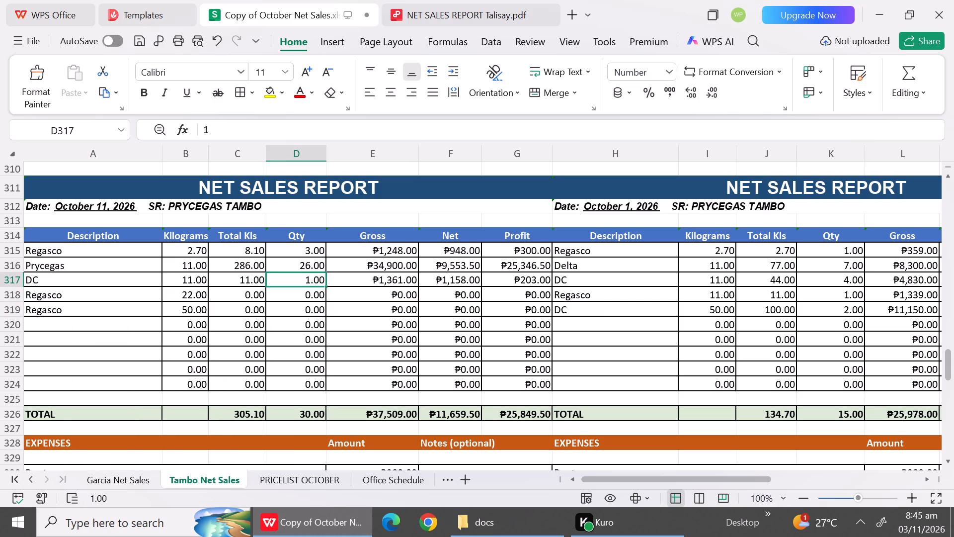
{"action": "key", "text": "2"}
Clear the Regasco descriptions from the 22 kg and 50 kg rows of the October 11 report.
{"action": "left_click", "coordinate": [115, 294]}
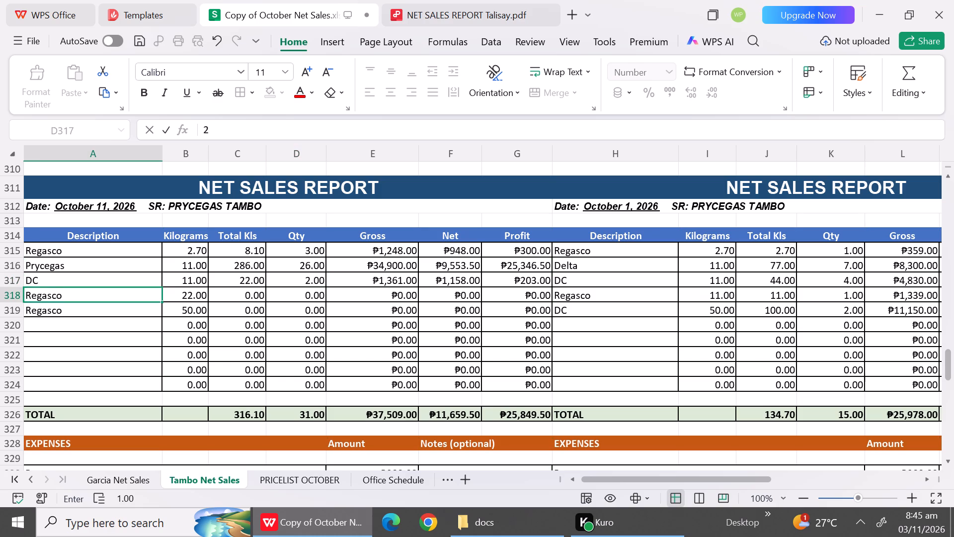
{"action": "key", "text": "BackSpace"}
{"action": "left_click", "coordinate": [114, 317]}
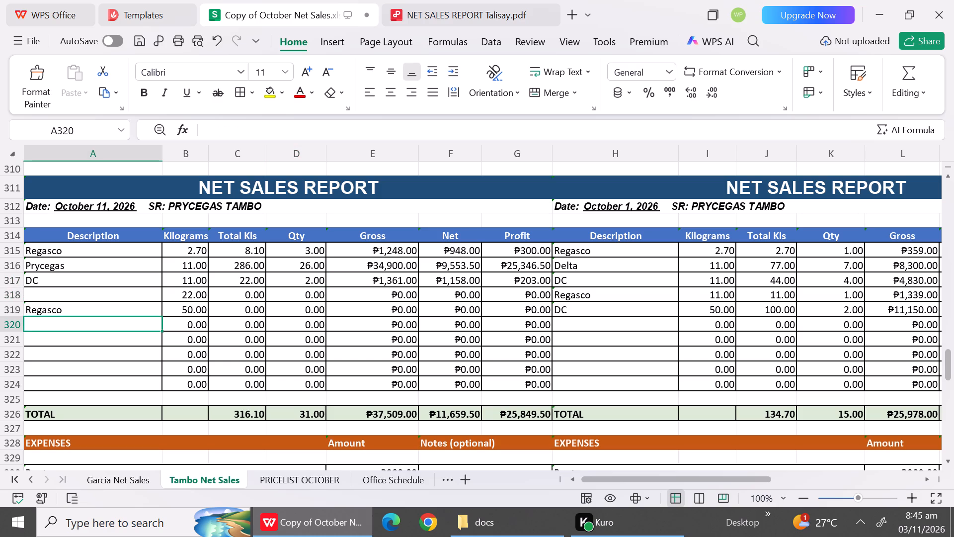
{"action": "left_click", "coordinate": [104, 311]}
{"action": "key", "text": "BackSpace"}
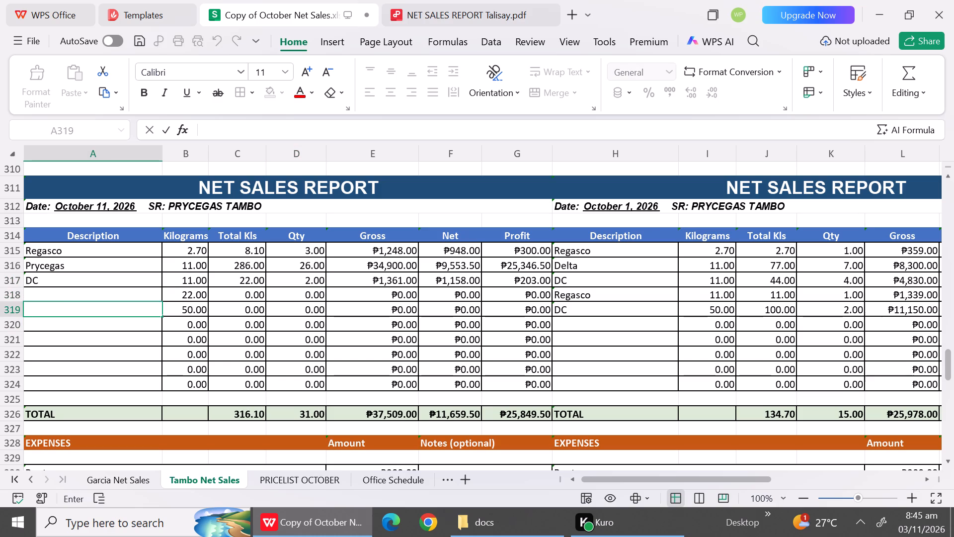
In the October 11 report, set the DC row's Qty to 0 and the Kilograms of rows 317 to 319 to 0.
{"action": "left_click", "coordinate": [322, 285]}
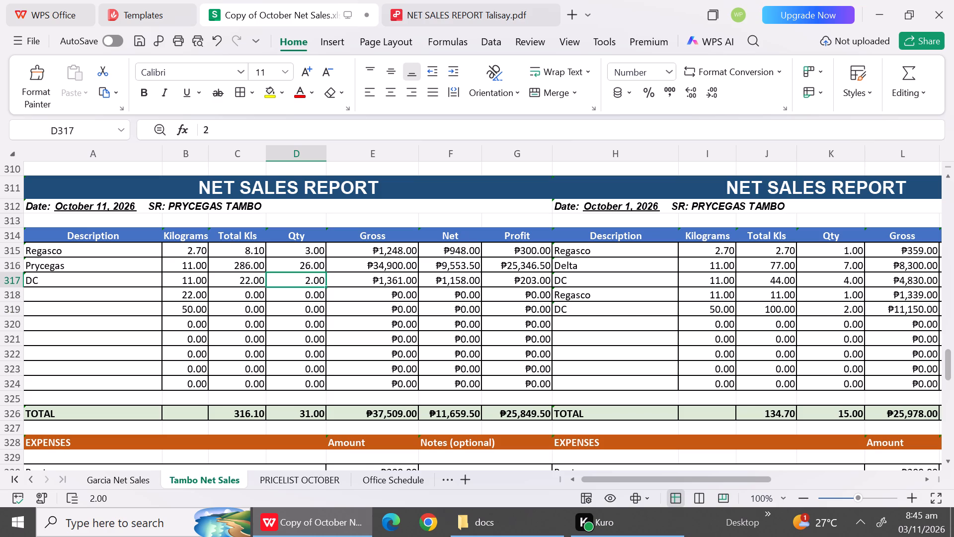
{"action": "key", "text": "0"}
{"action": "left_click", "coordinate": [324, 328]}
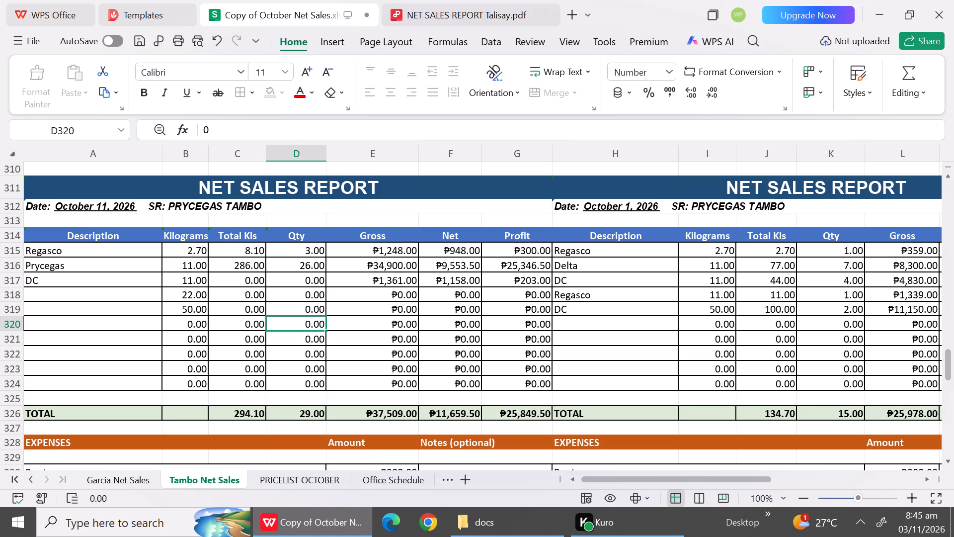
{"action": "left_click", "coordinate": [203, 287]}
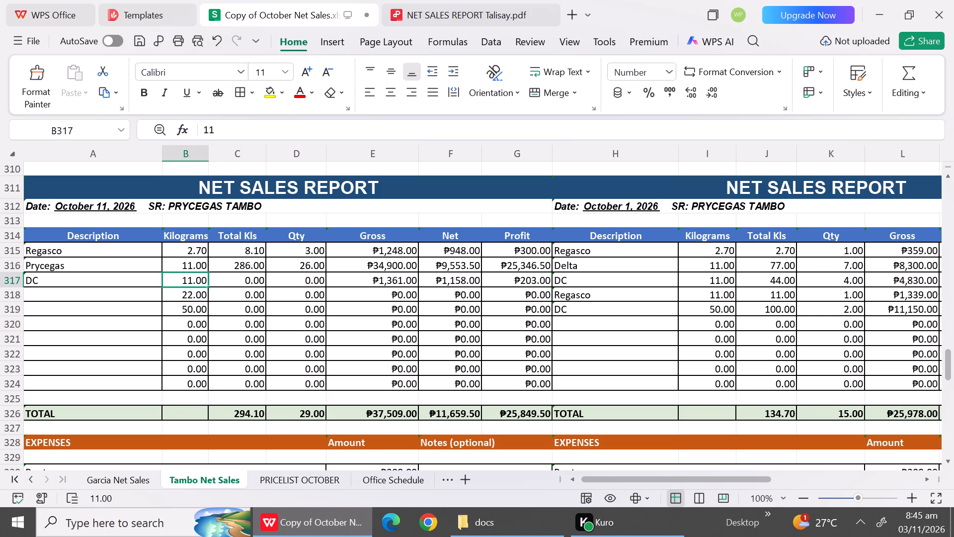
{"action": "key", "text": "0"}
{"action": "left_click", "coordinate": [193, 291]}
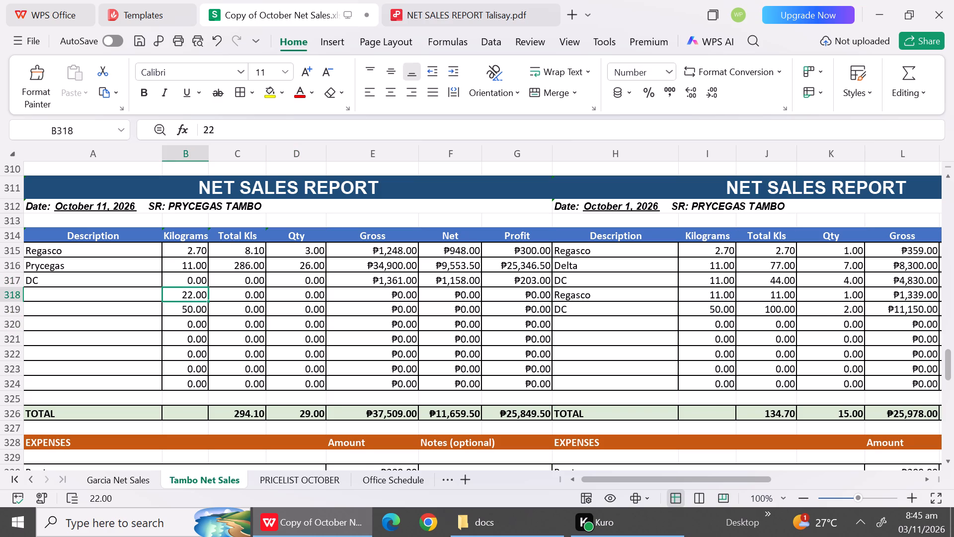
{"action": "key", "text": "0"}
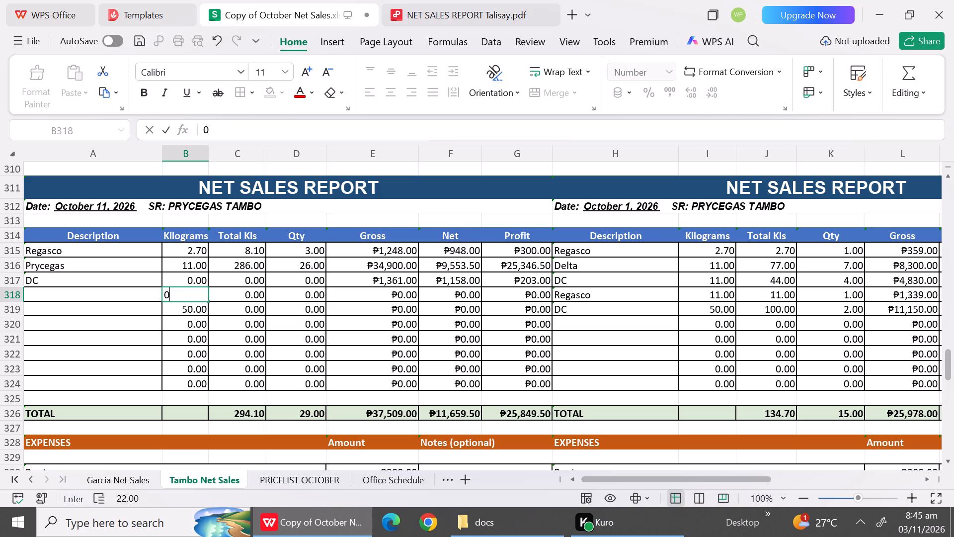
{"action": "left_click", "coordinate": [194, 310]}
{"action": "key", "text": "0"}
{"action": "left_click", "coordinate": [233, 336]}
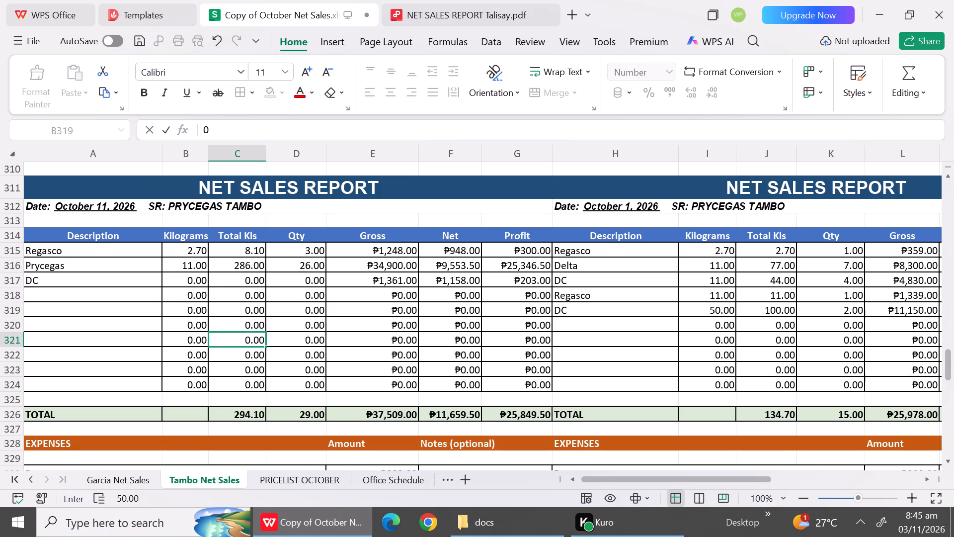
Set the Gross of the October 11 report's DC row to 2800.
{"action": "left_click", "coordinate": [373, 284]}
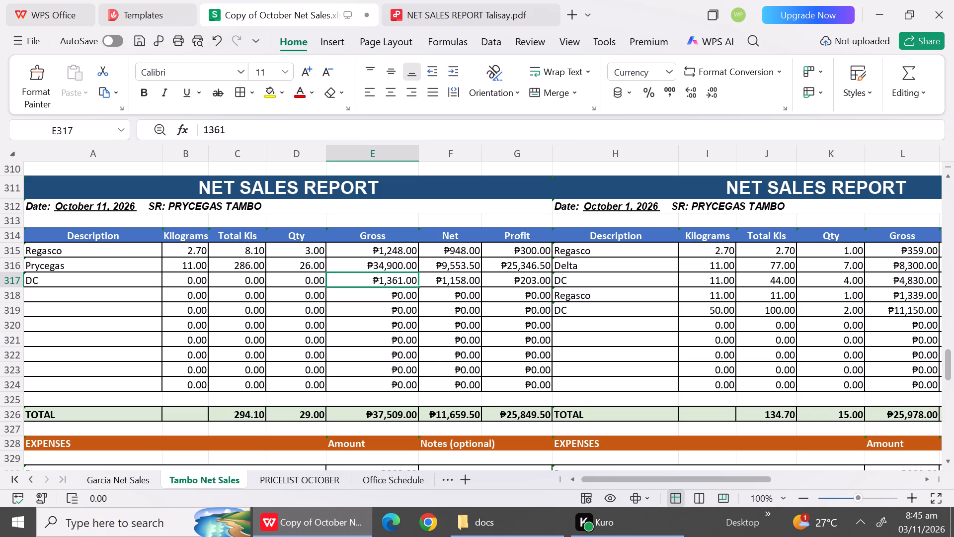
{"action": "key", "text": "2"}
{"action": "type", "text": "800"}
{"action": "left_click", "coordinate": [429, 347]}
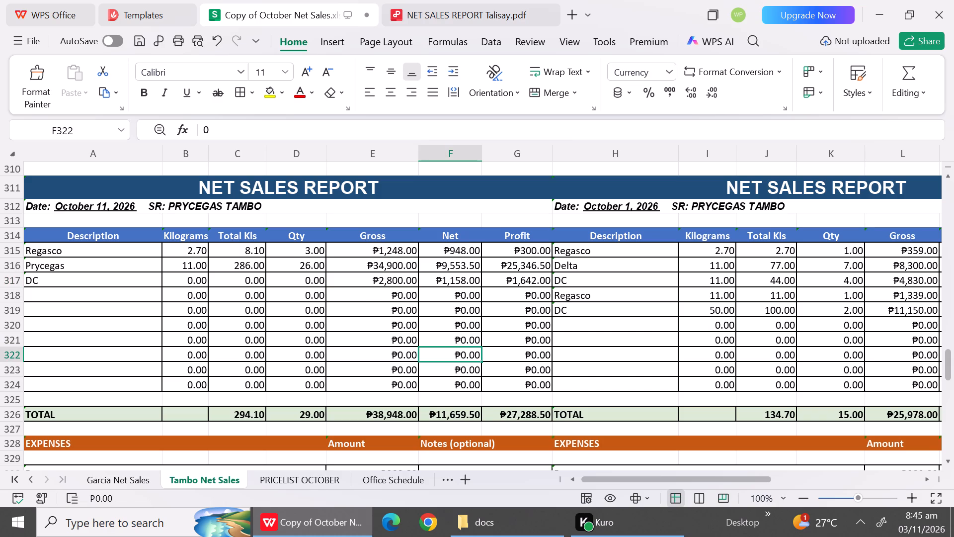
Consult the October price list and set the Net of the October 11 report's Prycegas row to 29900.
{"action": "left_click", "coordinate": [449, 274]}
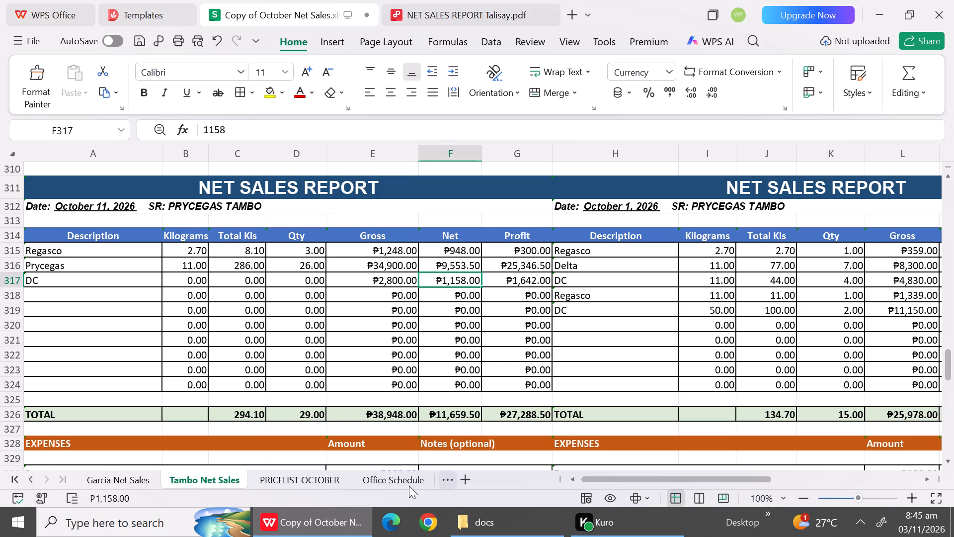
{"action": "left_click", "coordinate": [326, 476]}
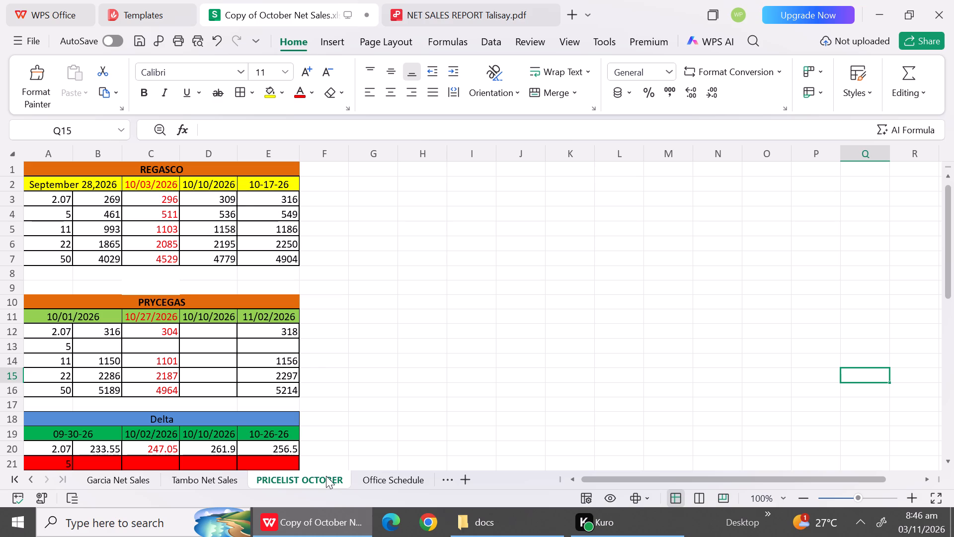
{"action": "left_click", "coordinate": [212, 484]}
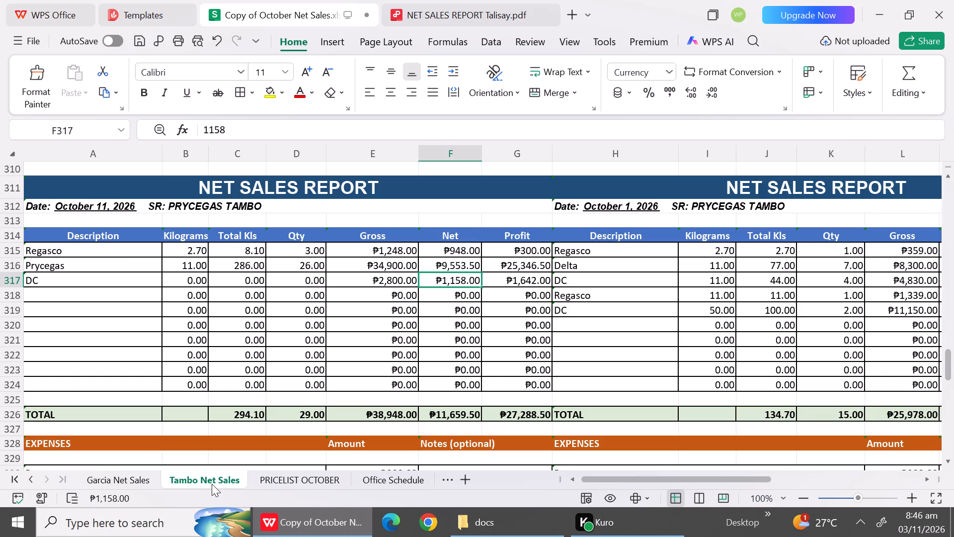
{"action": "left_click", "coordinate": [439, 270]}
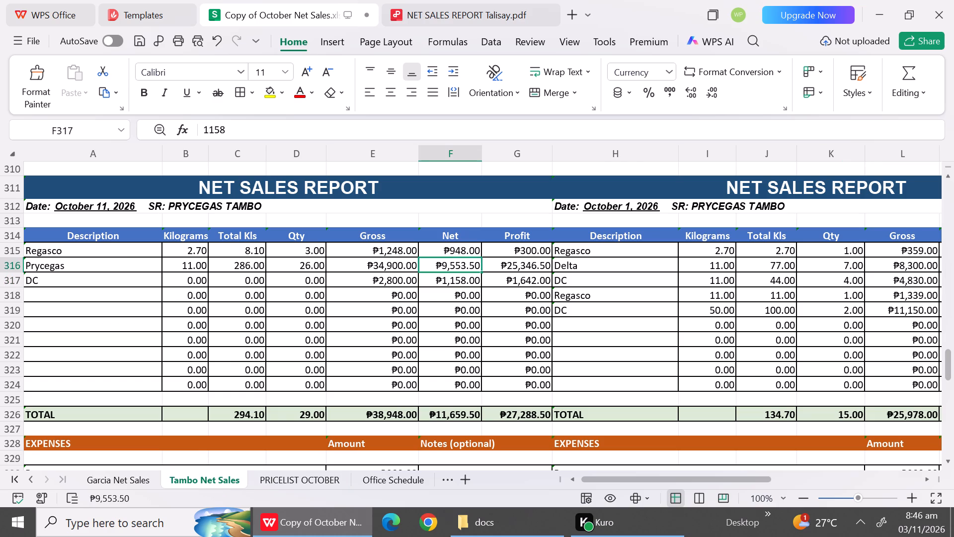
{"action": "key", "text": "2"}
{"action": "type", "text": "9900"}
{"action": "left_click", "coordinate": [430, 306]}
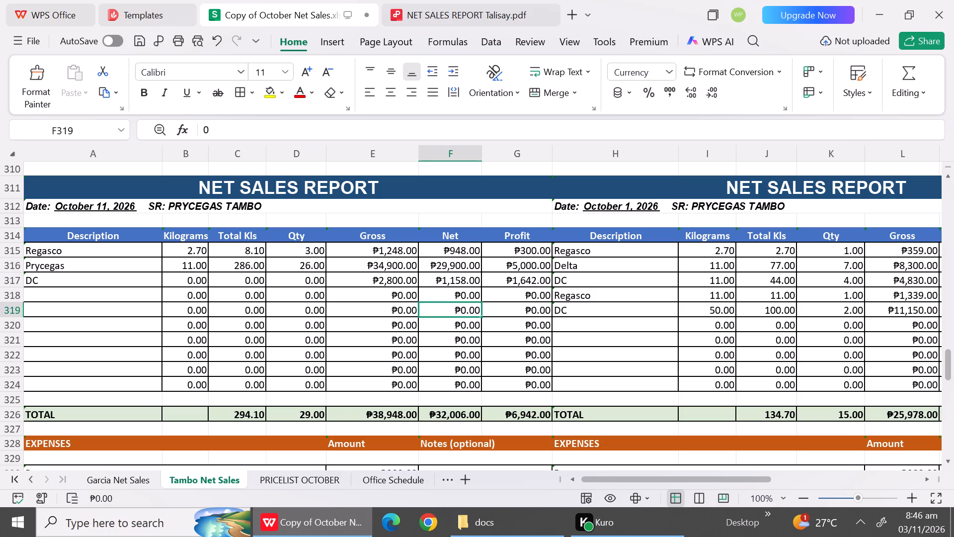
In the October 11 report's DC row, set the Qty to 2 and the Kilograms to 11.
{"action": "left_click", "coordinate": [316, 284]}
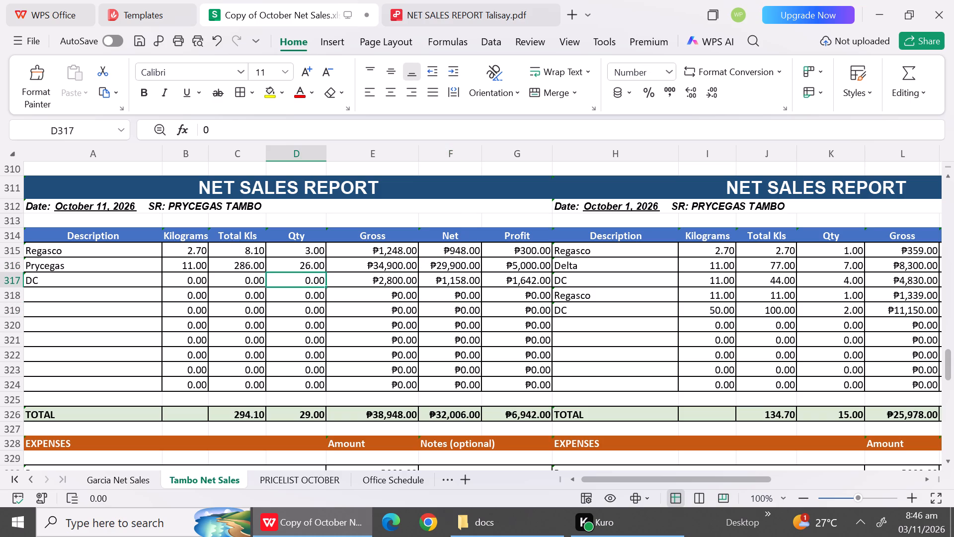
{"action": "key", "text": "2"}
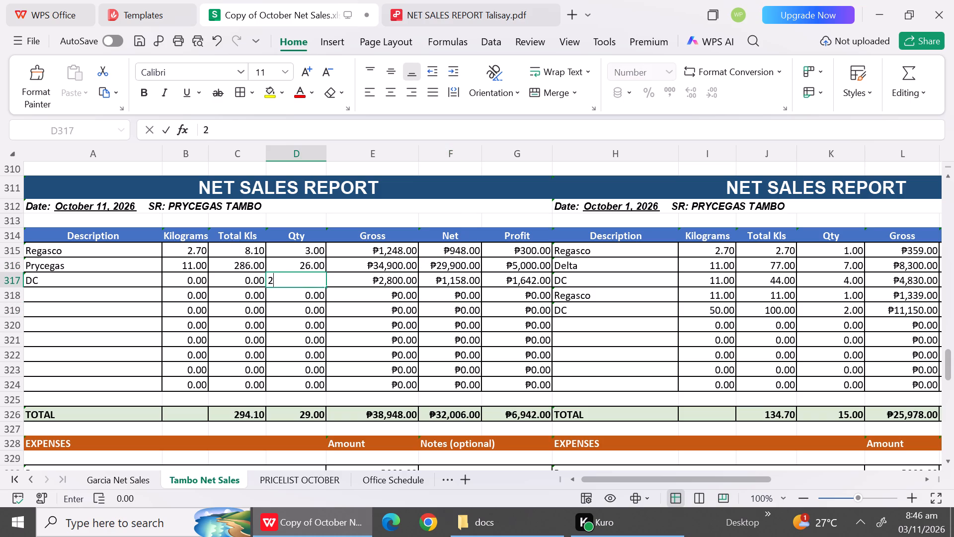
{"action": "left_click", "coordinate": [194, 282]}
{"action": "type", "text": "11"}
{"action": "left_click", "coordinate": [306, 335]}
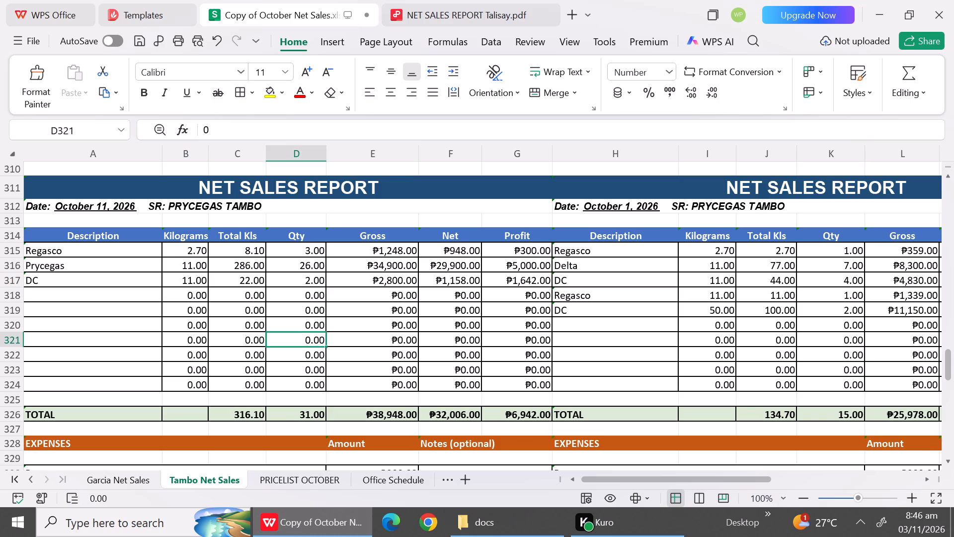
Look up the DC prices in the October price list and set the Net of the October 11 report's DC row to 2123.
{"action": "left_click", "coordinate": [458, 284]}
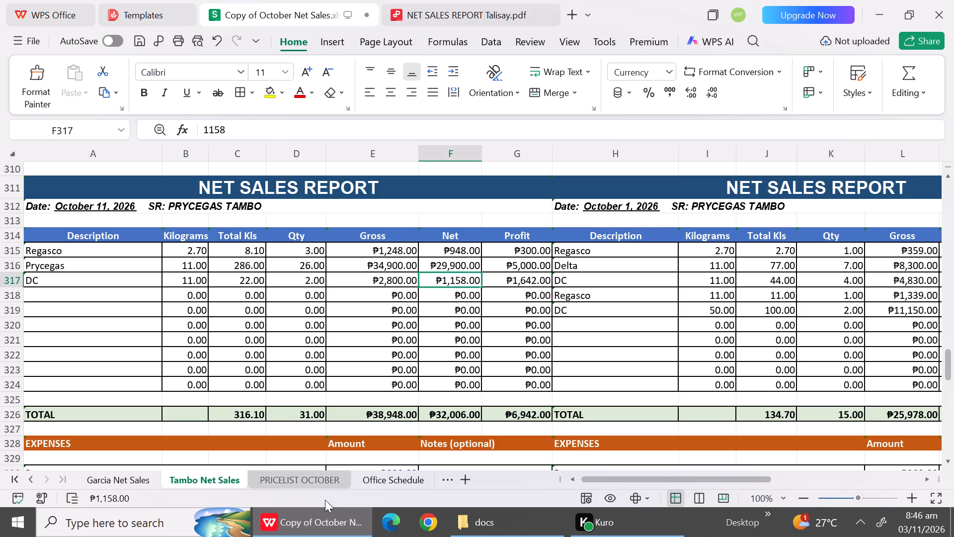
{"action": "left_click", "coordinate": [312, 484]}
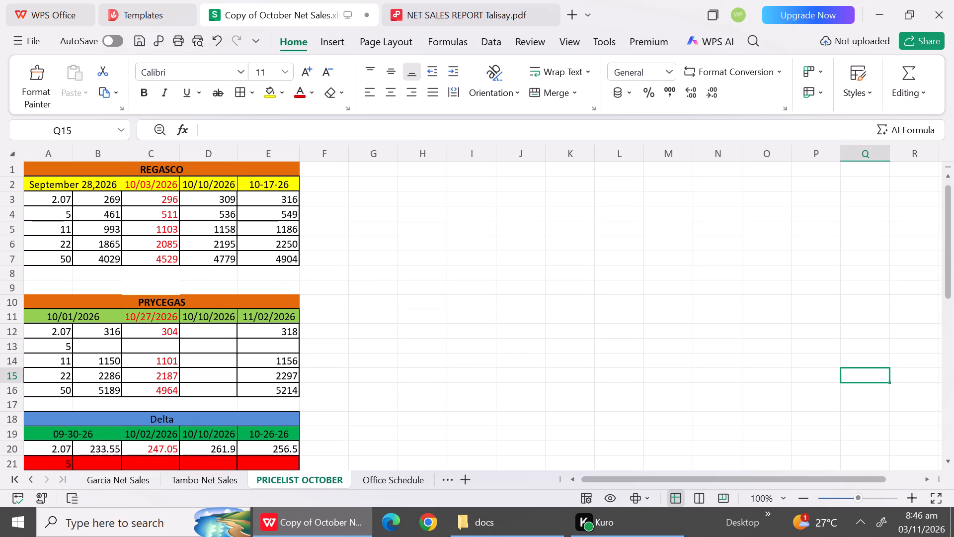
{"action": "triple_click", "coordinate": [950, 462]}
{"action": "triple_click", "coordinate": [950, 462]}
{"action": "triple_click", "coordinate": [950, 462]}
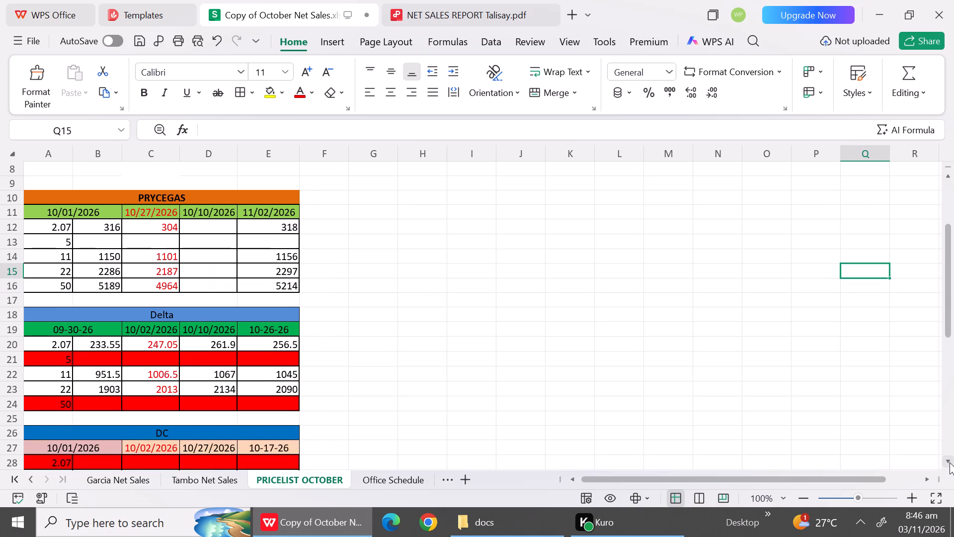
{"action": "left_click", "coordinate": [950, 462]}
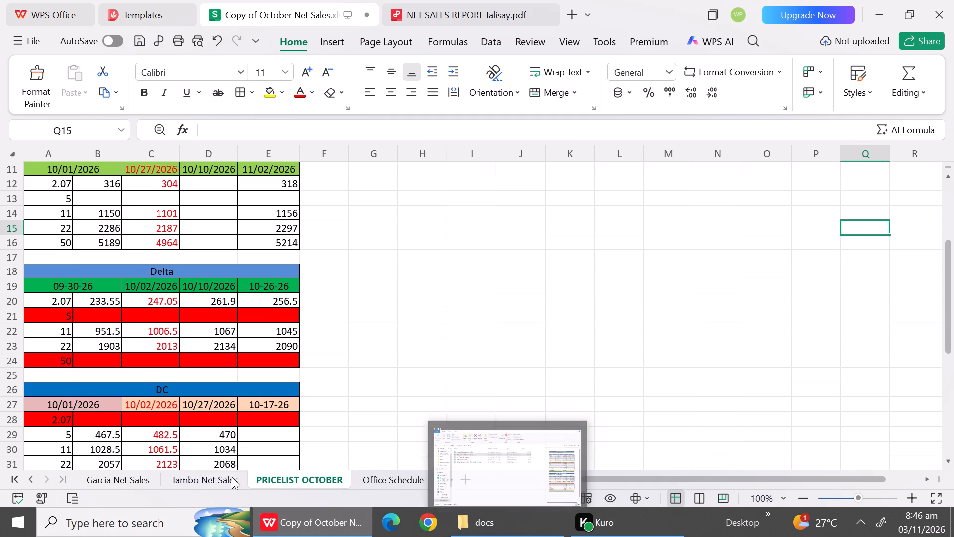
{"action": "left_click", "coordinate": [204, 481]}
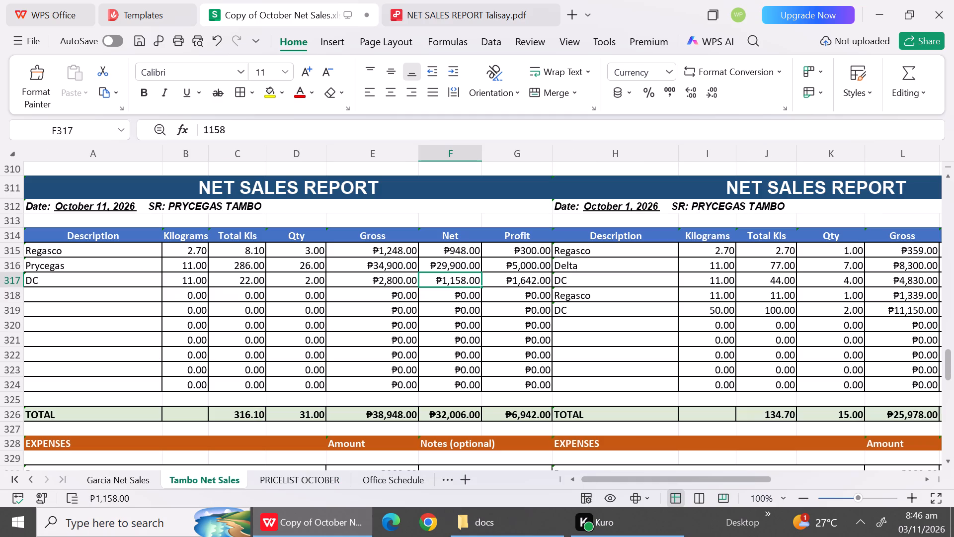
{"action": "type", "text": "2123"}
{"action": "left_click", "coordinate": [462, 335]}
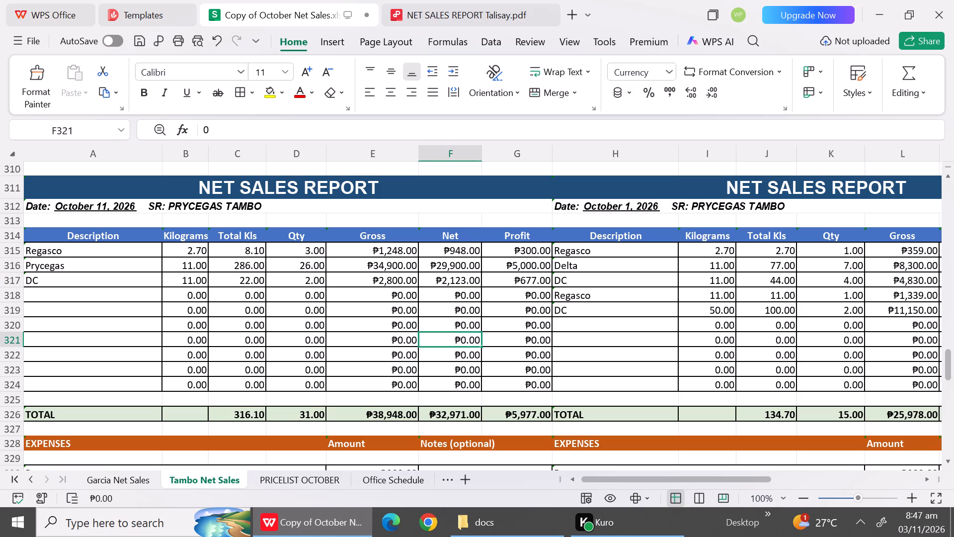
In the October 11 report's expenses, set the Rent amount to 167 and the Utilities amount to 17.
{"action": "triple_click", "coordinate": [947, 460]}
{"action": "triple_click", "coordinate": [947, 460]}
{"action": "double_click", "coordinate": [947, 460]}
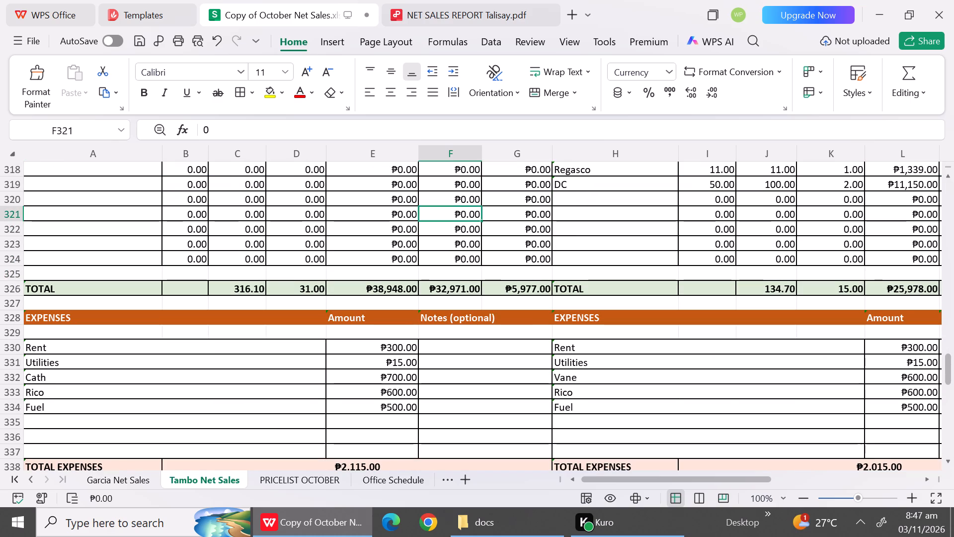
{"action": "left_click", "coordinate": [384, 345]}
{"action": "type", "text": "167"}
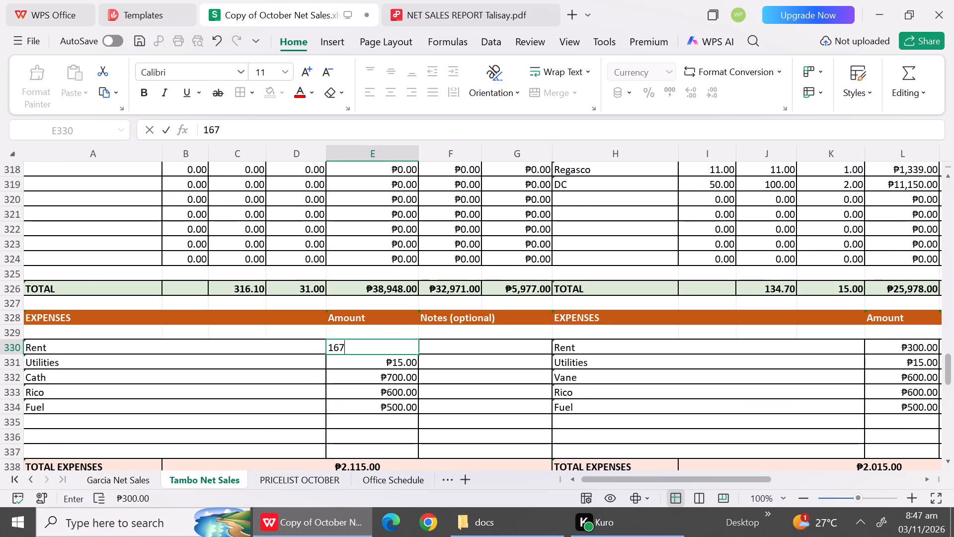
{"action": "key", "text": "Down"}
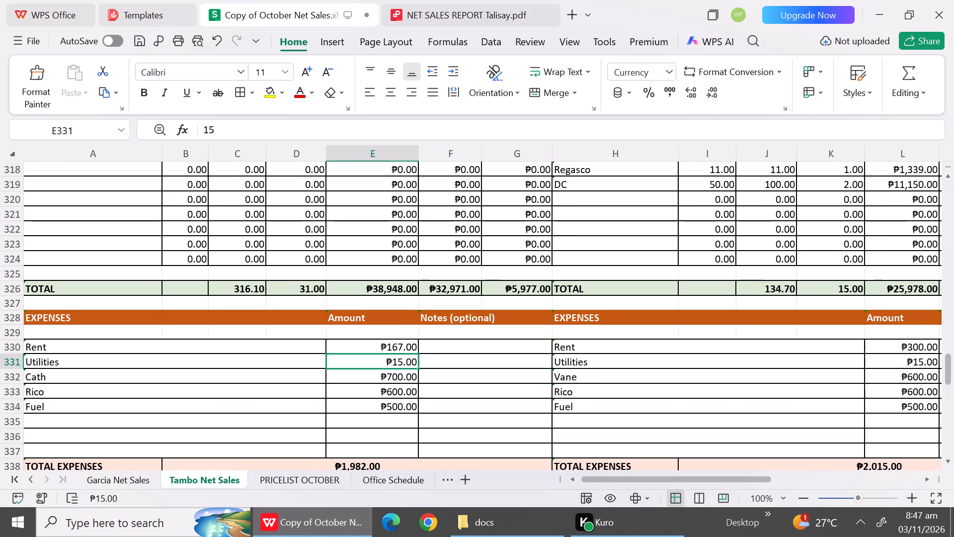
{"action": "type", "text": "17"}
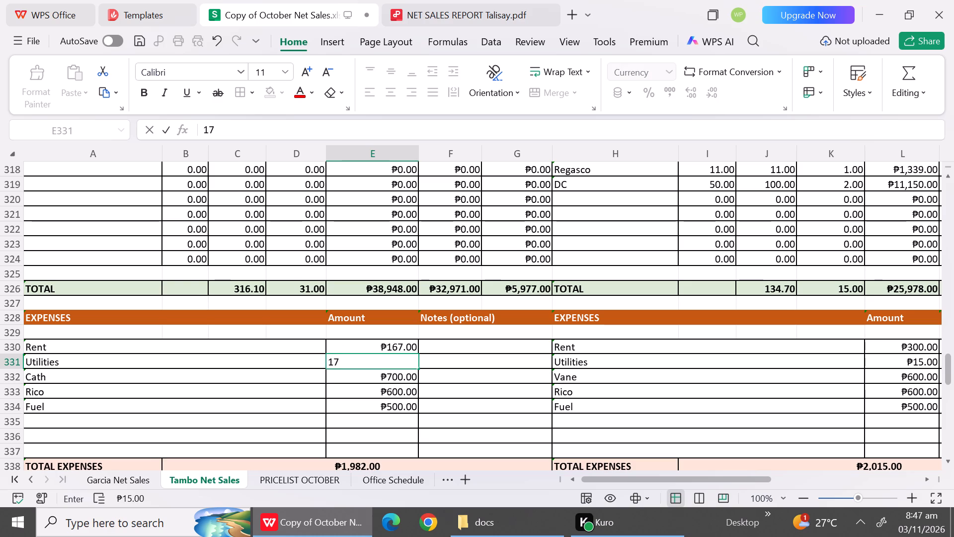
{"action": "left_click", "coordinate": [235, 409]}
In the October 11 expenses, replace Cath with Leah and Rico with Jeffrey.
{"action": "left_click", "coordinate": [190, 377]}
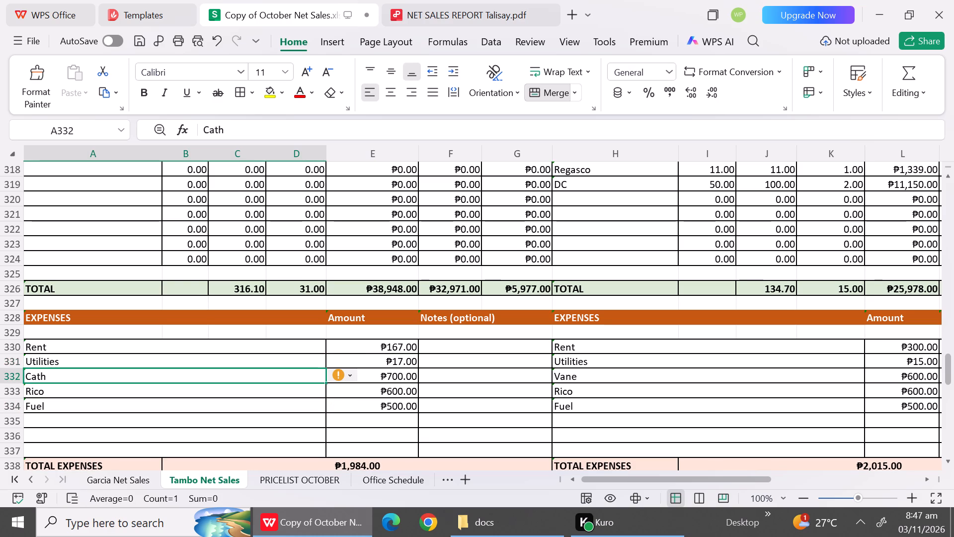
{"action": "key", "text": "shift+l"}
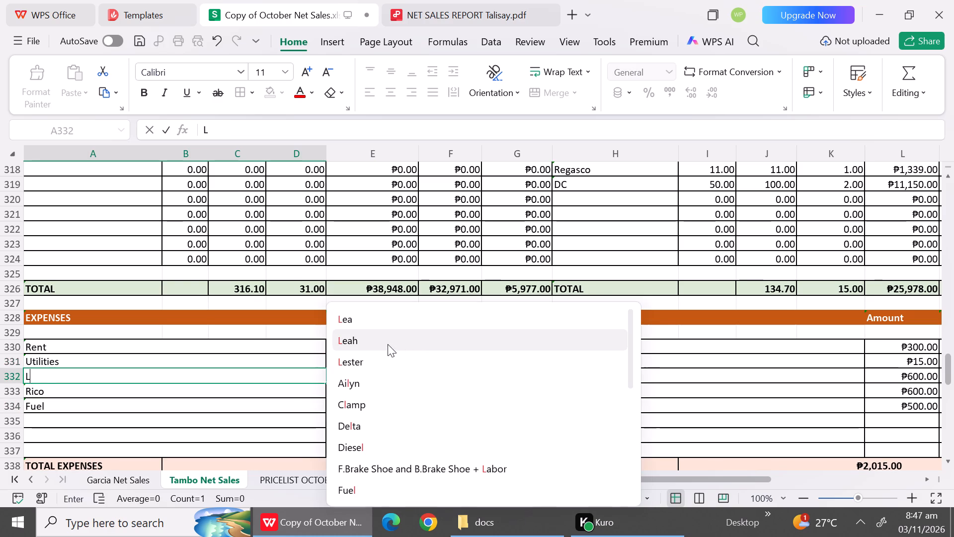
{"action": "left_click", "coordinate": [388, 344]}
{"action": "left_click", "coordinate": [208, 393]}
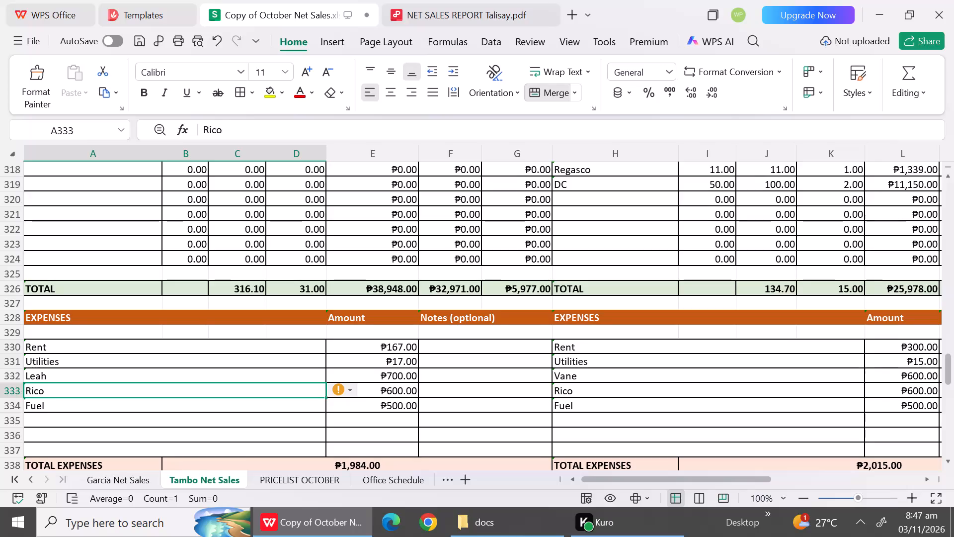
{"action": "type", "text": "Je"}
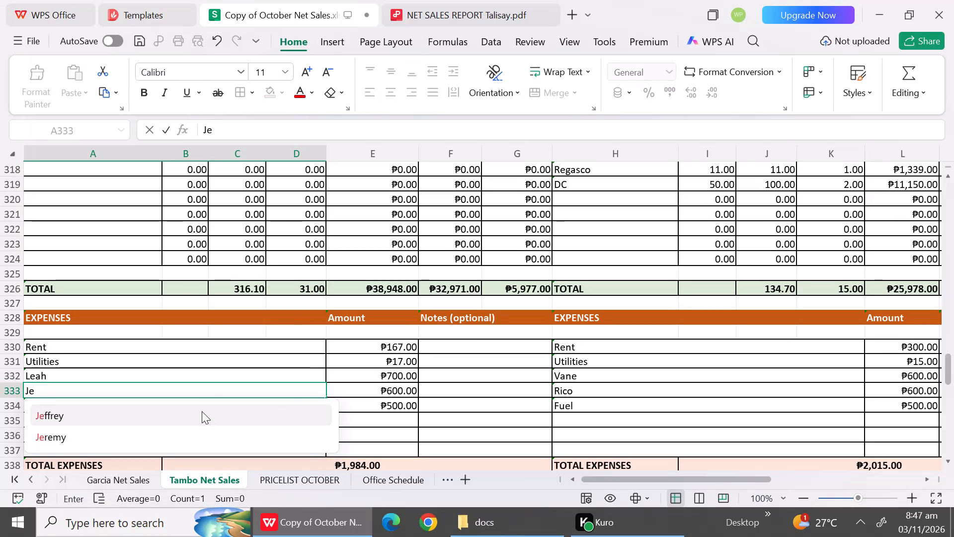
{"action": "left_click", "coordinate": [202, 411]}
Set the October 11 expense amounts to 500 for Leah and 550 for Jeffrey.
{"action": "left_click", "coordinate": [395, 379]}
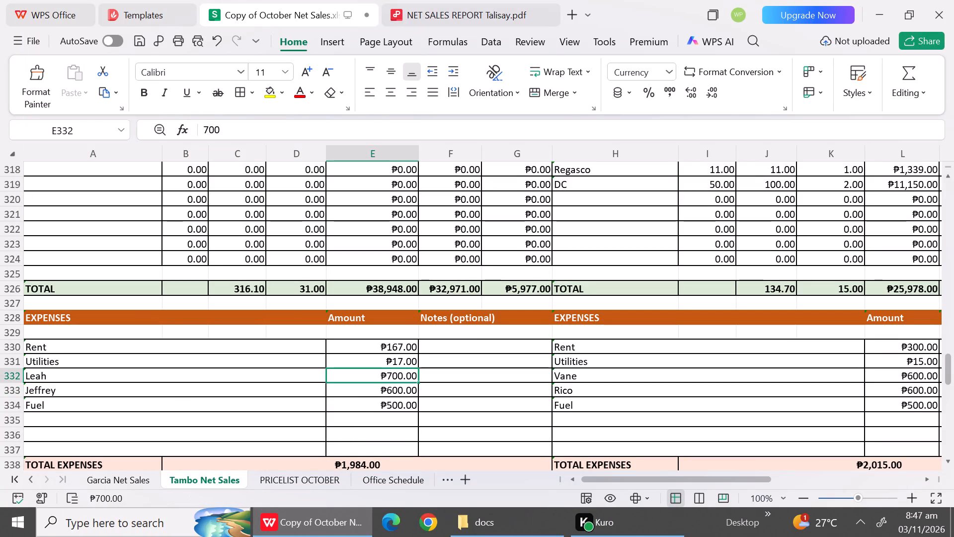
{"action": "type", "text": "500"}
{"action": "key", "text": "Down"}
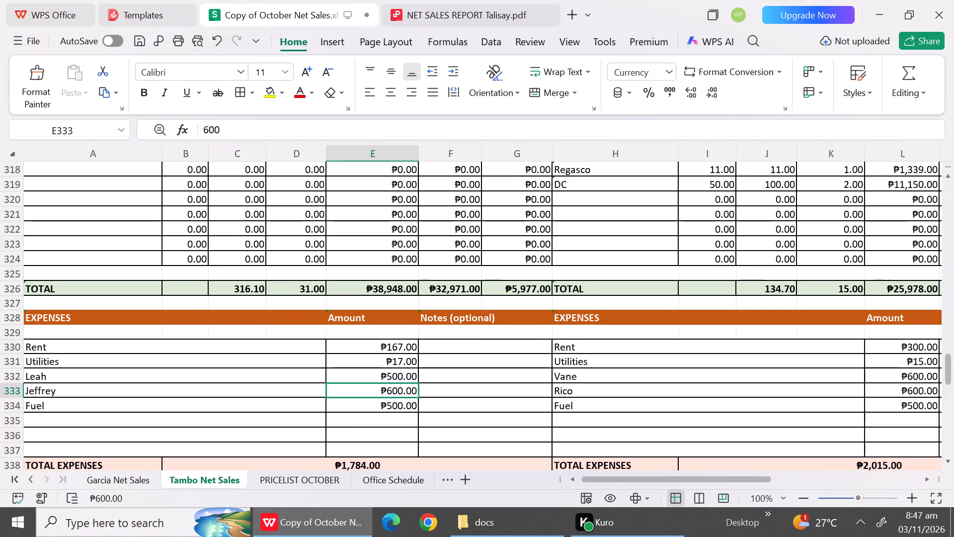
{"action": "type", "text": "550"}
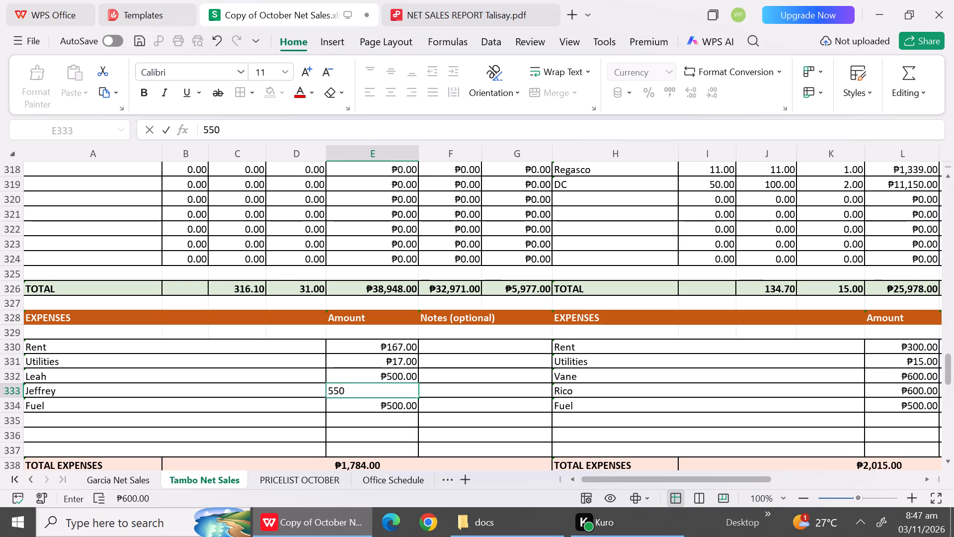
Change the October 11 report's Fuel expense to Sampaguita Kolong Fuel and set its amount to 489.
{"action": "left_click", "coordinate": [149, 406]}
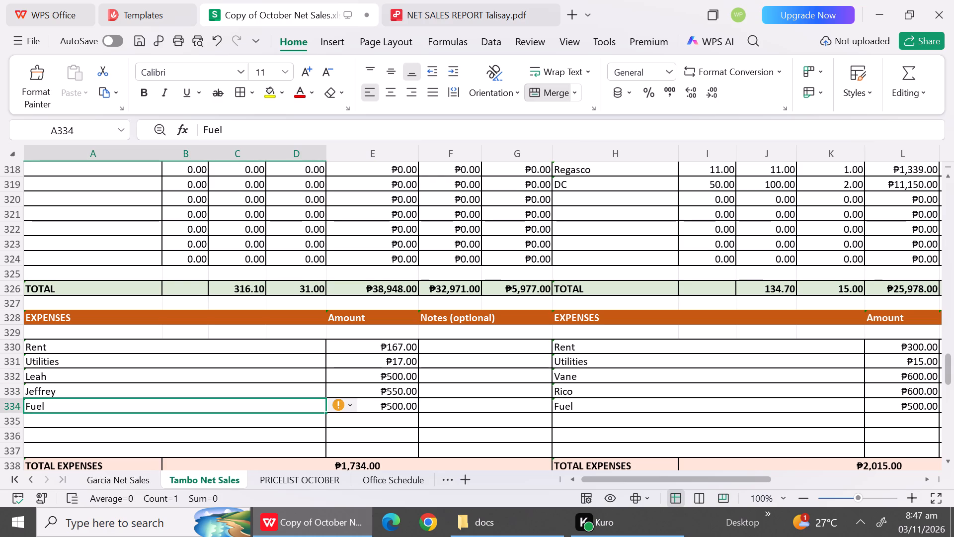
{"action": "key", "text": "shift+s"}
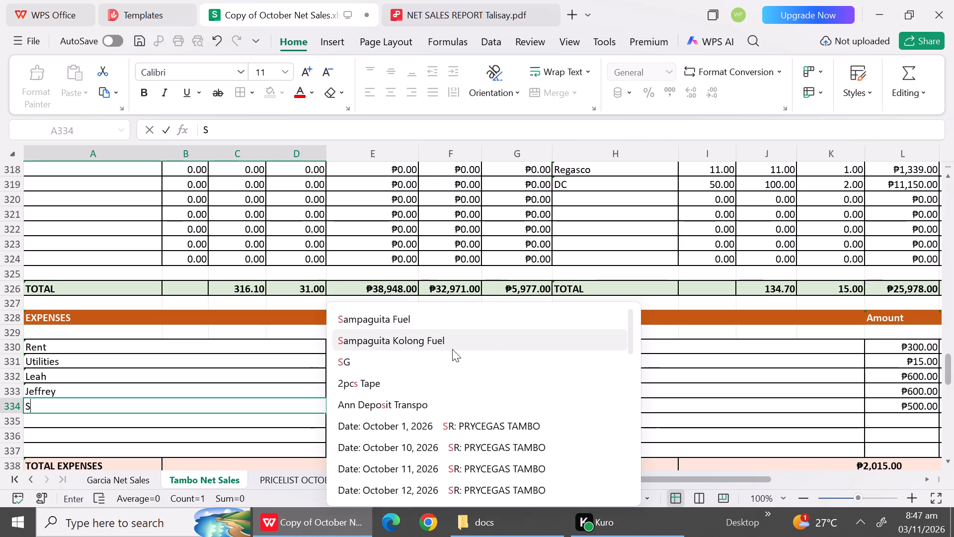
{"action": "left_click", "coordinate": [431, 344]}
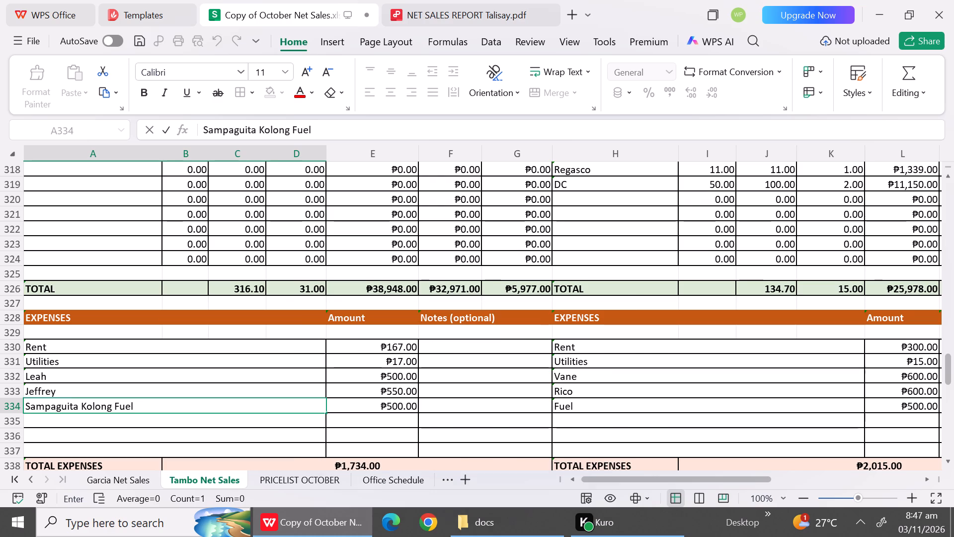
{"action": "left_click", "coordinate": [382, 407]}
{"action": "key", "text": "4"}
{"action": "key", "text": "9"}
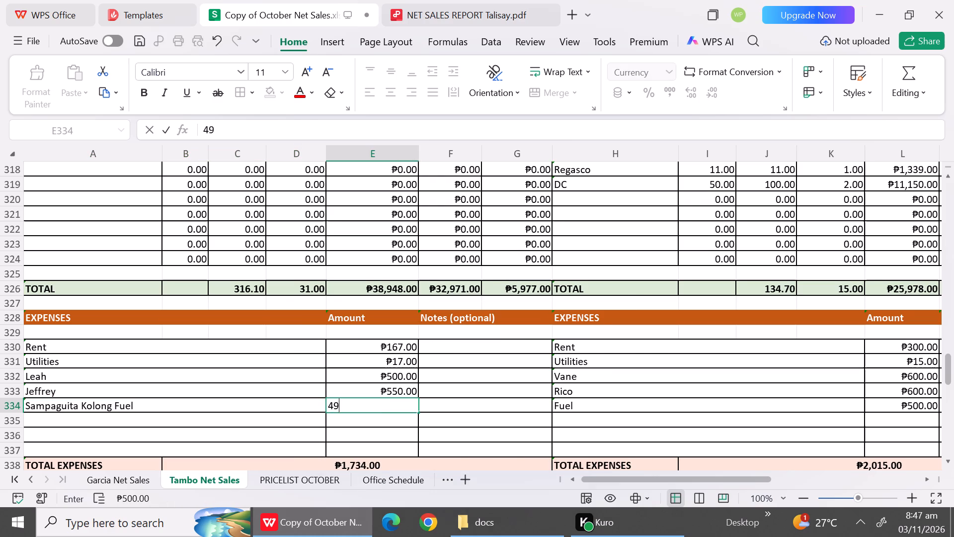
{"action": "key", "text": "BackSpace"}
{"action": "type", "text": "89"}
Add an SR LOAD expense of 315 below Sampaguita Kolong Fuel in the October 11 Tambo report.
{"action": "left_click", "coordinate": [272, 422]}
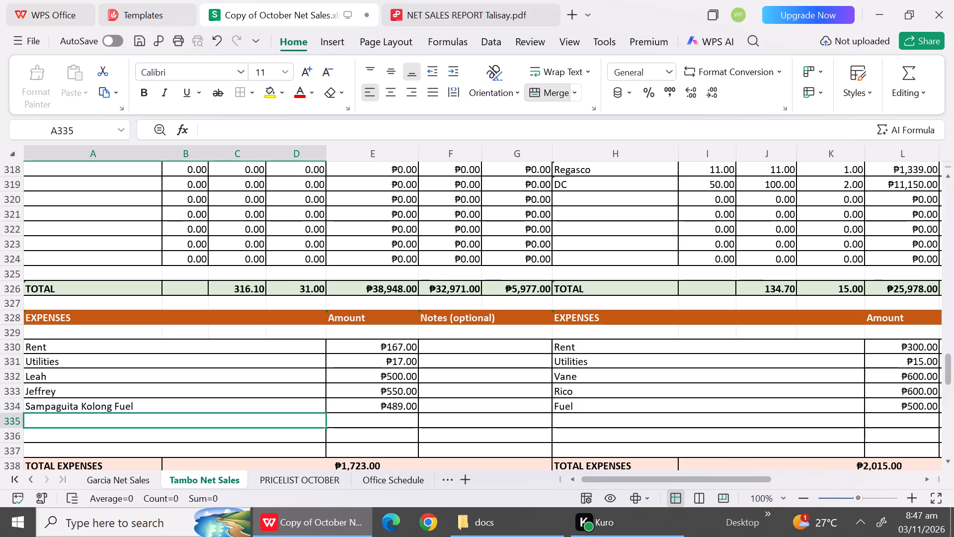
{"action": "key", "text": "shift+s"}
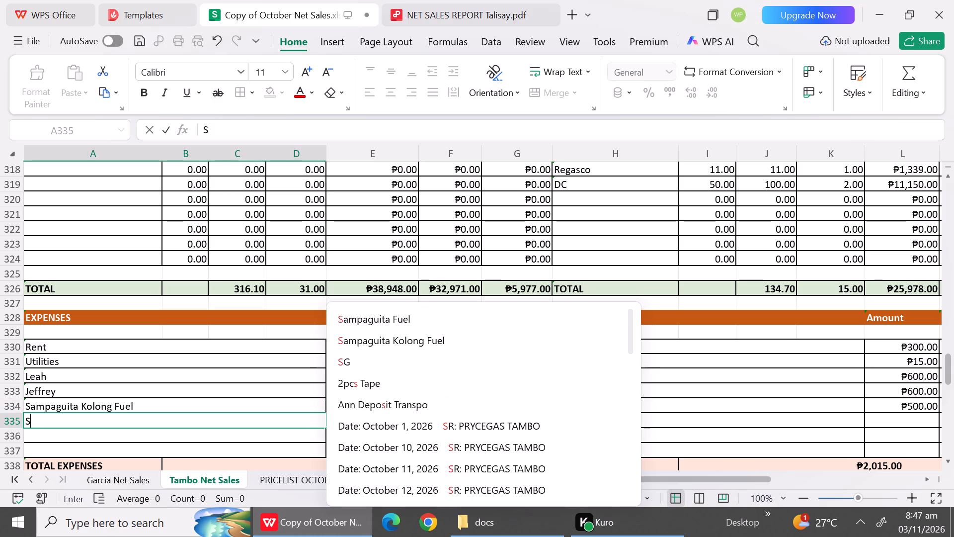
{"action": "key", "text": "shift+r"}
{"action": "key", "text": "space"}
{"action": "type", "text": "LO"}
{"action": "key", "text": "BackSpace"}
{"action": "type", "text": "ao"}
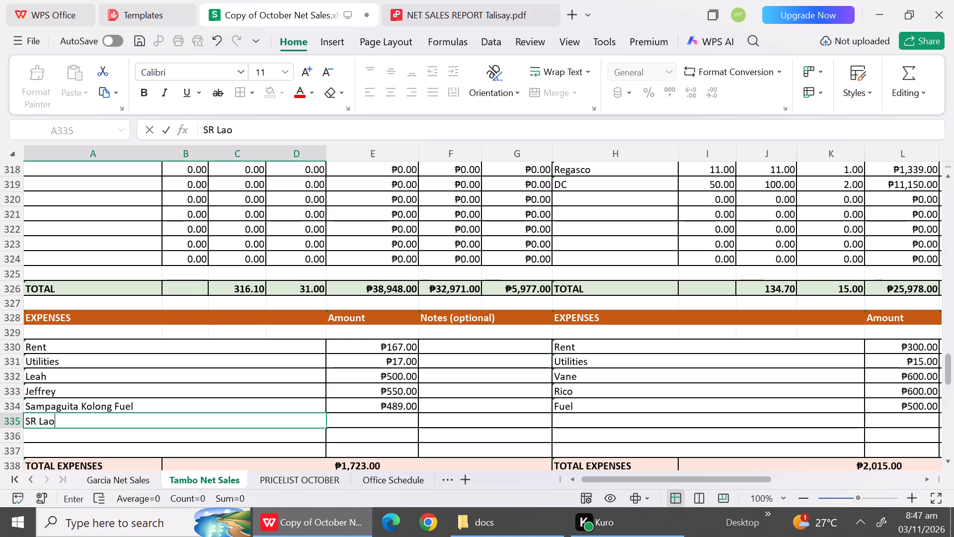
{"action": "key", "text": "BackSpace"}
{"action": "key", "text": "BackSpace"}
{"action": "type", "text": "pad"}
{"action": "key", "text": "space"}
{"action": "key", "text": "BackSpace"}
{"action": "key", "text": "BackSpace"}
{"action": "key", "text": "BackSpace"}
{"action": "key", "text": "BackSpace"}
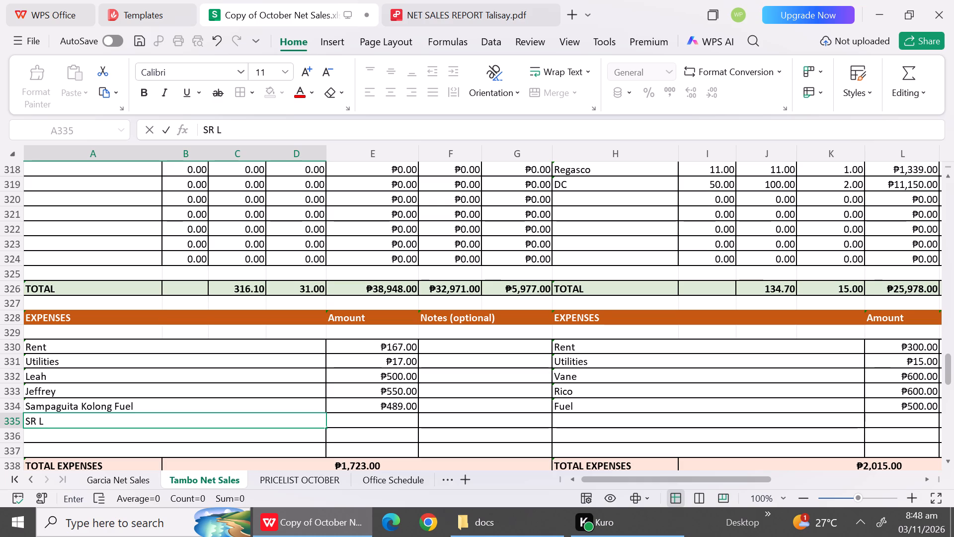
{"action": "key", "text": "shift+p"}
{"action": "key", "text": "BackSpace"}
{"action": "type", "text": "OAD"}
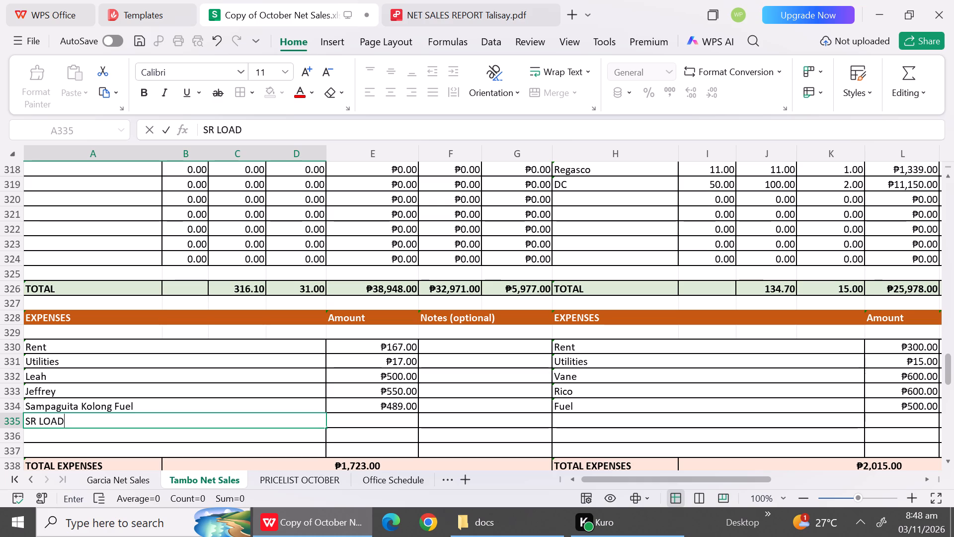
{"action": "left_click", "coordinate": [358, 423]}
{"action": "type", "text": "315"}
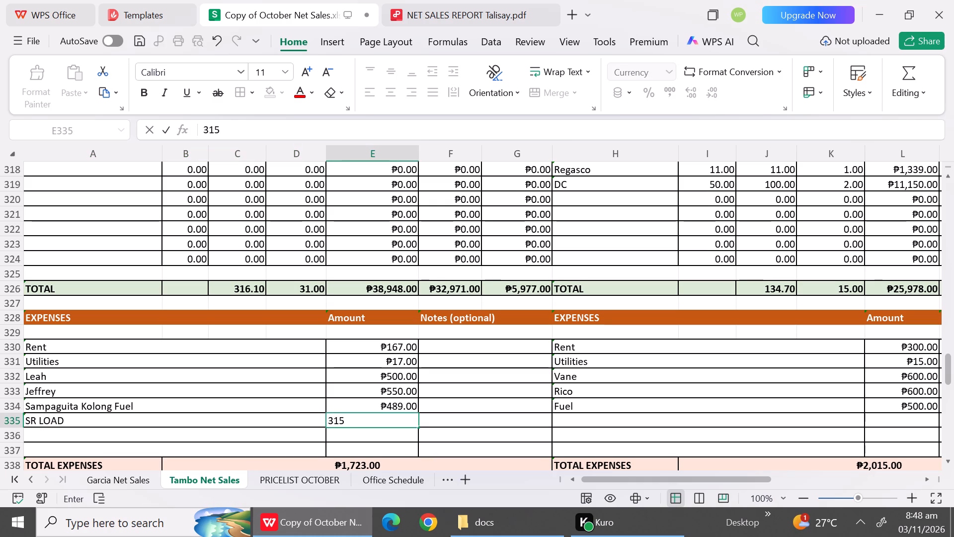
Add a Change Oil expense of 250 and a Passway expense of 5 to the October 11 Tambo report.
{"action": "left_click", "coordinate": [281, 440]}
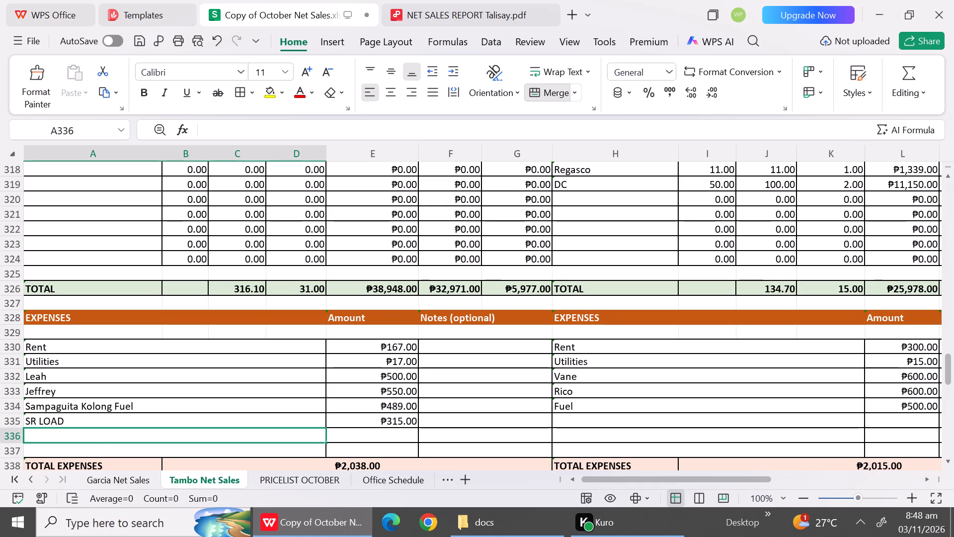
{"action": "type", "text": "Change Oil"}
{"action": "key", "text": "Right"}
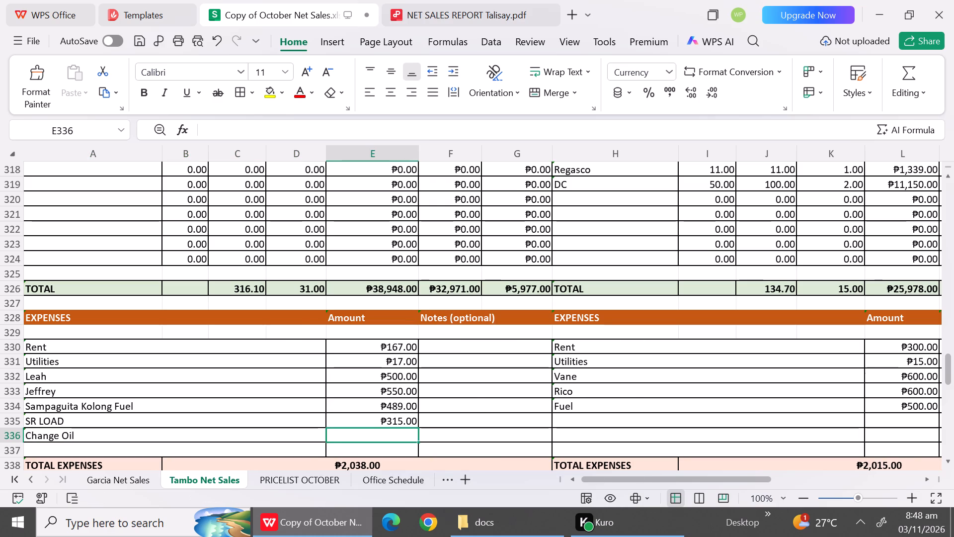
{"action": "type", "text": "250"}
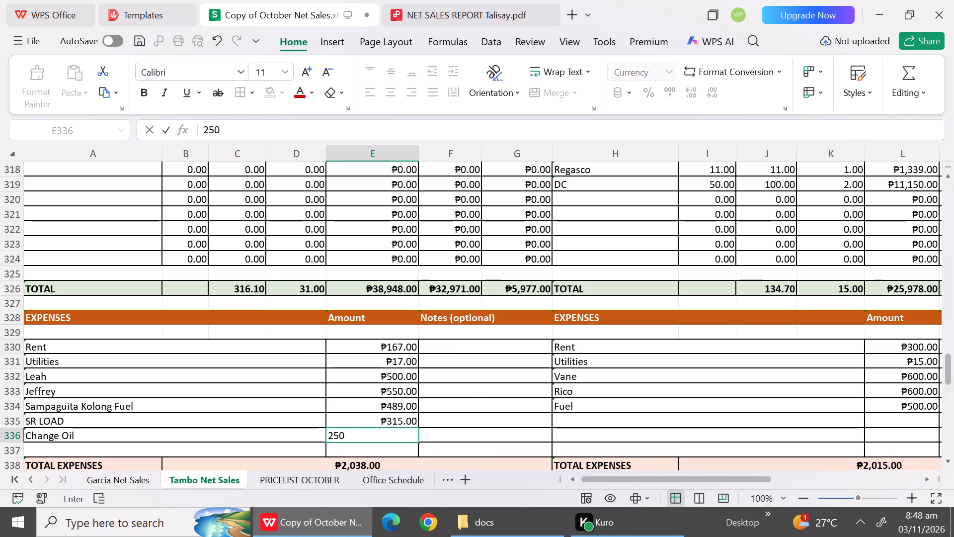
{"action": "left_click", "coordinate": [209, 449]}
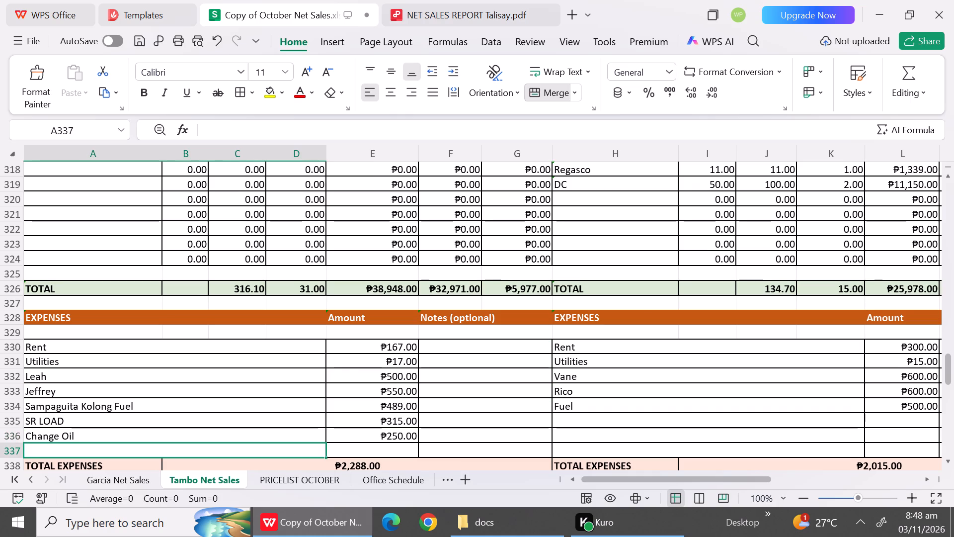
{"action": "type", "text": "Passway"}
{"action": "key", "text": "Right"}
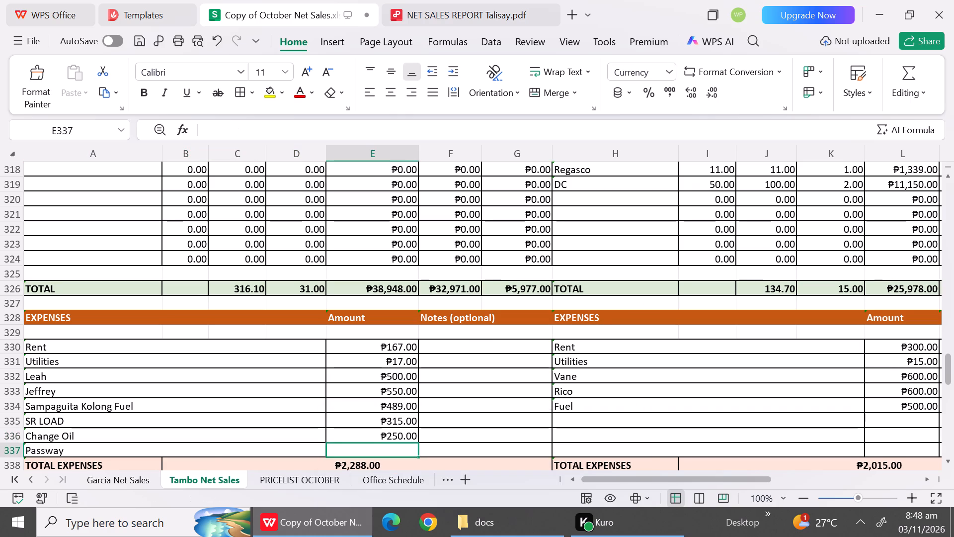
{"action": "key", "text": "5"}
{"action": "left_click", "coordinate": [475, 418]}
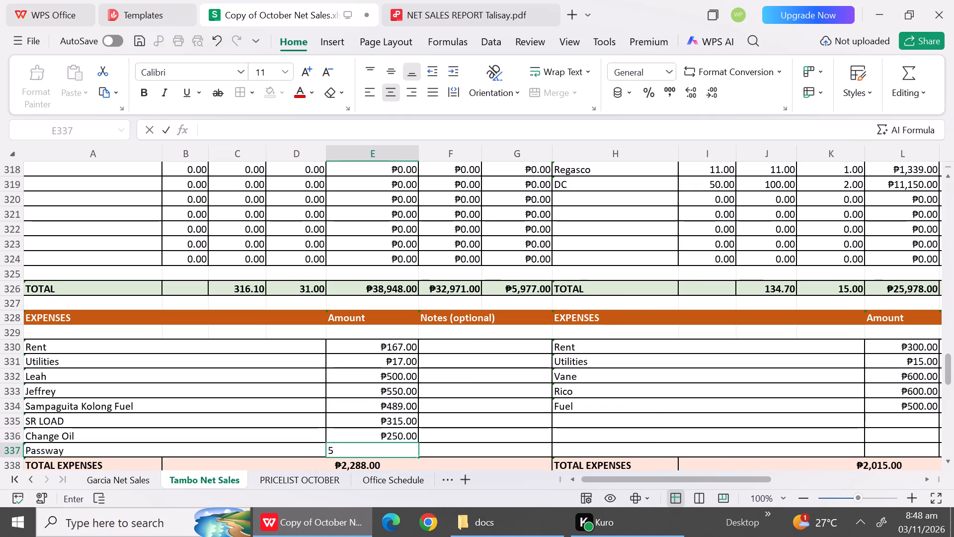
In the October 12 Tambo report, set the Gross of the 2.70 kg Regasco row to 416.
{"action": "triple_click", "coordinate": [947, 459]}
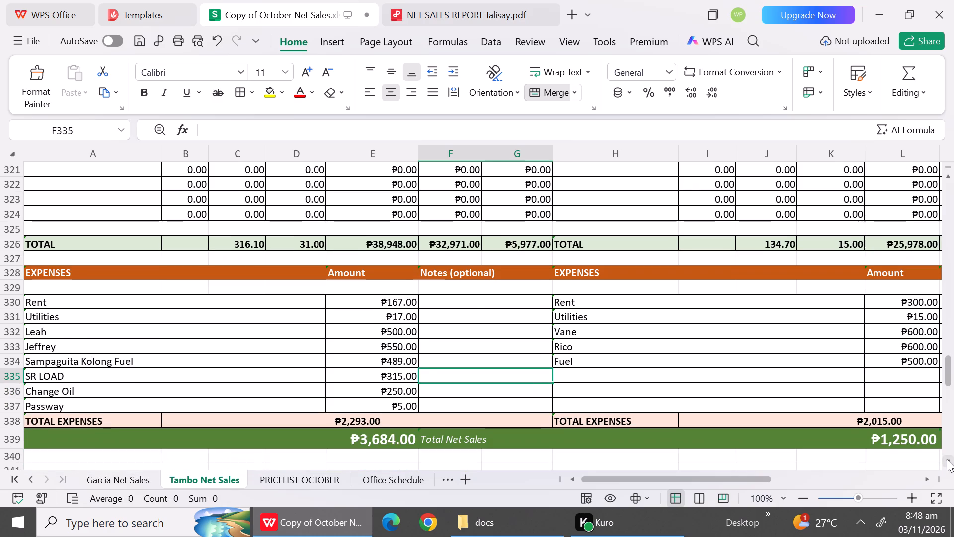
{"action": "triple_click", "coordinate": [947, 459]}
{"action": "triple_click", "coordinate": [947, 459]}
{"action": "triple_click", "coordinate": [947, 459]}
{"action": "left_click", "coordinate": [947, 459]}
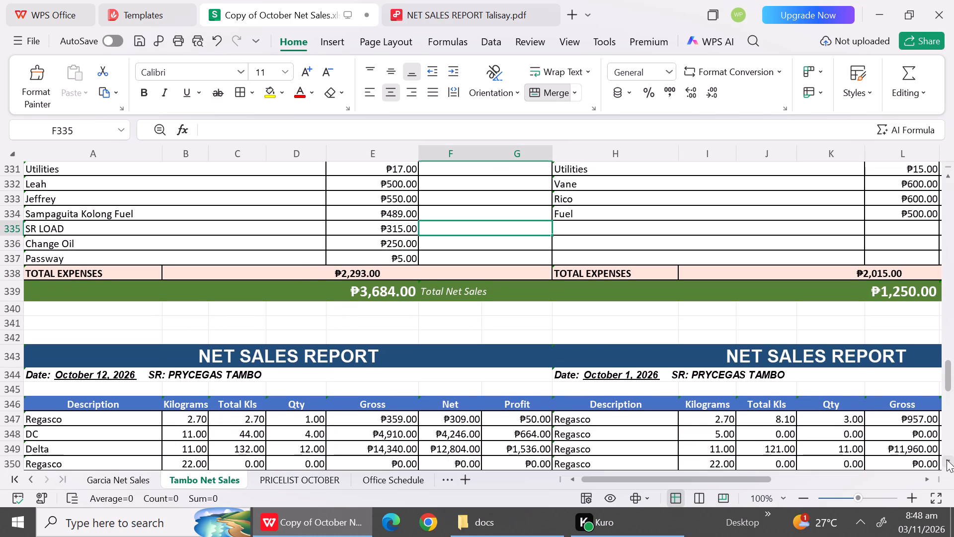
{"action": "left_click", "coordinate": [947, 459]}
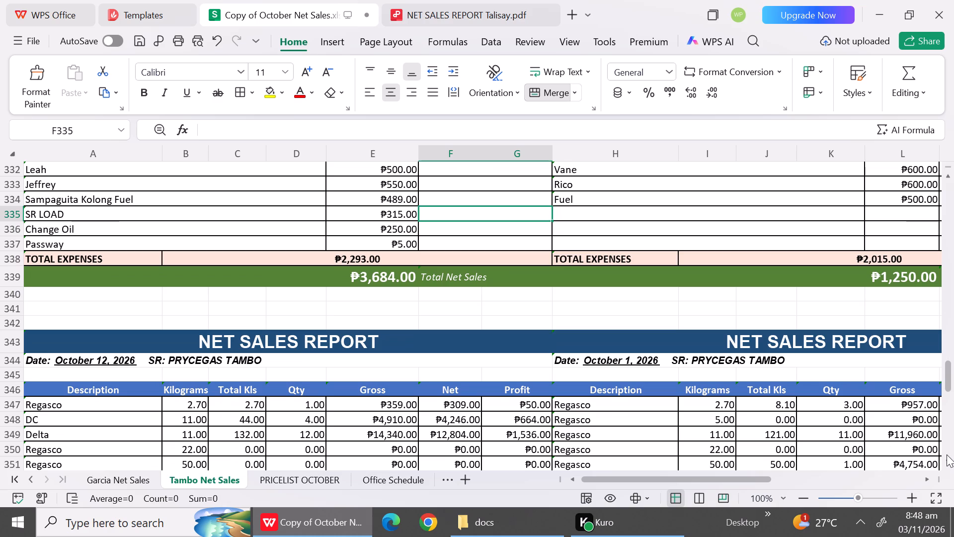
{"action": "triple_click", "coordinate": [951, 463]}
{"action": "triple_click", "coordinate": [951, 463]}
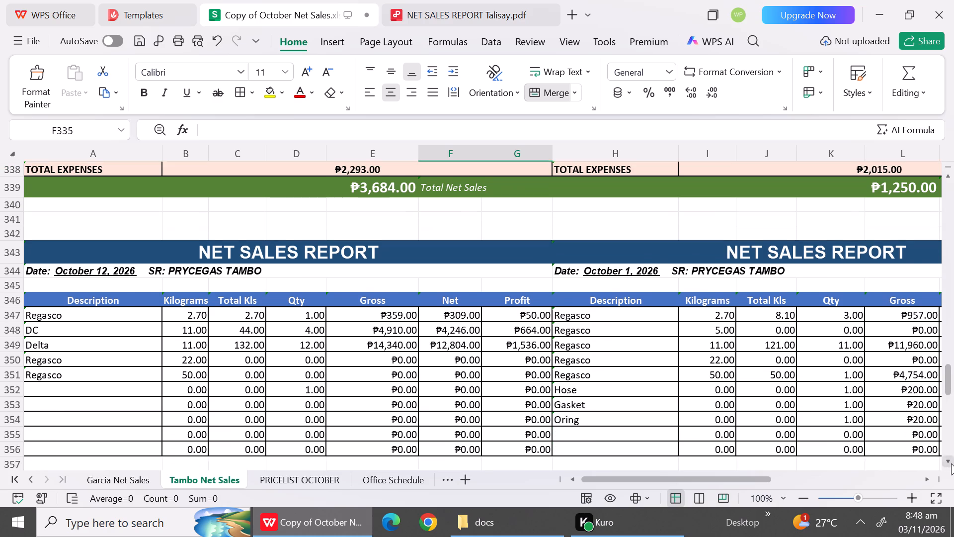
{"action": "triple_click", "coordinate": [951, 463]}
{"action": "double_click", "coordinate": [951, 463]}
{"action": "triple_click", "coordinate": [951, 463]}
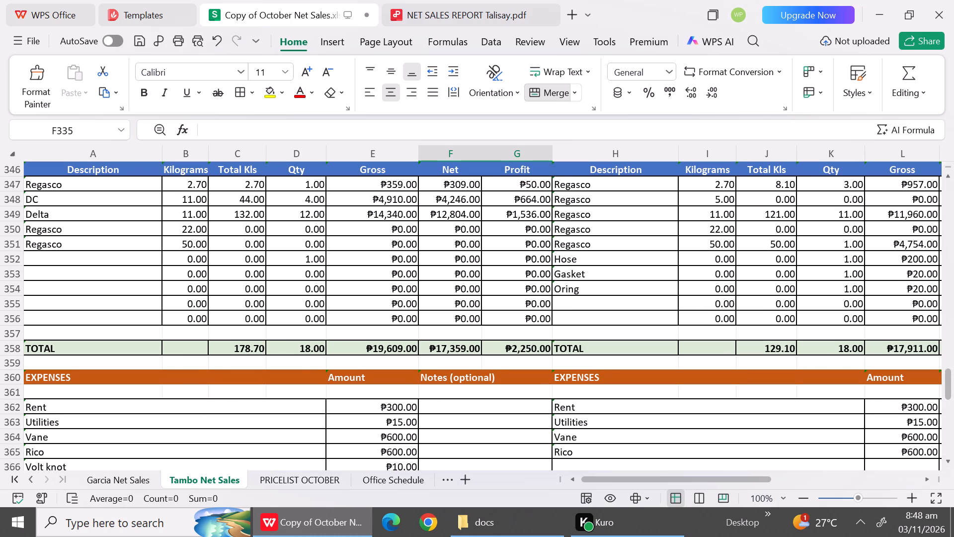
{"action": "triple_click", "coordinate": [948, 177]}
{"action": "left_click", "coordinate": [948, 177]}
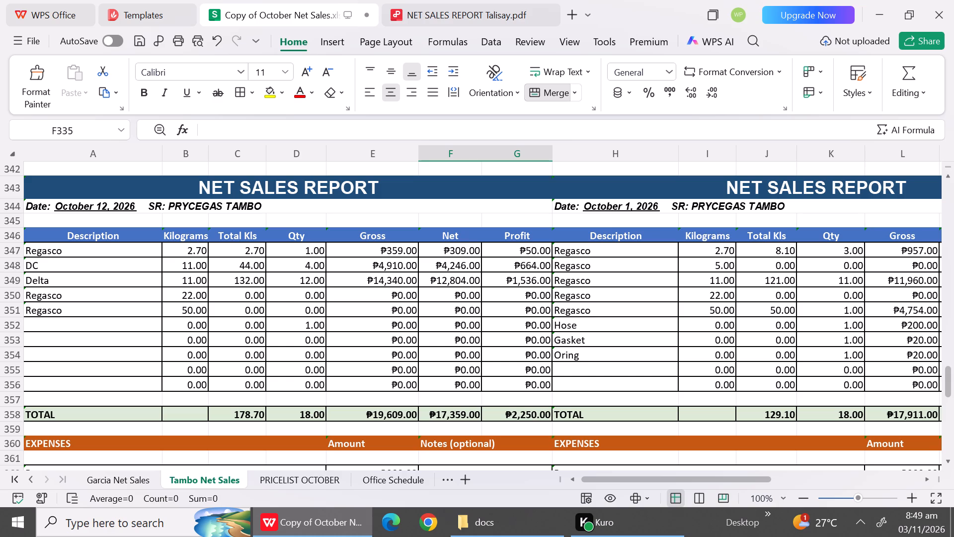
{"action": "left_click", "coordinate": [75, 252]}
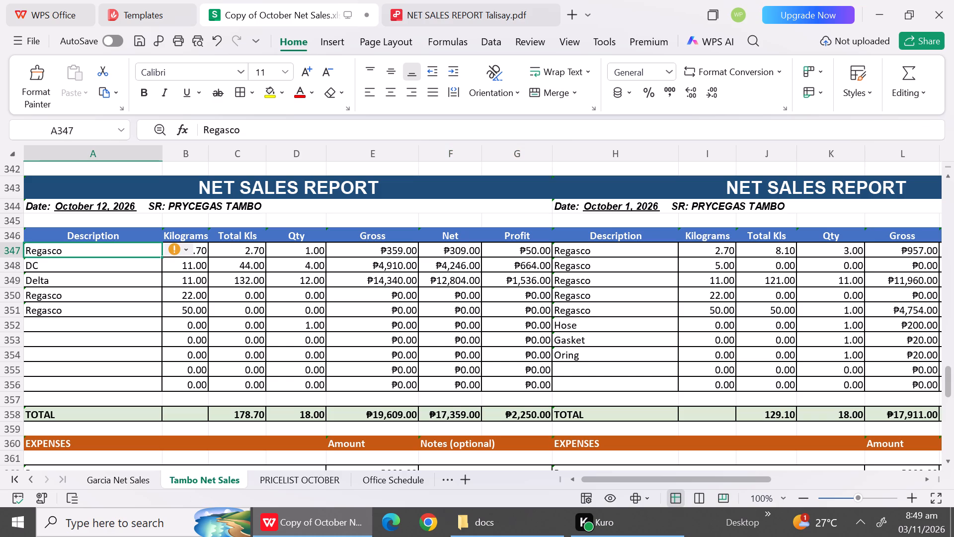
{"action": "left_click", "coordinate": [382, 252]}
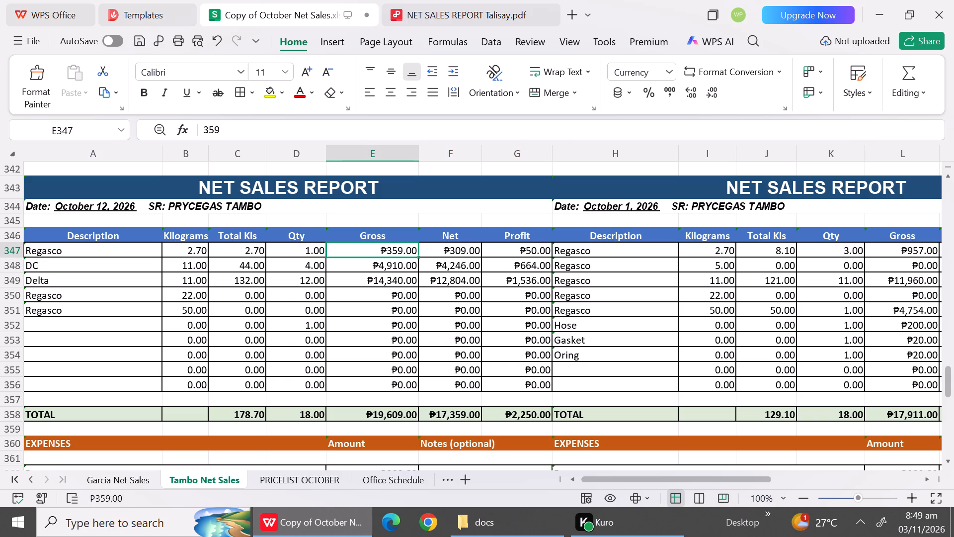
{"action": "type", "text": "41"}
{"action": "key", "text": "6"}
{"action": "left_click", "coordinate": [435, 301]}
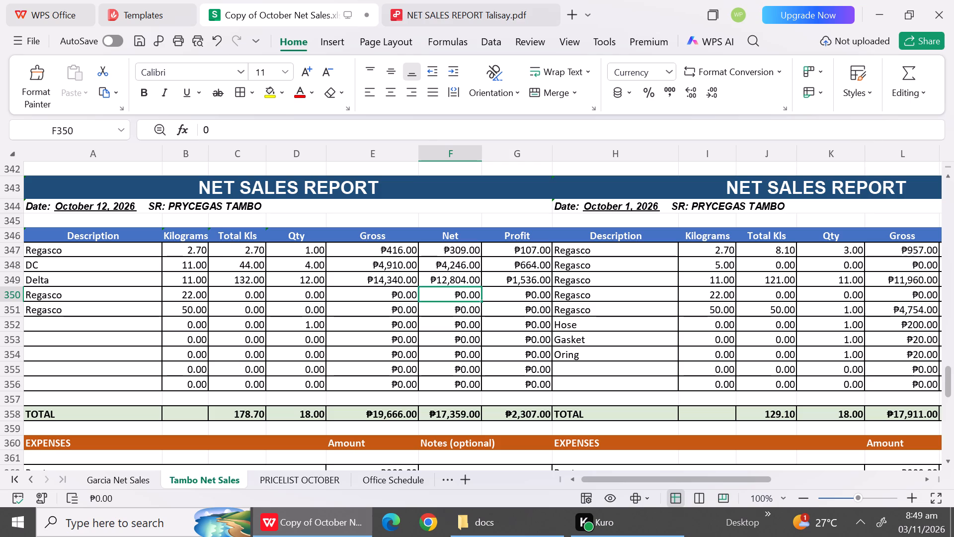
Look through the daily reports on the Garcia Net Sales sheet up to October 12 for comparison.
{"action": "left_click", "coordinate": [112, 483]}
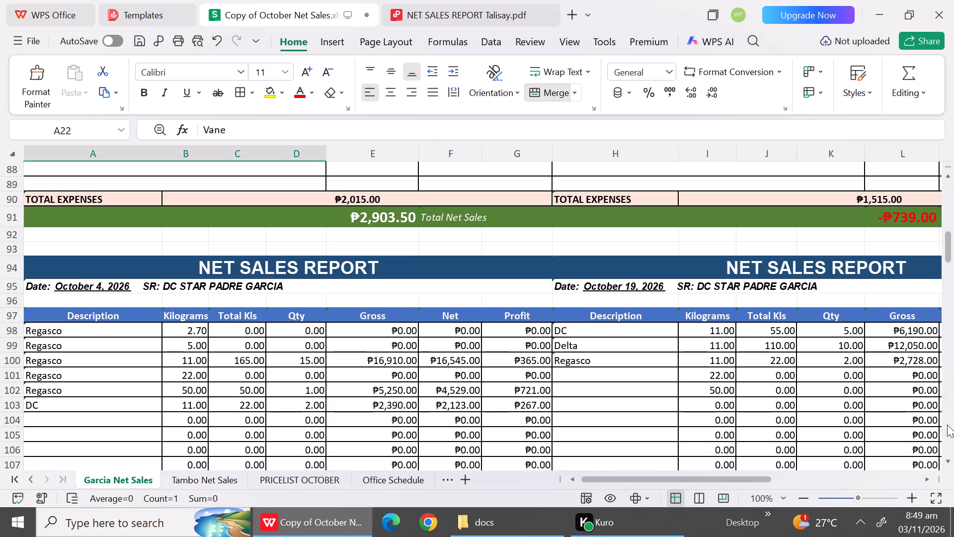
{"action": "double_click", "coordinate": [947, 425]}
{"action": "double_click", "coordinate": [947, 425]}
{"action": "left_click", "coordinate": [947, 425]}
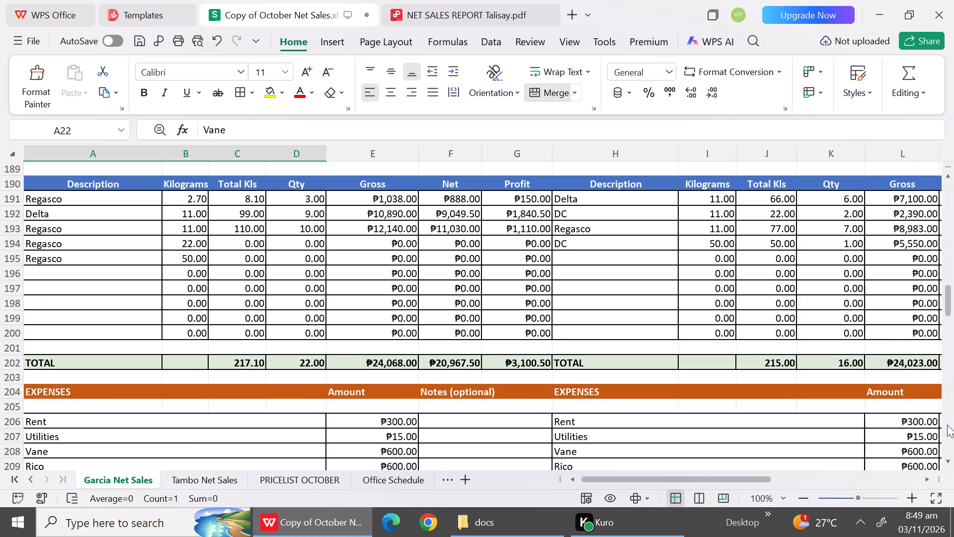
{"action": "double_click", "coordinate": [947, 425]}
{"action": "left_click", "coordinate": [947, 425]}
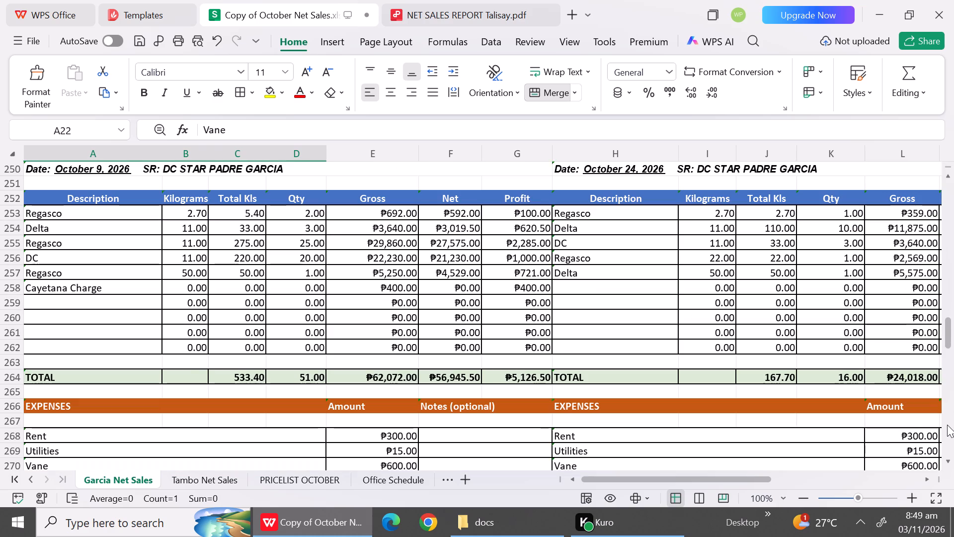
{"action": "triple_click", "coordinate": [947, 425]}
{"action": "left_click", "coordinate": [947, 425]}
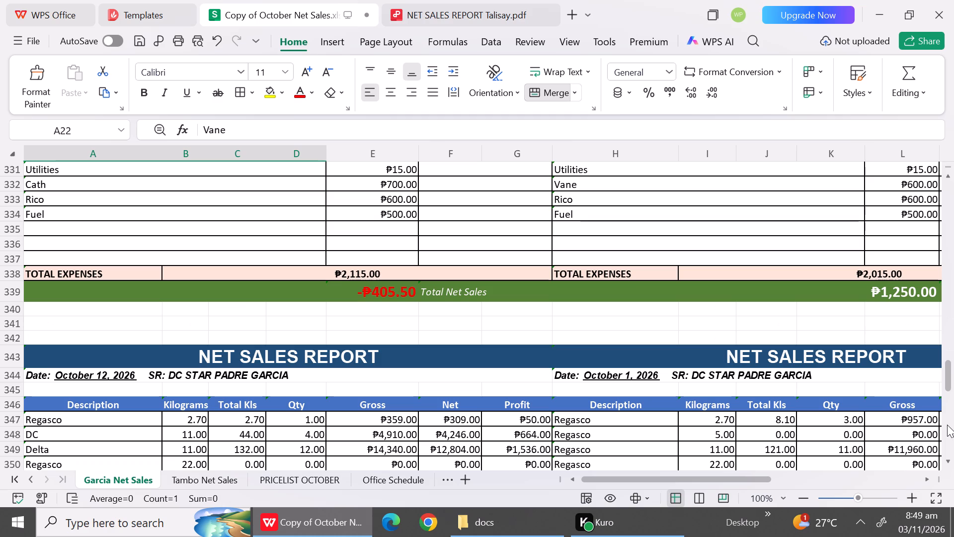
Consult the October price list and set the Net of the 2.70 kg Regasco row to 316 in Garcia's October 12 report.
{"action": "left_click", "coordinate": [291, 483]}
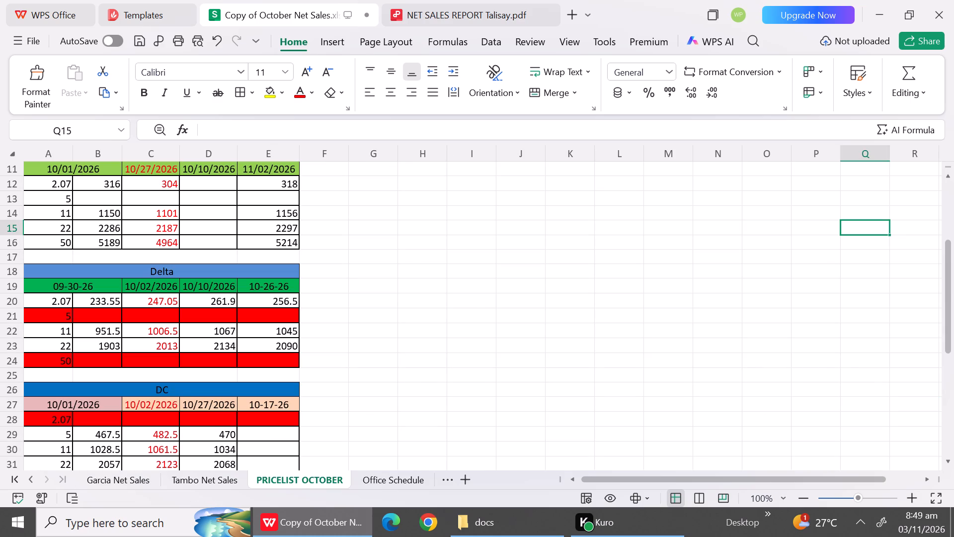
{"action": "left_click", "coordinate": [194, 481]}
{"action": "left_click", "coordinate": [119, 472]}
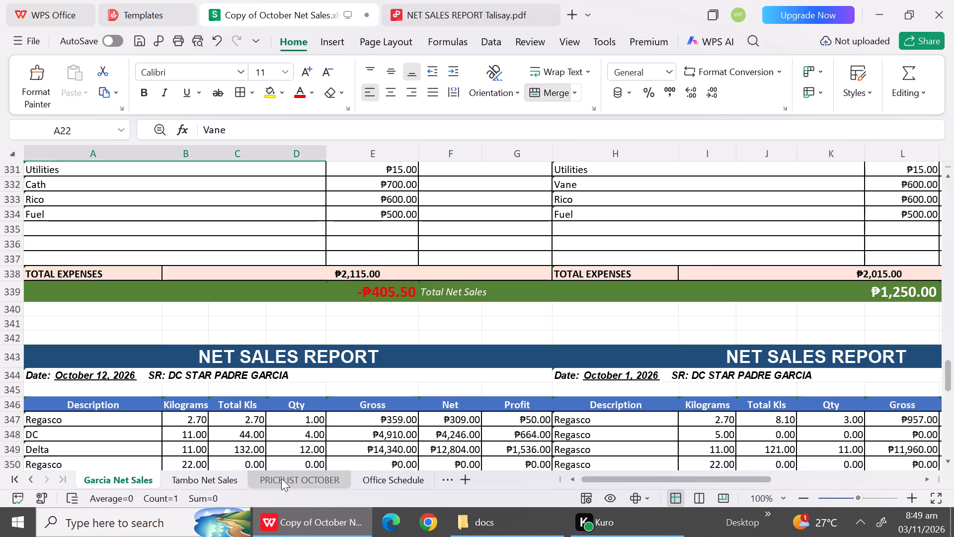
{"action": "left_click", "coordinate": [459, 426]}
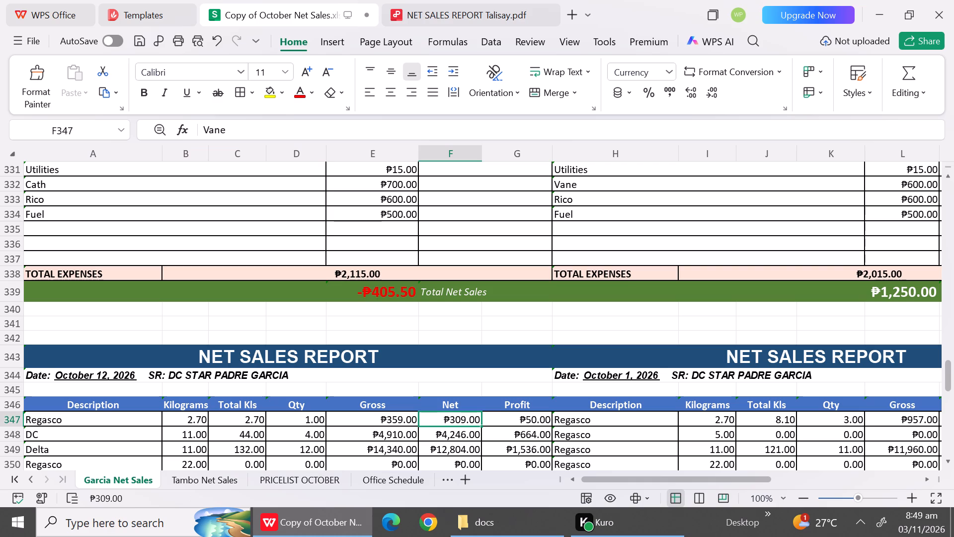
{"action": "type", "text": "316"}
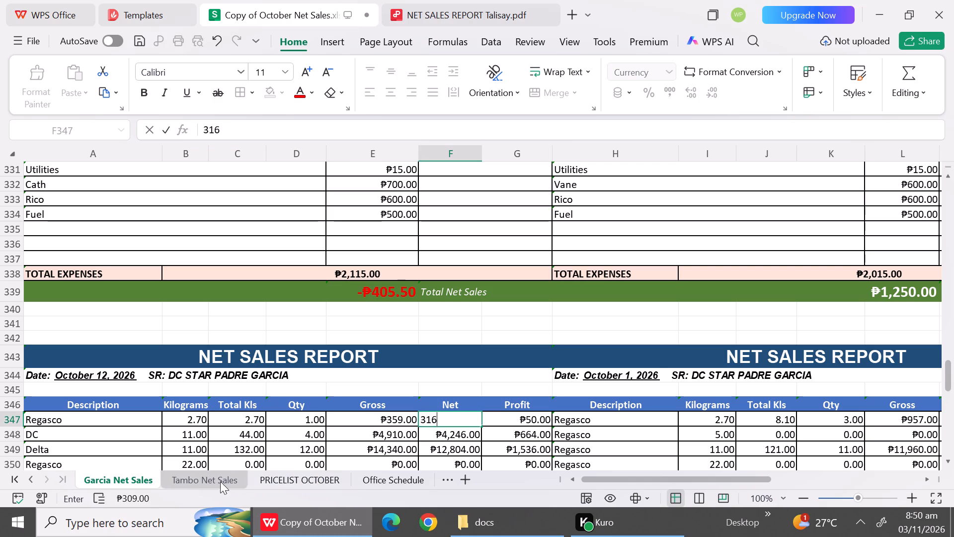
Check the Regasco and Prycegas prices in the October price list, then return to the Garcia Net Sales sheet.
{"action": "left_click", "coordinate": [264, 480]}
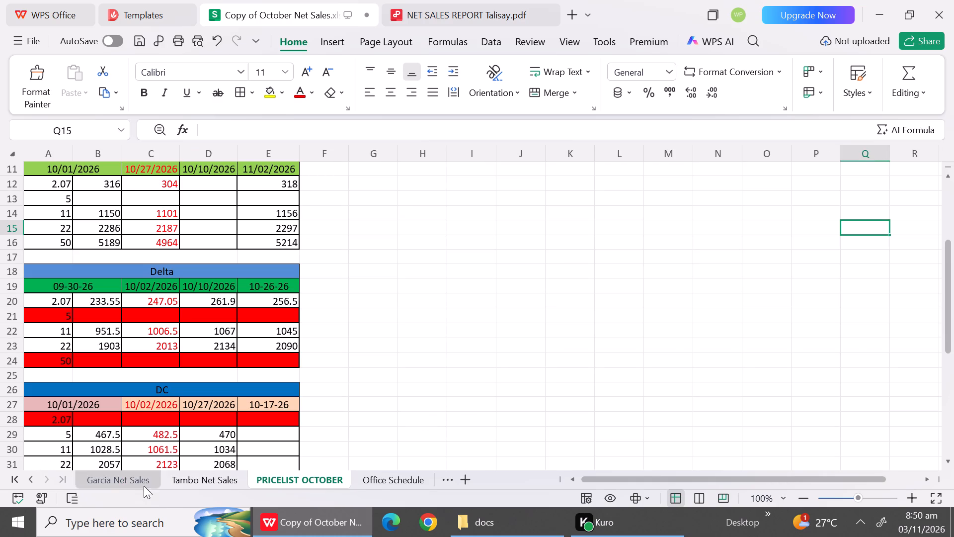
{"action": "left_click", "coordinate": [944, 160]}
{"action": "triple_click", "coordinate": [943, 180]}
{"action": "left_click_drag", "start_coordinate": [943, 180], "coordinate": [945, 203]}
{"action": "triple_click", "coordinate": [945, 203]}
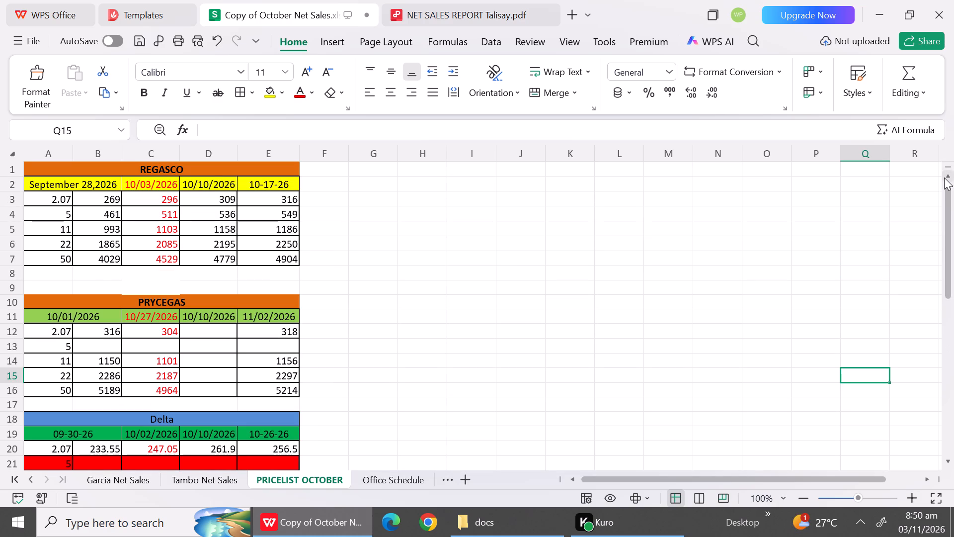
{"action": "left_click", "coordinate": [135, 477]}
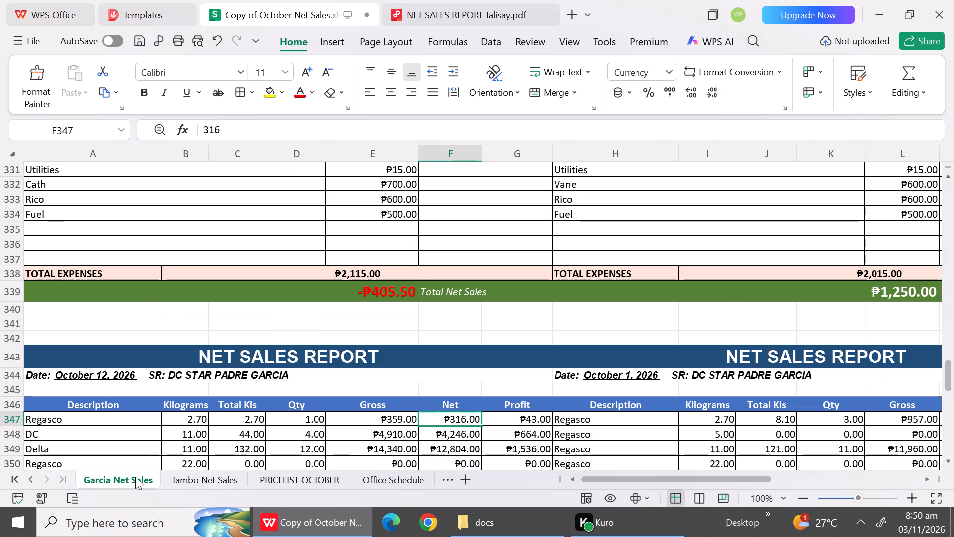
Set the Net of the 2.70 kg Regasco row to 309 in Garcia's October 12 report, then return to the Tambo Net Sales sheet.
{"action": "left_click", "coordinate": [457, 424]}
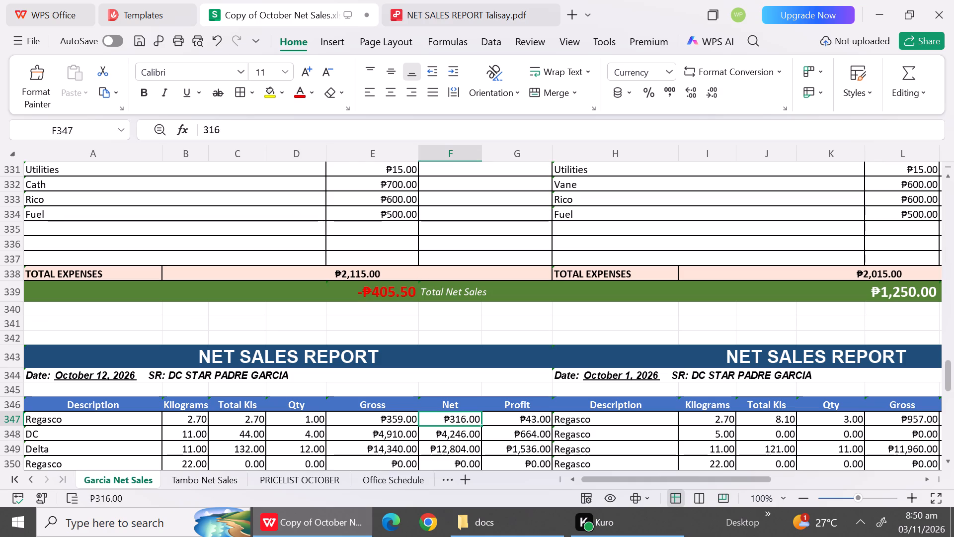
{"action": "type", "text": "309"}
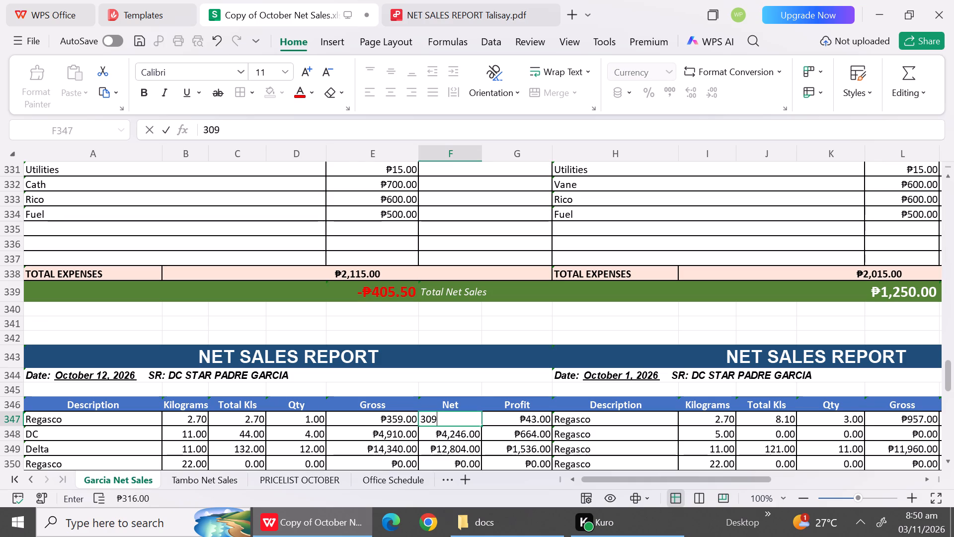
{"action": "left_click", "coordinate": [449, 434]}
{"action": "left_click", "coordinate": [212, 485]}
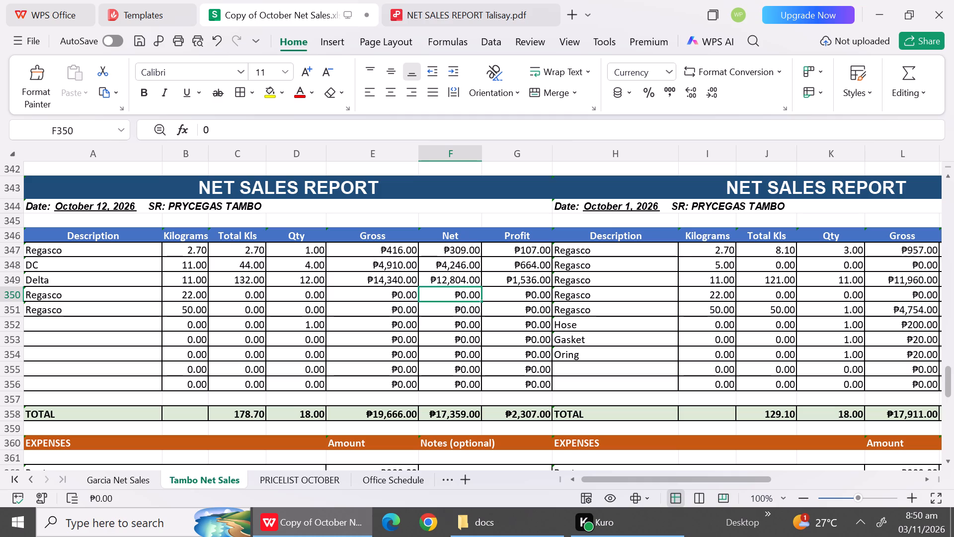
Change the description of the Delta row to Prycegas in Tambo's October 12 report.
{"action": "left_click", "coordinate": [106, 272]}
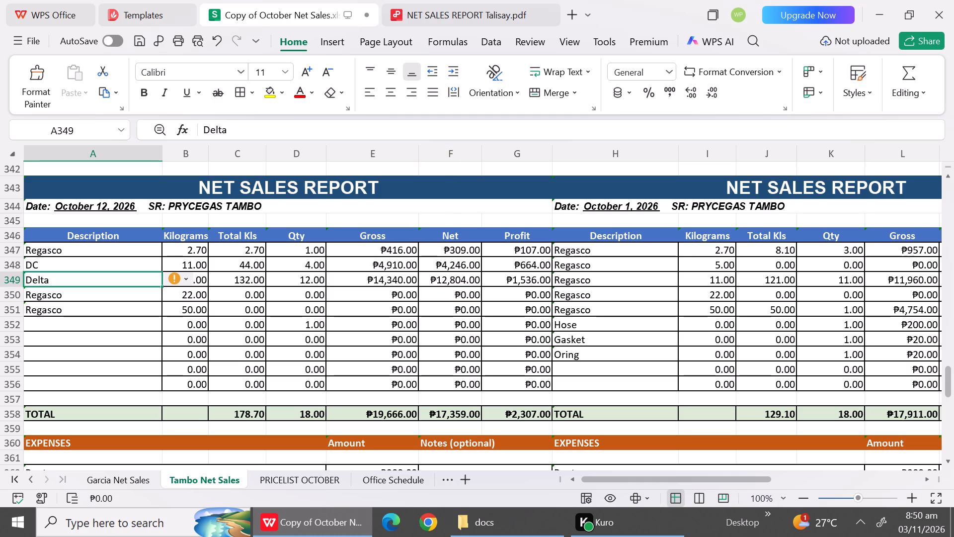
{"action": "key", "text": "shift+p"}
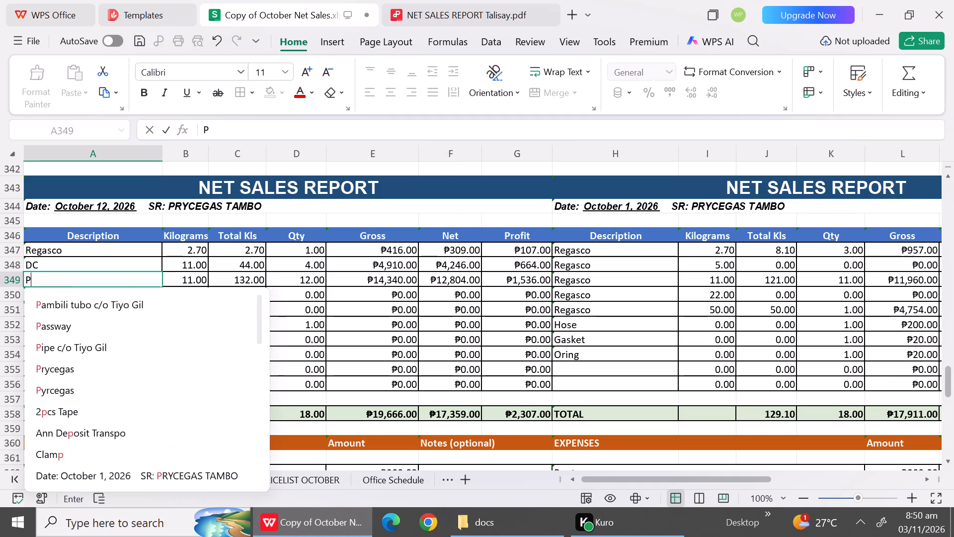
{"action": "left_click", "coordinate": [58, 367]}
Change the 11 kg DC row of Tambo's October 12 report to Prycegas with Qty 19 and Gross 25500.
{"action": "left_click", "coordinate": [310, 265]}
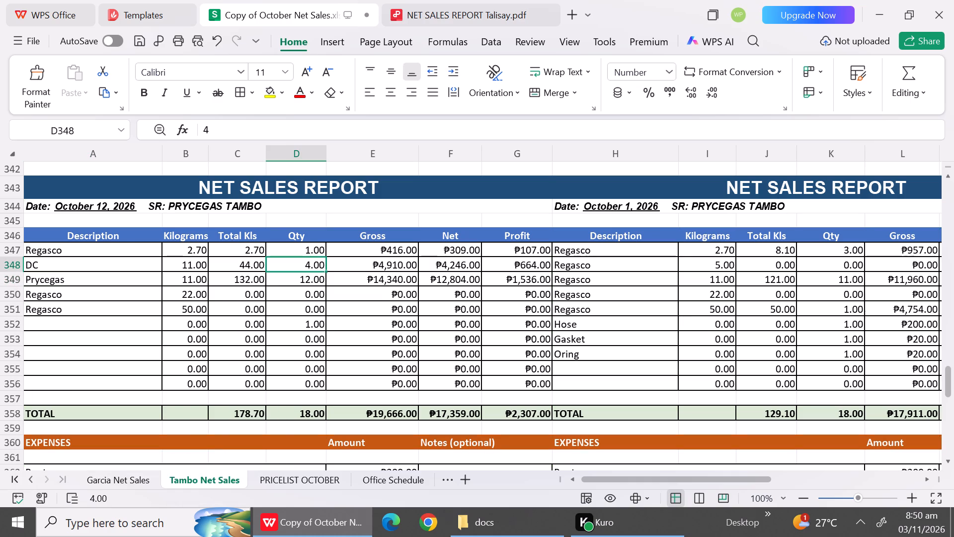
{"action": "type", "text": "19"}
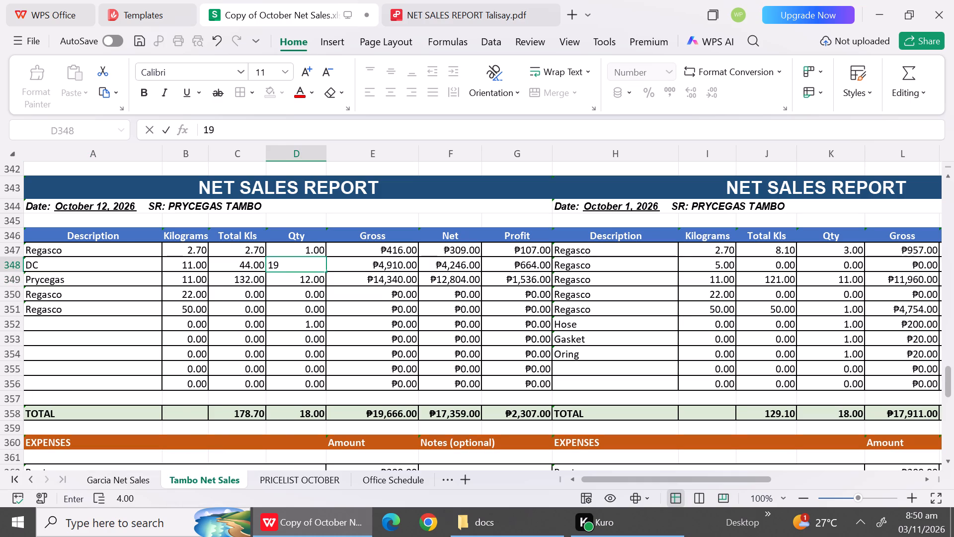
{"action": "left_click", "coordinate": [242, 345]}
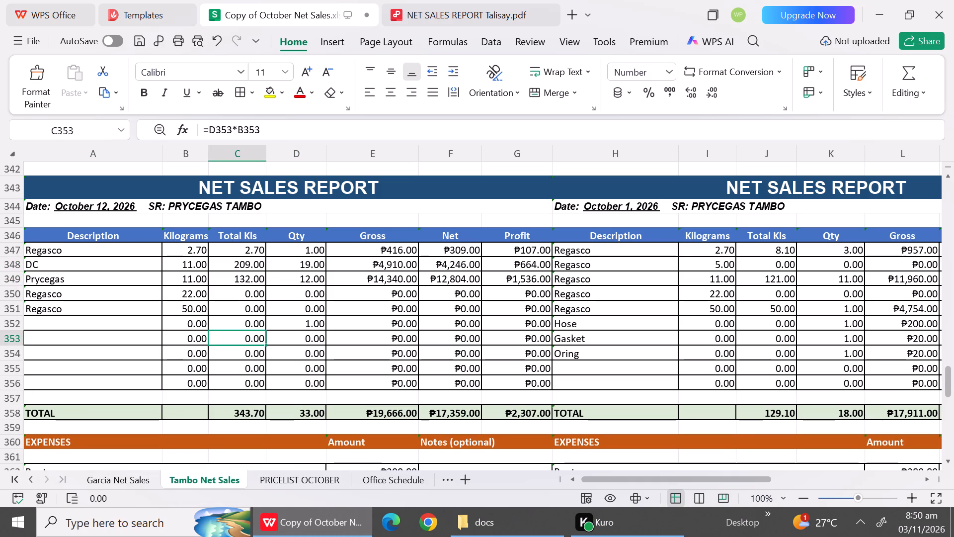
{"action": "left_click", "coordinate": [95, 267]}
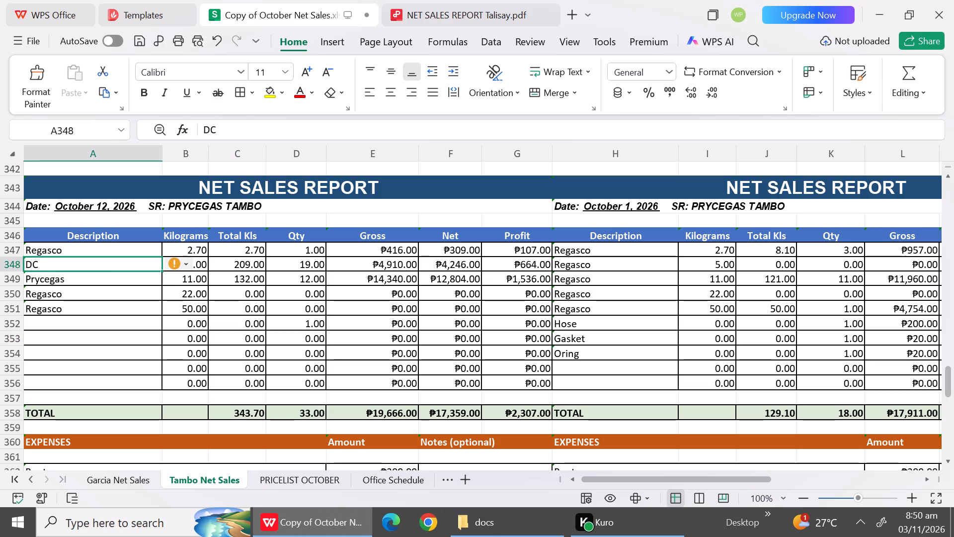
{"action": "key", "text": "shift+p"}
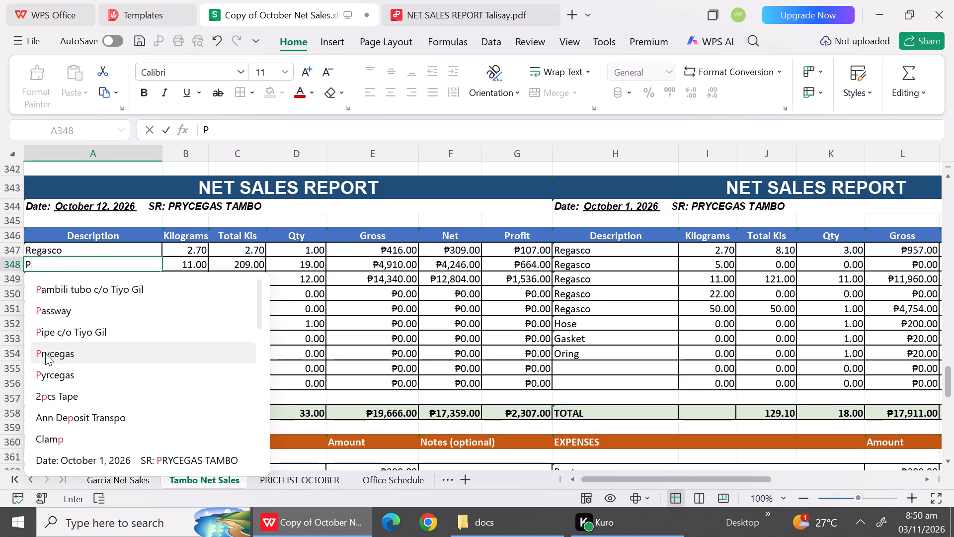
{"action": "left_click", "coordinate": [45, 353]}
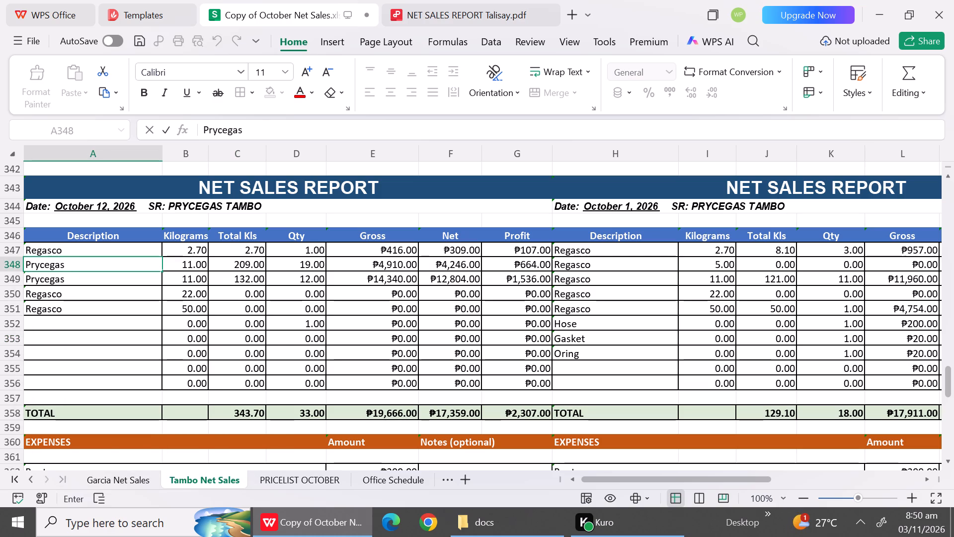
{"action": "left_click", "coordinate": [388, 270]}
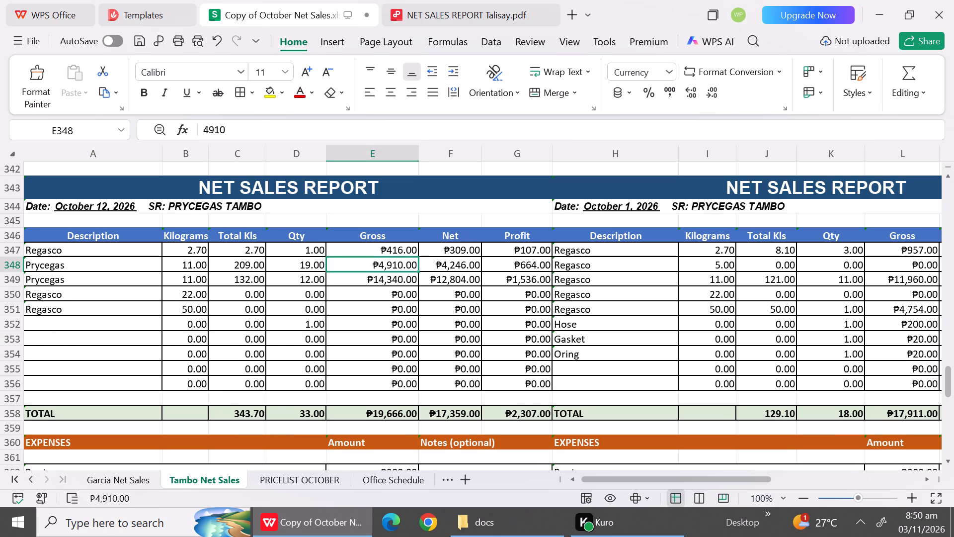
{"action": "type", "text": "255"}
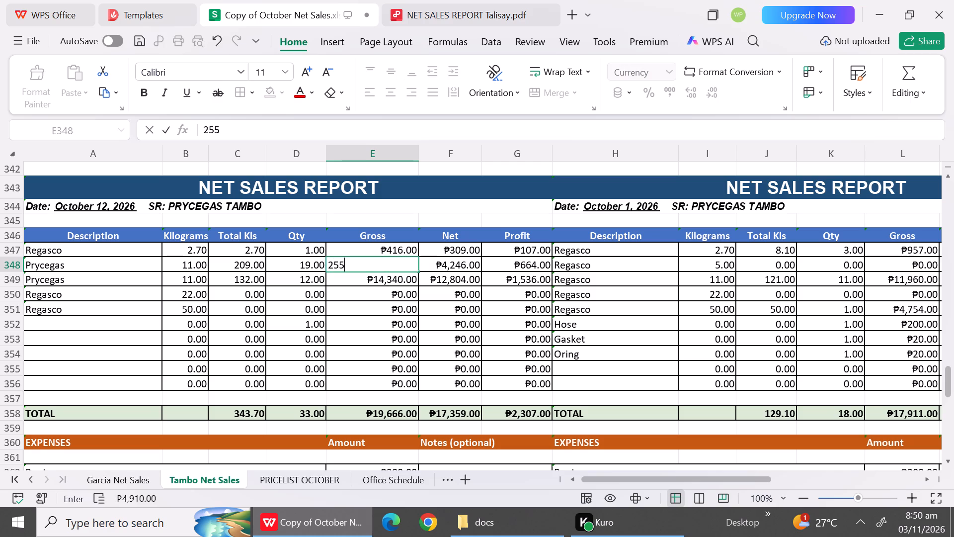
{"action": "type", "text": "00"}
Consult the October price list and set the Net of the Prycegas entry in row 348 to 21850.
{"action": "left_click", "coordinate": [437, 266]}
{"action": "left_click", "coordinate": [307, 484]}
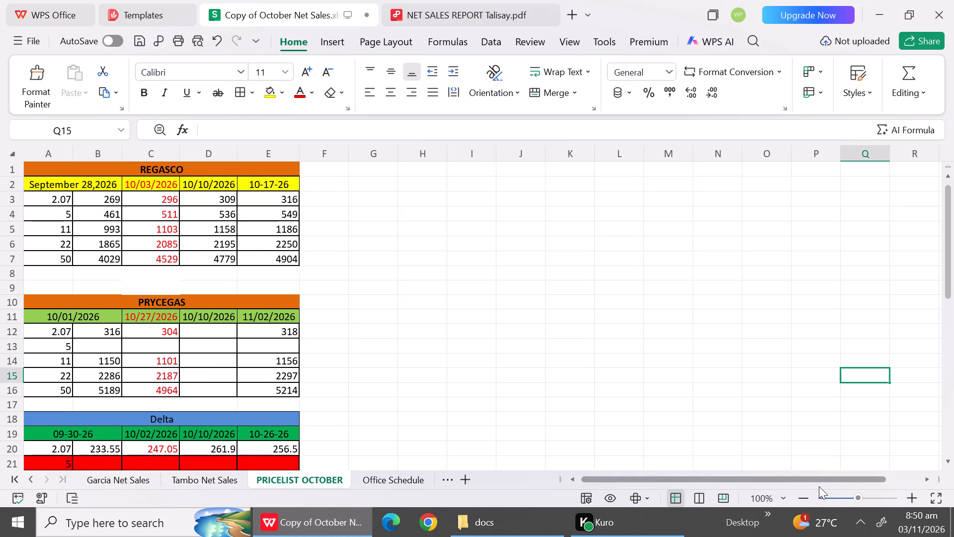
{"action": "left_click", "coordinate": [189, 486]}
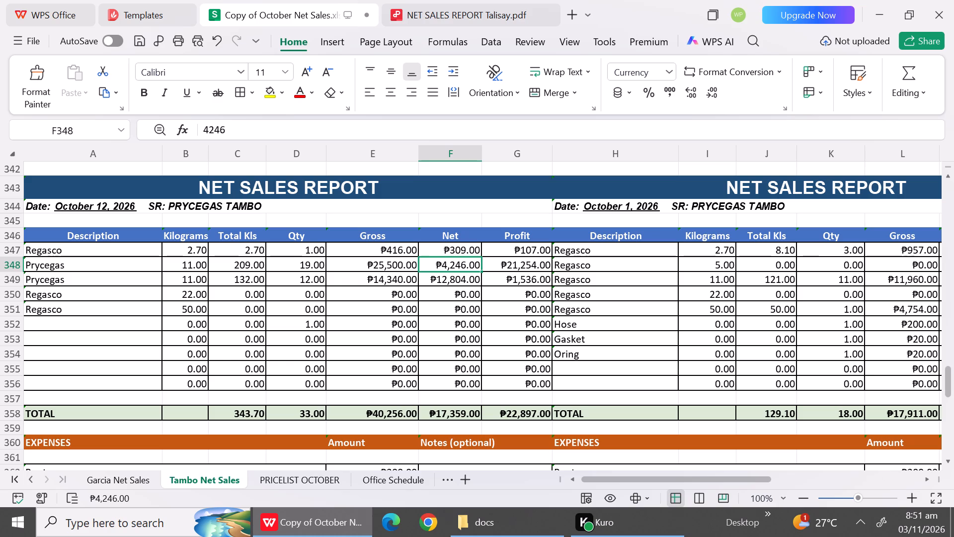
{"action": "type", "text": "21"}
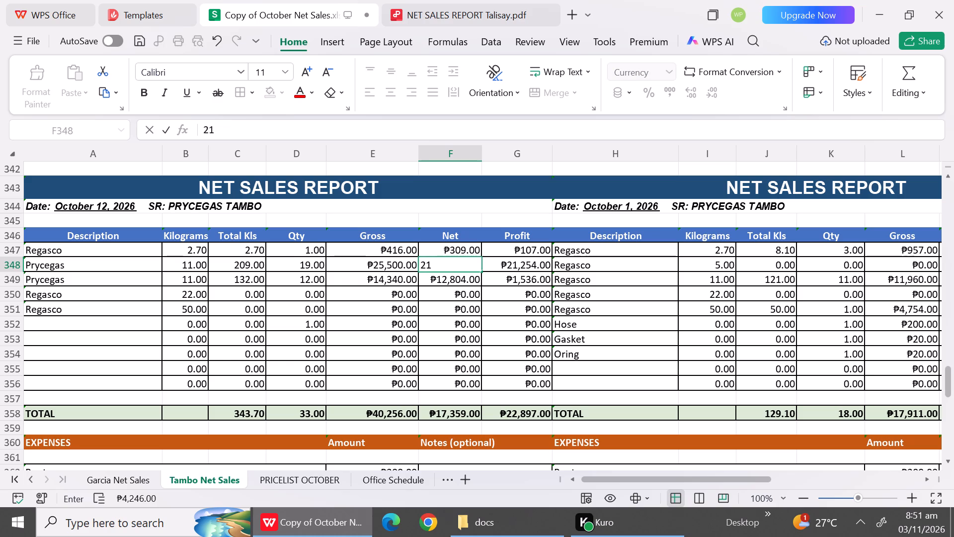
{"action": "type", "text": "850"}
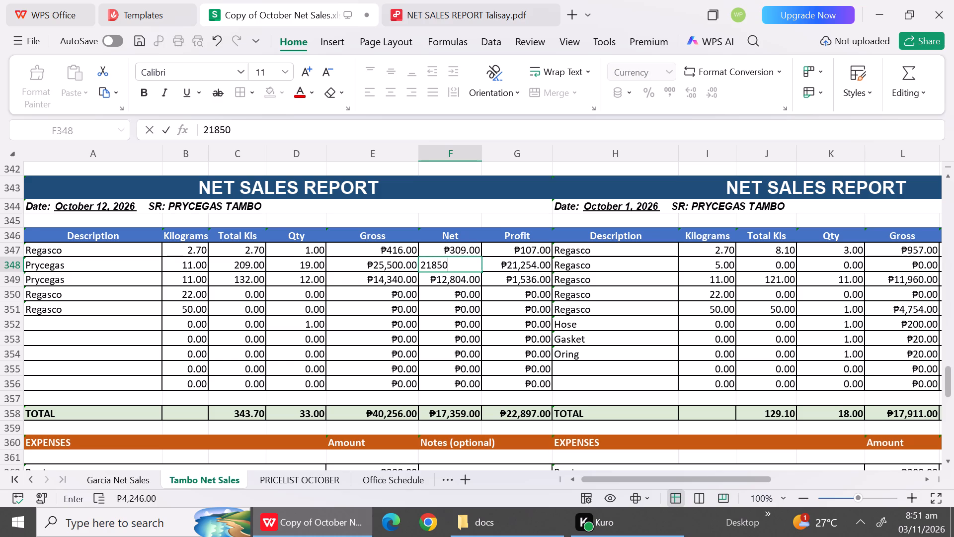
{"action": "left_click", "coordinate": [418, 358]}
Change row 349 of Tambo's October 12 report to Regasco with 22 kilograms and Qty 2.
{"action": "left_click", "coordinate": [120, 289]}
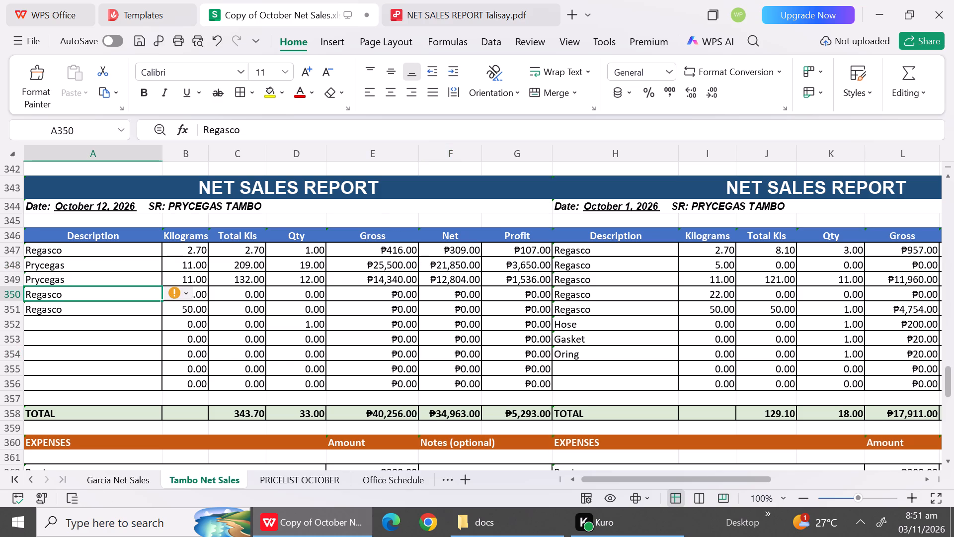
{"action": "left_click", "coordinate": [110, 278]}
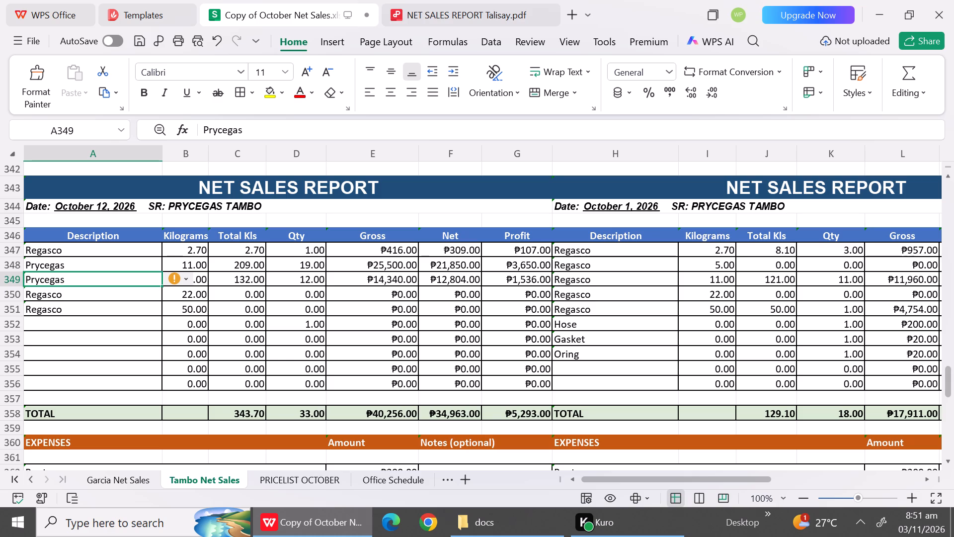
{"action": "key", "text": "shift+r"}
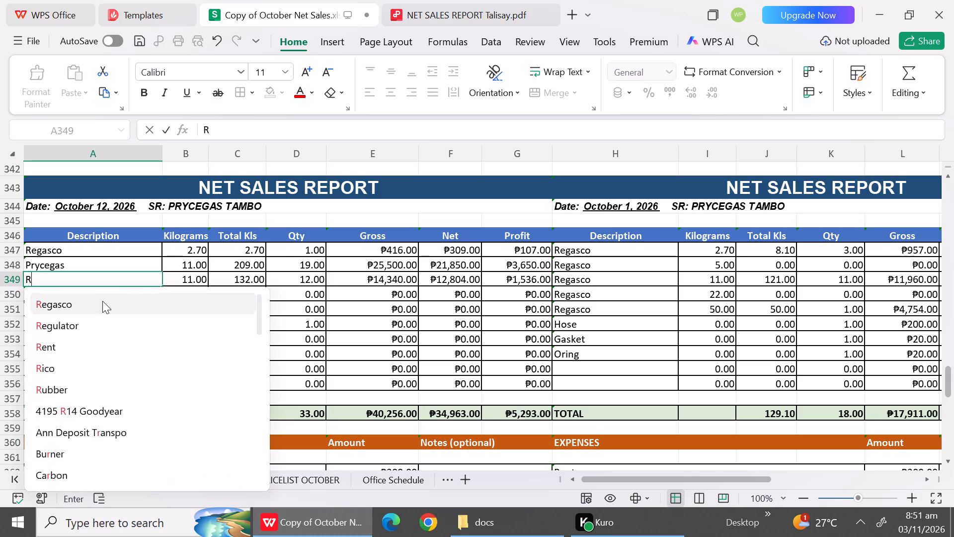
{"action": "left_click", "coordinate": [96, 303]}
{"action": "left_click", "coordinate": [196, 283]}
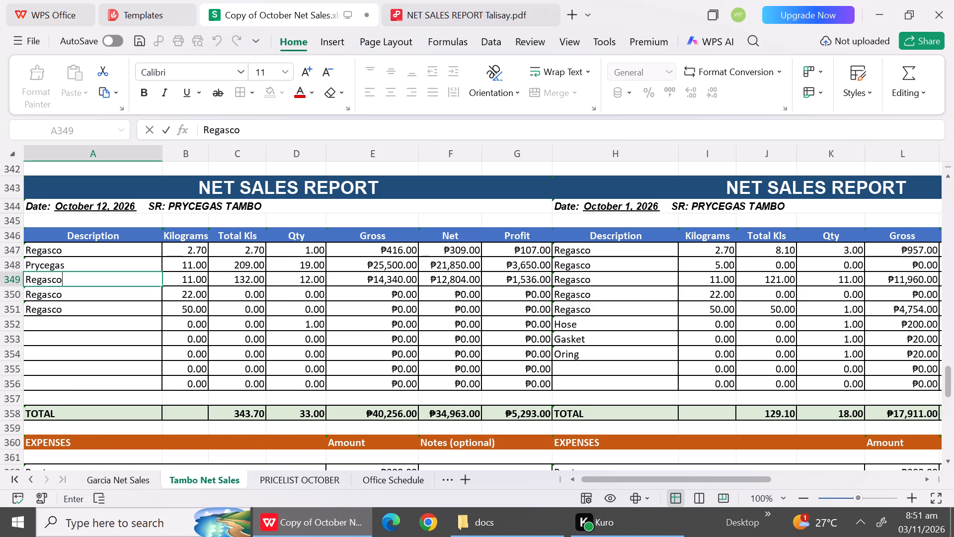
{"action": "type", "text": "22"}
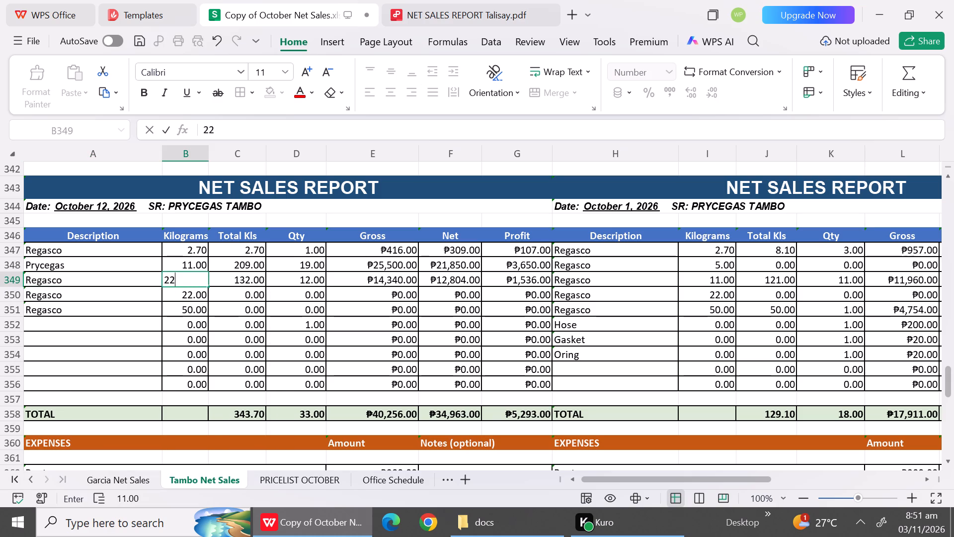
{"action": "left_click", "coordinate": [299, 285]}
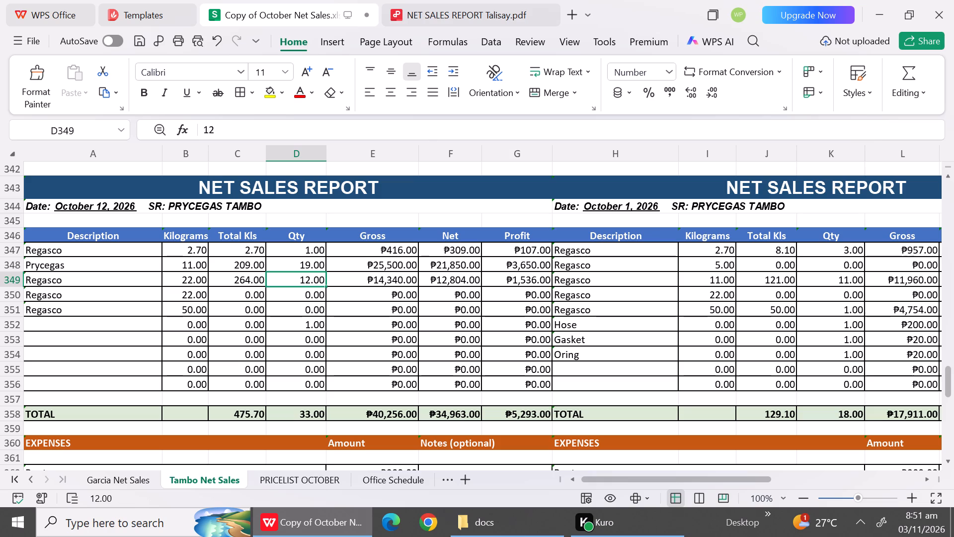
{"action": "key", "text": "2"}
Enter a Gross of 5028 for the Regasco entry in row 350.
{"action": "left_click", "coordinate": [373, 287]}
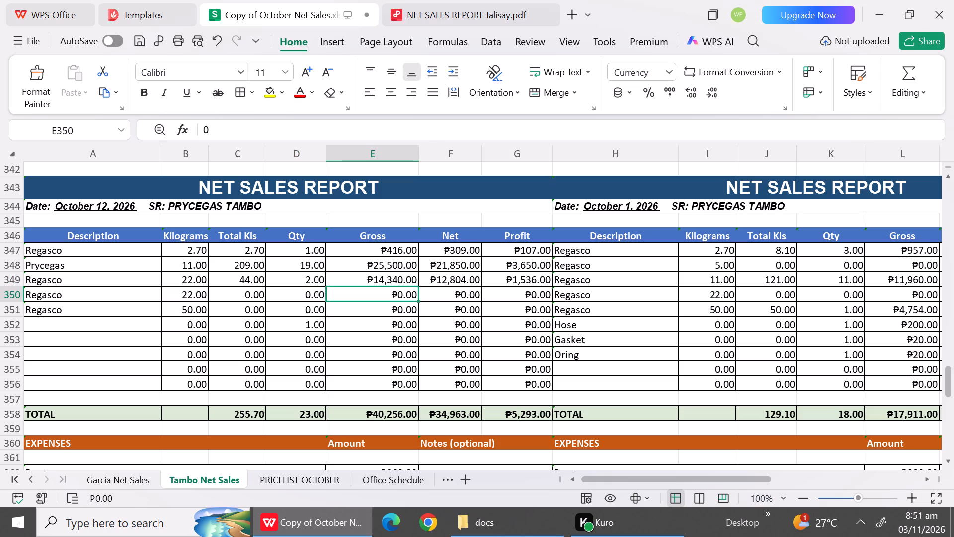
{"action": "type", "text": "5028"}
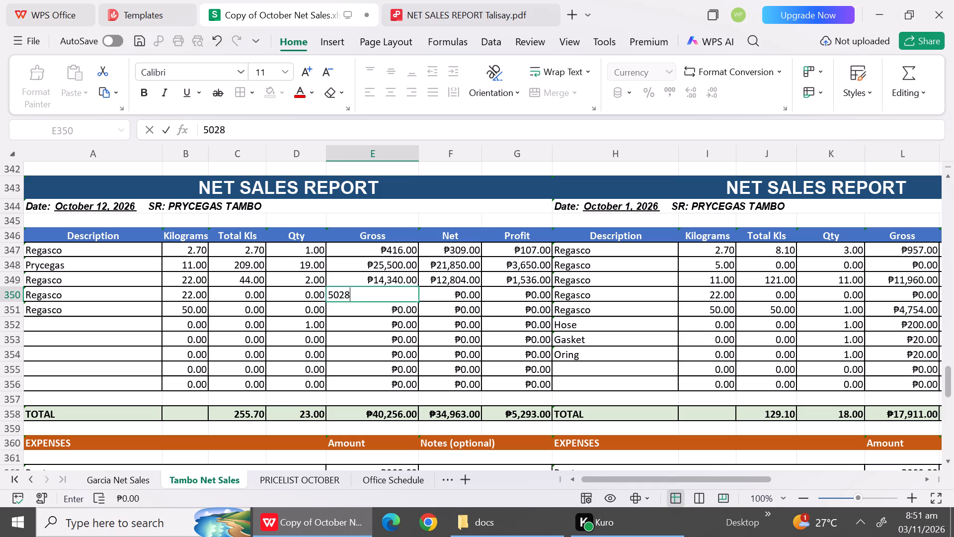
{"action": "left_click", "coordinate": [375, 374]}
Consult the October price list and set the Net to 4390 and the Gross to 5028 for the 22 kg Regasco entry in row 349.
{"action": "left_click", "coordinate": [281, 480]}
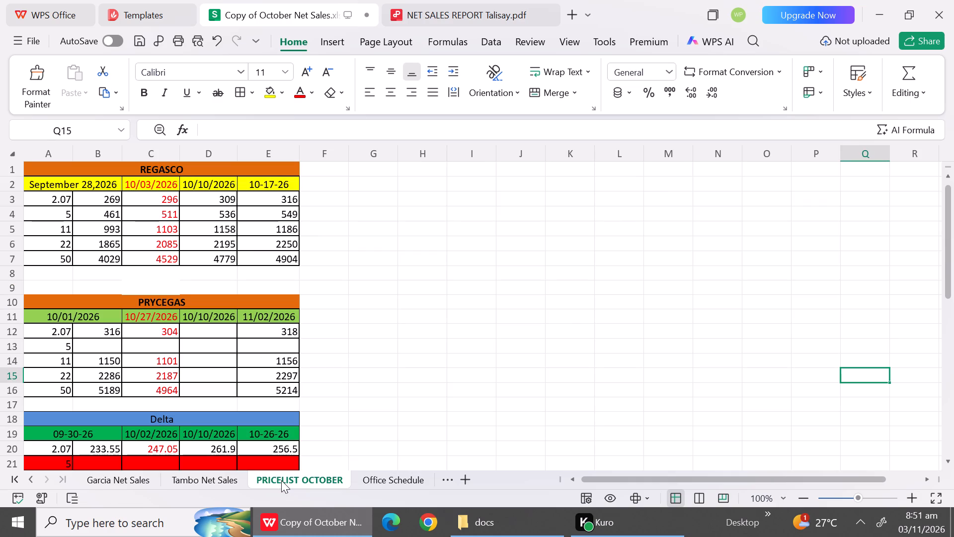
{"action": "left_click", "coordinate": [206, 484]}
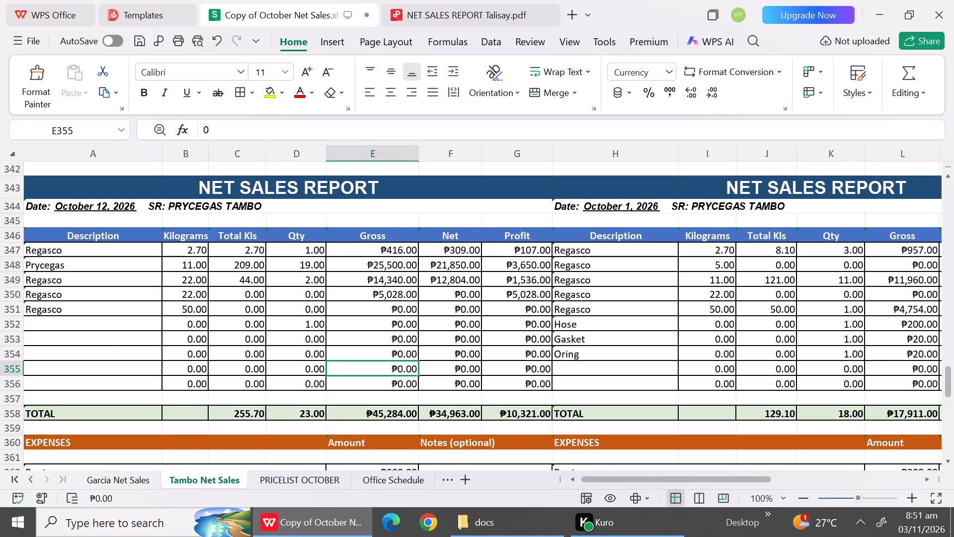
{"action": "left_click", "coordinate": [432, 283]}
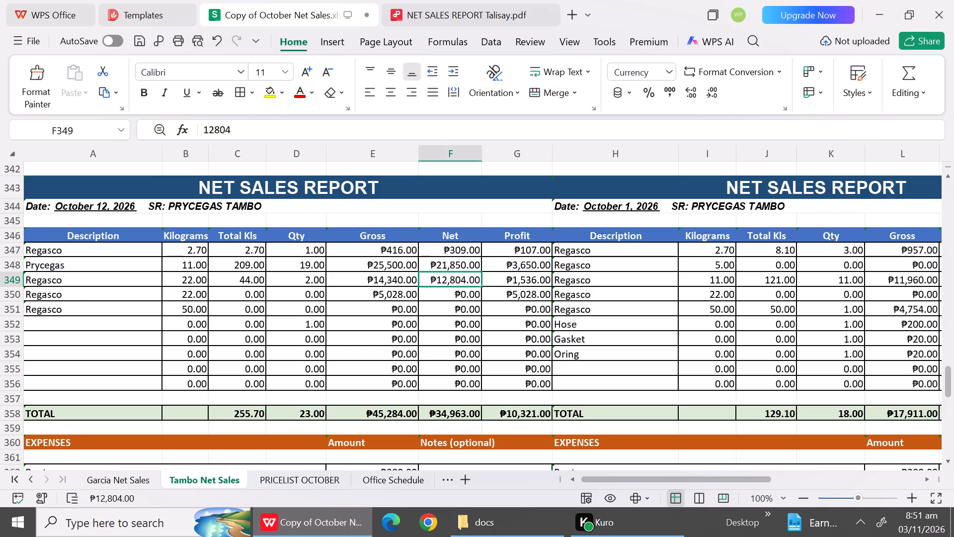
{"action": "type", "text": "43"}
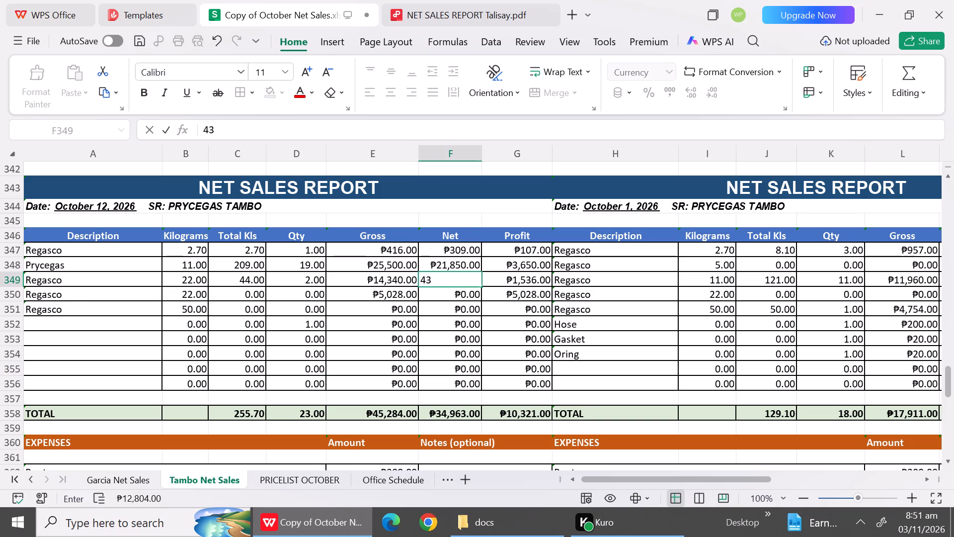
{"action": "type", "text": "90"}
{"action": "left_click", "coordinate": [407, 282]}
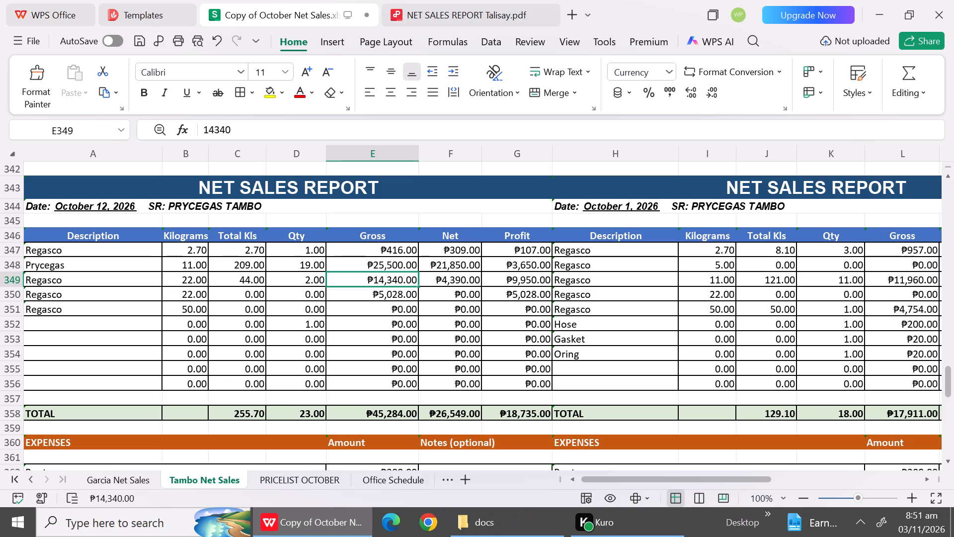
{"action": "type", "text": "502"}
{"action": "key", "text": "8"}
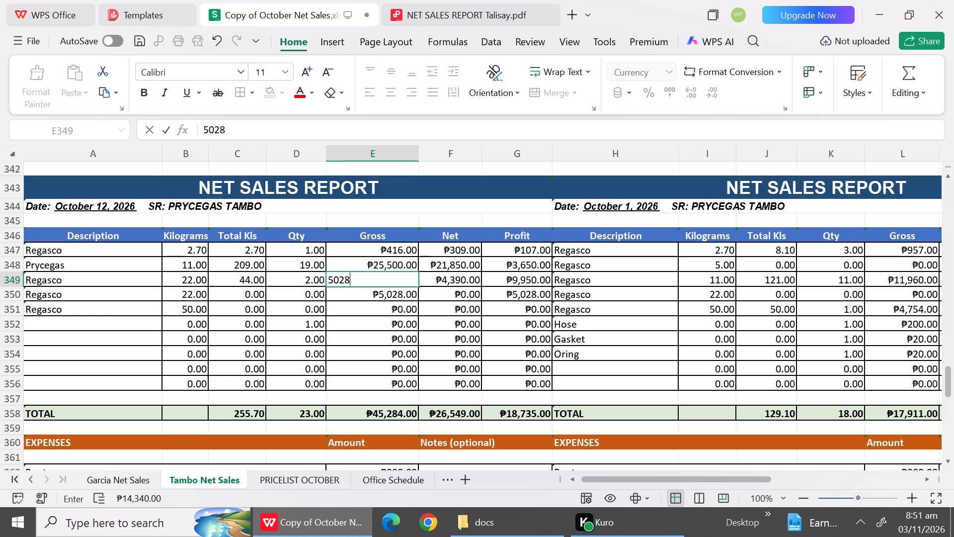
{"action": "left_click", "coordinate": [359, 353]}
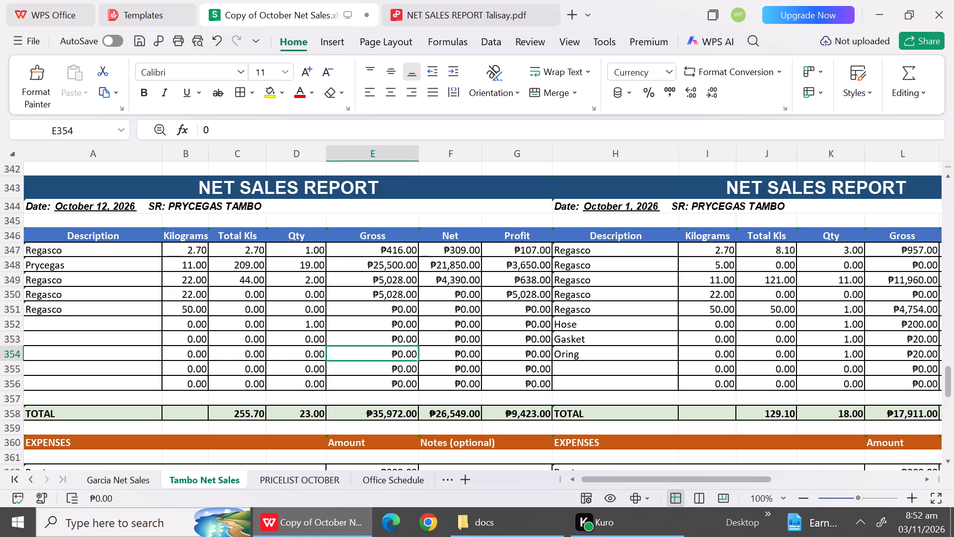
Change the Regasco entry in row 350 of Tambo's October 12 report to 50 kilograms, Qty 1 and Gross 5504.
{"action": "left_click", "coordinate": [200, 294]}
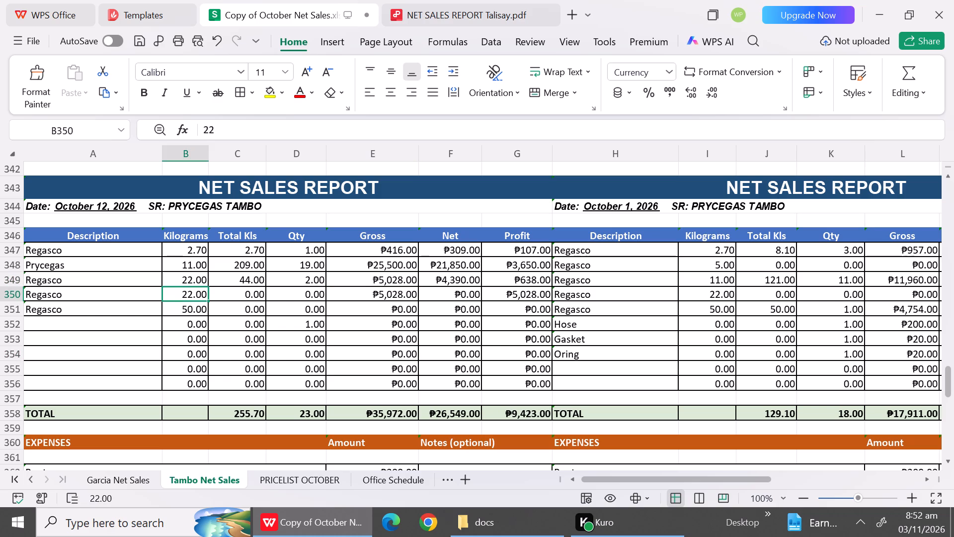
{"action": "type", "text": "50"}
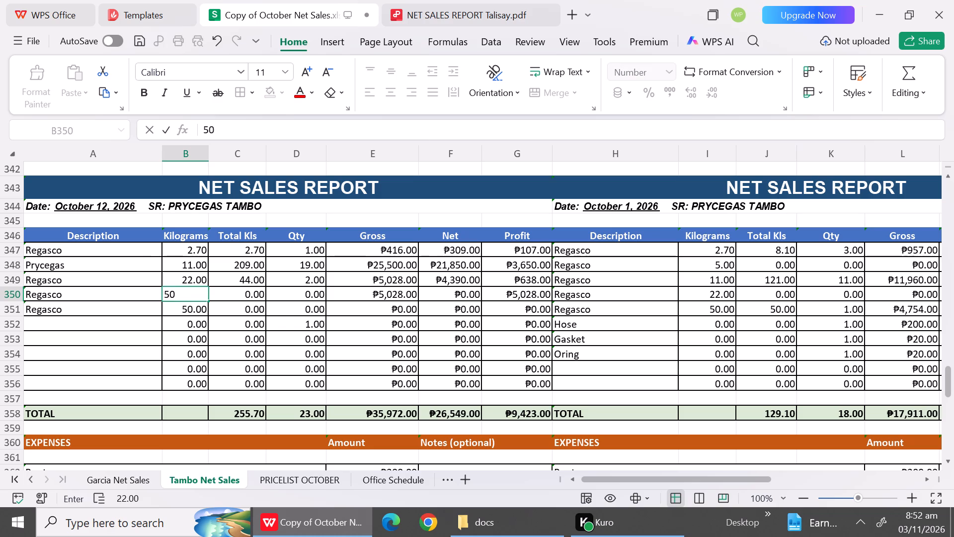
{"action": "left_click", "coordinate": [311, 293]}
{"action": "key", "text": "1"}
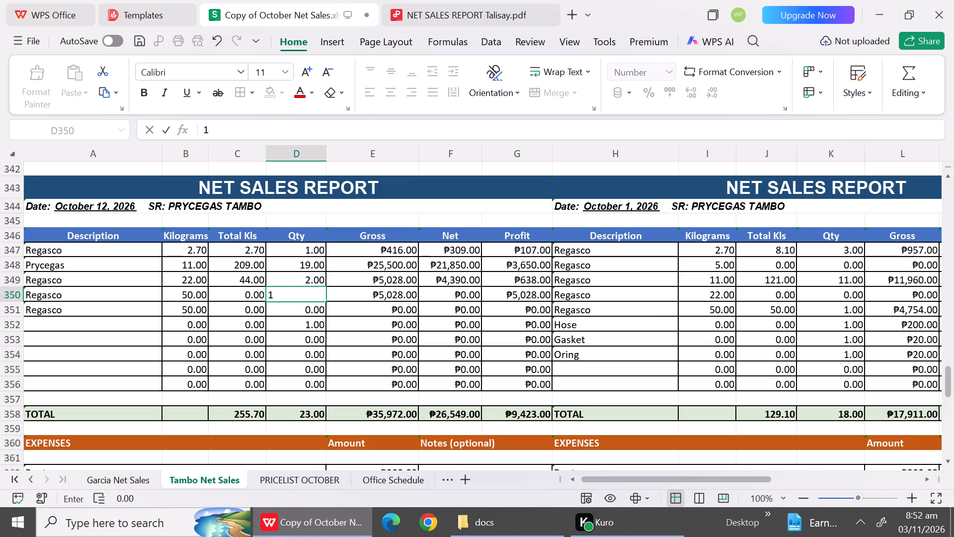
{"action": "left_click", "coordinate": [411, 295]}
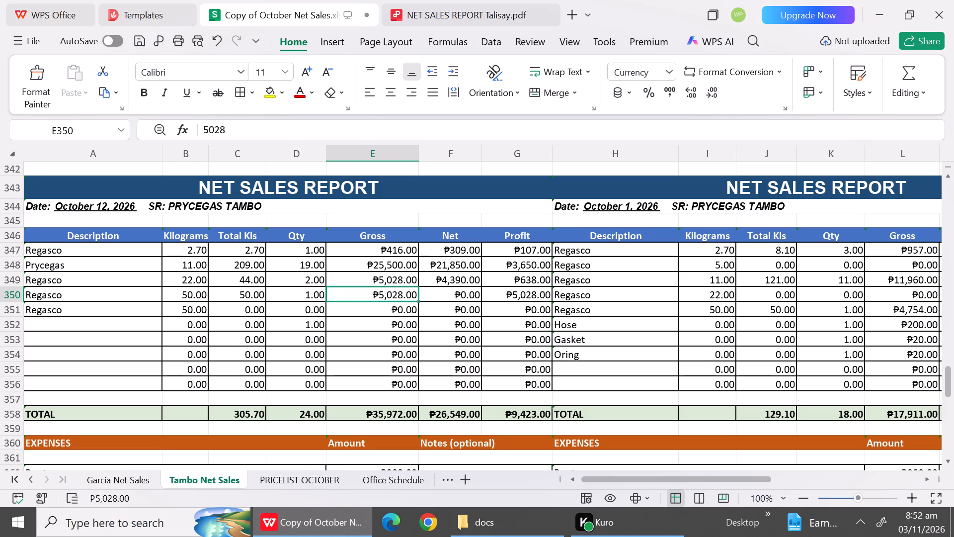
{"action": "key", "text": "4"}
{"action": "key", "text": "BackSpace"}
{"action": "type", "text": "55"}
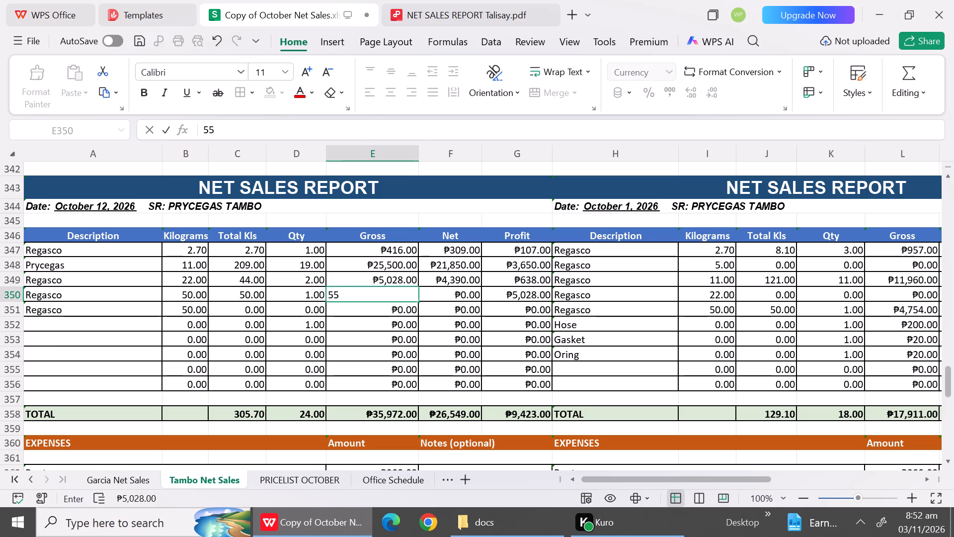
{"action": "type", "text": "04"}
Consult the October price list and fill in the Net of the 50 kg Regasco entry in row 350.
{"action": "left_click", "coordinate": [436, 294]}
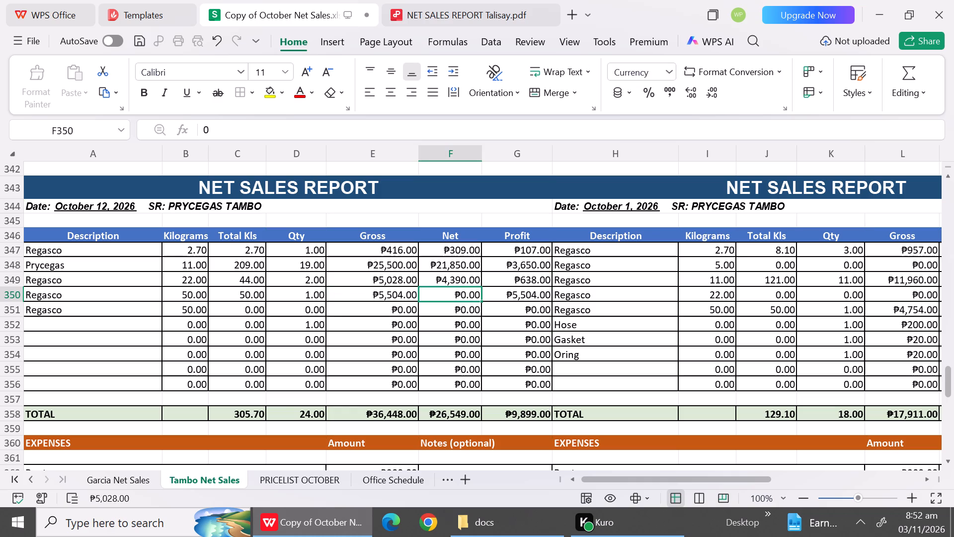
{"action": "left_click", "coordinate": [302, 482]}
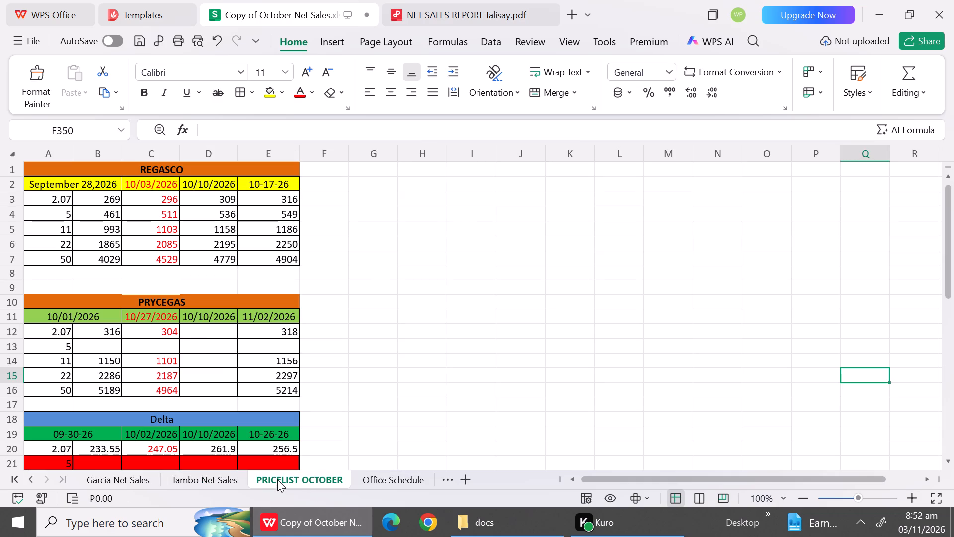
{"action": "left_click", "coordinate": [197, 486]}
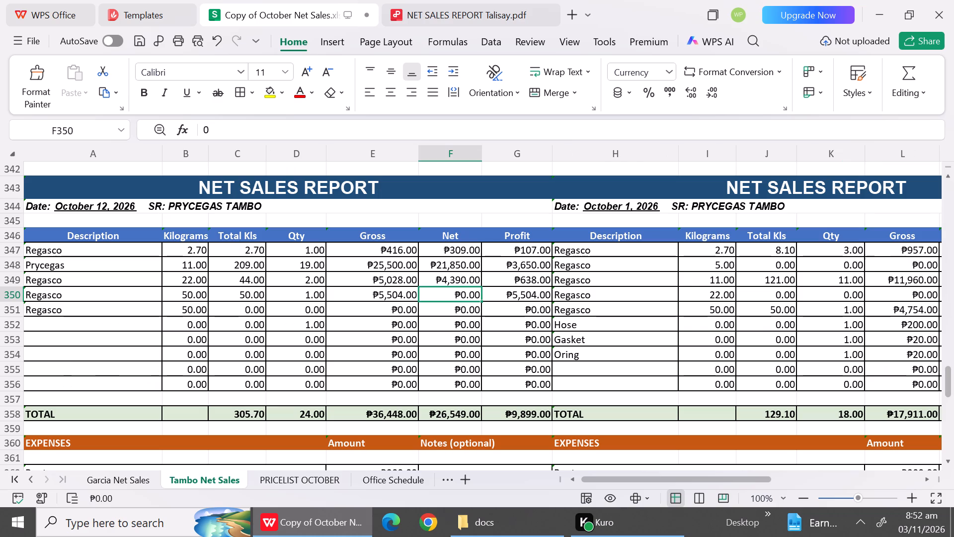
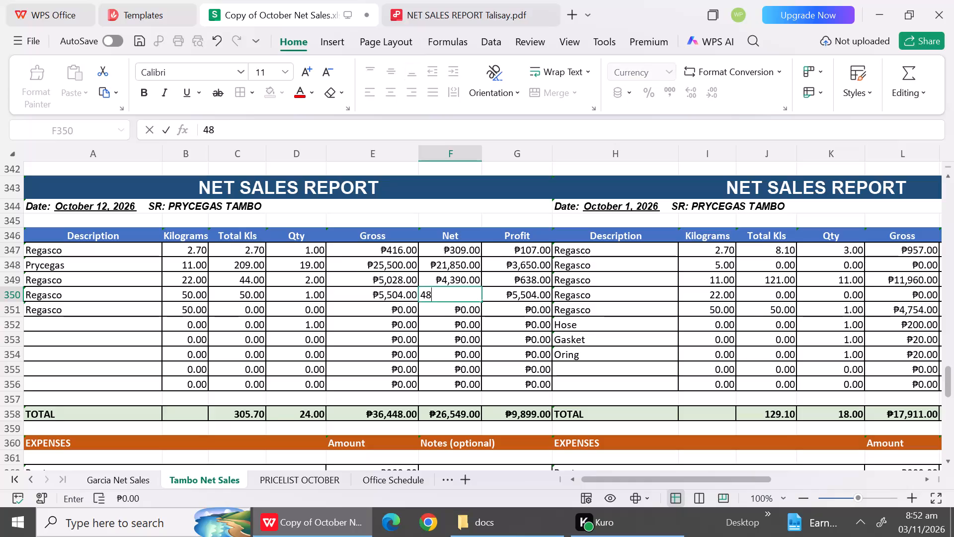
Set the Net of the 50 kg Regasco entry in row 350 to 4779.
{"action": "key", "text": "BackSpace"}
{"action": "key", "text": "7"}
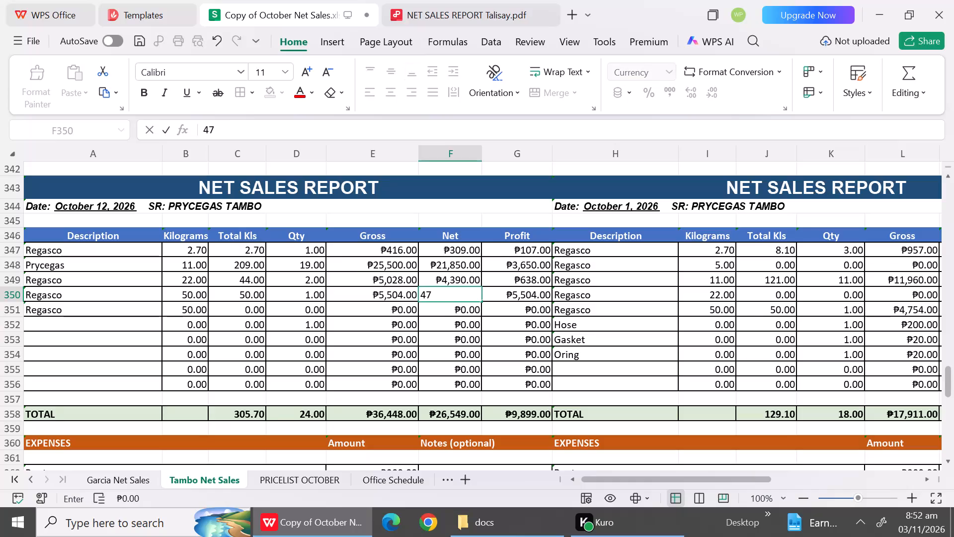
{"action": "type", "text": "79"}
{"action": "left_click", "coordinate": [451, 330]}
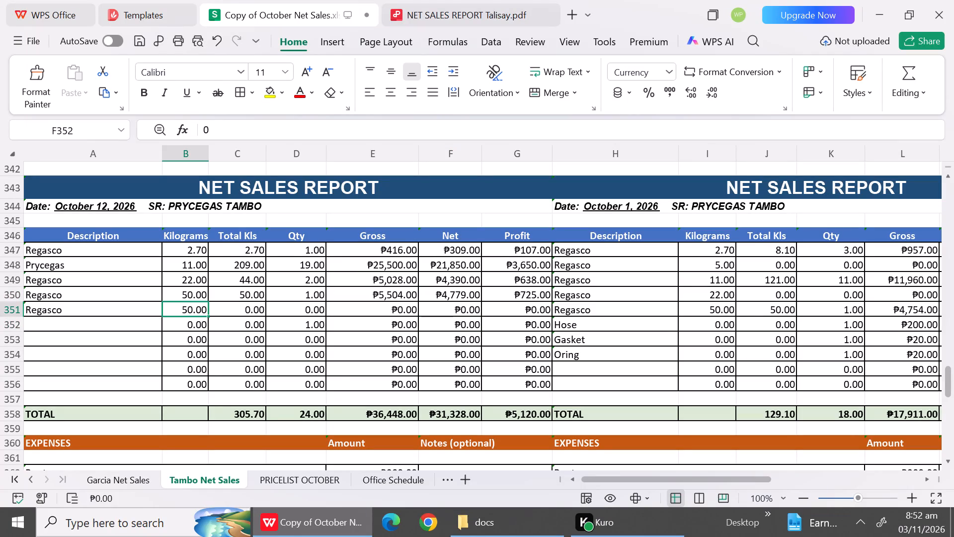
Set the Kilograms of the unused Regasco entry in row 351 and the Qty in row 352 to 0.
{"action": "left_click", "coordinate": [185, 315]}
{"action": "key", "text": "0"}
{"action": "left_click", "coordinate": [308, 341]}
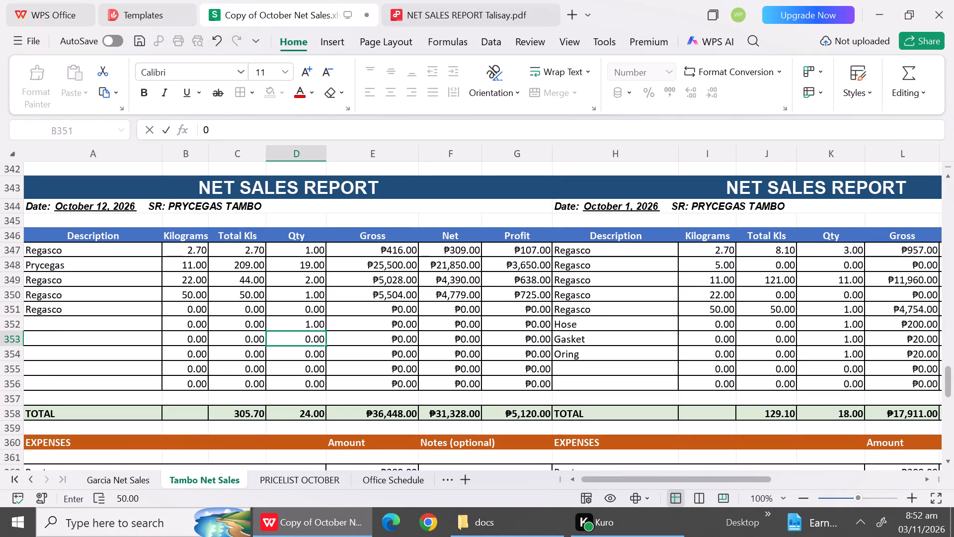
{"action": "left_click", "coordinate": [302, 323]}
{"action": "key", "text": "0"}
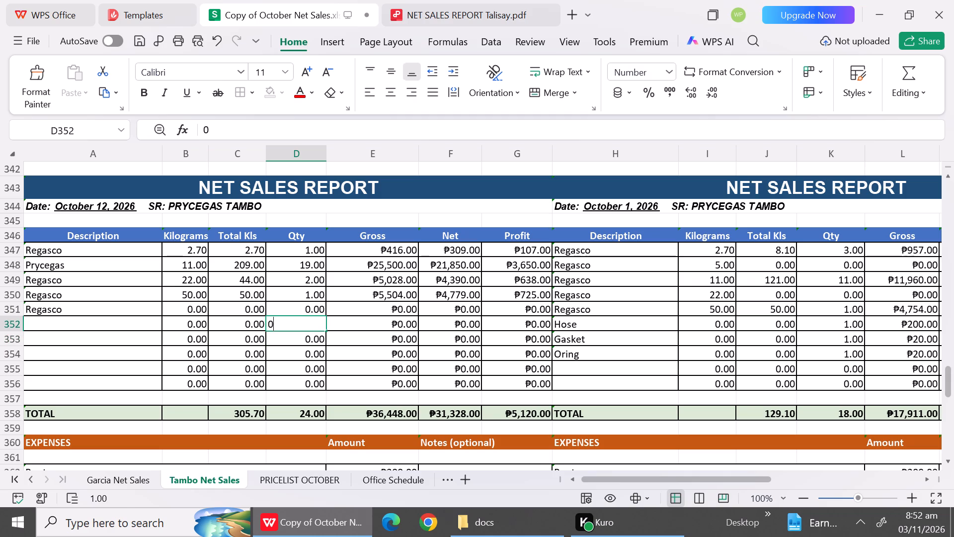
{"action": "left_click", "coordinate": [322, 345]}
{"action": "left_click", "coordinate": [376, 372]}
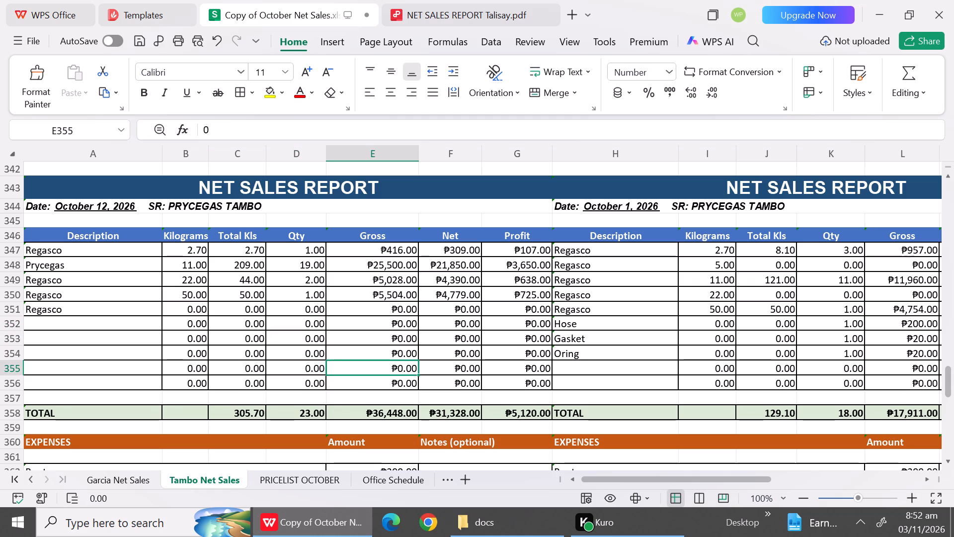
In Tambo's October 12 expenses, set the Rent amount to 167 and the Utilities amount to 17.
{"action": "triple_click", "coordinate": [950, 458]}
{"action": "triple_click", "coordinate": [950, 458]}
{"action": "left_click", "coordinate": [950, 458]}
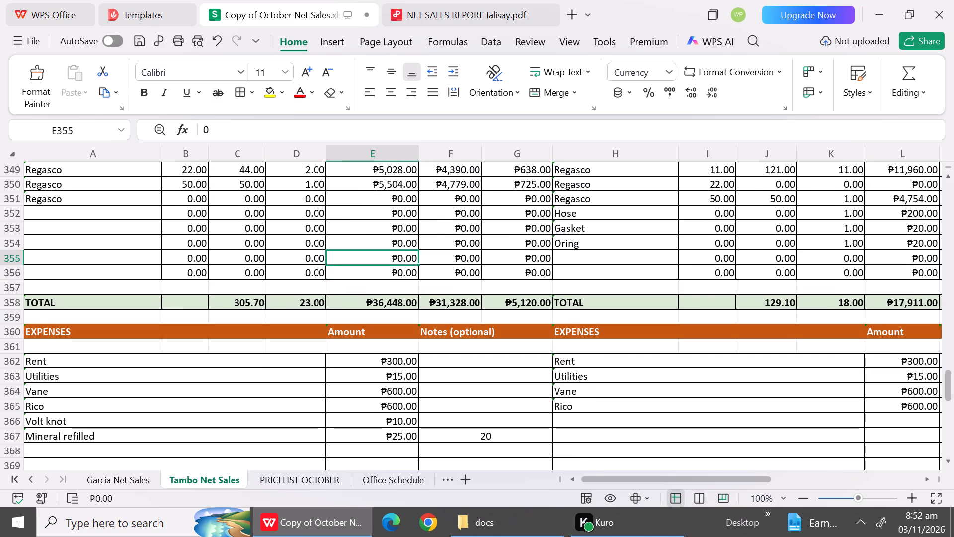
{"action": "left_click", "coordinate": [406, 364]}
{"action": "key", "text": "1"}
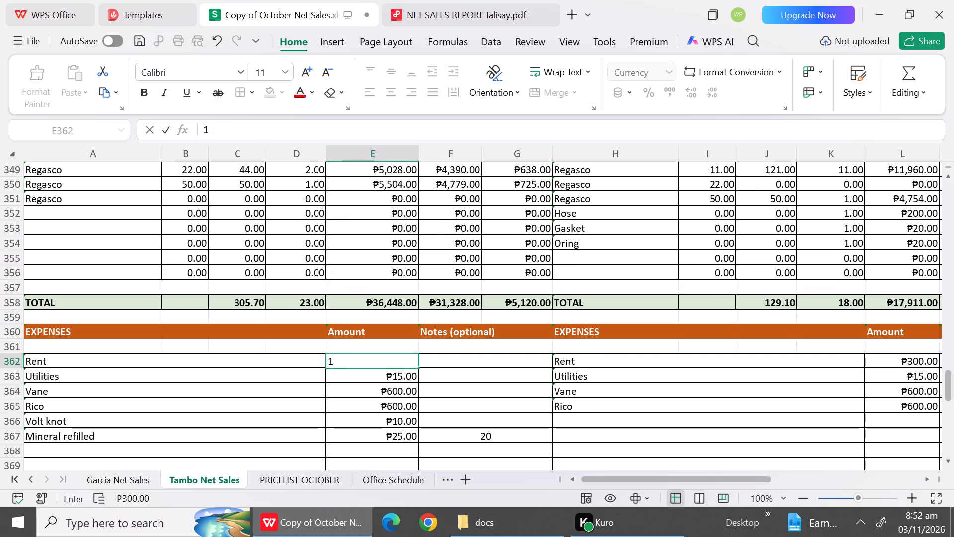
{"action": "type", "text": "67"}
{"action": "key", "text": "Down"}
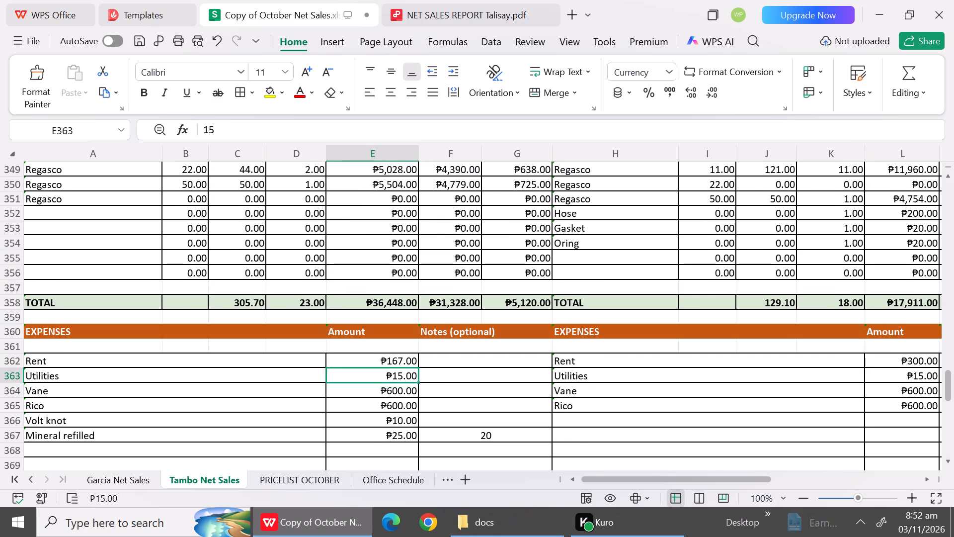
{"action": "type", "text": "17"}
{"action": "key", "text": "Down"}
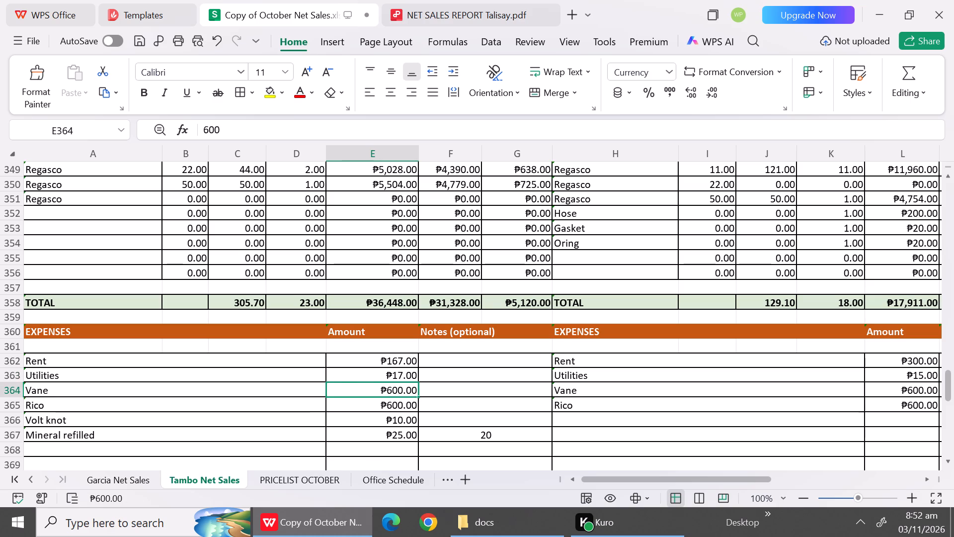
Replace the name Vane in expense row 364 of the October 12 report with Leah.
{"action": "left_click", "coordinate": [154, 390]}
{"action": "key", "text": "BackSpace"}
{"action": "key", "text": "BackSpace"}
{"action": "key", "text": "BackSpace"}
{"action": "key", "text": "BackSpace"}
{"action": "key", "text": "BackSpace"}
{"action": "key", "text": "BackSpace"}
{"action": "key", "text": "BackSpace"}
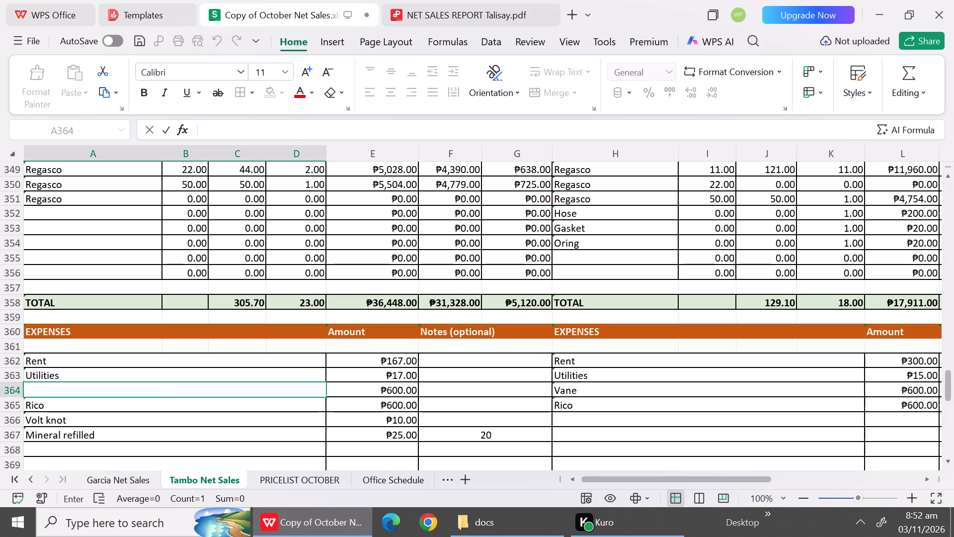
{"action": "key", "text": "shift+l"}
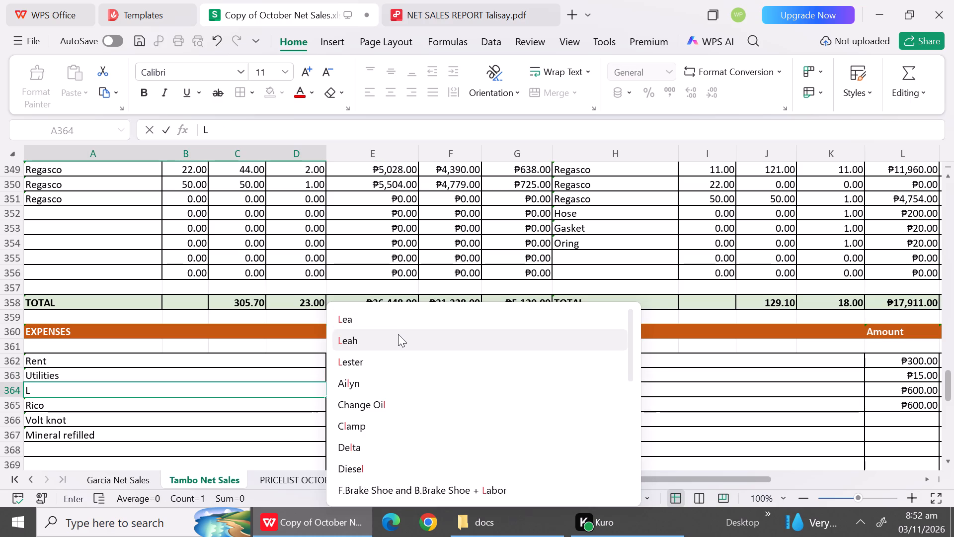
{"action": "left_click", "coordinate": [398, 334]}
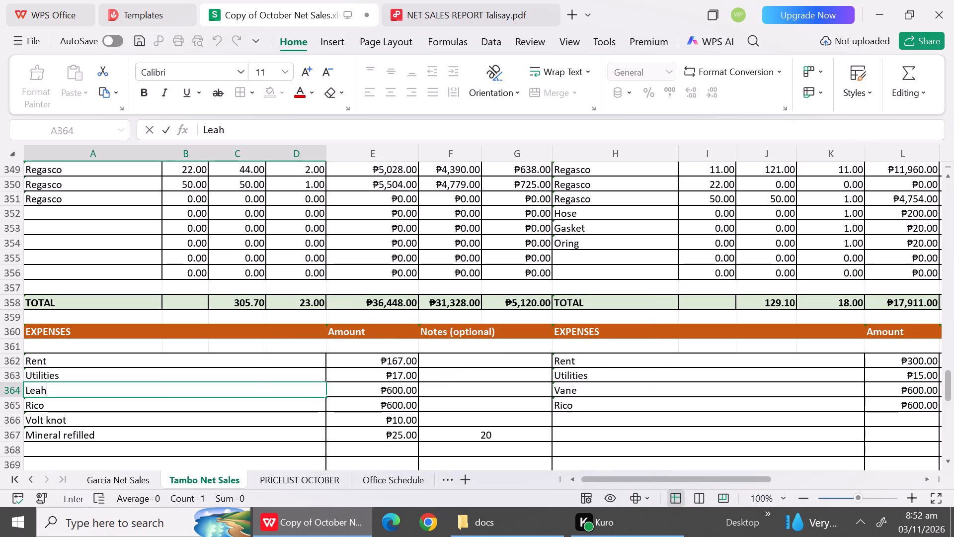
Change the expense entry in row 365 from Rico to Jeffrey with an amount of 550.
{"action": "left_click", "coordinate": [52, 407]}
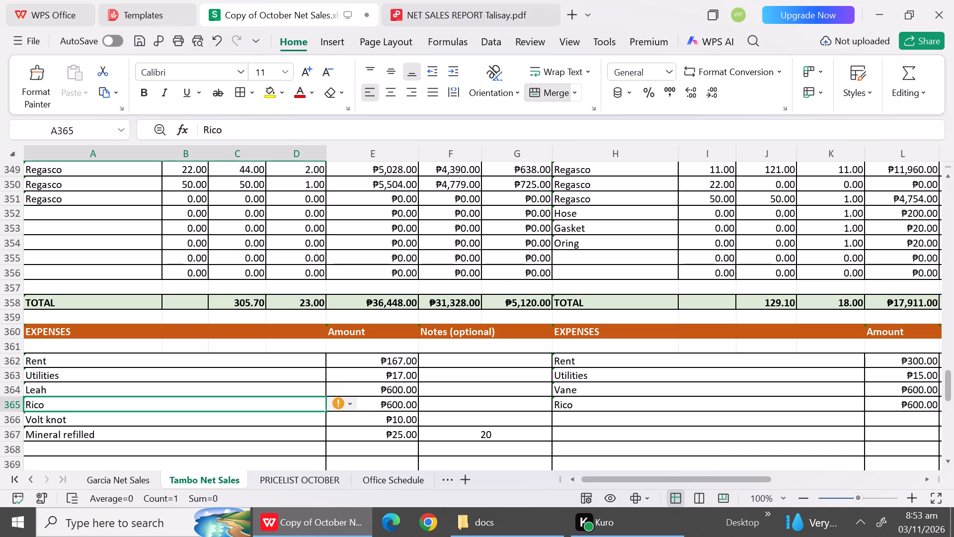
{"action": "key", "text": "shift+j"}
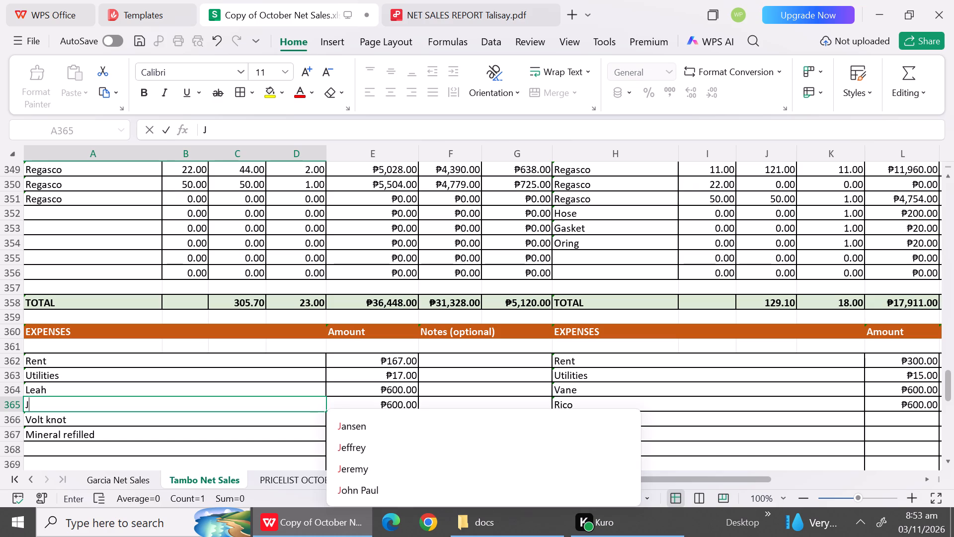
{"action": "left_click", "coordinate": [356, 450]}
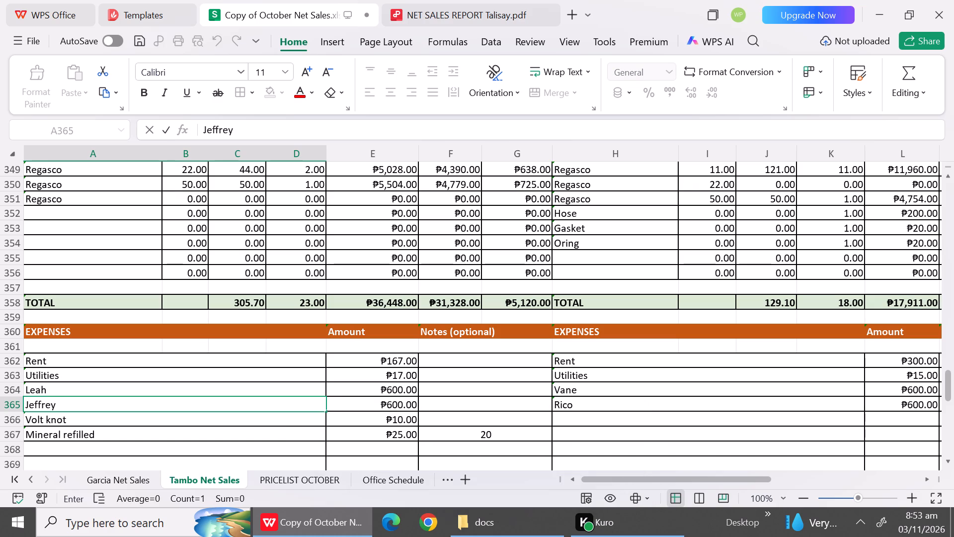
{"action": "left_click", "coordinate": [408, 427]}
{"action": "left_click", "coordinate": [397, 401]}
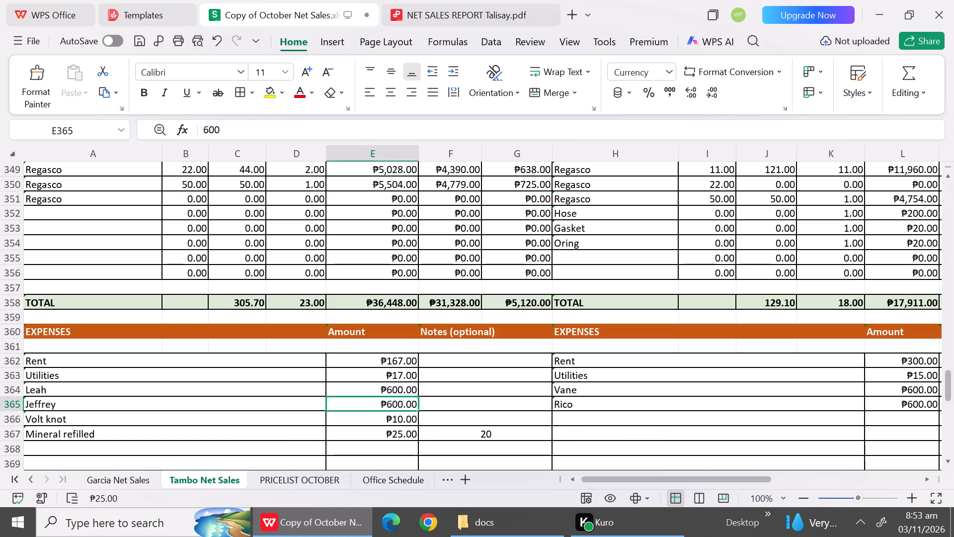
{"action": "type", "text": "550"}
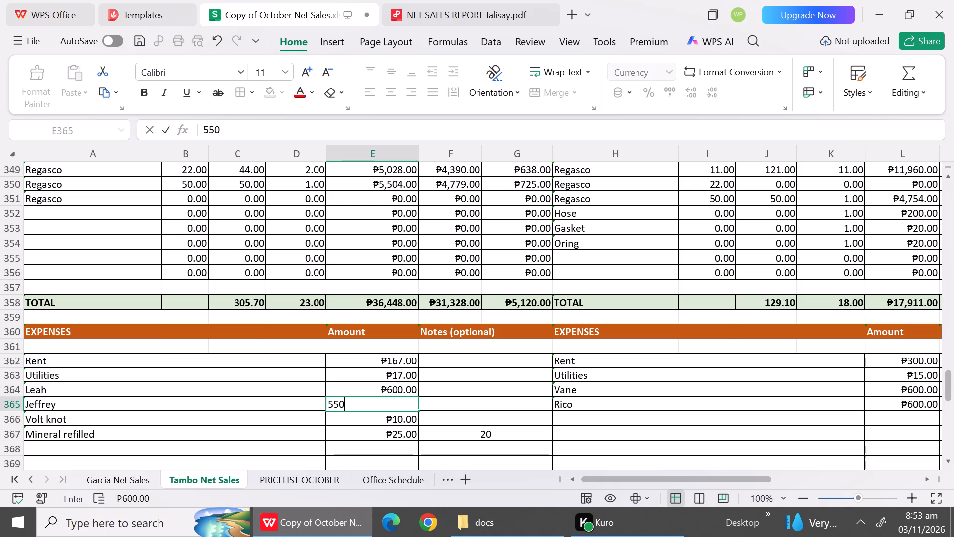
{"action": "left_click", "coordinate": [241, 409]}
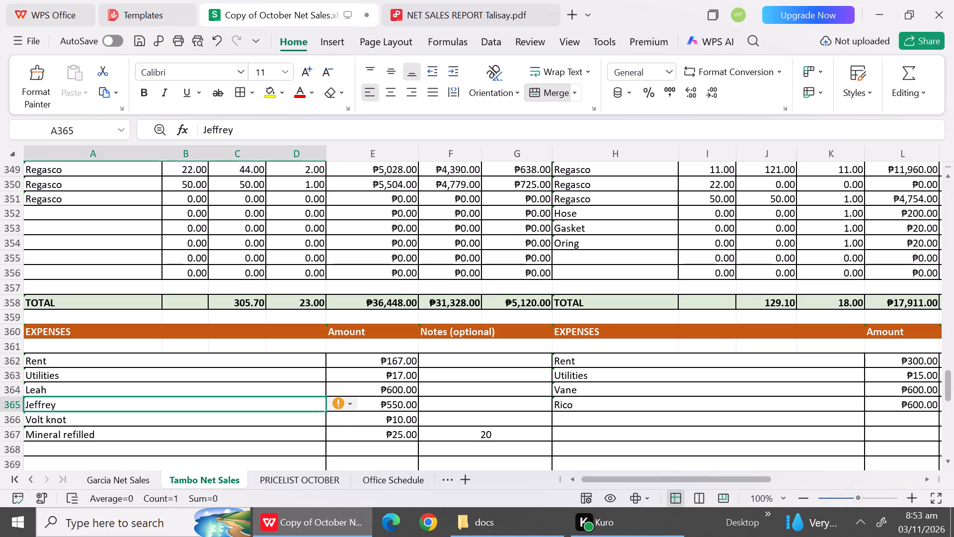
Replace the Volt knot expense in row 366 with Fuel and set its amount to 500.
{"action": "left_click", "coordinate": [214, 426]}
{"action": "key", "text": "shift+f"}
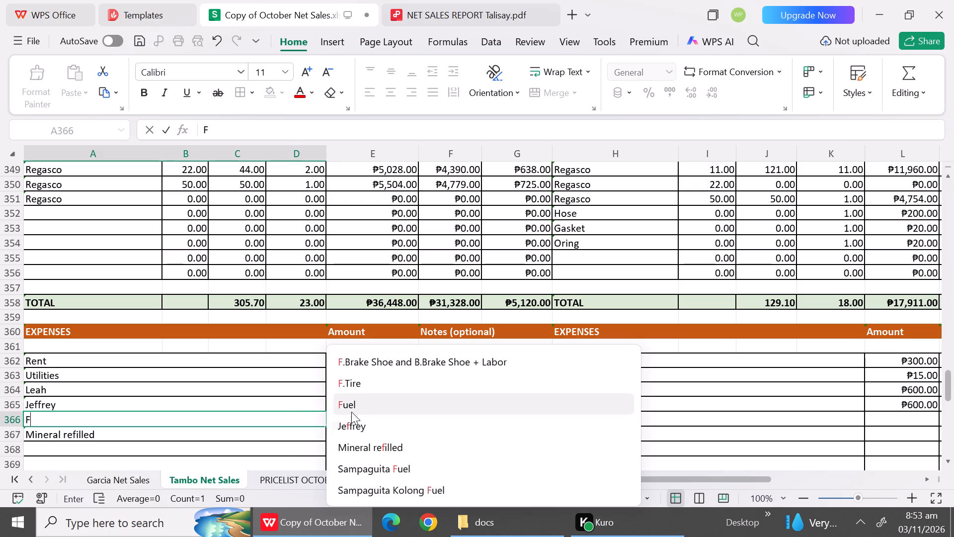
{"action": "left_click", "coordinate": [353, 403]}
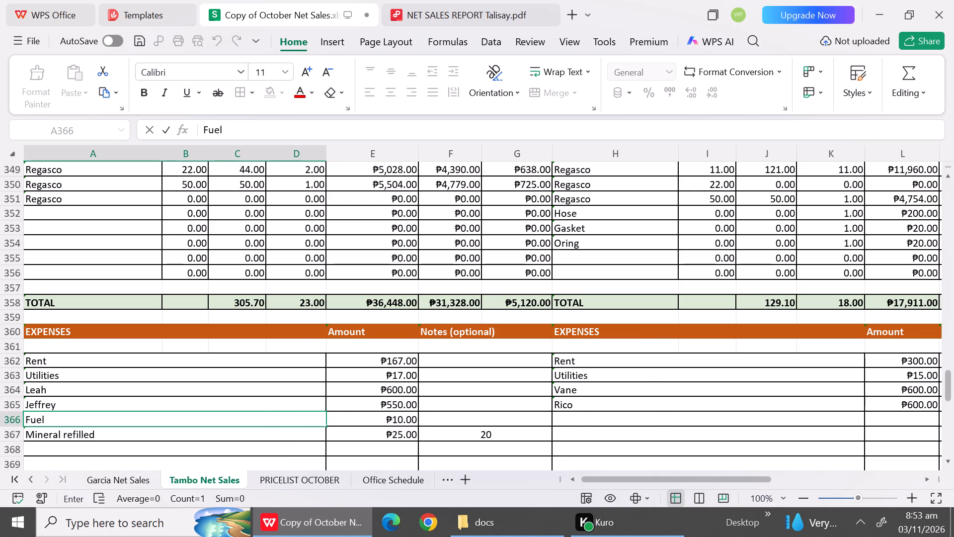
{"action": "left_click", "coordinate": [377, 420]}
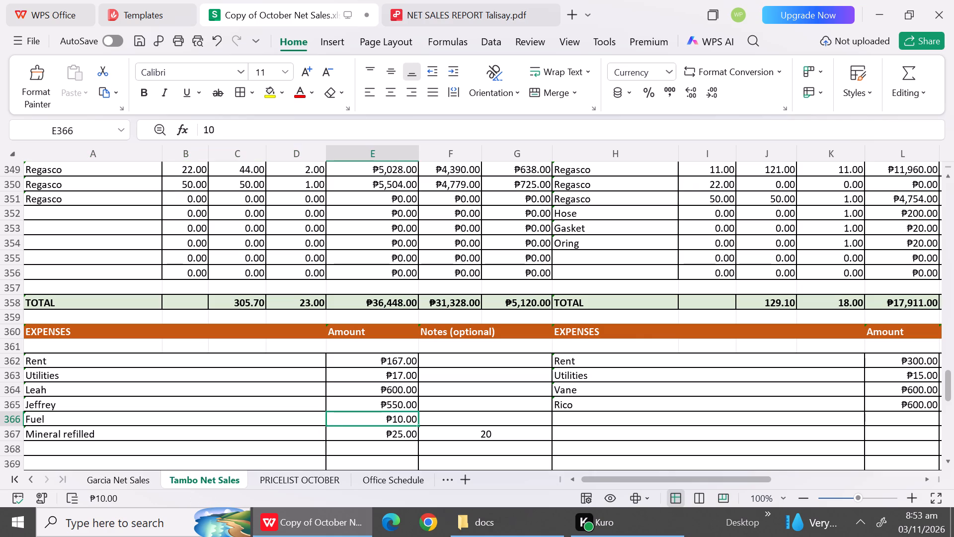
{"action": "type", "text": "500"}
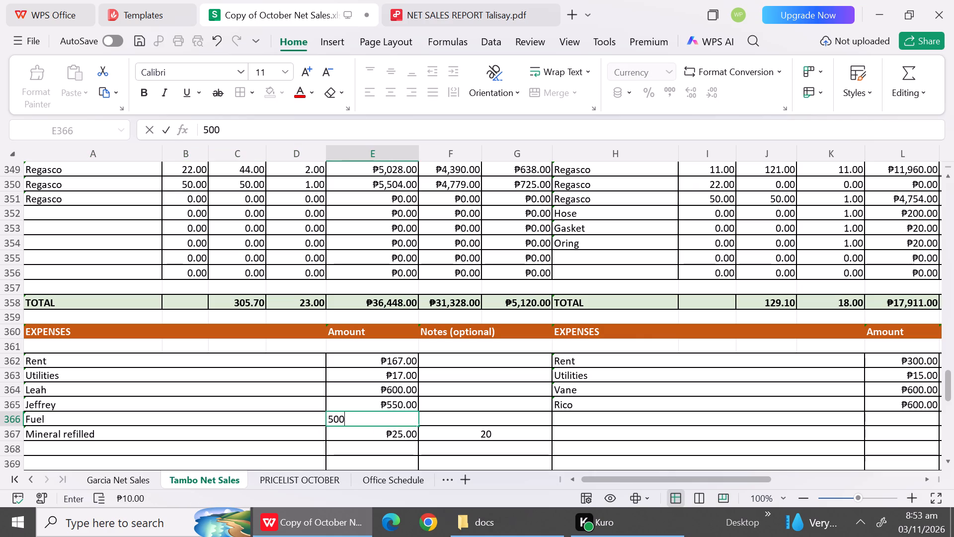
{"action": "left_click", "coordinate": [198, 422]}
Replace the Mineral refilled expense in row 367 with Deposit Transpo Cath and set its amount to 84.
{"action": "left_click", "coordinate": [167, 435]}
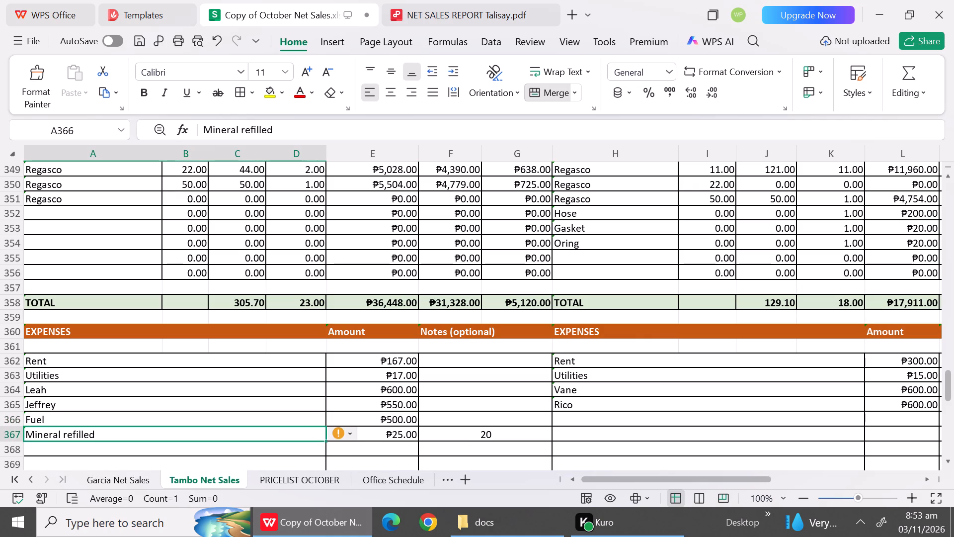
{"action": "type", "text": "De"}
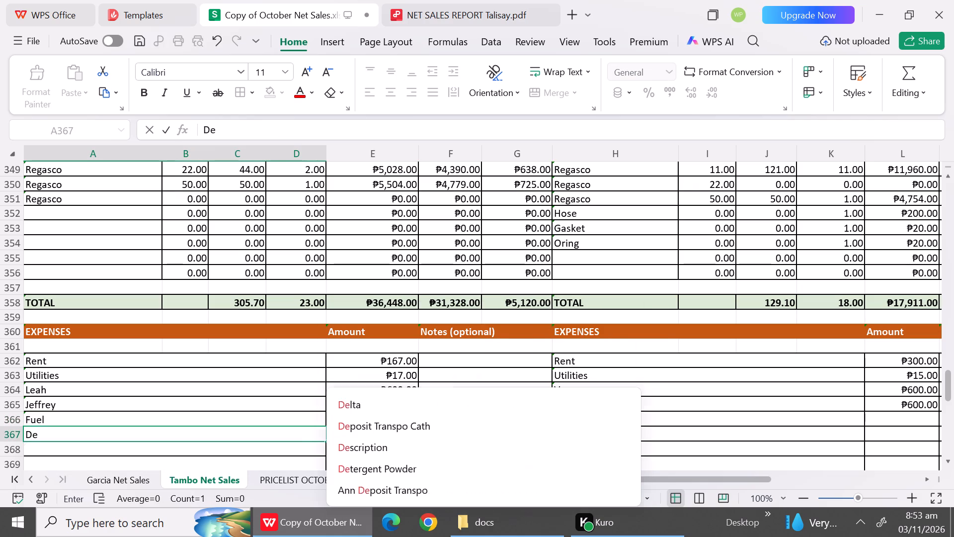
{"action": "type", "text": "posit"}
{"action": "key", "text": "space"}
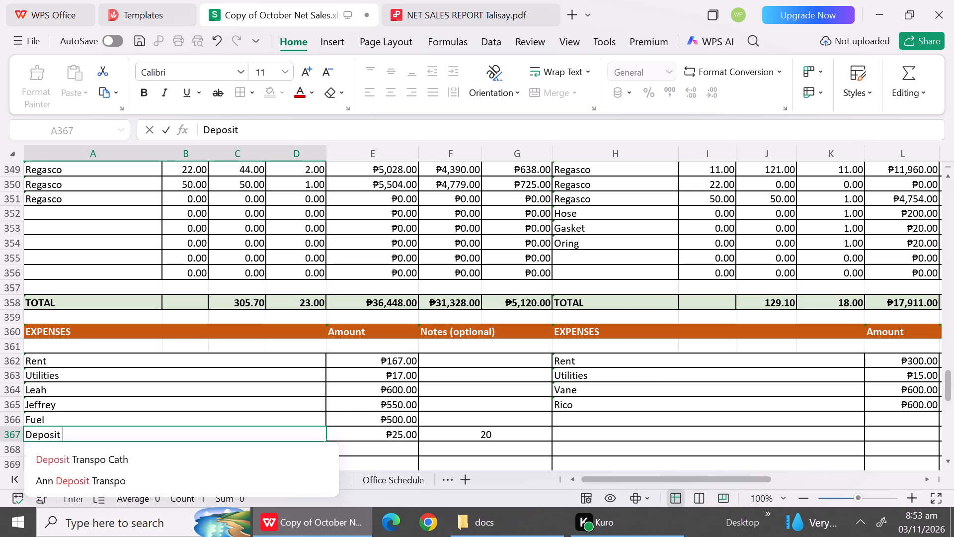
{"action": "left_click", "coordinate": [136, 456]}
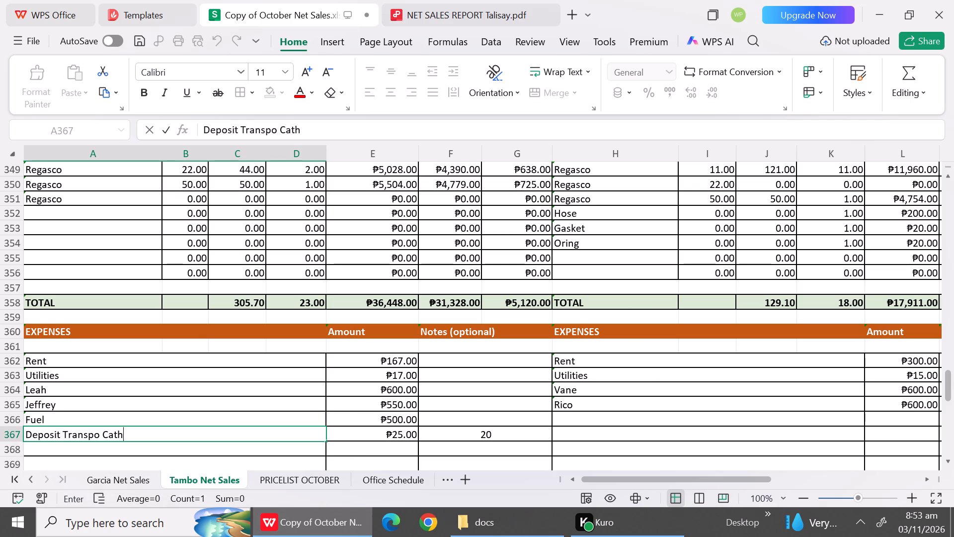
{"action": "left_click", "coordinate": [407, 439]}
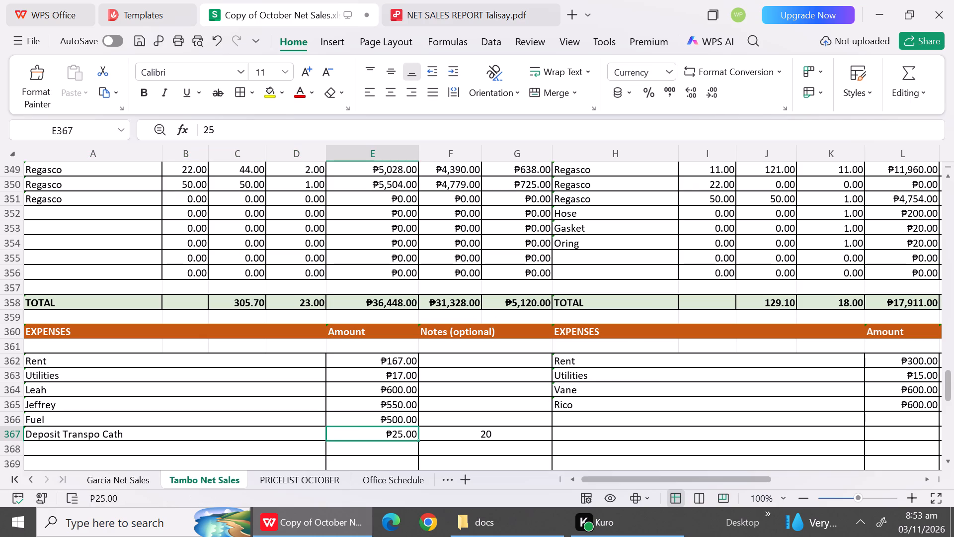
{"action": "type", "text": "84"}
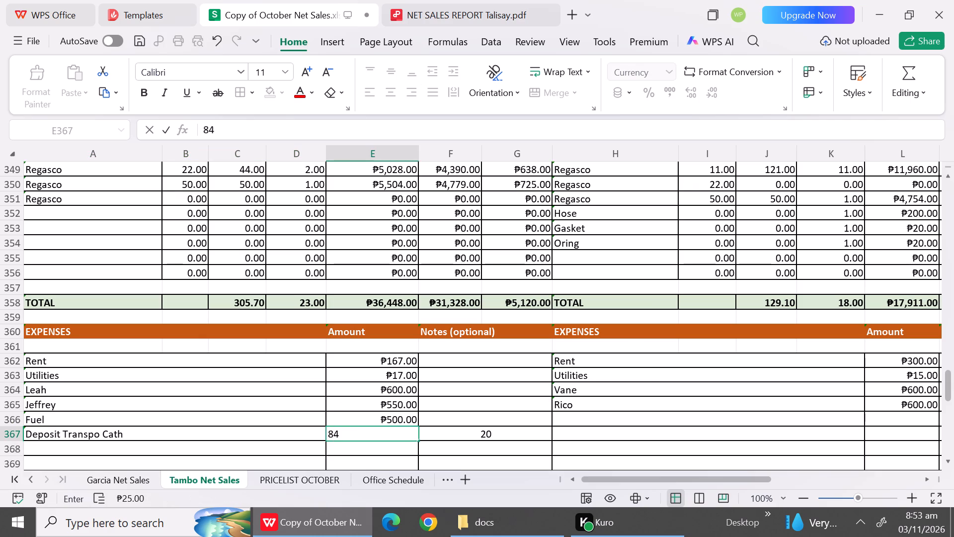
Add a DSR Xerox expense in row 368 of Tambo's October 12 report with an amount of 50.
{"action": "left_click", "coordinate": [182, 445]}
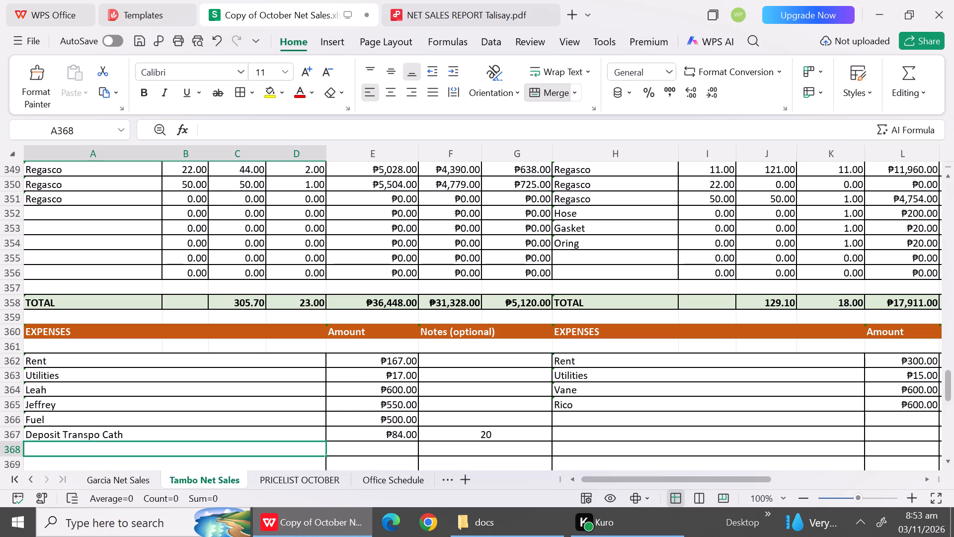
{"action": "key", "text": "shift+x"}
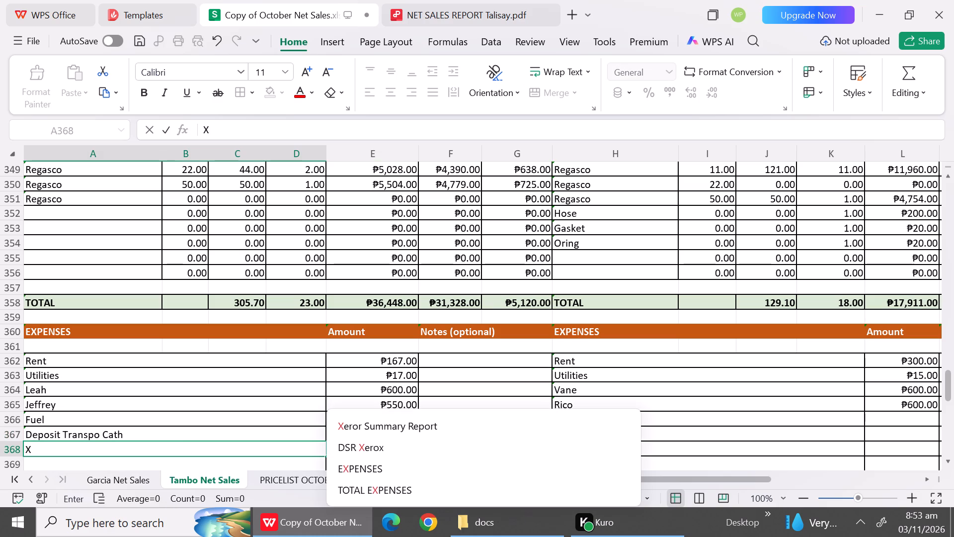
{"action": "type", "text": "erox"}
{"action": "key", "text": "BackSpace"}
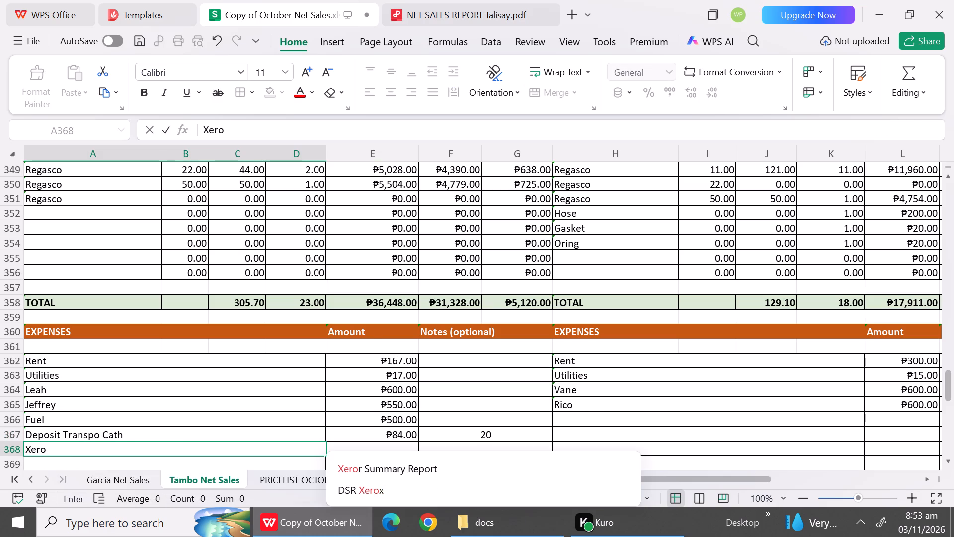
{"action": "key", "text": "r"}
{"action": "key", "text": "BackSpace"}
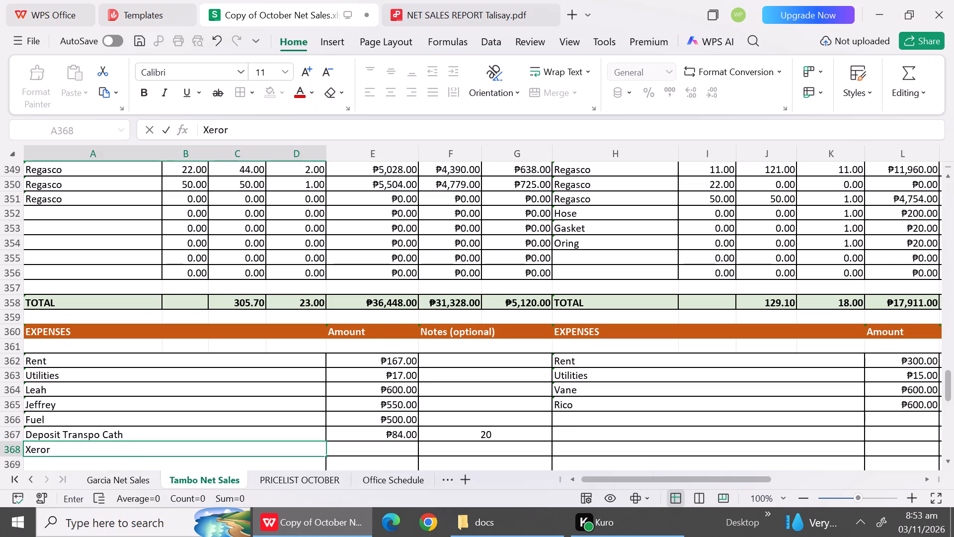
{"action": "type", "text": "x"}
{"action": "key", "text": "space"}
{"action": "key", "text": "BackSpace"}
{"action": "key", "text": "BackSpace"}
{"action": "key", "text": "BackSpace"}
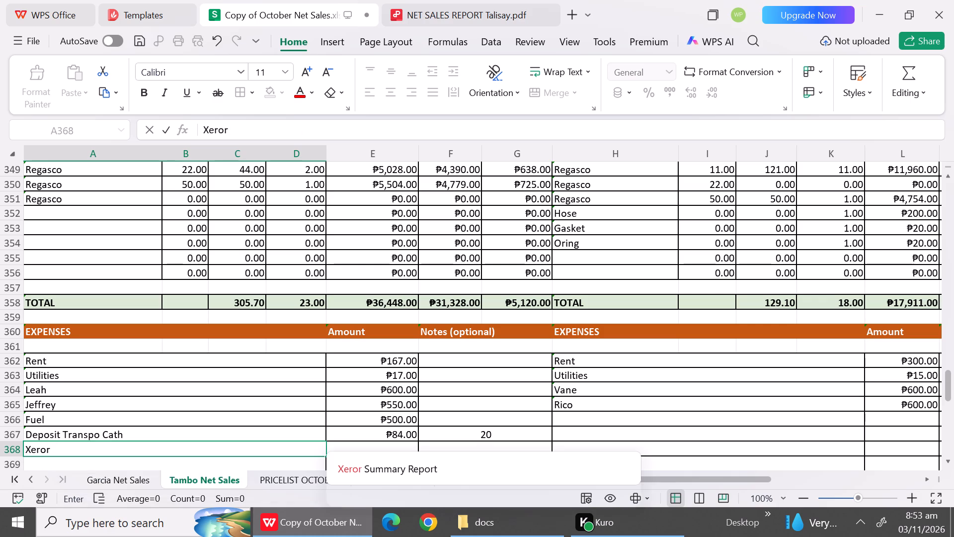
{"action": "key", "text": "x"}
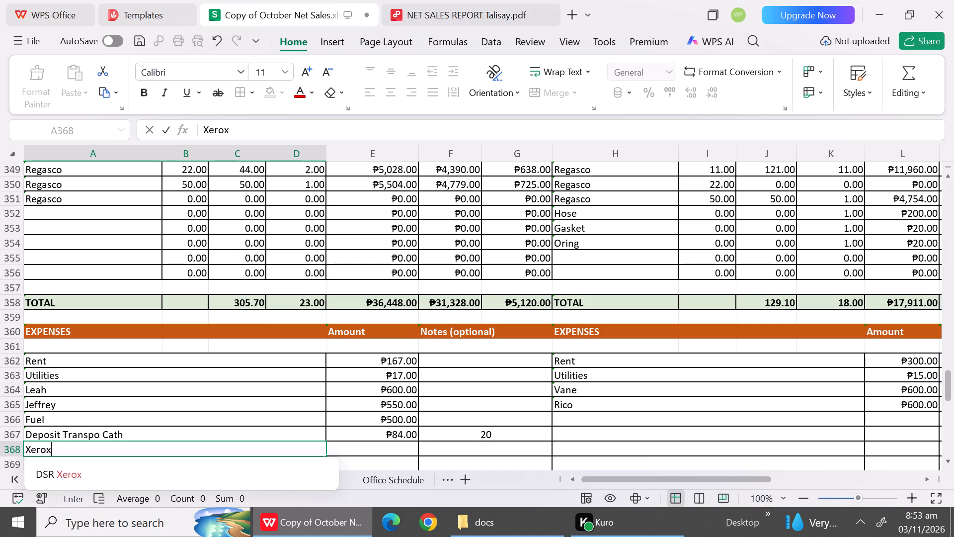
{"action": "left_click", "coordinate": [151, 473]}
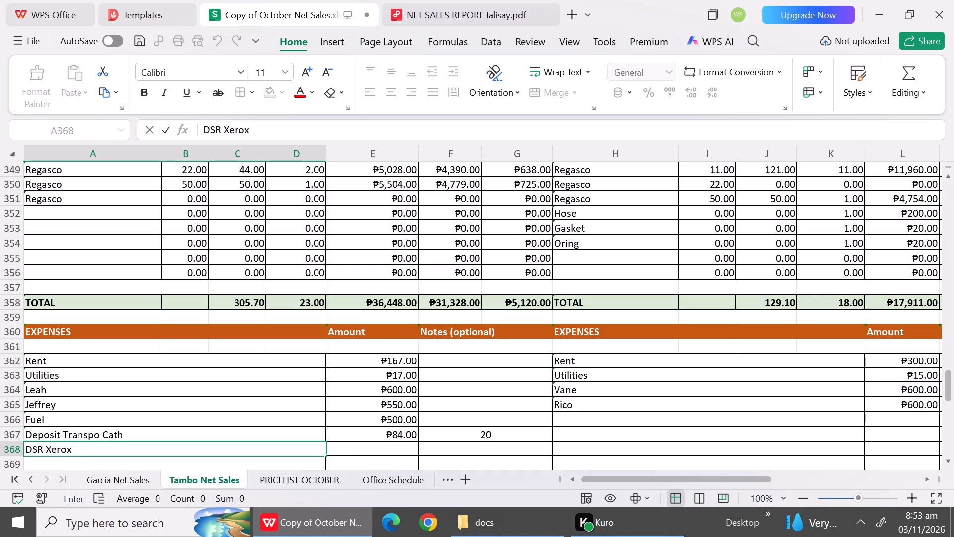
{"action": "left_click", "coordinate": [384, 450]}
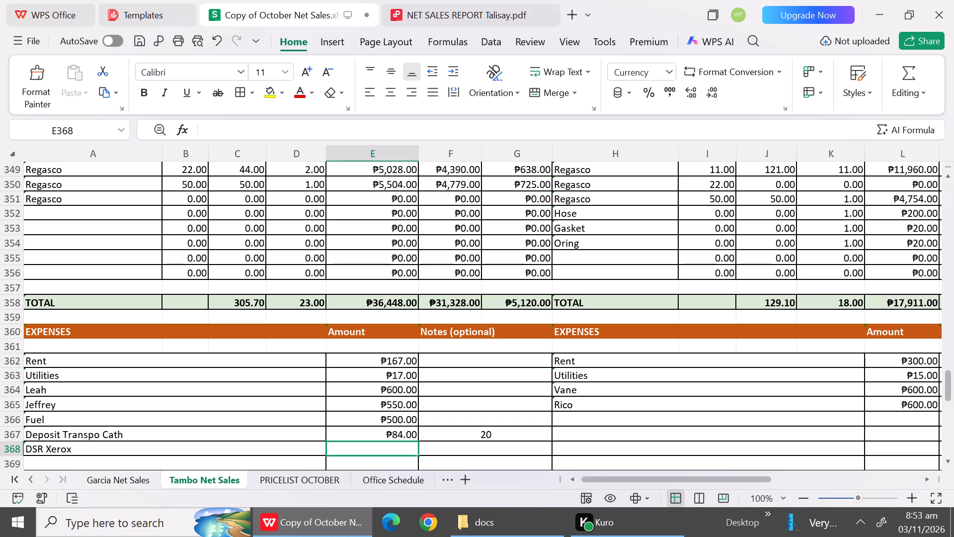
{"action": "left_click", "coordinate": [384, 450]}
{"action": "type", "text": "50"}
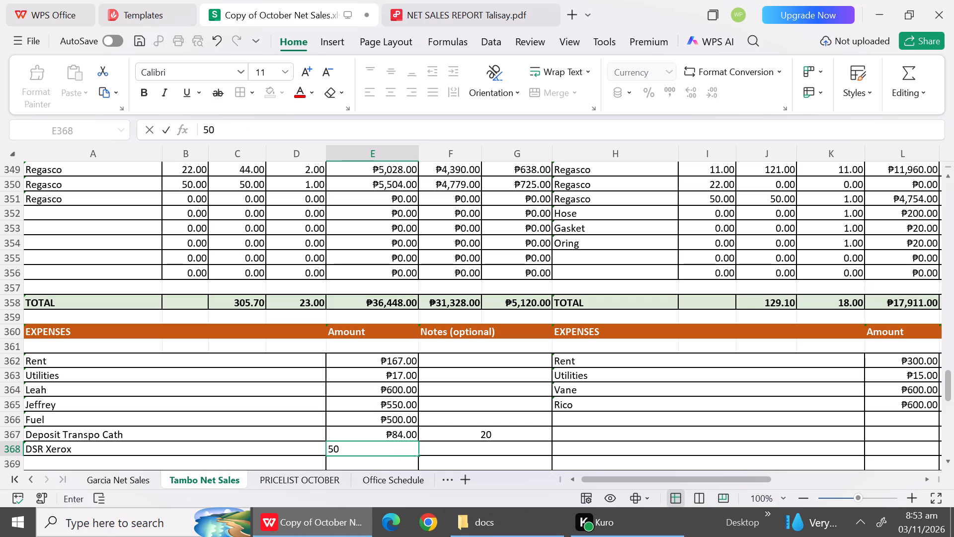
Clear the leftover note beside the Deposit Transpo Cath expense in row 367.
{"action": "left_click", "coordinate": [483, 433]}
{"action": "key", "text": "BackSpace"}
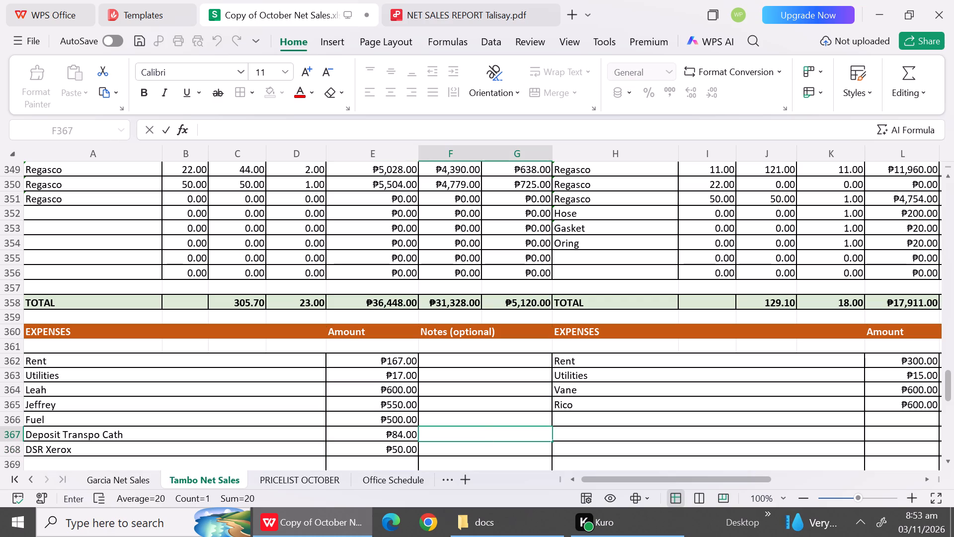
{"action": "left_click", "coordinate": [258, 424]}
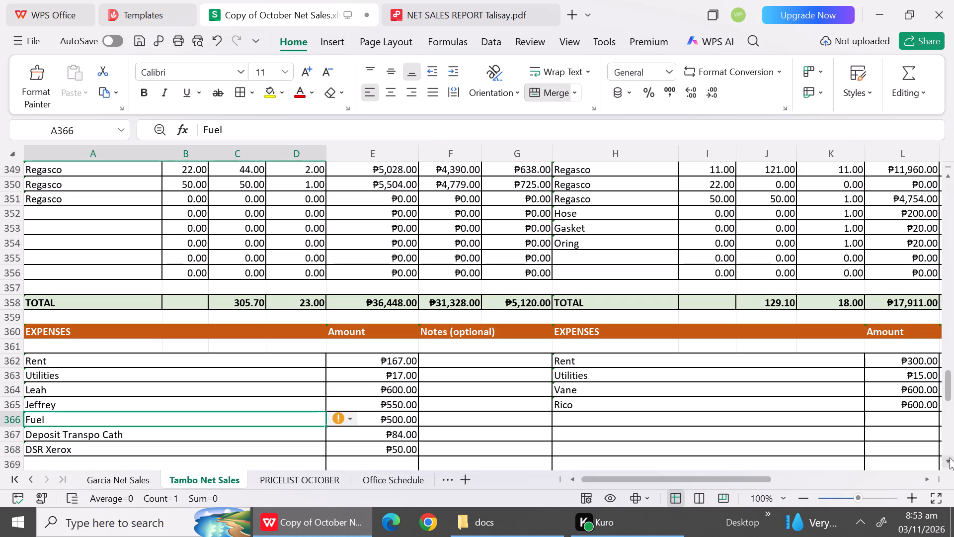
In the October 13 report, change product row 378 to Prycegas with 11 kilograms and a quantity of 34.
{"action": "triple_click", "coordinate": [950, 457]}
{"action": "triple_click", "coordinate": [950, 457]}
{"action": "triple_click", "coordinate": [950, 457]}
{"action": "triple_click", "coordinate": [950, 457]}
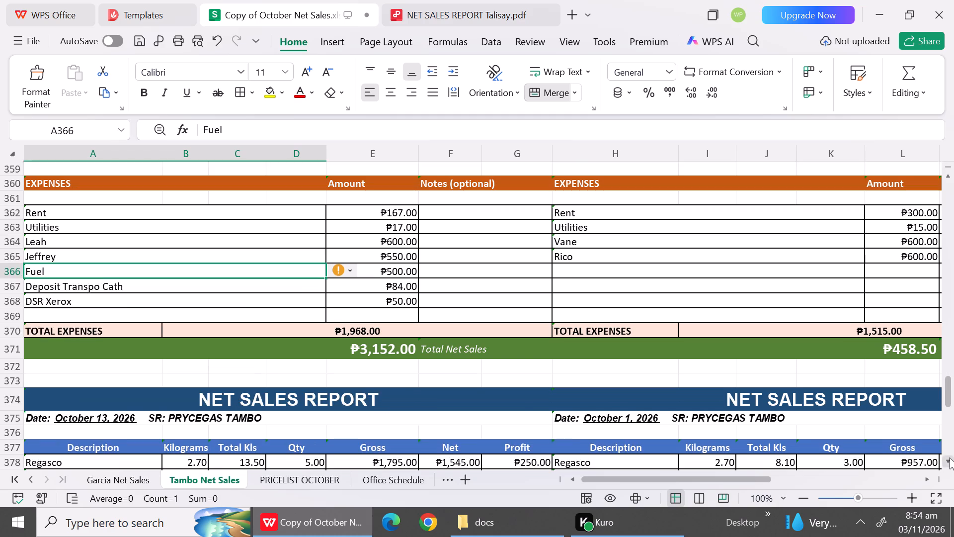
{"action": "triple_click", "coordinate": [950, 457]}
{"action": "left_click", "coordinate": [950, 457]}
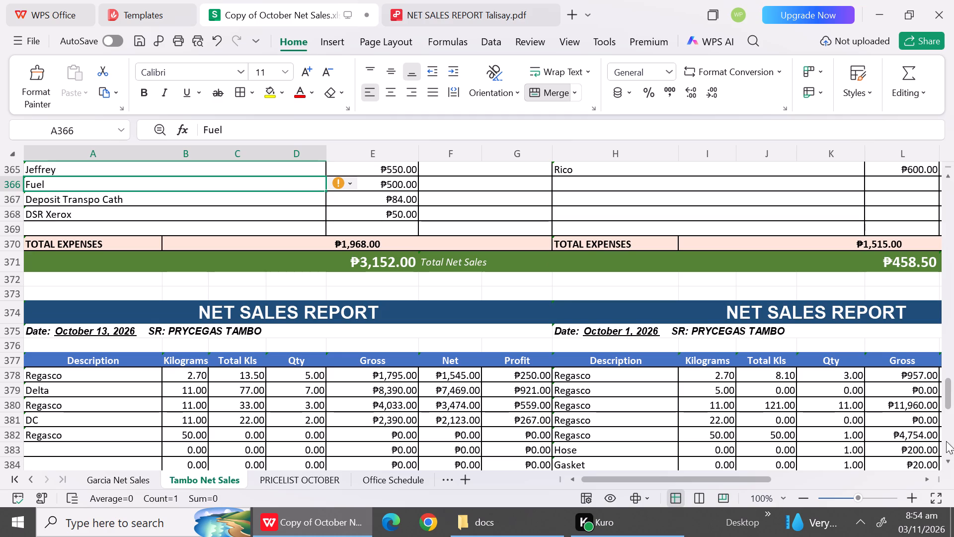
{"action": "double_click", "coordinate": [949, 456]}
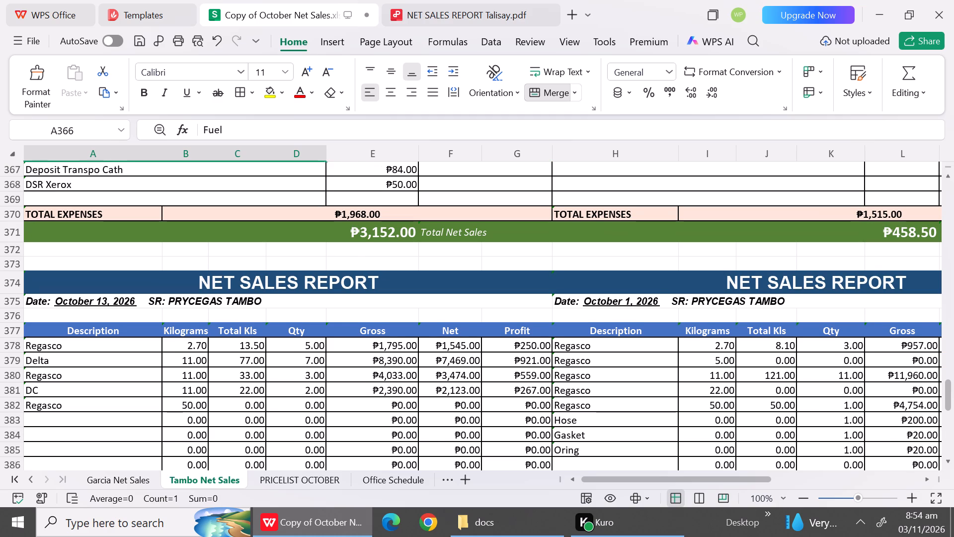
{"action": "left_click", "coordinate": [74, 350]}
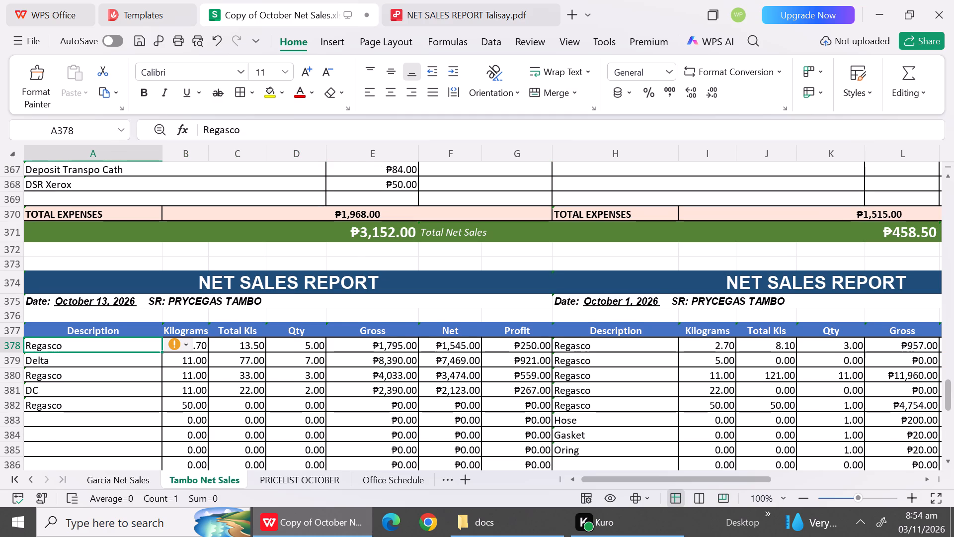
{"action": "key", "text": "shift+p"}
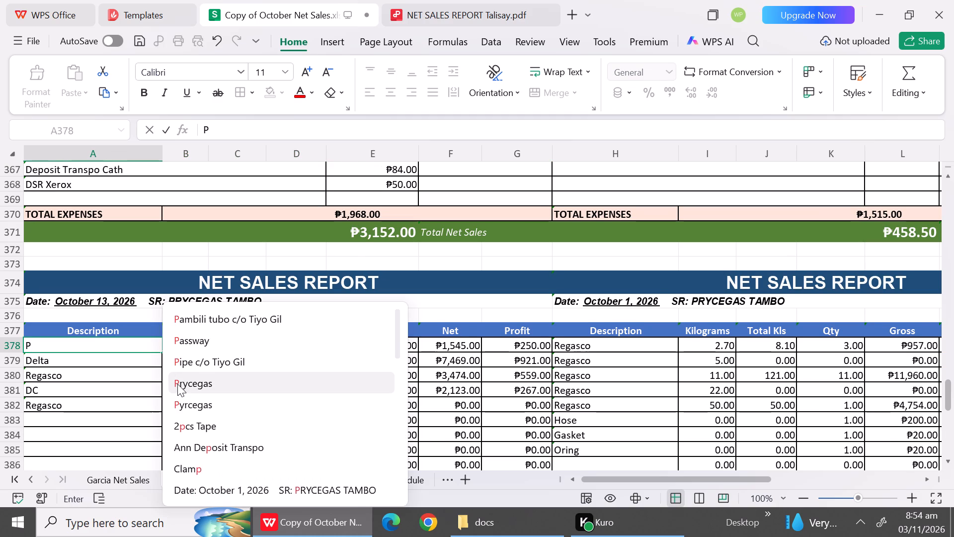
{"action": "left_click", "coordinate": [177, 384]}
{"action": "left_click", "coordinate": [201, 345]}
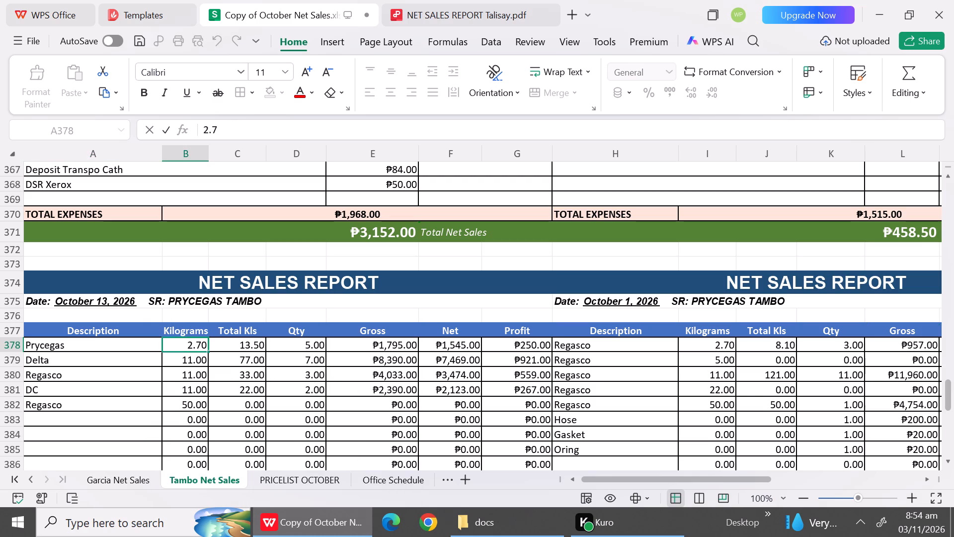
{"action": "type", "text": "11"}
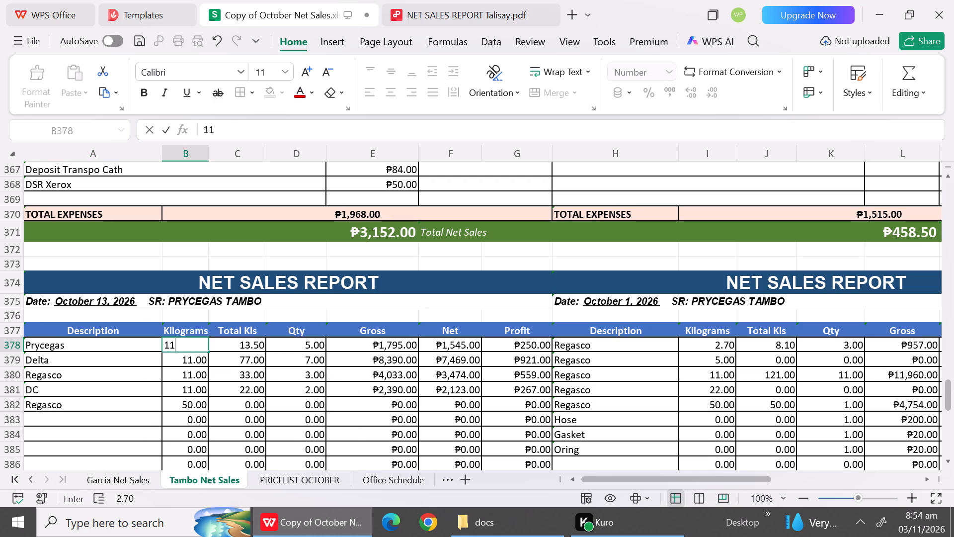
{"action": "left_click", "coordinate": [297, 342]}
{"action": "type", "text": "34"}
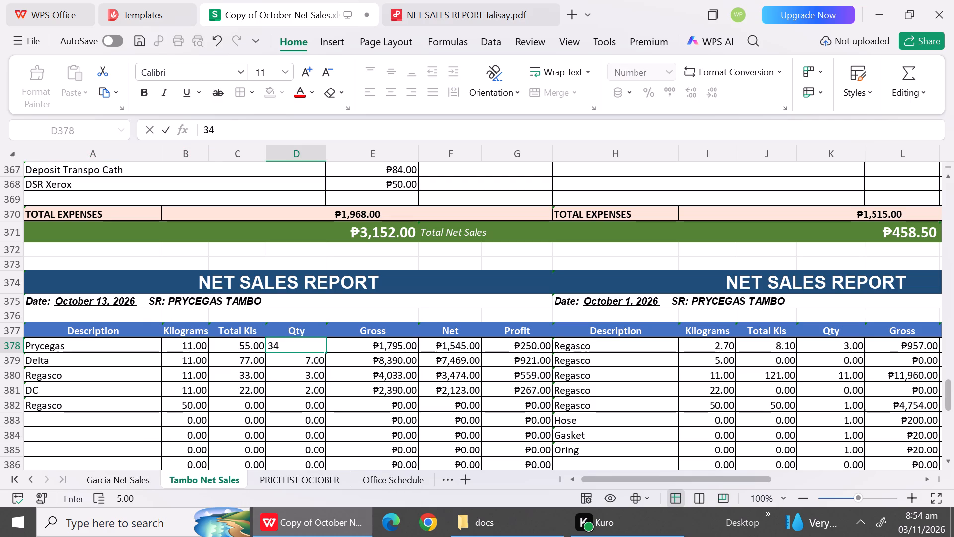
Set the Prycegas row's gross to 42780 and, after consulting the October price list, its net to 39100.
{"action": "left_click", "coordinate": [403, 347]}
{"action": "type", "text": "42"}
{"action": "type", "text": "78"}
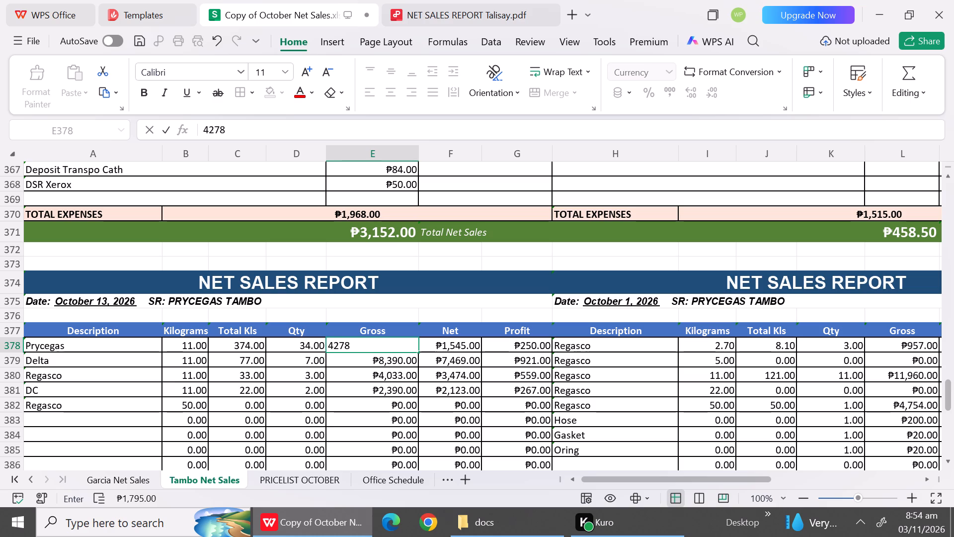
{"action": "key", "text": "0"}
{"action": "left_click", "coordinate": [437, 349]}
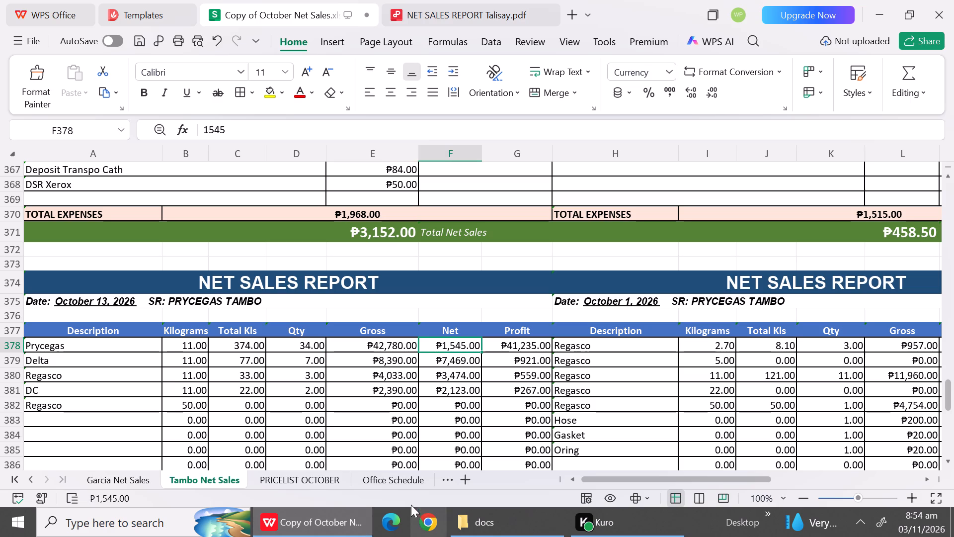
{"action": "left_click", "coordinate": [343, 473]}
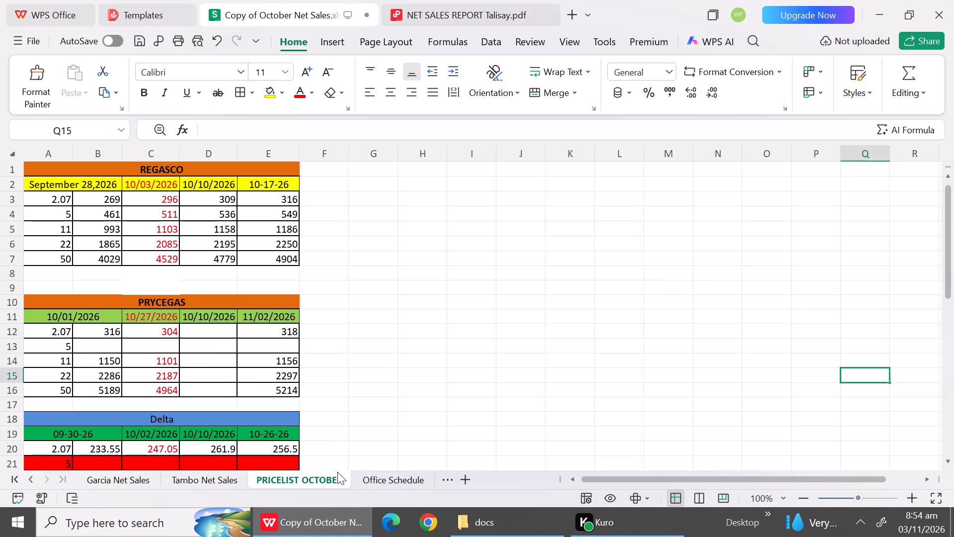
{"action": "left_click", "coordinate": [210, 481]}
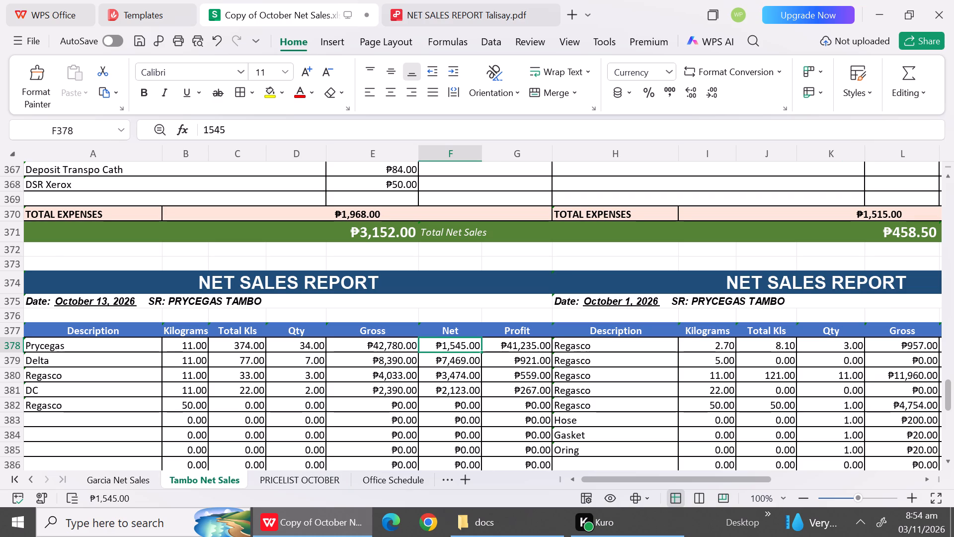
{"action": "type", "text": "39100"}
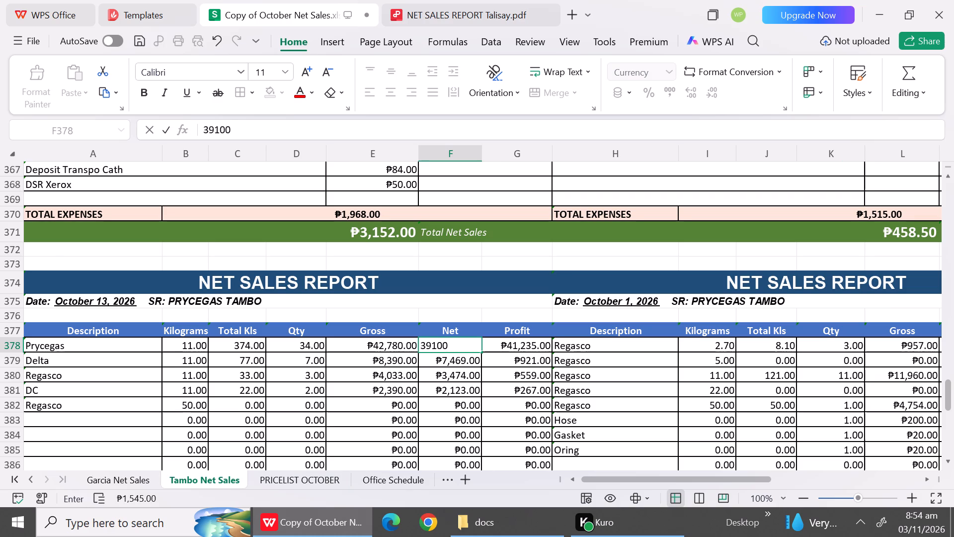
{"action": "left_click", "coordinate": [411, 416]}
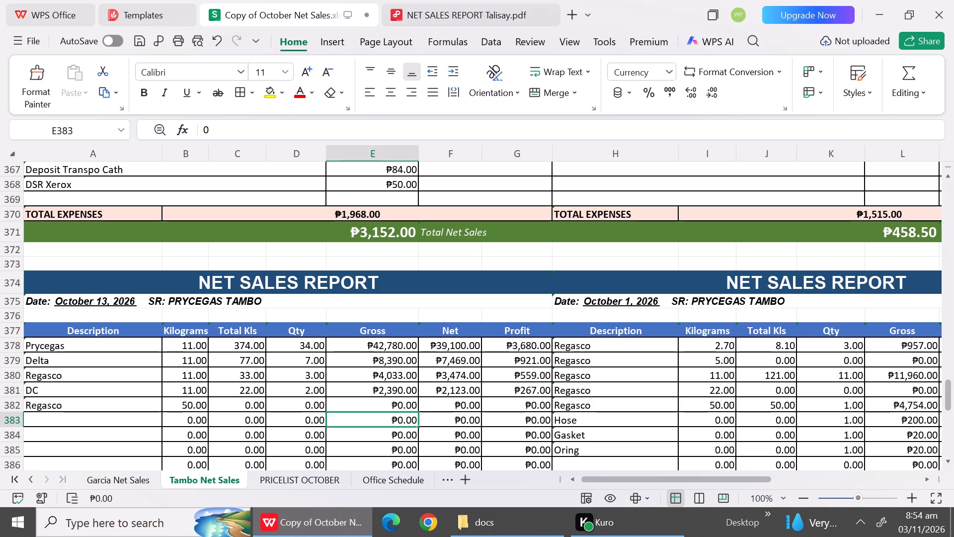
Replace Delta in row 379 of the October 13 report with SG, setting quantity 1 and gross 1400.
{"action": "left_click", "coordinate": [114, 362]}
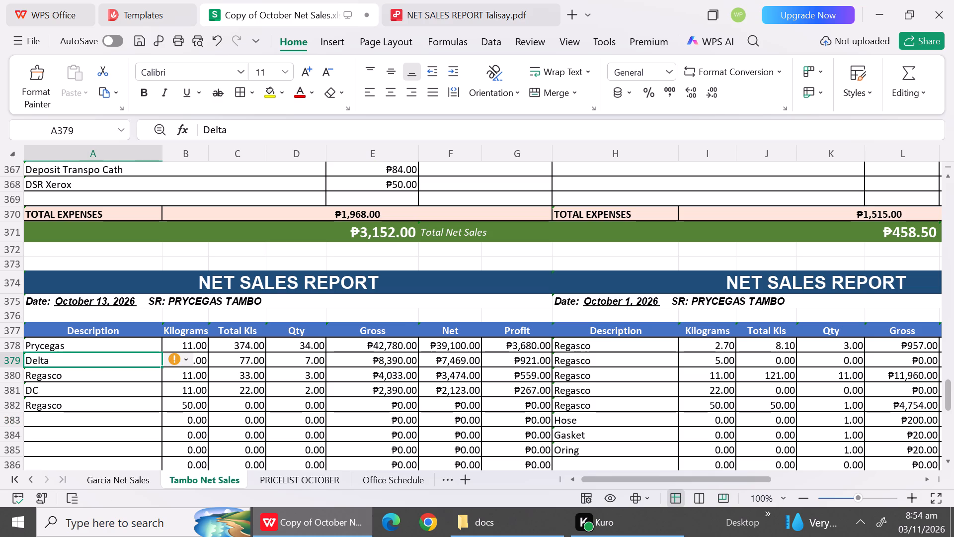
{"action": "type", "text": "SG"}
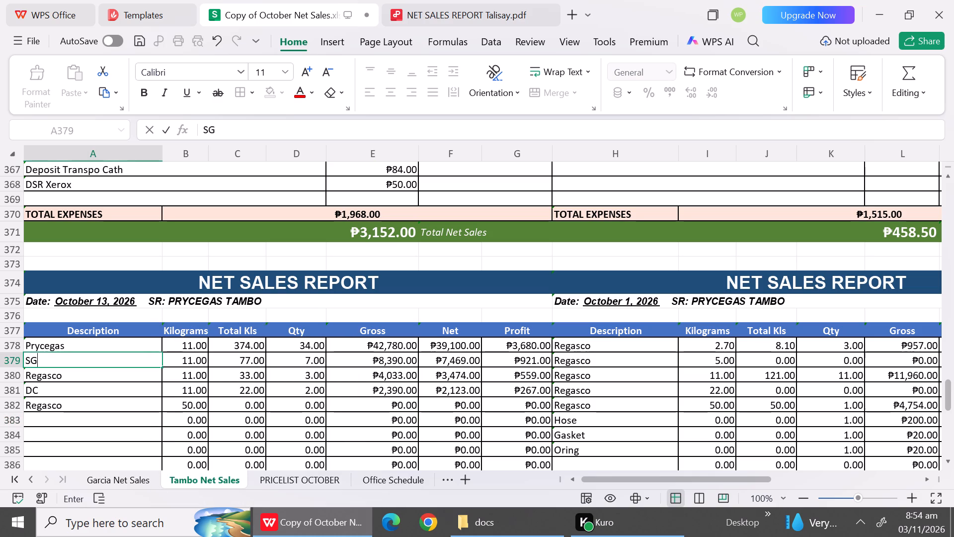
{"action": "left_click", "coordinate": [298, 361]}
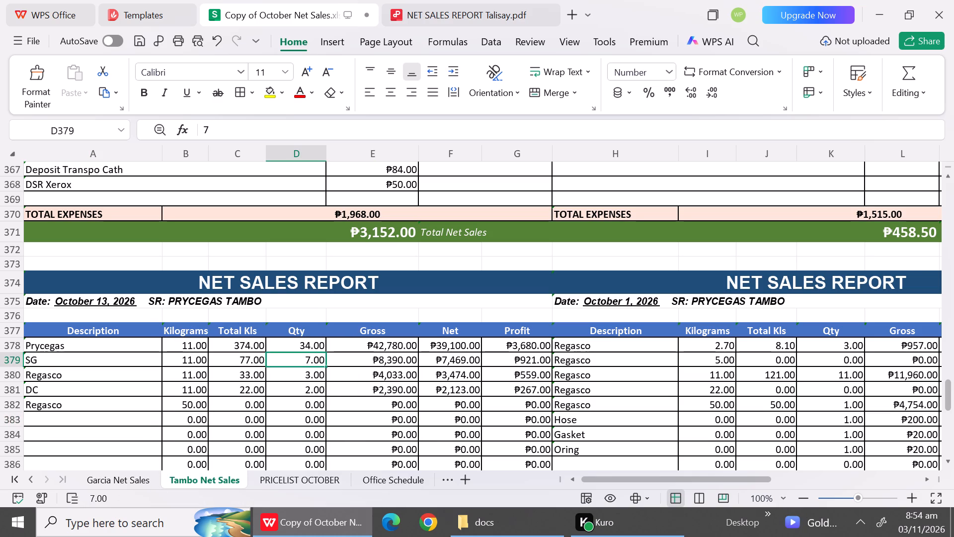
{"action": "key", "text": "1"}
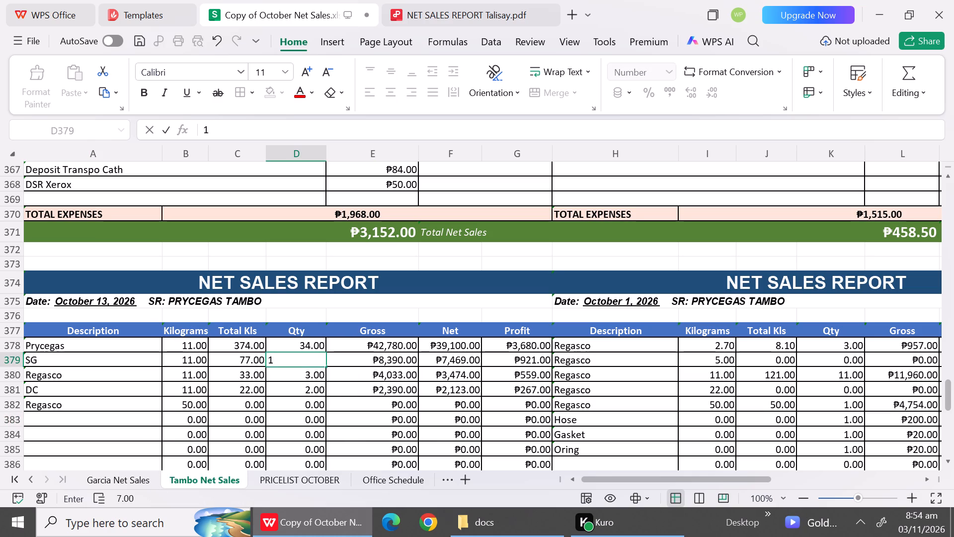
{"action": "left_click", "coordinate": [379, 363]}
{"action": "type", "text": "15"}
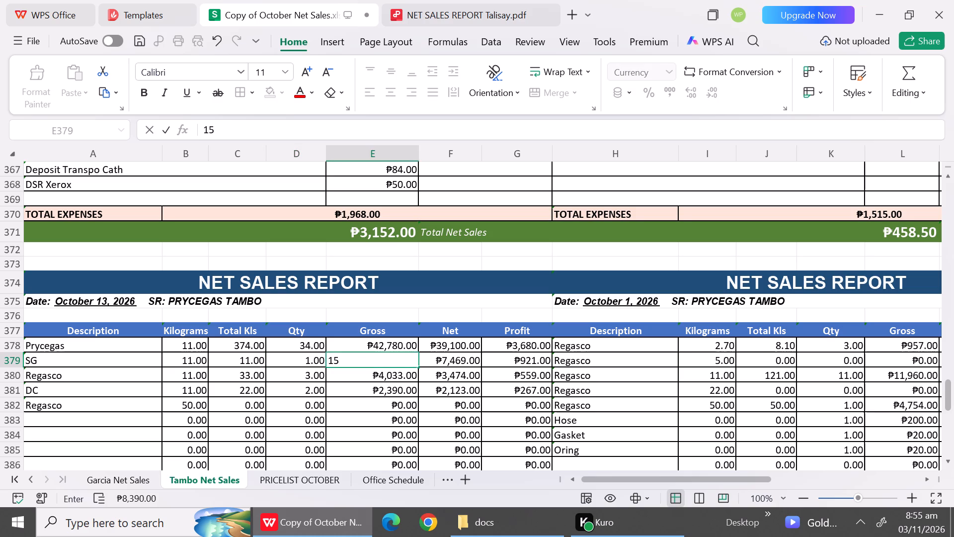
{"action": "key", "text": "BackSpace"}
{"action": "type", "text": "400"}
{"action": "left_click", "coordinate": [360, 432]}
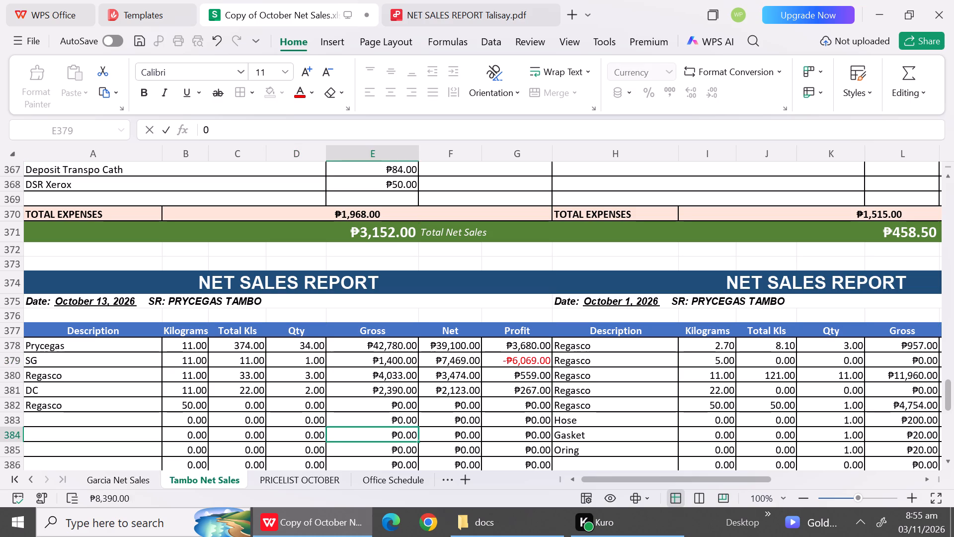
After consulting the Delta and DC prices in the October price list, set the SG row's net to 1061.5 in the October 13 report.
{"action": "left_click", "coordinate": [323, 475]}
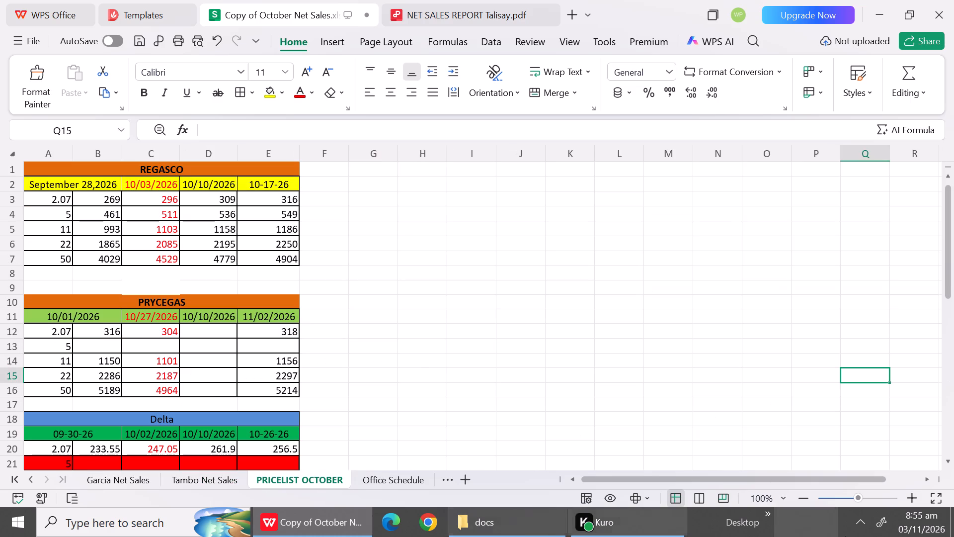
{"action": "triple_click", "coordinate": [948, 459]}
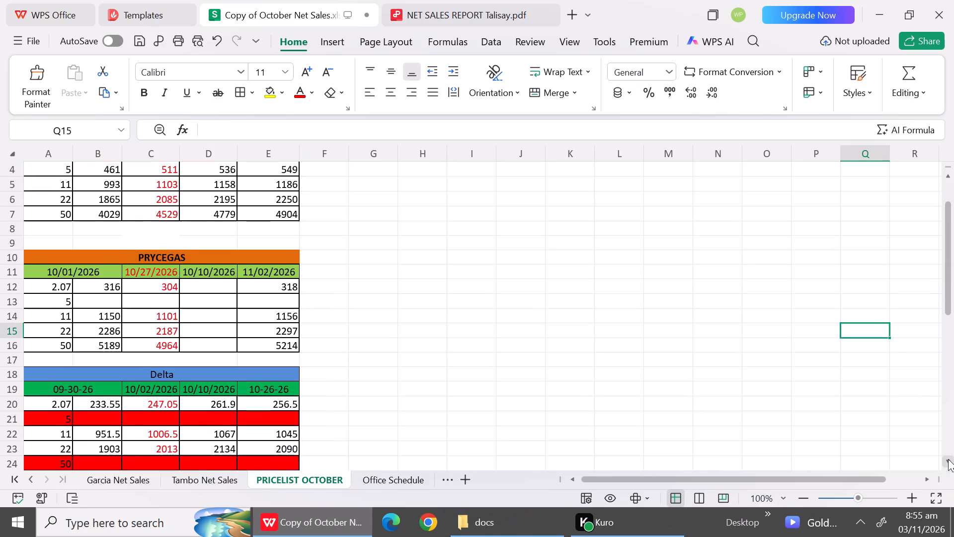
{"action": "triple_click", "coordinate": [948, 459]}
{"action": "left_click", "coordinate": [948, 459]}
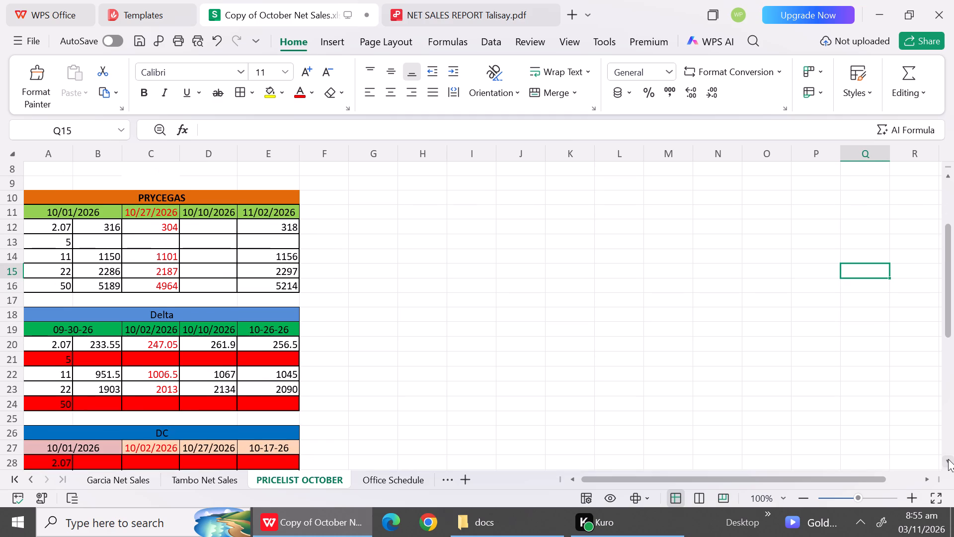
{"action": "left_click", "coordinate": [948, 459]}
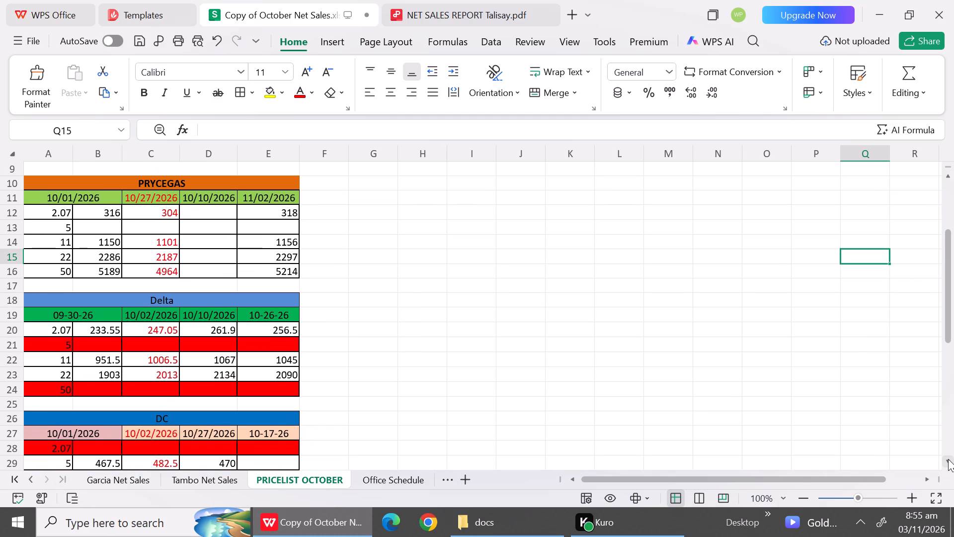
{"action": "left_click", "coordinate": [948, 459]}
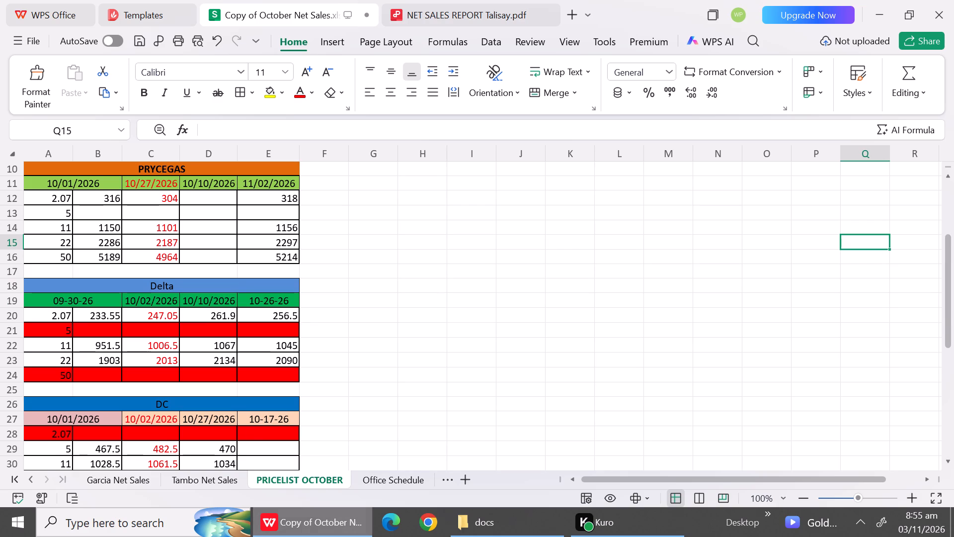
{"action": "left_click", "coordinate": [189, 481]}
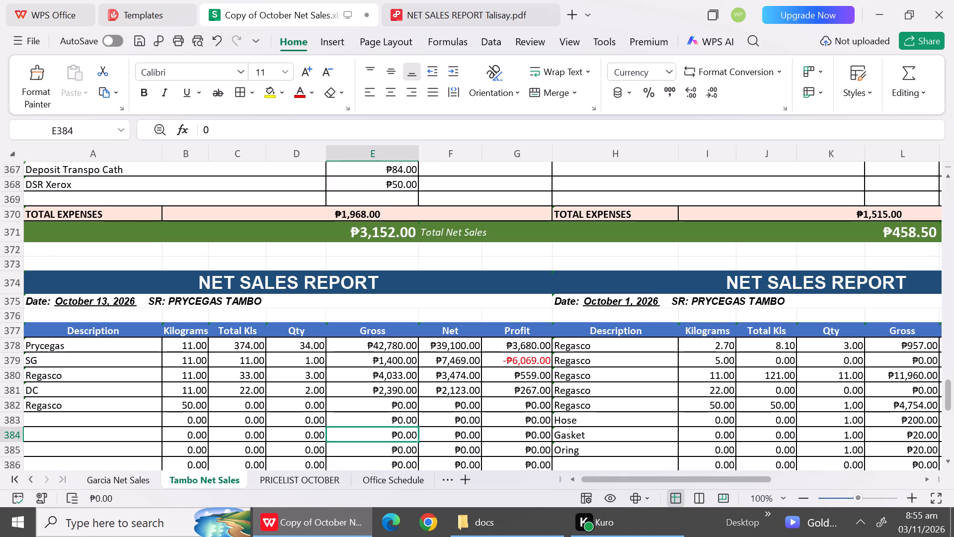
{"action": "left_click", "coordinate": [274, 482]}
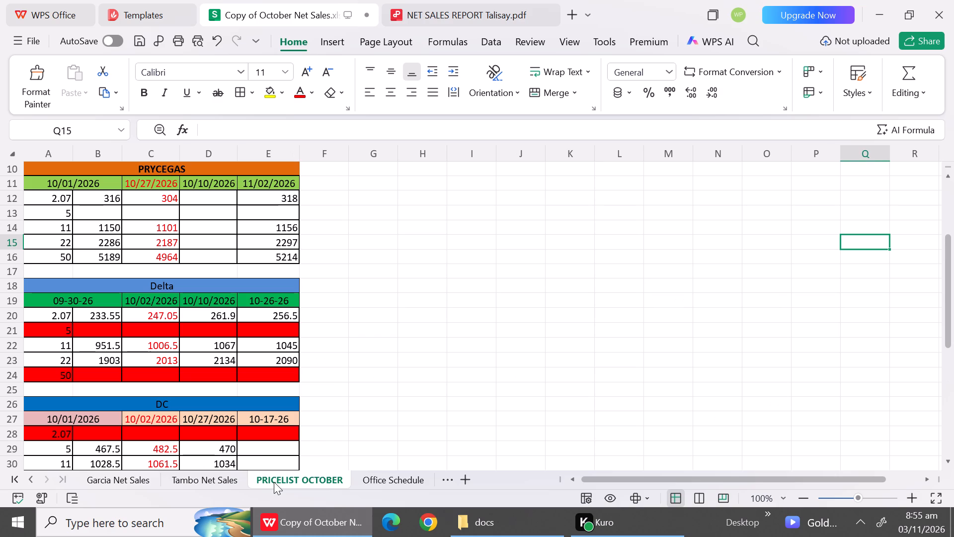
{"action": "left_click", "coordinate": [274, 482]}
{"action": "left_click", "coordinate": [196, 484]}
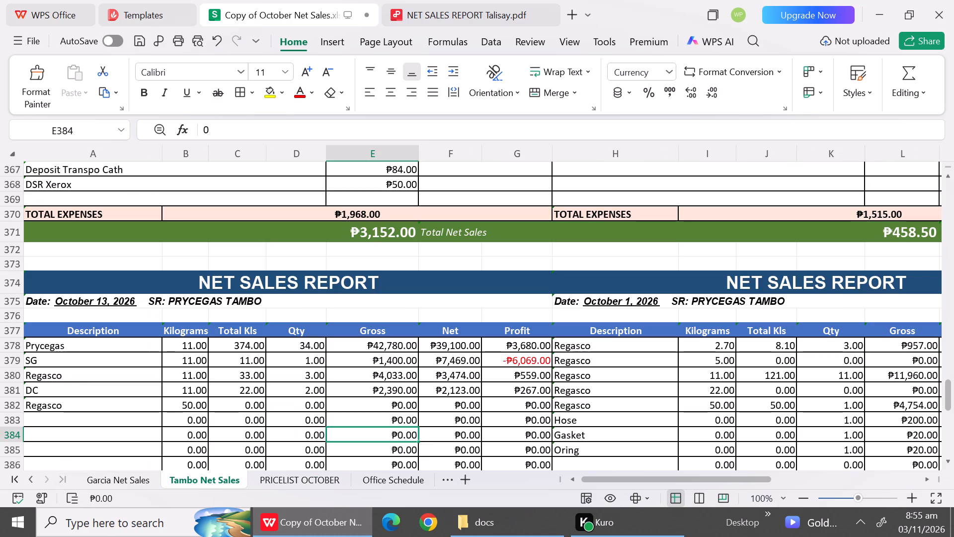
{"action": "left_click", "coordinate": [445, 364]}
{"action": "type", "text": "10"}
{"action": "type", "text": "61"}
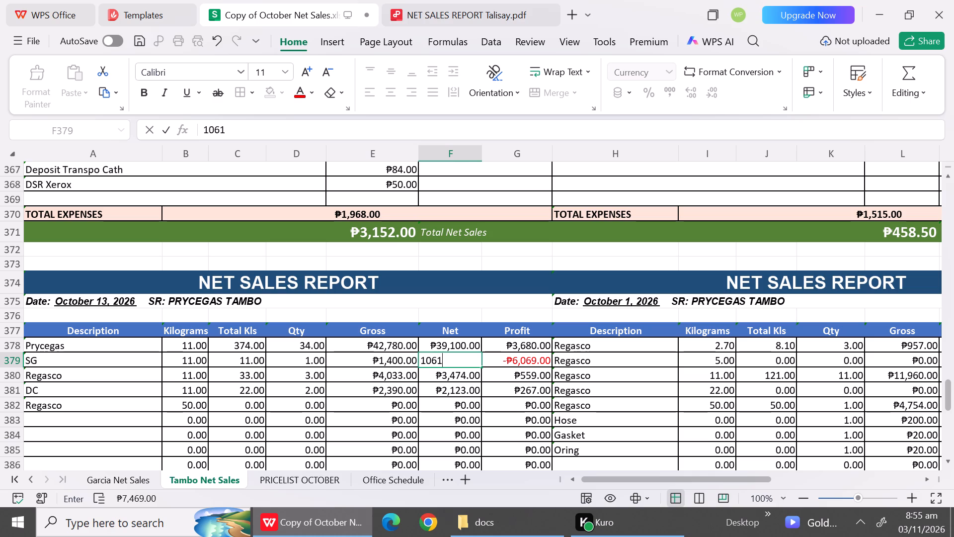
{"action": "key", "text": "period"}
{"action": "key", "text": "5"}
{"action": "left_click", "coordinate": [445, 382]}
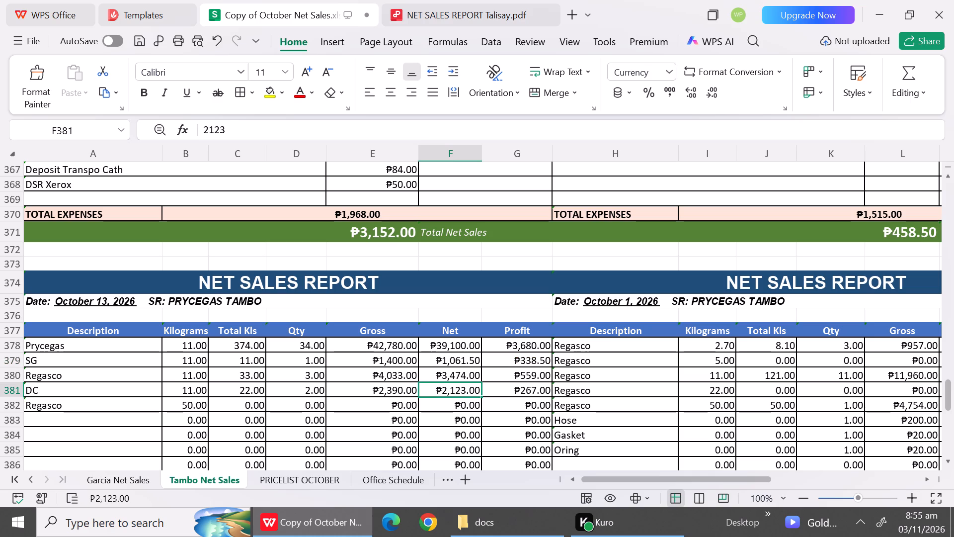
In Regasco row 380 of the October 13 report, set the kilograms to 50 and the gross to 16512.
{"action": "left_click", "coordinate": [193, 376]}
{"action": "type", "text": "50"}
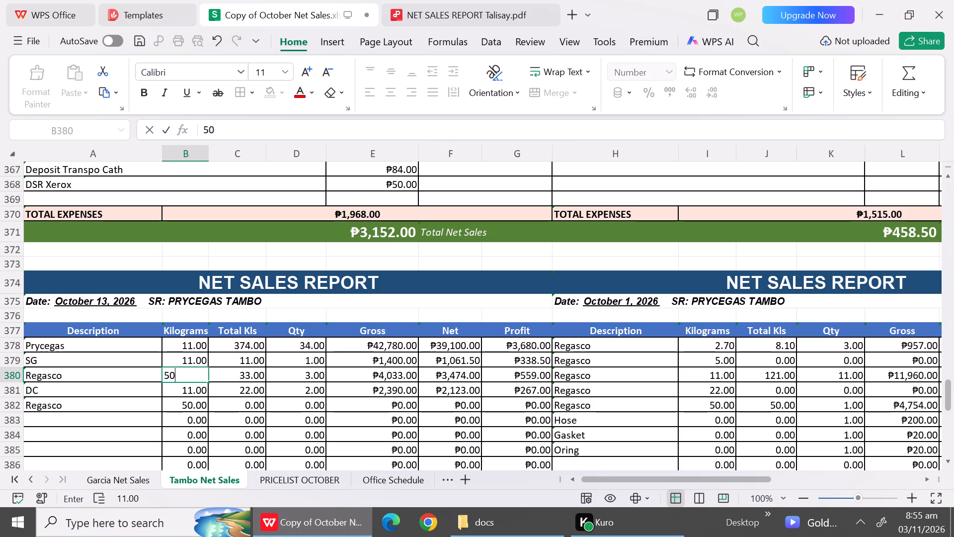
{"action": "left_click_drag", "start_coordinate": [320, 406], "coordinate": [367, 379]}
{"action": "left_click", "coordinate": [367, 379]}
{"action": "type", "text": "16"}
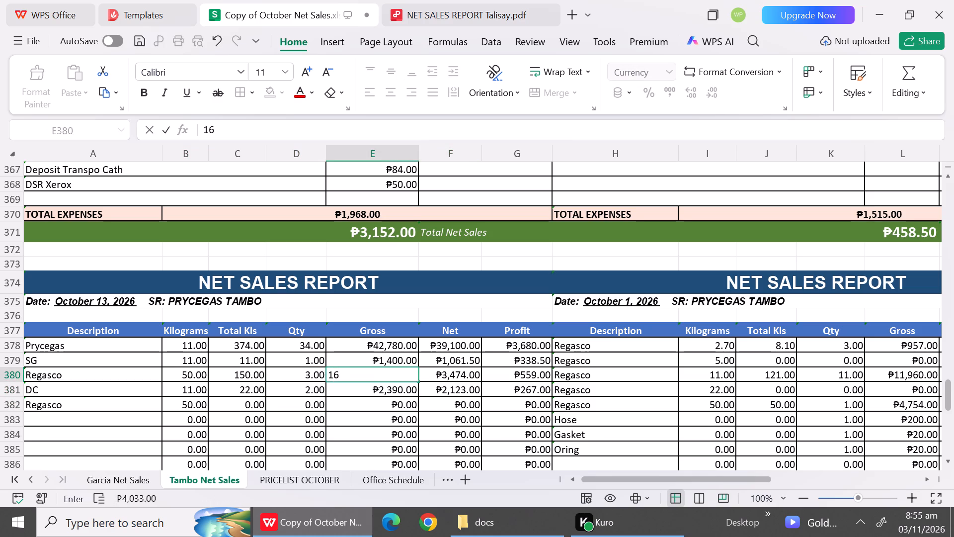
{"action": "type", "text": "512"}
{"action": "left_click", "coordinate": [367, 400]}
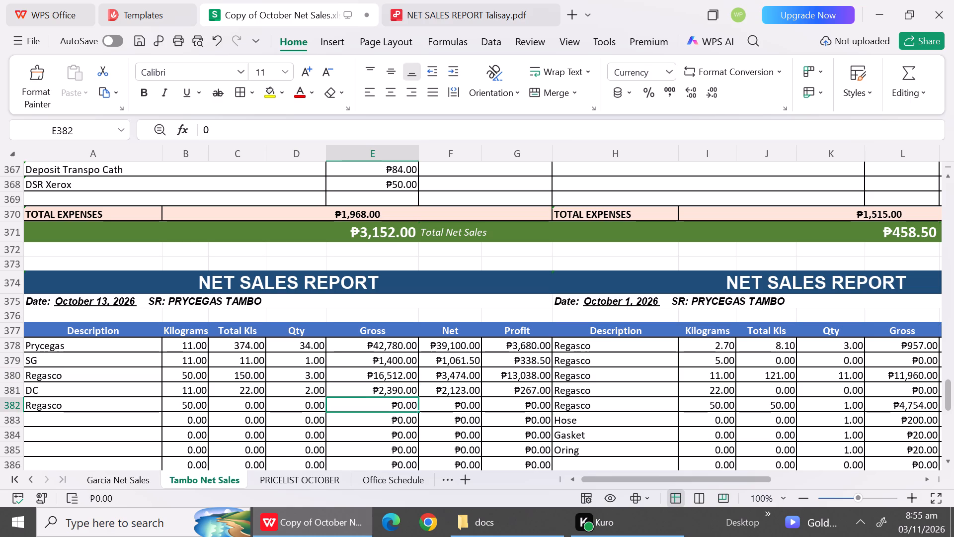
Look up the Regasco prices in the October price list and set the net in Tambo's Regasco row 380 to 14337.
{"action": "left_click", "coordinate": [318, 484]}
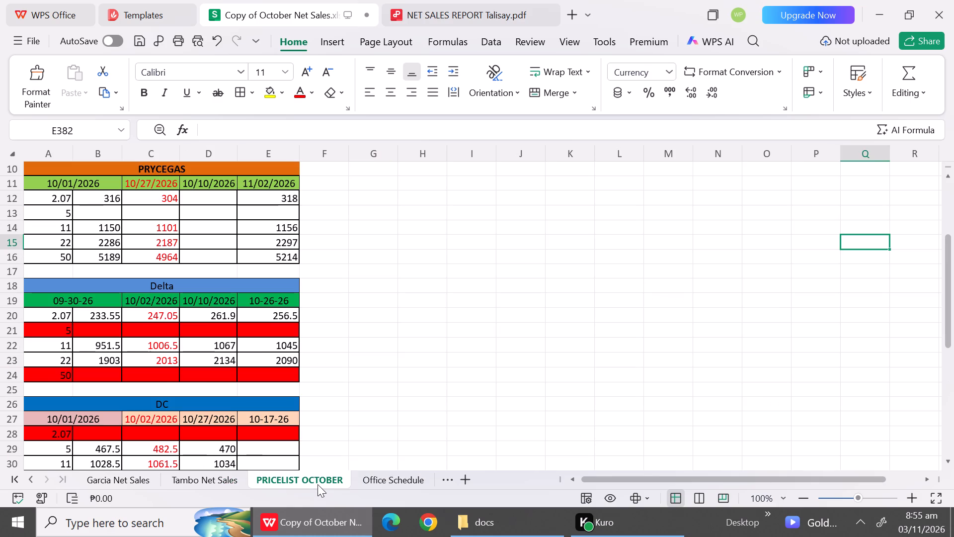
{"action": "left_click", "coordinate": [948, 197]}
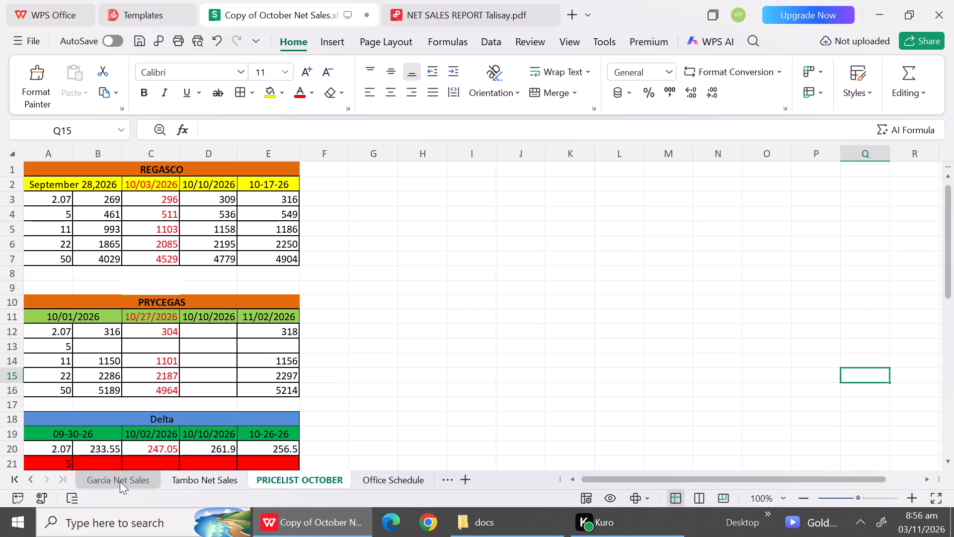
{"action": "left_click", "coordinate": [217, 482]}
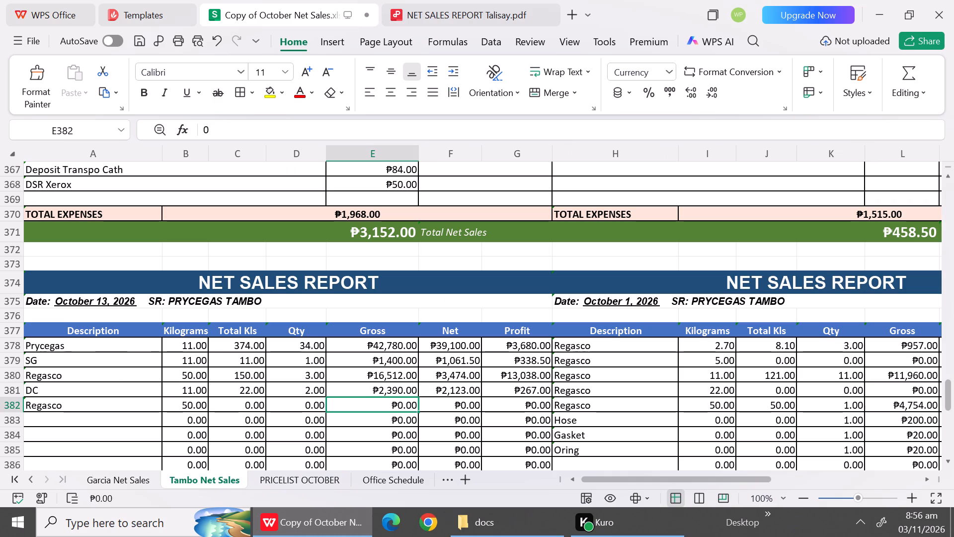
{"action": "left_click", "coordinate": [460, 379]}
{"action": "key", "text": "1"}
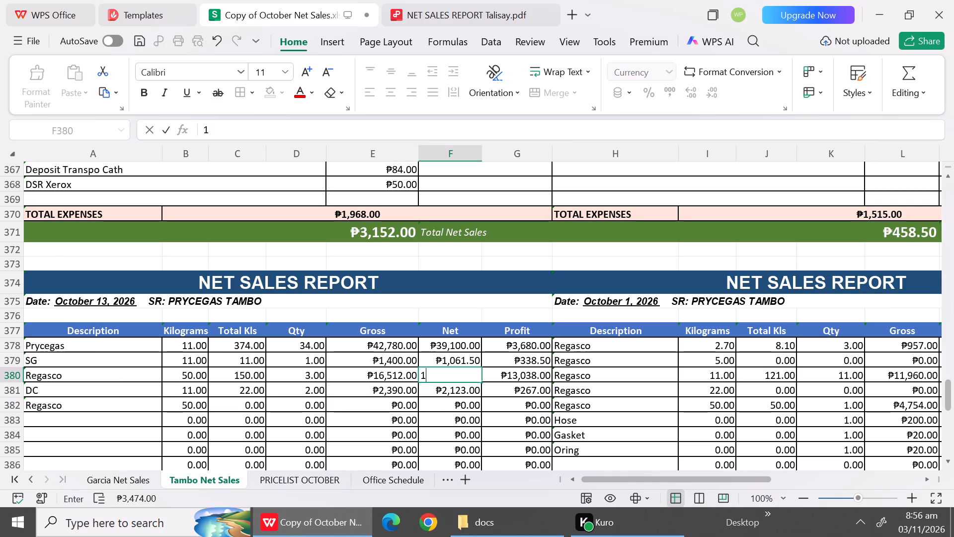
{"action": "key", "text": "4"}
{"action": "type", "text": "337"}
{"action": "left_click", "coordinate": [430, 434]}
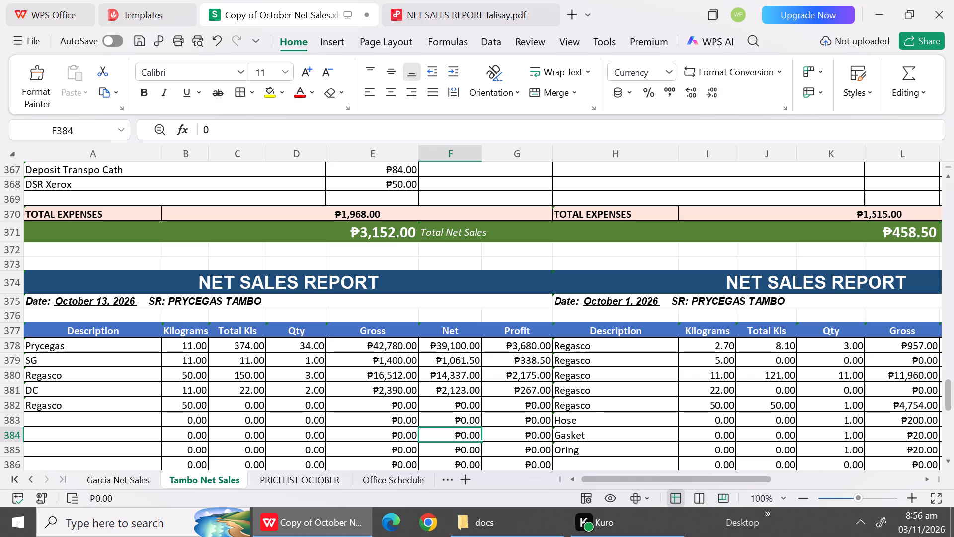
Clear the product descriptions DC and Regasco from rows 381 and 382 of the October 13 report.
{"action": "left_click", "coordinate": [54, 389]}
{"action": "key", "text": "equal"}
{"action": "key", "text": "BackSpace"}
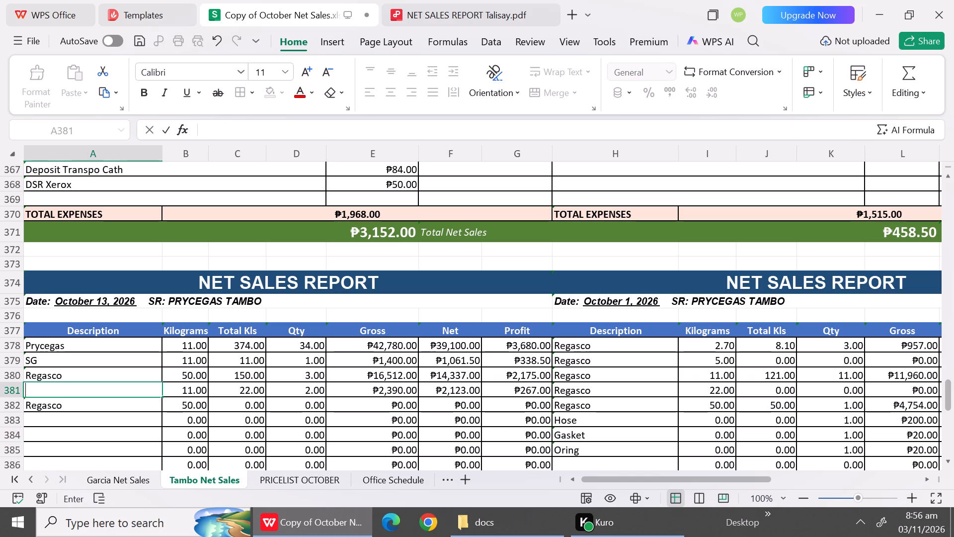
{"action": "left_click", "coordinate": [55, 404]}
{"action": "key", "text": "BackSpace"}
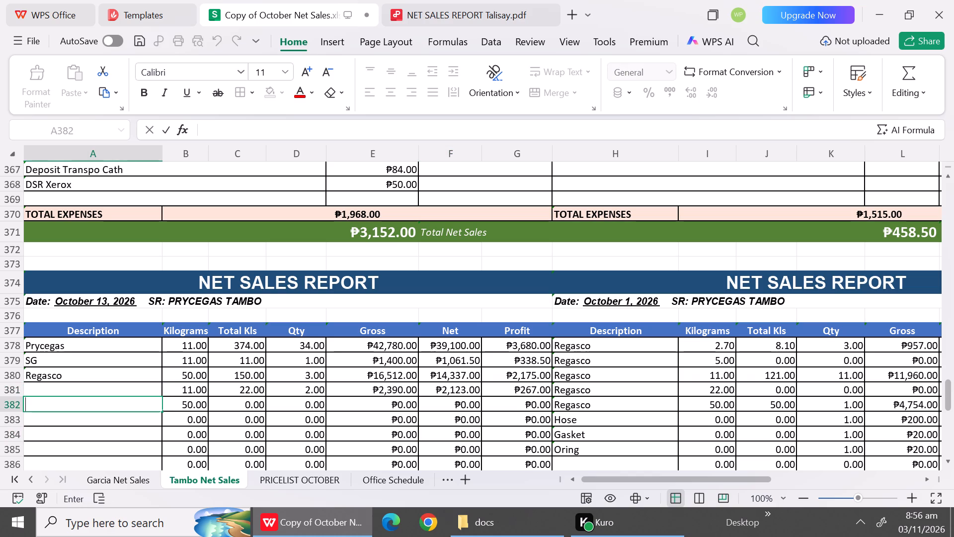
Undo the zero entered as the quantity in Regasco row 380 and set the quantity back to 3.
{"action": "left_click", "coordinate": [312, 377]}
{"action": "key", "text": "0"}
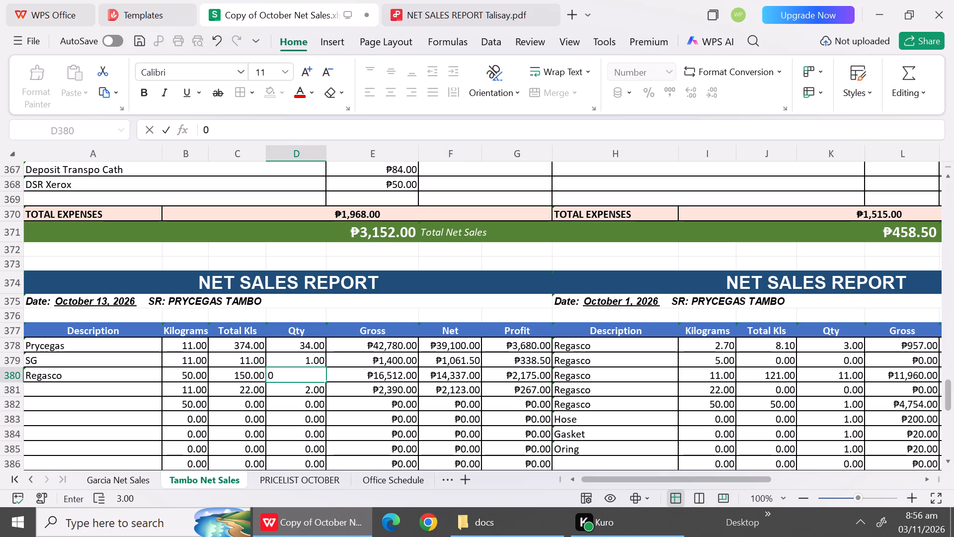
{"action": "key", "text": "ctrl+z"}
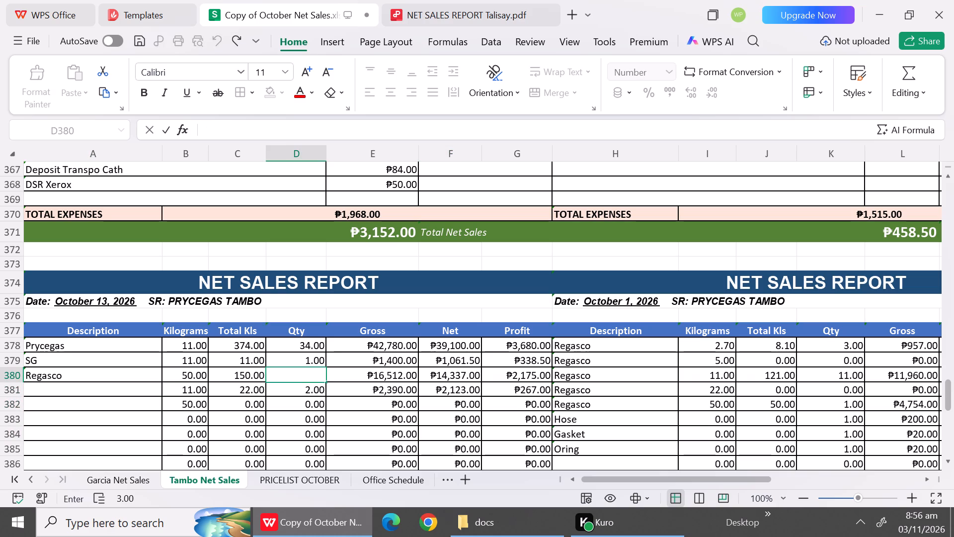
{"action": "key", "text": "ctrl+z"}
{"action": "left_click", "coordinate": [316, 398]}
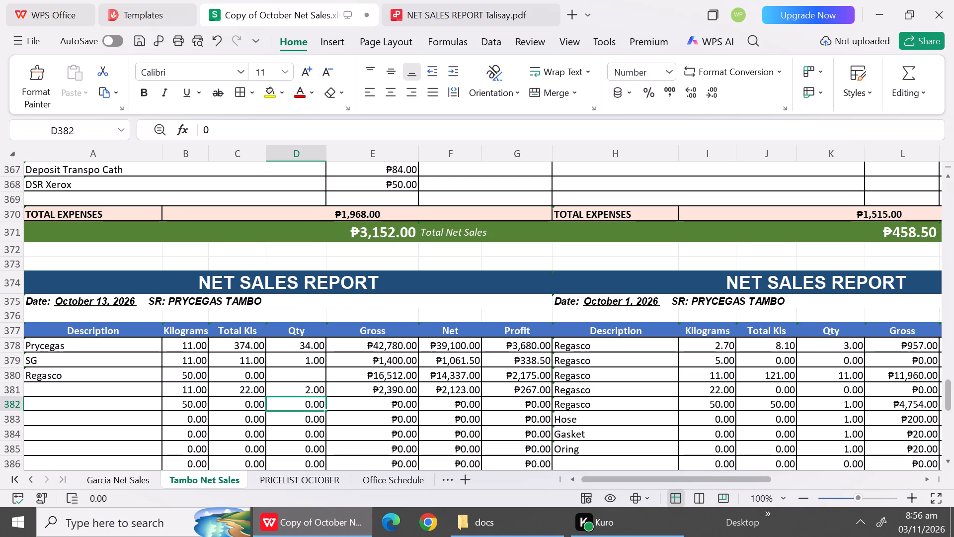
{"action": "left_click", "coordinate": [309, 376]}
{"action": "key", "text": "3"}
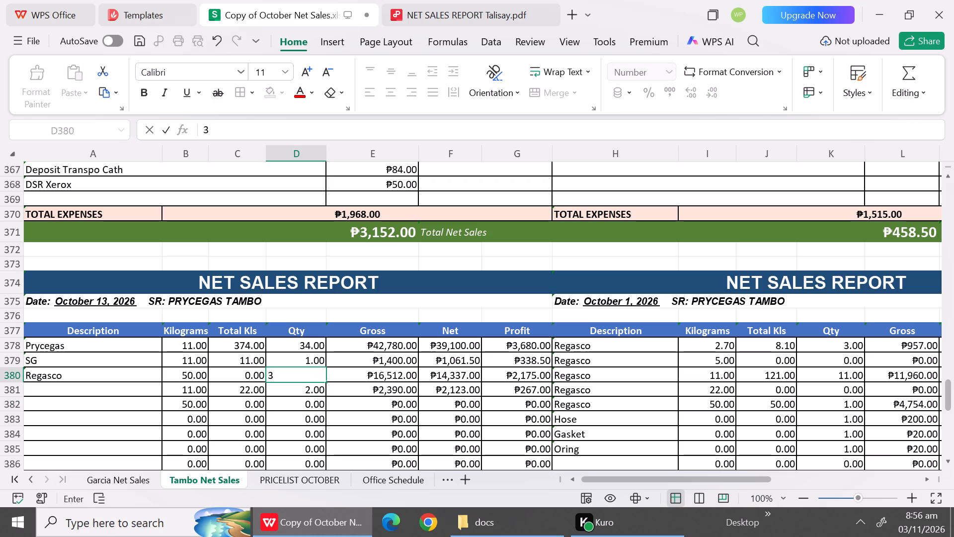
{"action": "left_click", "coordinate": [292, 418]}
Set the kilograms in the unnamed product rows 381 and 382 of the October 13 report to 0.
{"action": "left_click", "coordinate": [198, 390]}
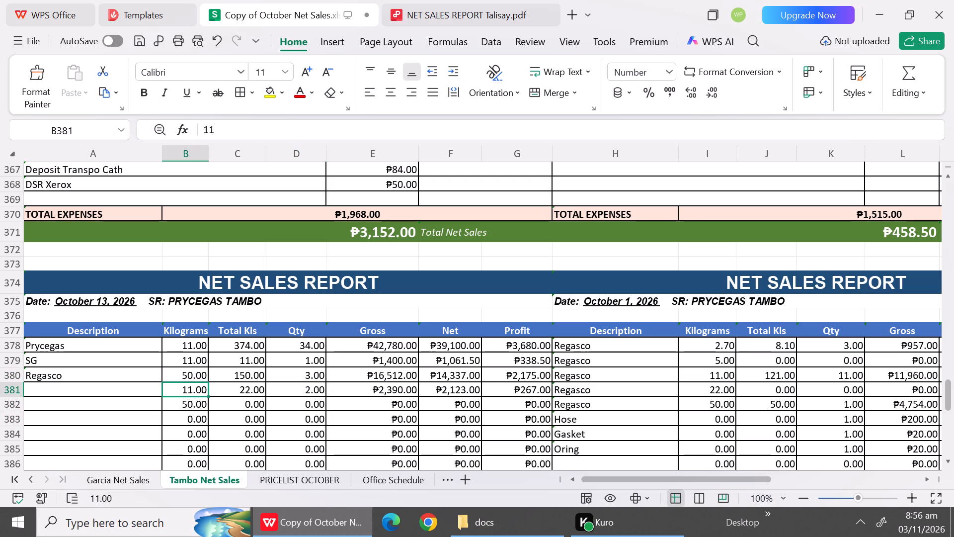
{"action": "key", "text": "BackSpace"}
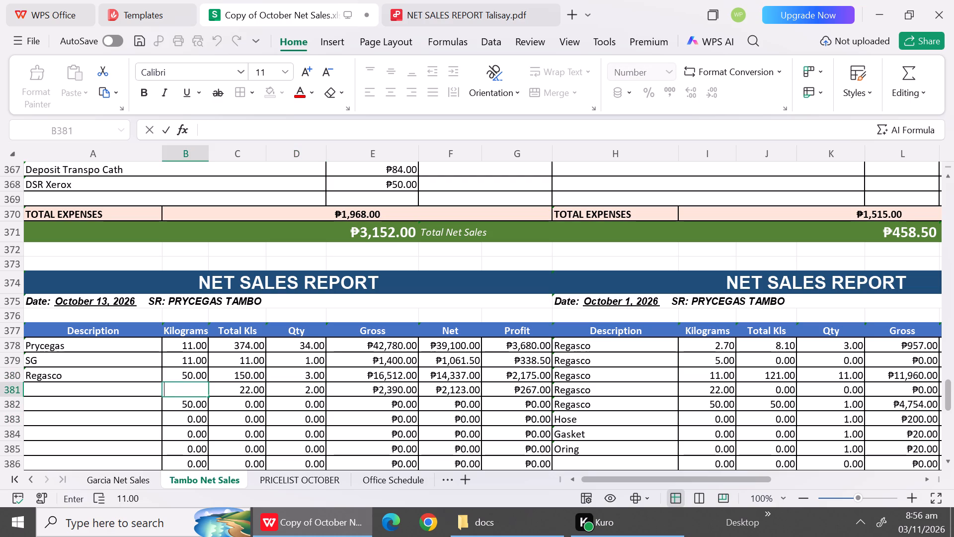
{"action": "key", "text": "0"}
{"action": "left_click", "coordinate": [197, 407]}
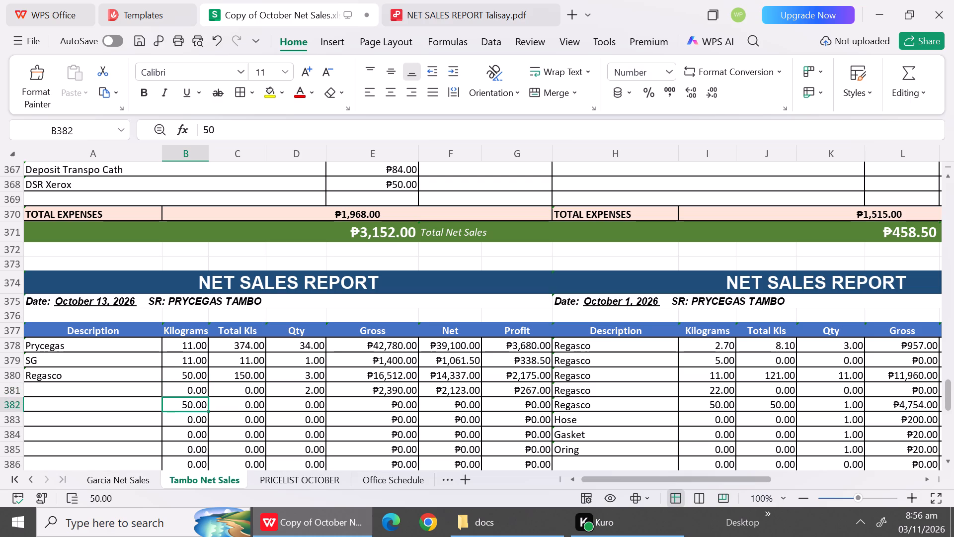
{"action": "key", "text": "0"}
{"action": "left_click", "coordinate": [257, 419]}
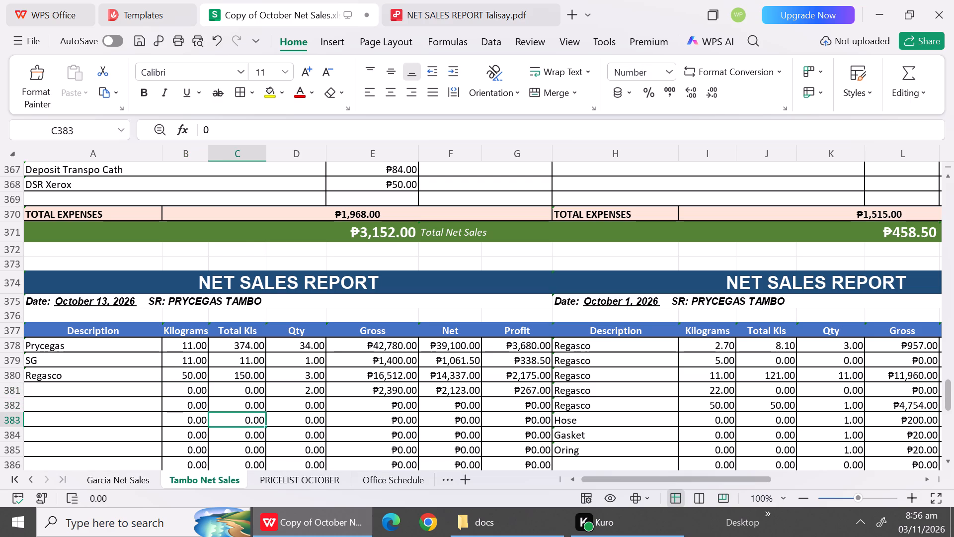
Set the quantity, gross and net in unnamed product row 381 of Tambo's October 13 report, plus row 382's net, to 0.
{"action": "left_click", "coordinate": [318, 393]}
{"action": "key", "text": "0"}
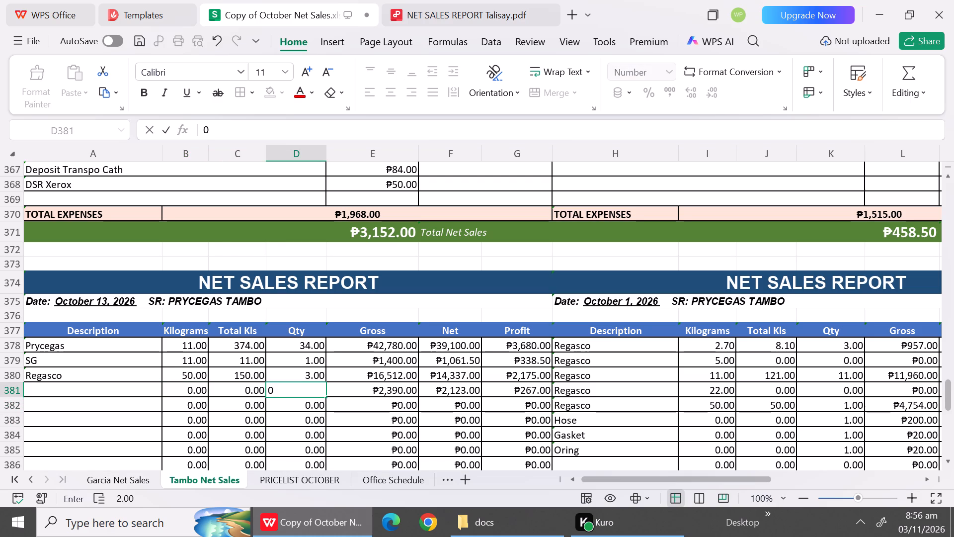
{"action": "left_click", "coordinate": [369, 394]}
{"action": "key", "text": "0"}
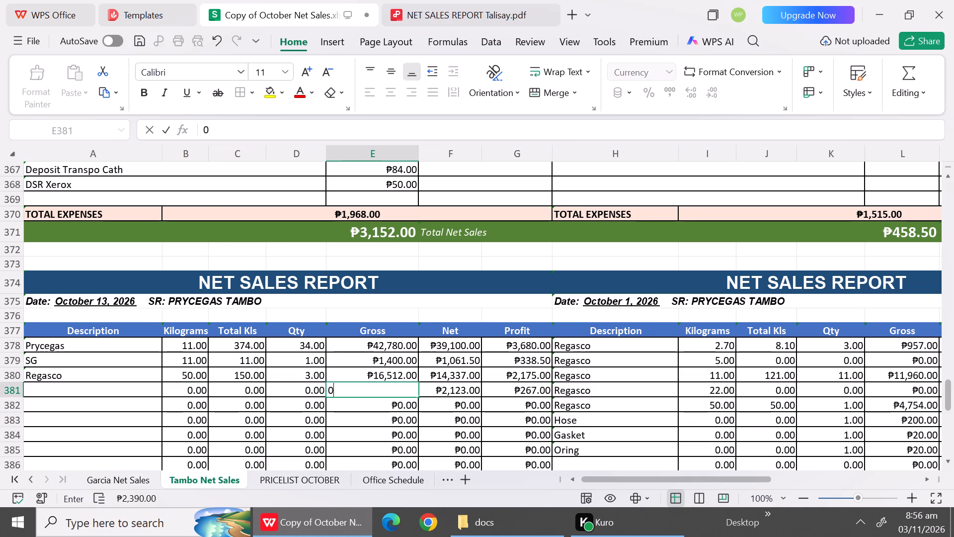
{"action": "left_click", "coordinate": [439, 399]}
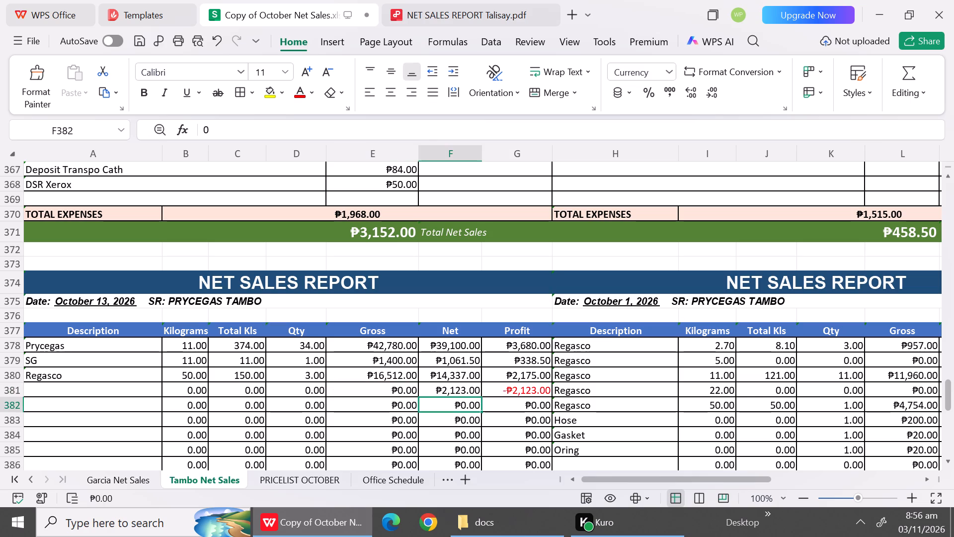
{"action": "key", "text": "0"}
{"action": "left_click", "coordinate": [444, 413]}
{"action": "left_click", "coordinate": [450, 385]}
{"action": "key", "text": "0"}
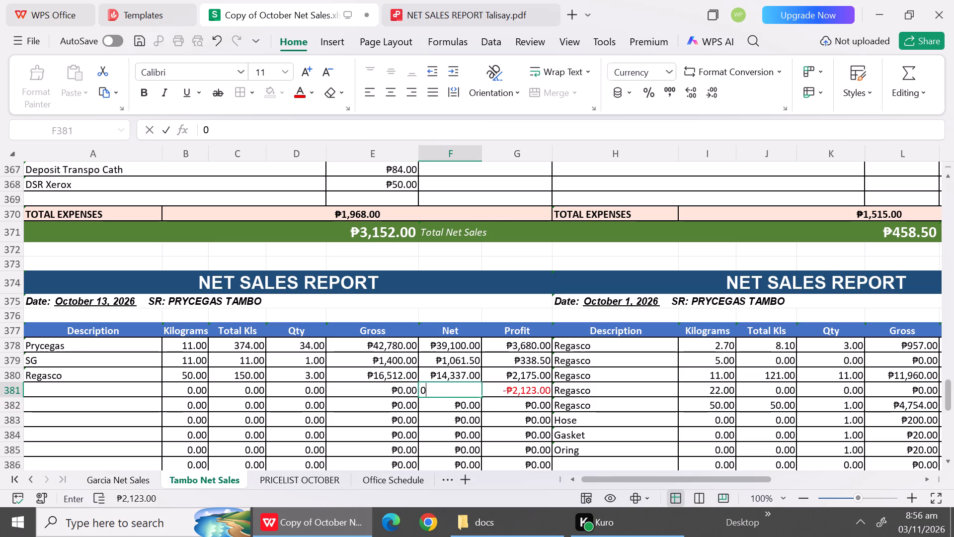
{"action": "left_click", "coordinate": [457, 427]}
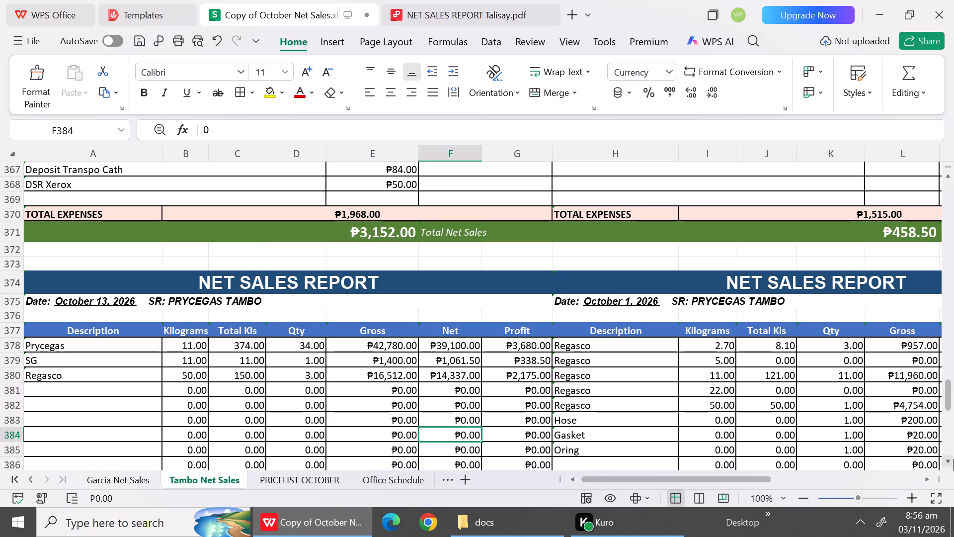
Enter Sold Cylinder as the description in row 381 of the October 13 report with a gross of 4500.
{"action": "triple_click", "coordinate": [953, 459]}
{"action": "left_click", "coordinate": [953, 459]}
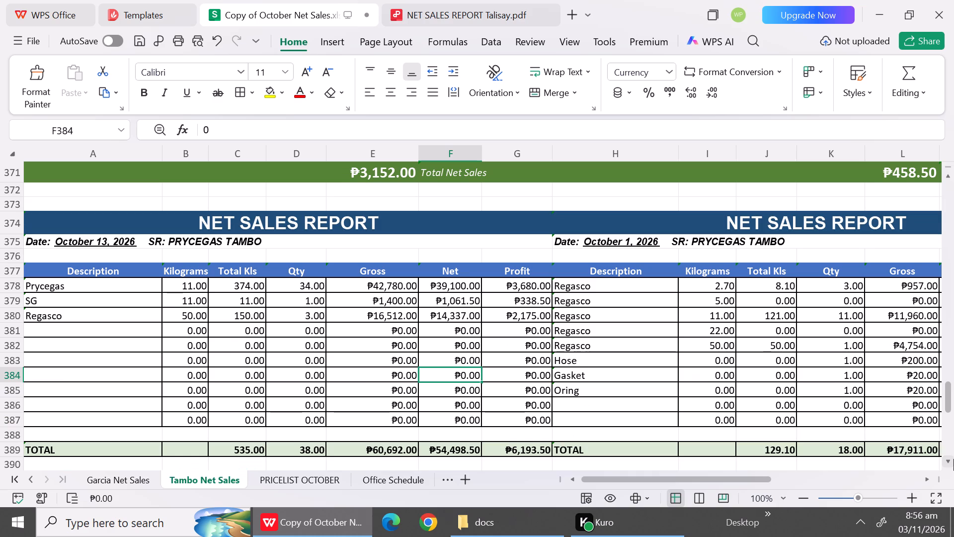
{"action": "left_click", "coordinate": [100, 331]}
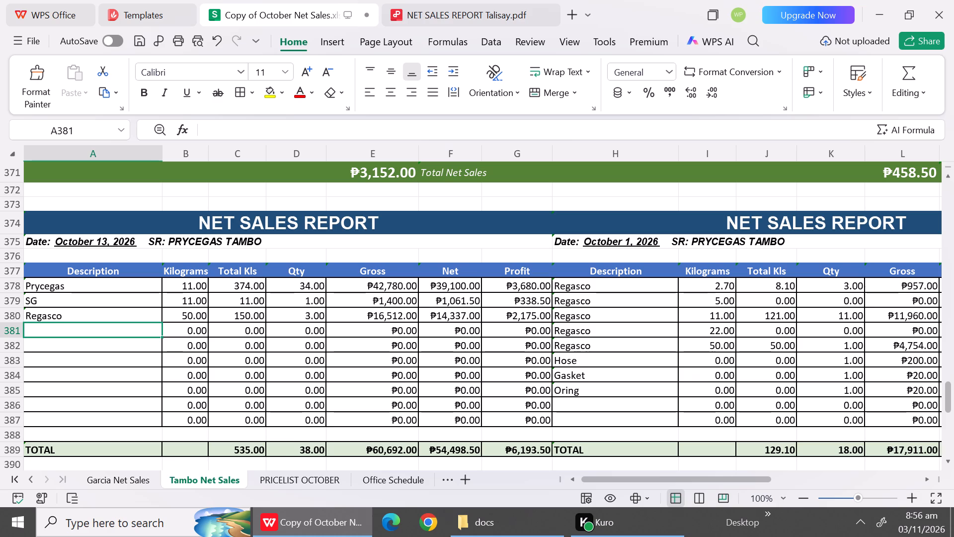
{"action": "type", "text": "Sold Cylinder"}
{"action": "left_click", "coordinate": [397, 331]}
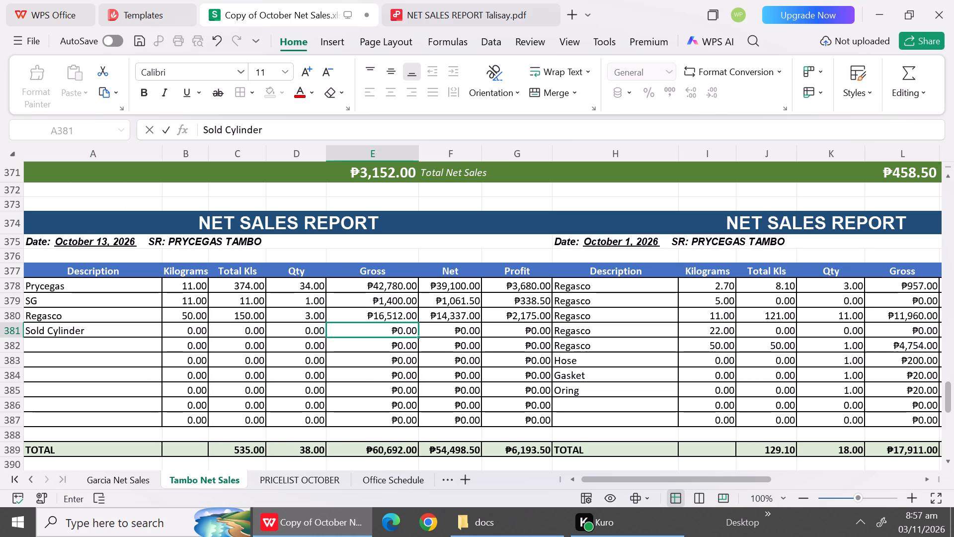
{"action": "type", "text": "4500"}
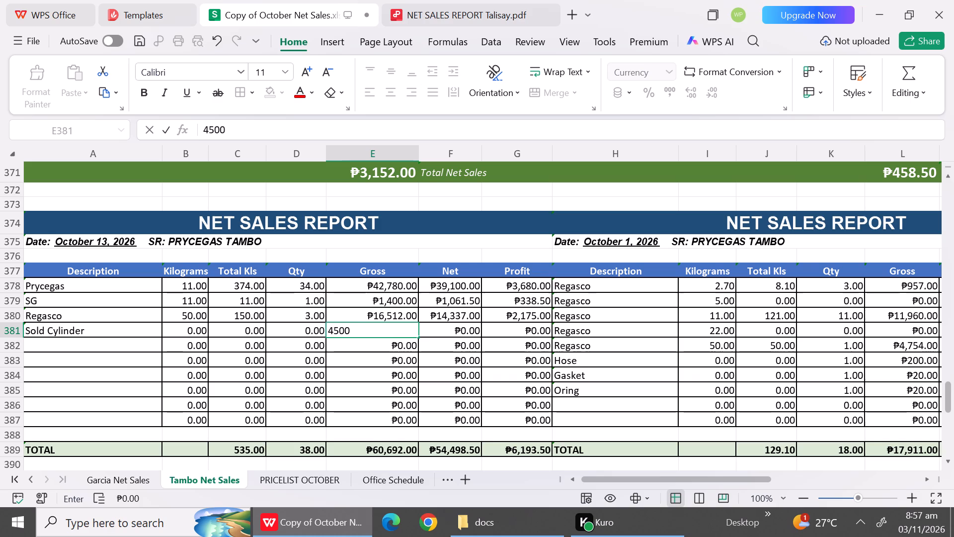
{"action": "left_click", "coordinate": [392, 392]}
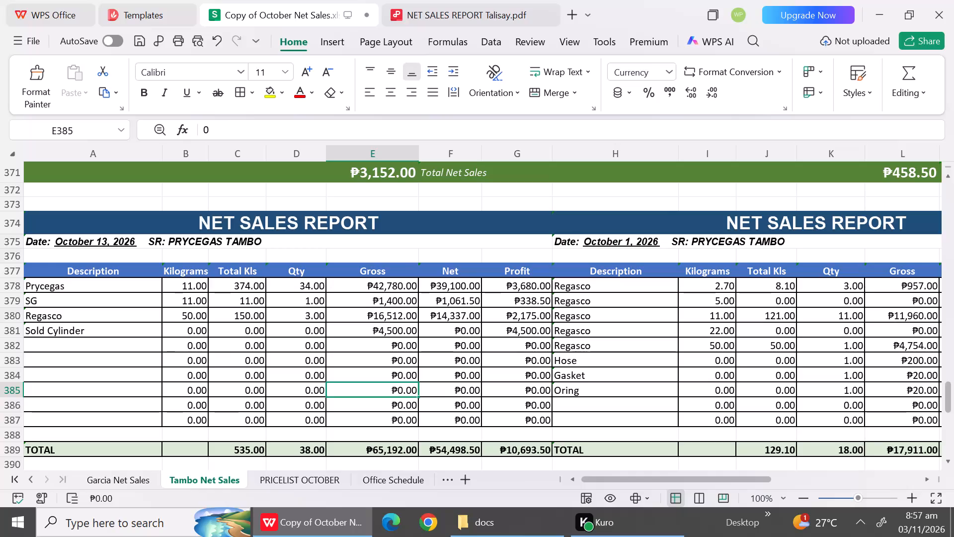
Set the Sold Cylinder row's kilograms to 11 and quantity to 5, and overwrite its total kilograms formula with 0.
{"action": "left_click", "coordinate": [198, 331]}
{"action": "type", "text": "11"}
{"action": "left_click", "coordinate": [231, 376]}
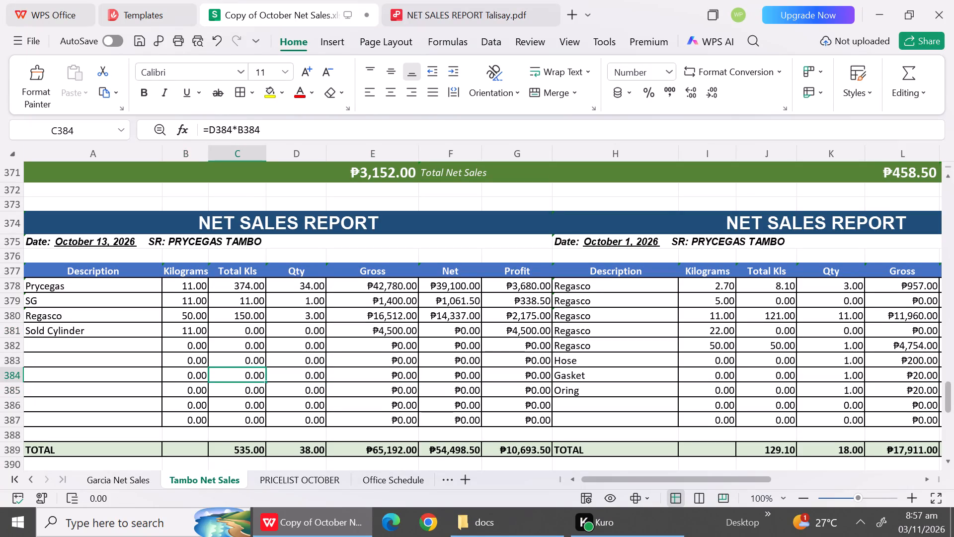
{"action": "left_click", "coordinate": [308, 335]}
{"action": "key", "text": "5"}
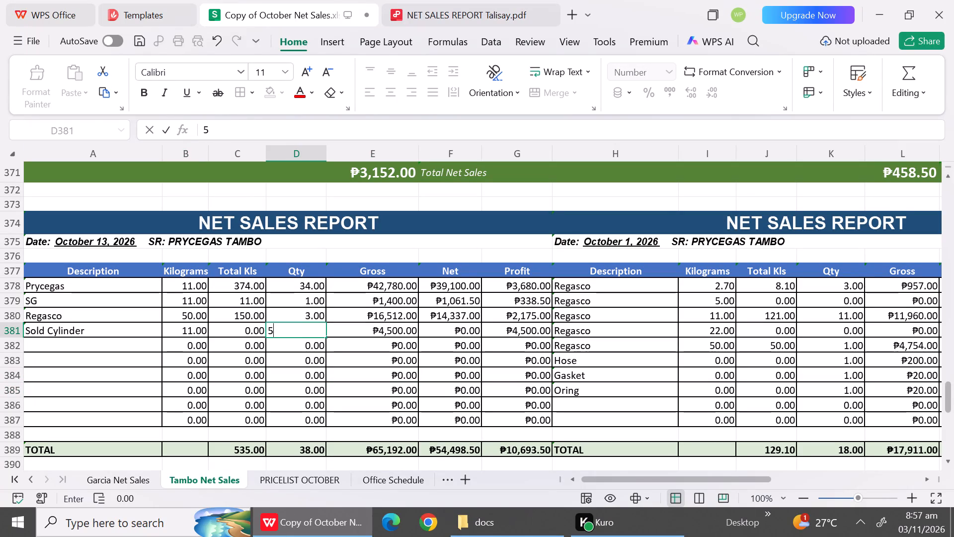
{"action": "left_click", "coordinate": [305, 376]}
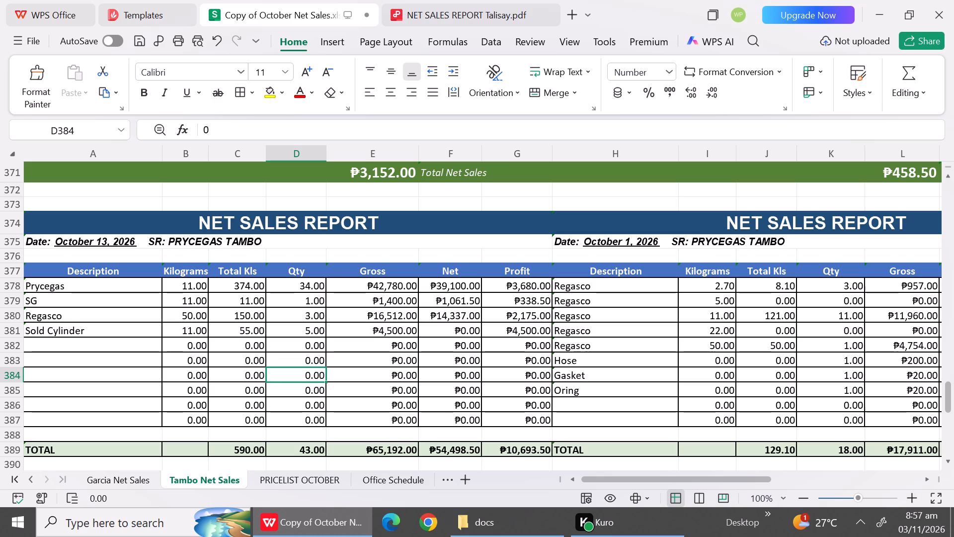
{"action": "left_click", "coordinate": [259, 335]}
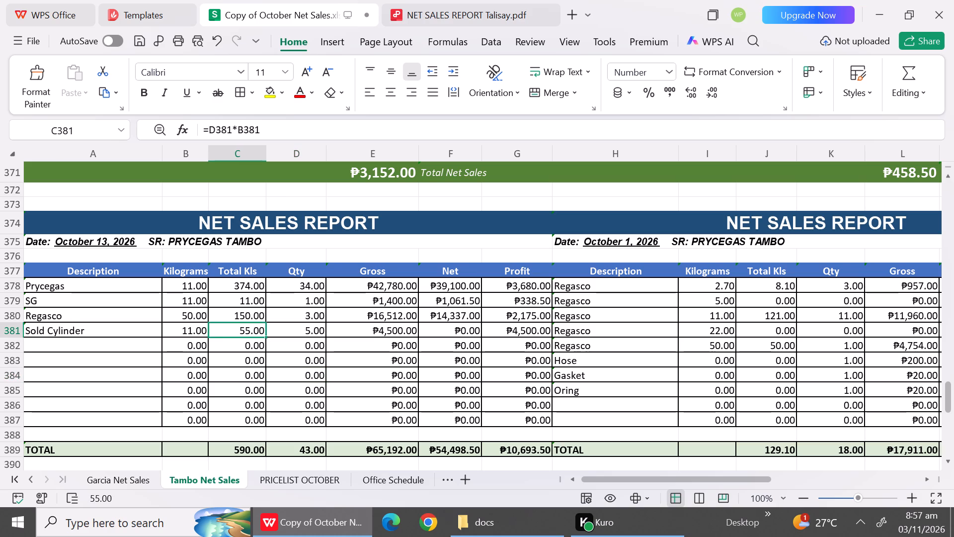
{"action": "key", "text": "0"}
{"action": "left_click", "coordinate": [296, 393]}
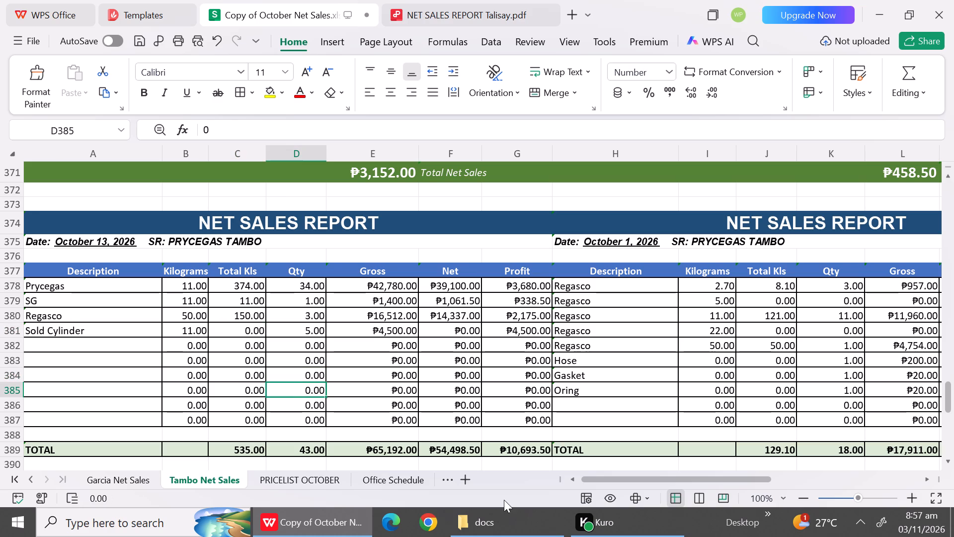
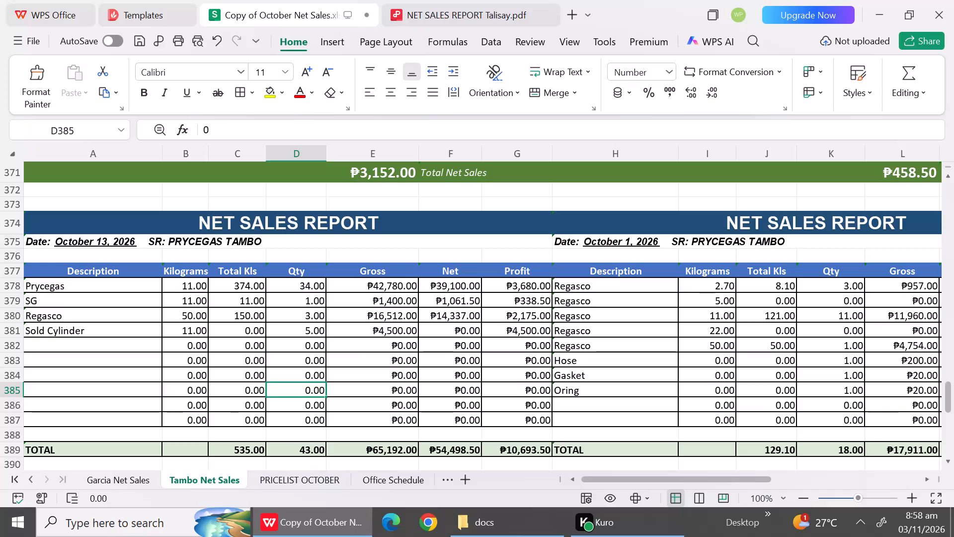
Set the net of the Sold Cylinder row in Tambo's October 13 report to 4500.
{"action": "left_click", "coordinate": [467, 332]}
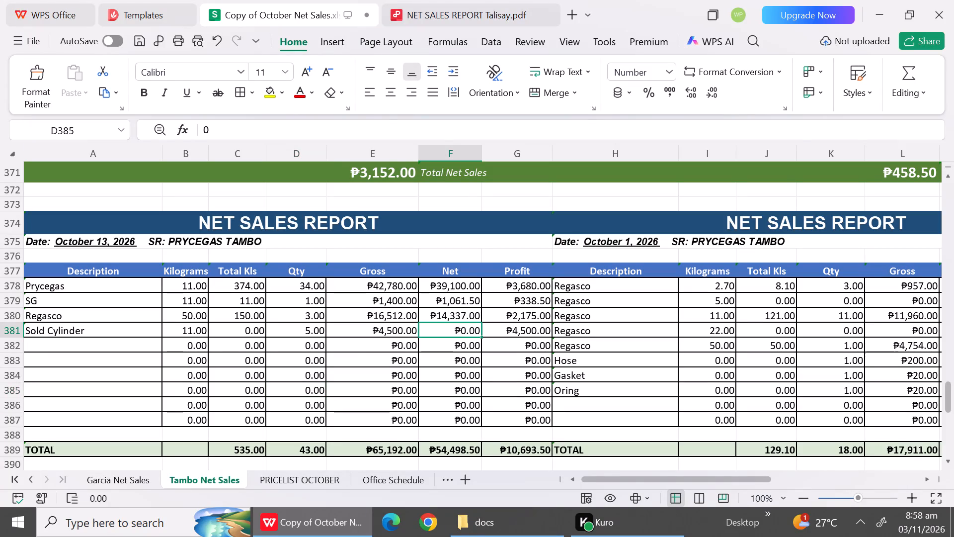
{"action": "key", "text": "4"}
{"action": "type", "text": "500"}
{"action": "left_click", "coordinate": [464, 363]}
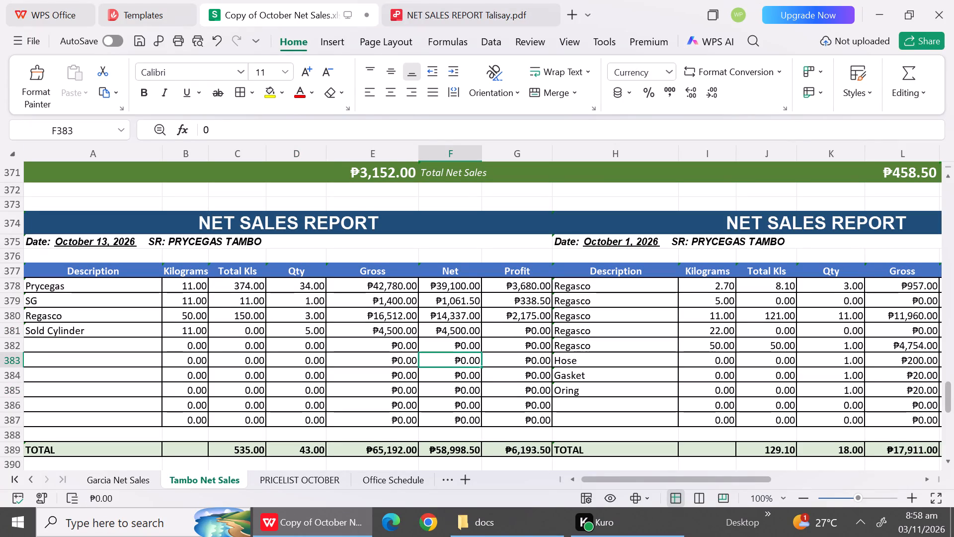
Set the Rent amount in the expenses section of Tambo's October 13 report to 167.
{"action": "left_click", "coordinate": [950, 459]}
{"action": "triple_click", "coordinate": [950, 459]}
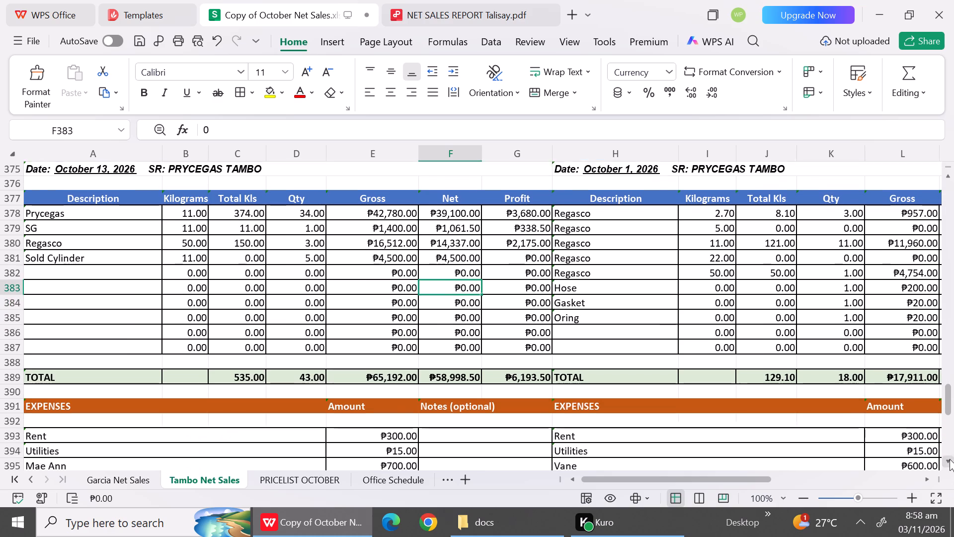
{"action": "triple_click", "coordinate": [950, 459]}
{"action": "left_click", "coordinate": [950, 459]}
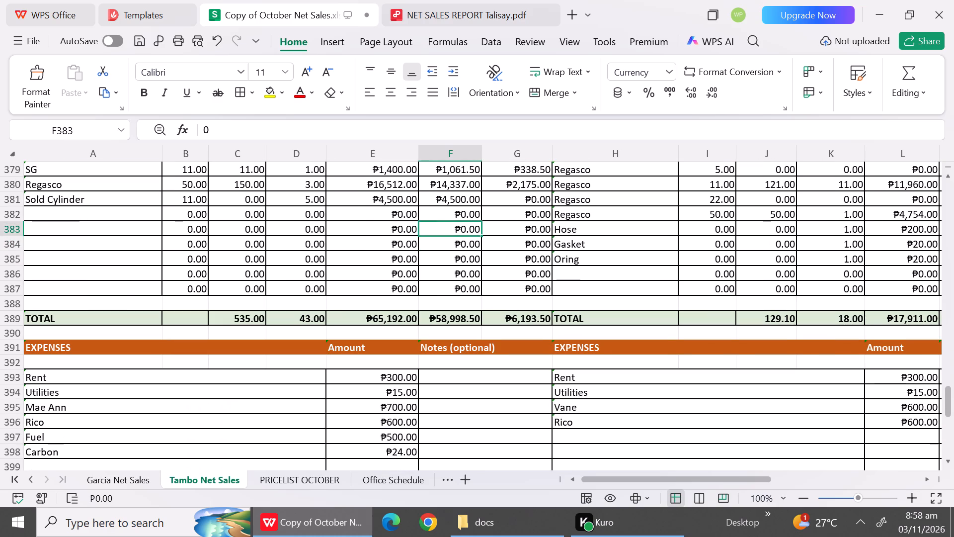
{"action": "left_click", "coordinate": [388, 381]}
{"action": "type", "text": "167"}
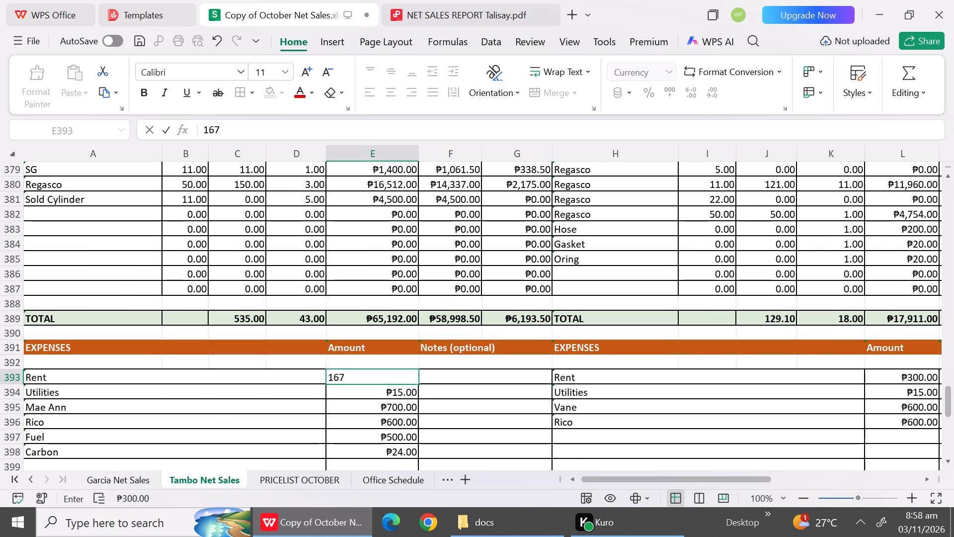
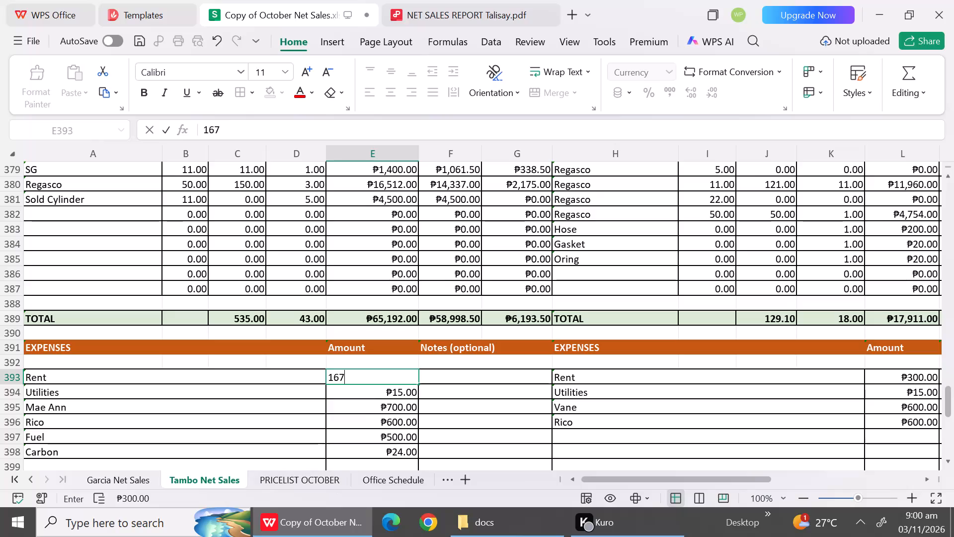
Set the Utilities amount in the expenses section of Tambo's October 13 report to 17.
{"action": "left_click", "coordinate": [404, 395]}
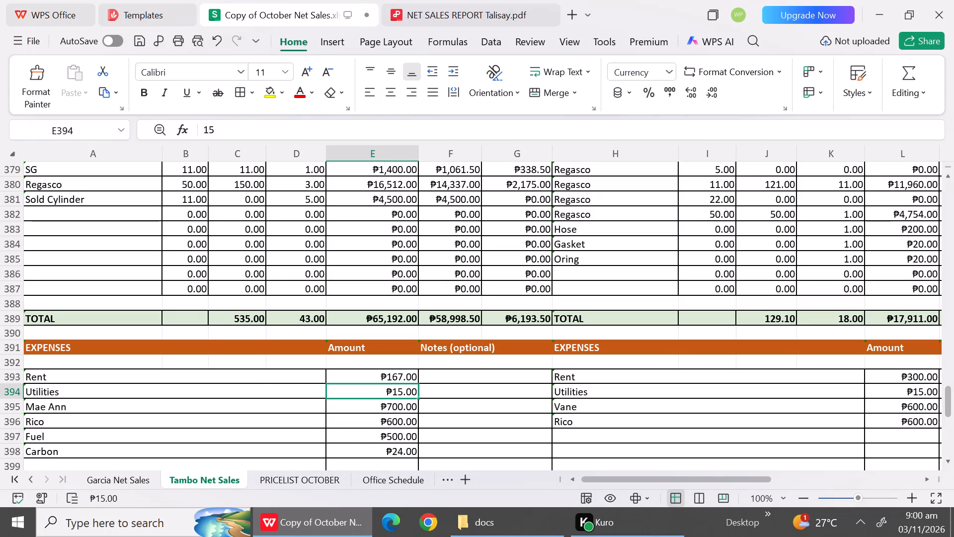
{"action": "type", "text": "17"}
{"action": "left_click", "coordinate": [398, 411]}
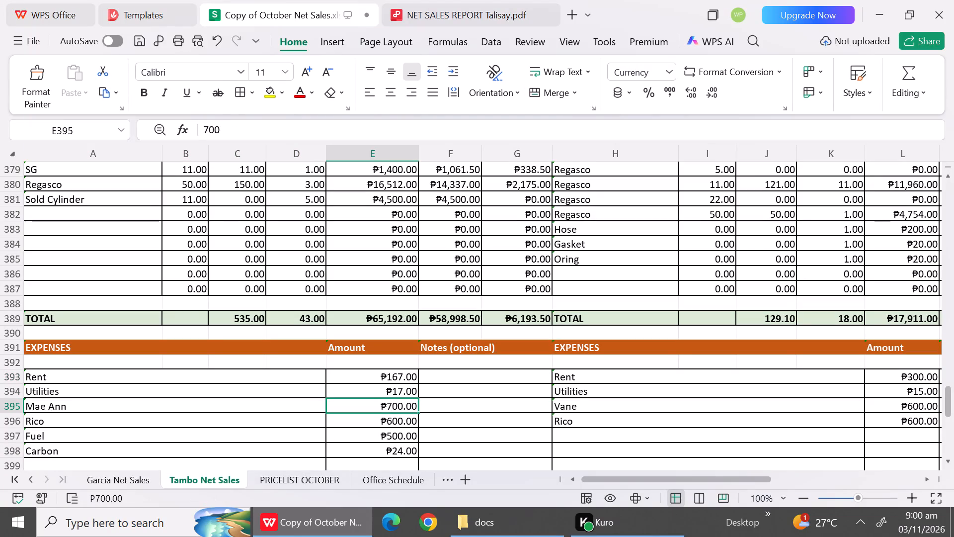
Replace the expense names Mae Ann and Rico in Tambo's October 13 report with Leah and Jeffrey.
{"action": "left_click", "coordinate": [176, 403]}
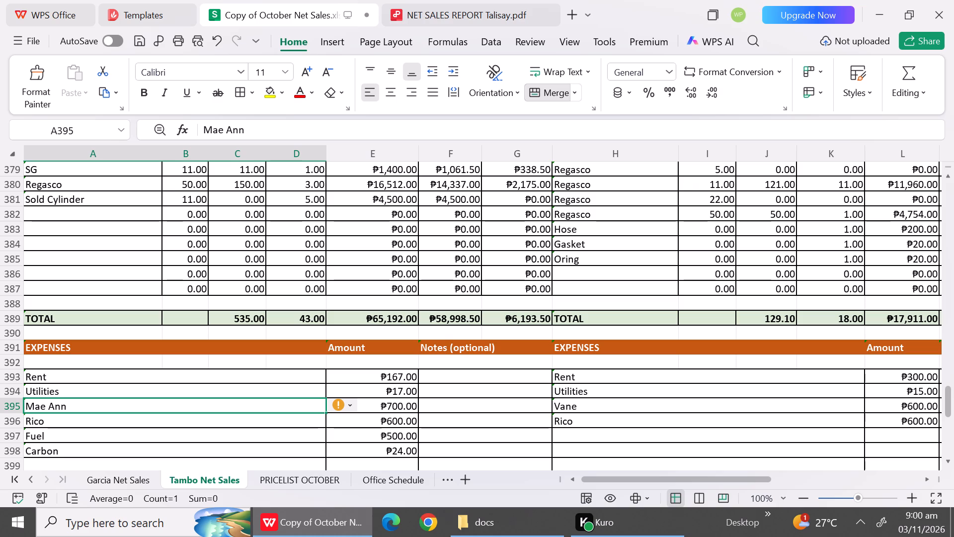
{"action": "key", "text": "shift+l"}
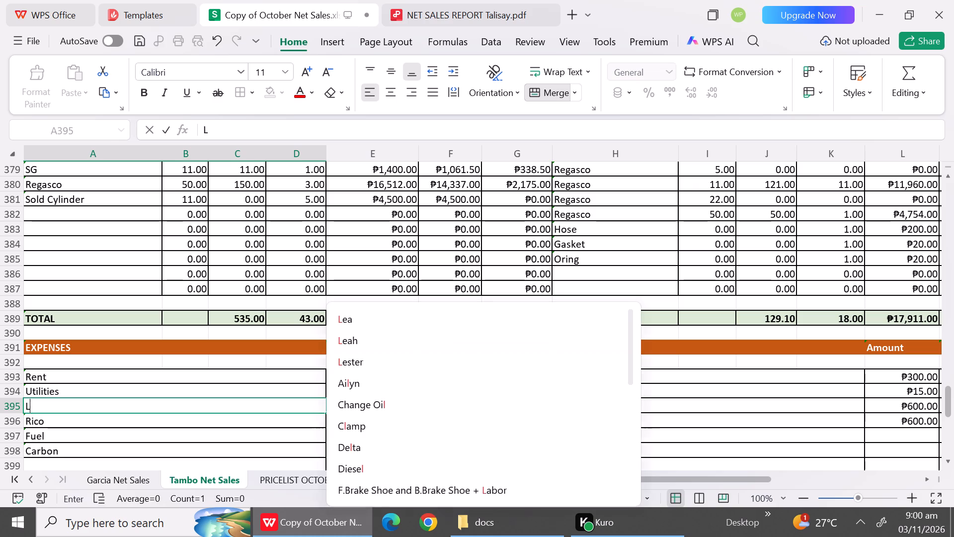
{"action": "left_click", "coordinate": [366, 334]}
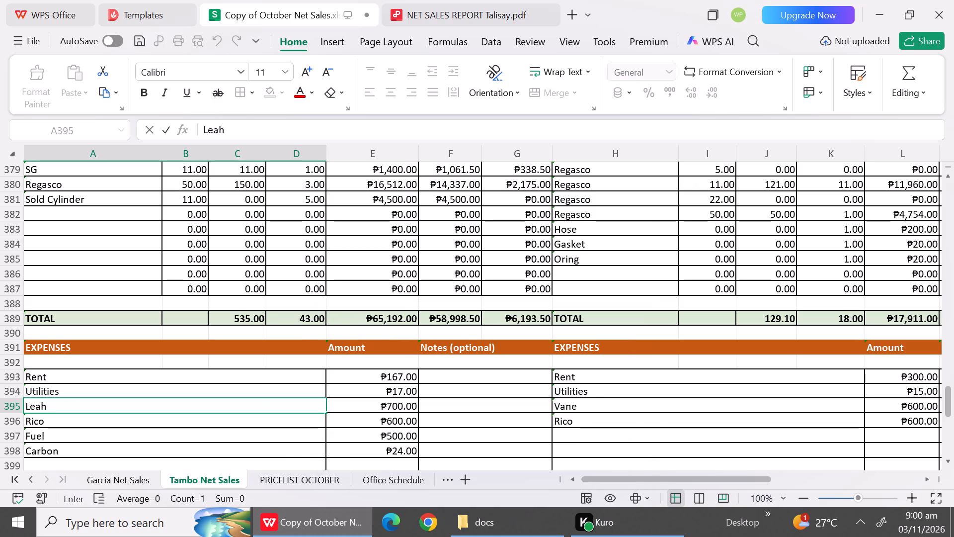
{"action": "left_click", "coordinate": [215, 427]}
{"action": "key", "text": "shift+j"}
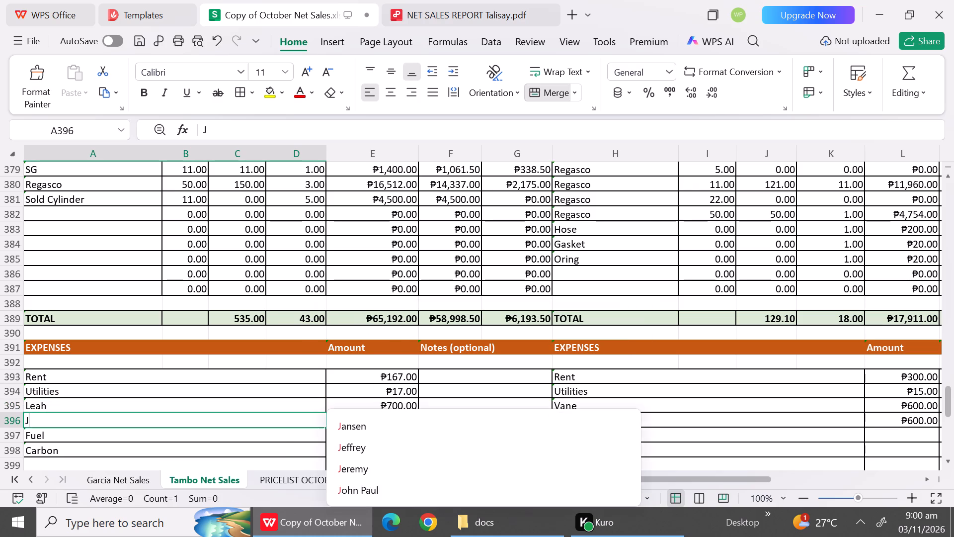
{"action": "left_click", "coordinate": [342, 443]}
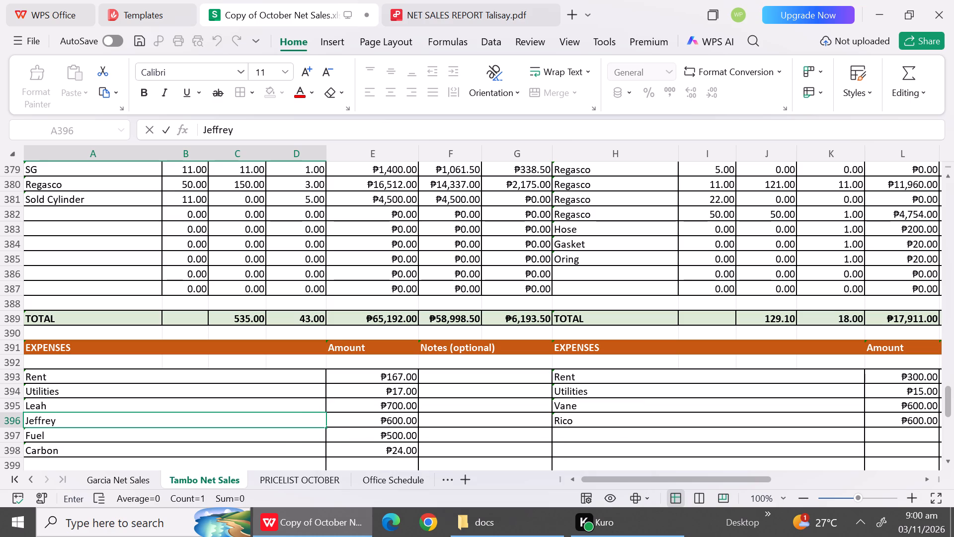
Set the October 13 expense amounts to 600 for Leah and 550 for Jeffrey.
{"action": "left_click", "coordinate": [404, 406]}
{"action": "type", "text": "600"}
{"action": "left_click", "coordinate": [402, 421]}
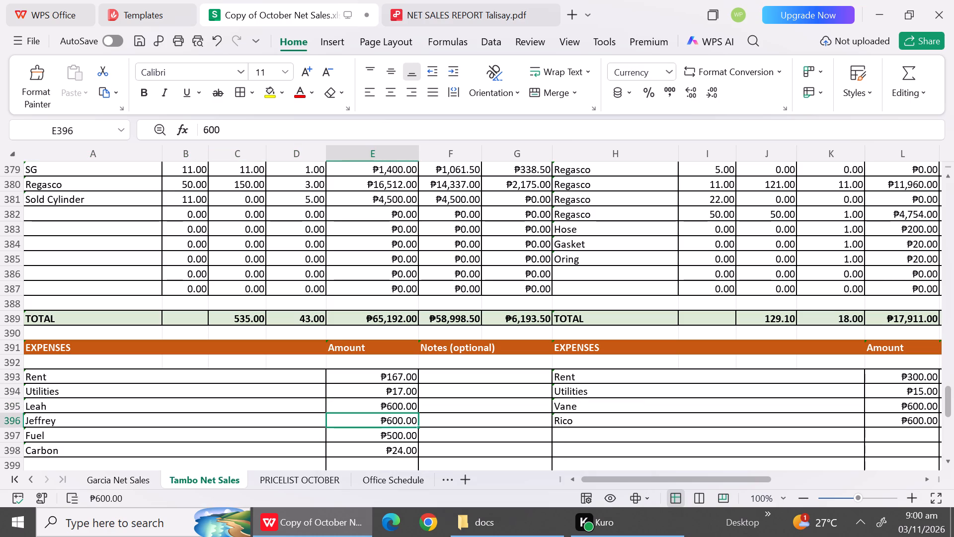
{"action": "type", "text": "550"}
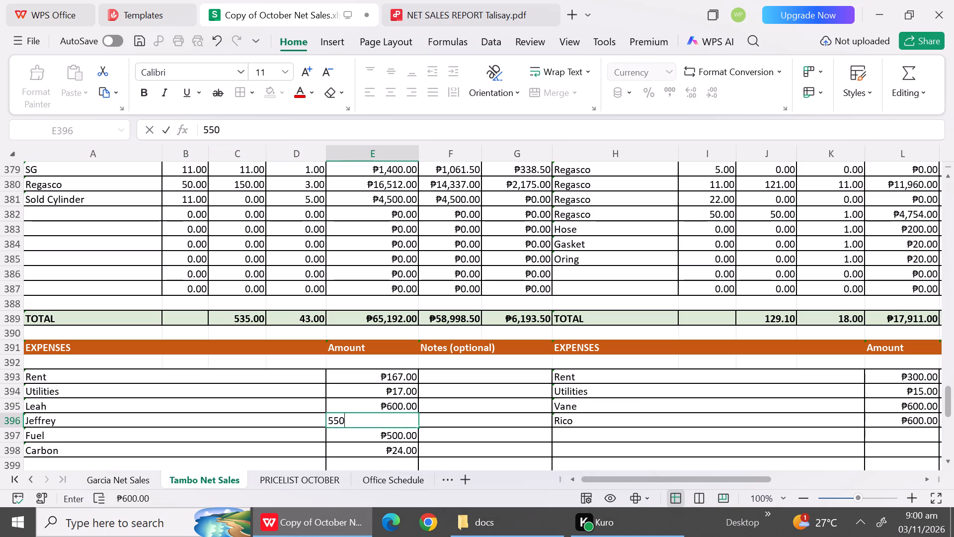
{"action": "left_click", "coordinate": [390, 442]}
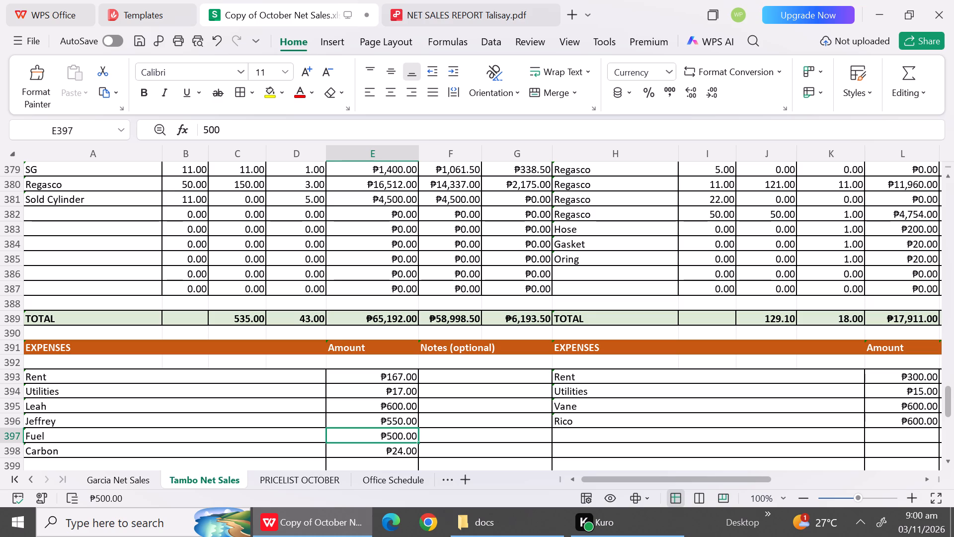
Check the expense entries of Tambo's October 12 report against the October 13 report's product and expense rows.
{"action": "double_click", "coordinate": [950, 182]}
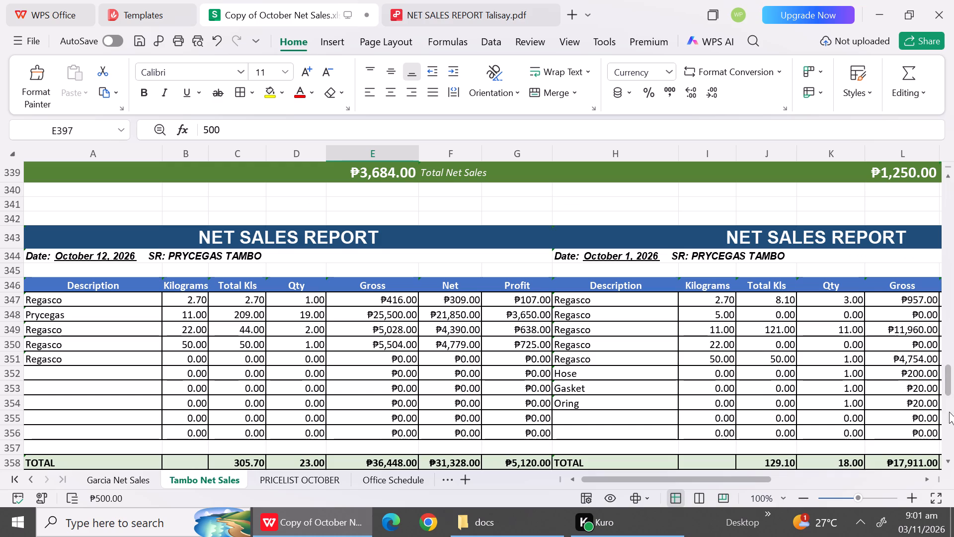
{"action": "left_click", "coordinate": [949, 420]}
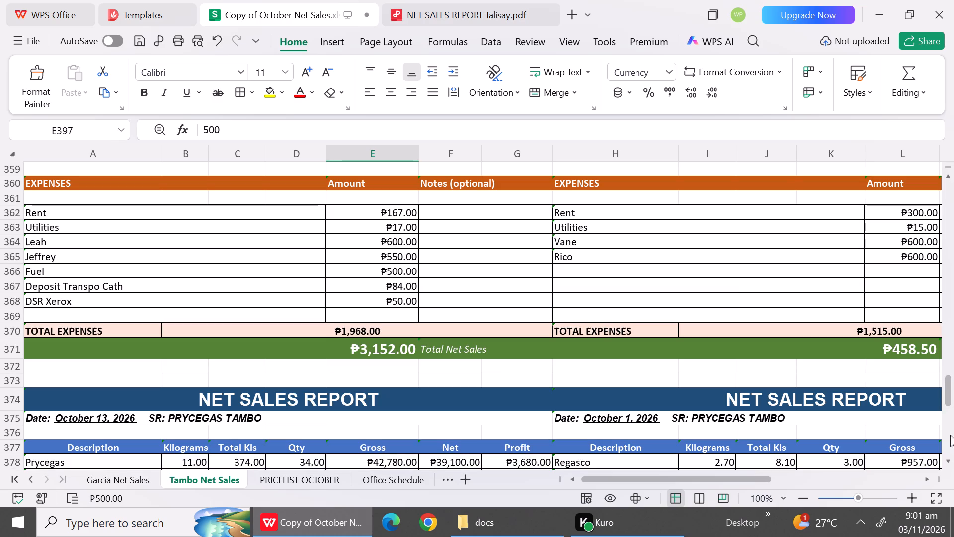
{"action": "triple_click", "coordinate": [949, 459]}
{"action": "triple_click", "coordinate": [949, 459]}
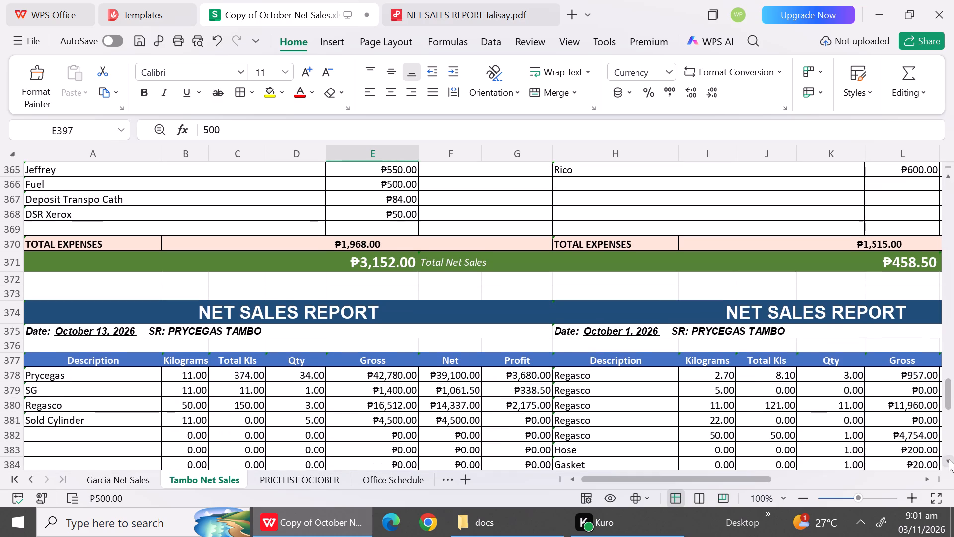
{"action": "left_click", "coordinate": [949, 459]}
{"action": "left_click", "coordinate": [949, 459]}
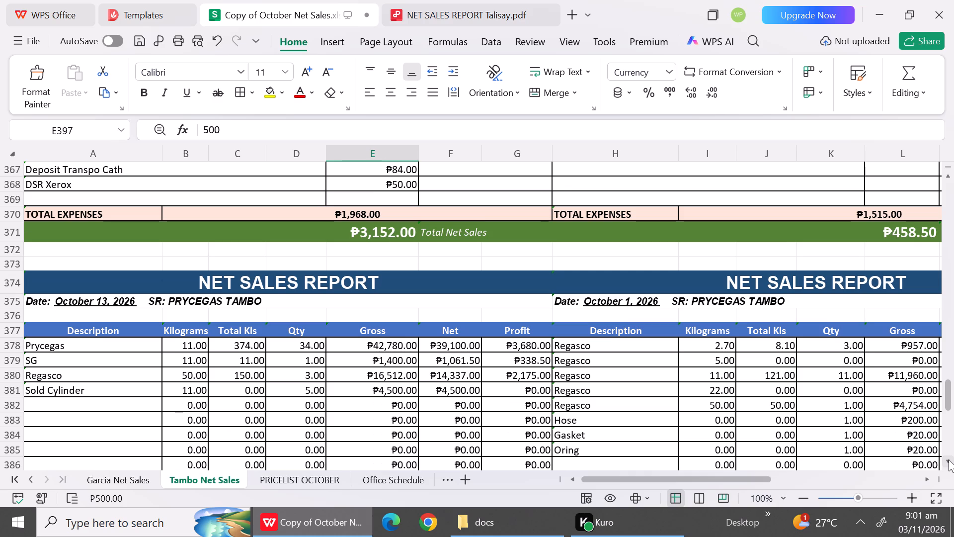
{"action": "triple_click", "coordinate": [949, 459]}
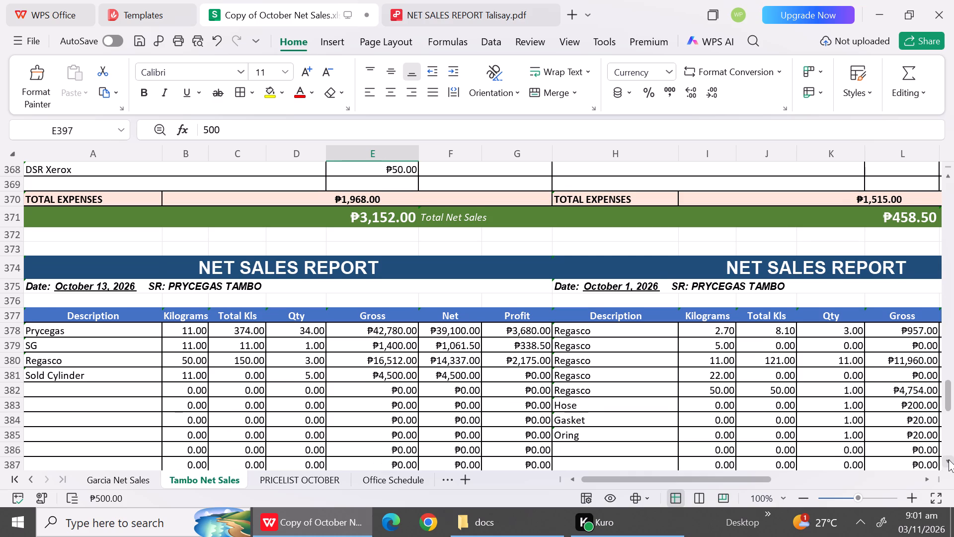
{"action": "triple_click", "coordinate": [949, 459]}
{"action": "triple_click", "coordinate": [949, 459]}
{"action": "triple_click", "coordinate": [949, 459]}
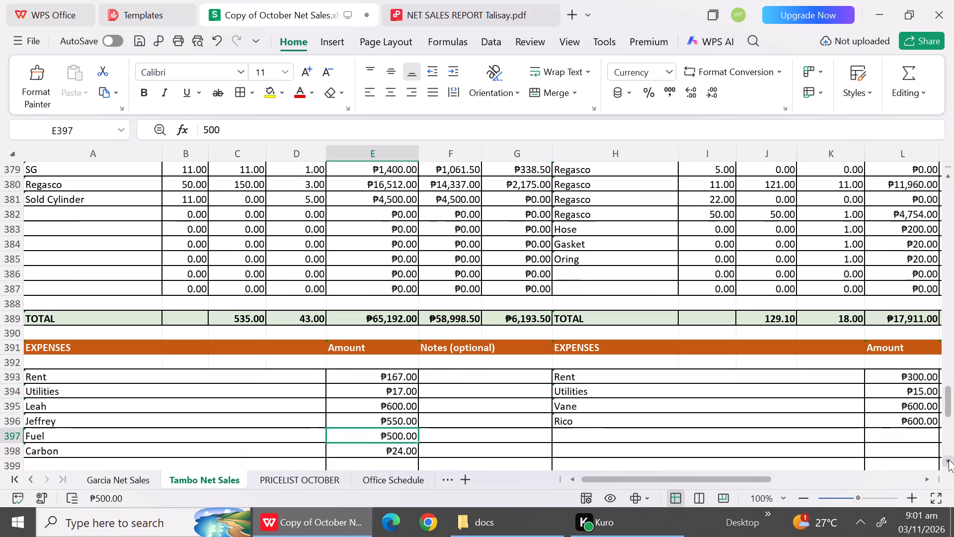
{"action": "left_click", "coordinate": [949, 459]}
{"action": "left_click", "coordinate": [949, 459]}
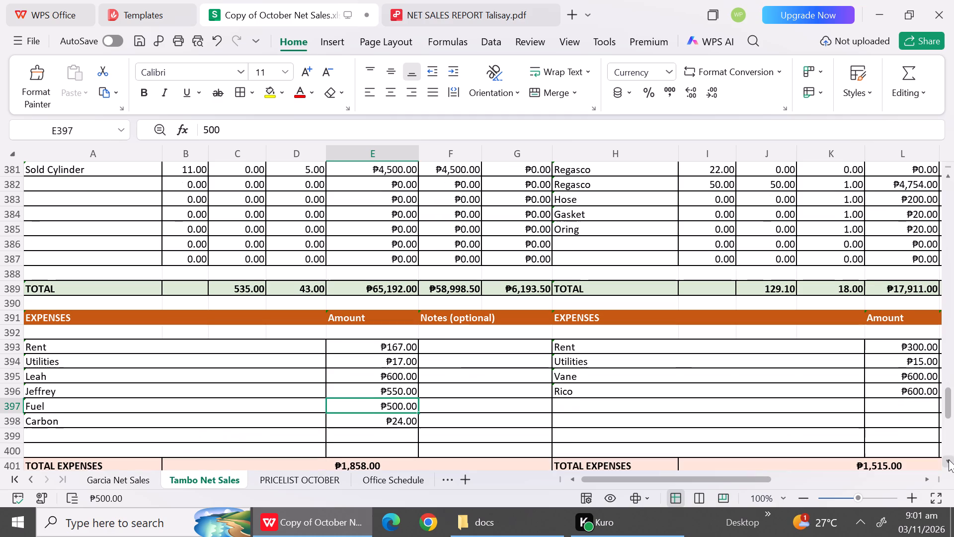
Clear the names and amounts of the Fuel and Carbon rows in Tambo's October 13 expenses.
{"action": "key", "text": "BackSpace"}
{"action": "left_click", "coordinate": [75, 402]}
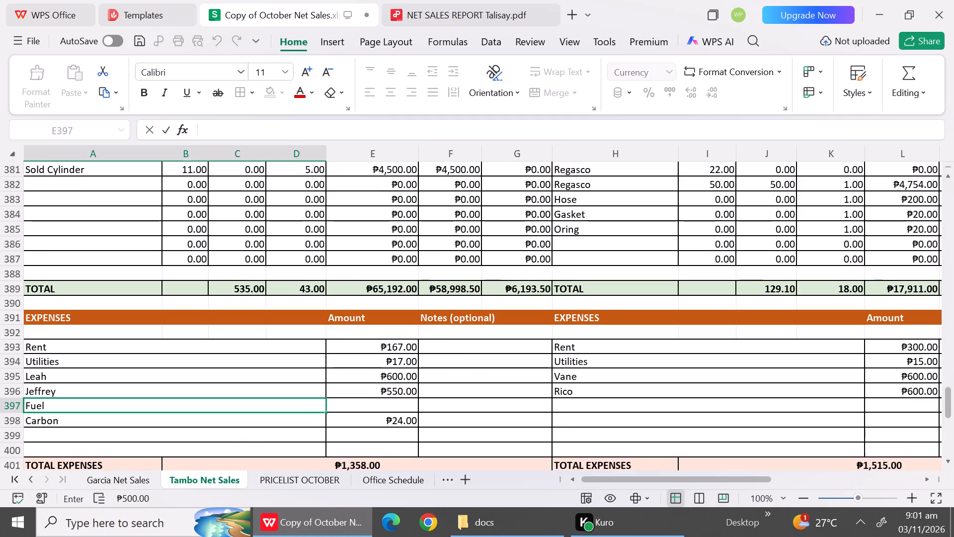
{"action": "key", "text": "BackSpace"}
{"action": "left_click", "coordinate": [81, 423]}
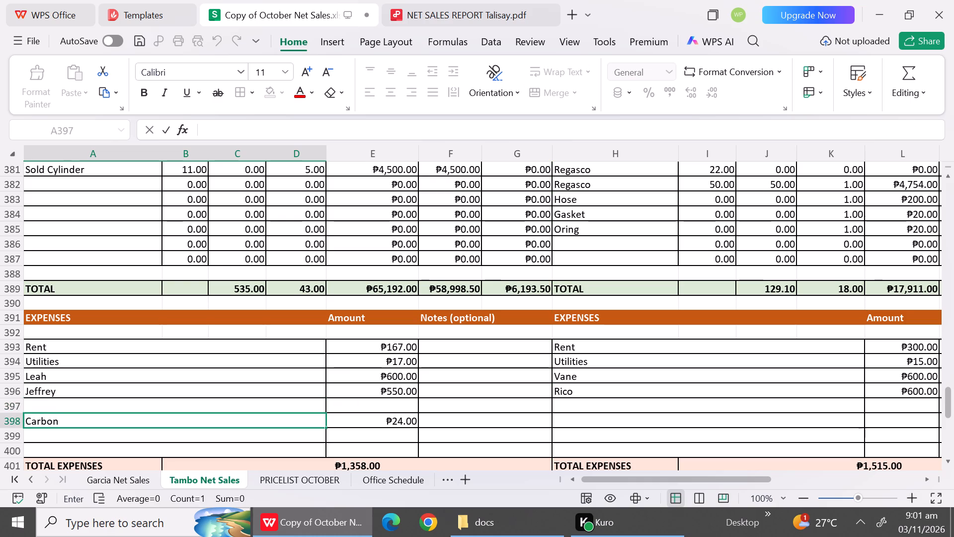
{"action": "key", "text": "BackSpace"}
{"action": "left_click", "coordinate": [353, 425]}
{"action": "key", "text": "BackSpace"}
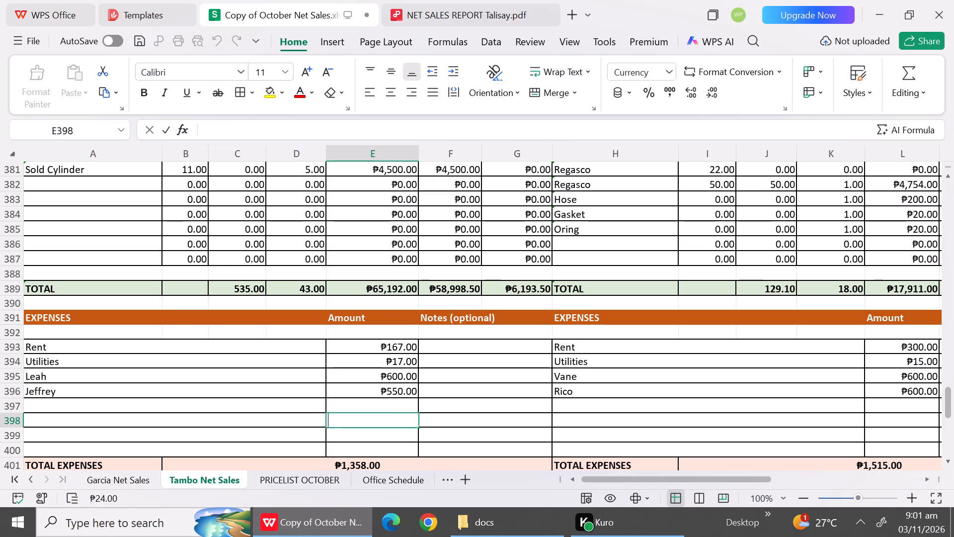
{"action": "left_click", "coordinate": [462, 381]}
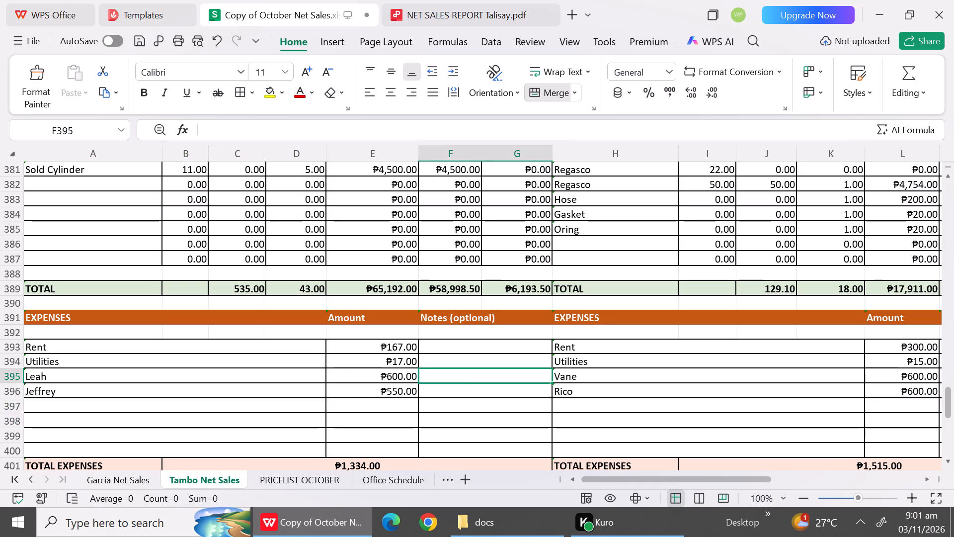
Set the gross of the 2.70 kg Regasco row in Tambo's October 14 report to 416.
{"action": "triple_click", "coordinate": [950, 465]}
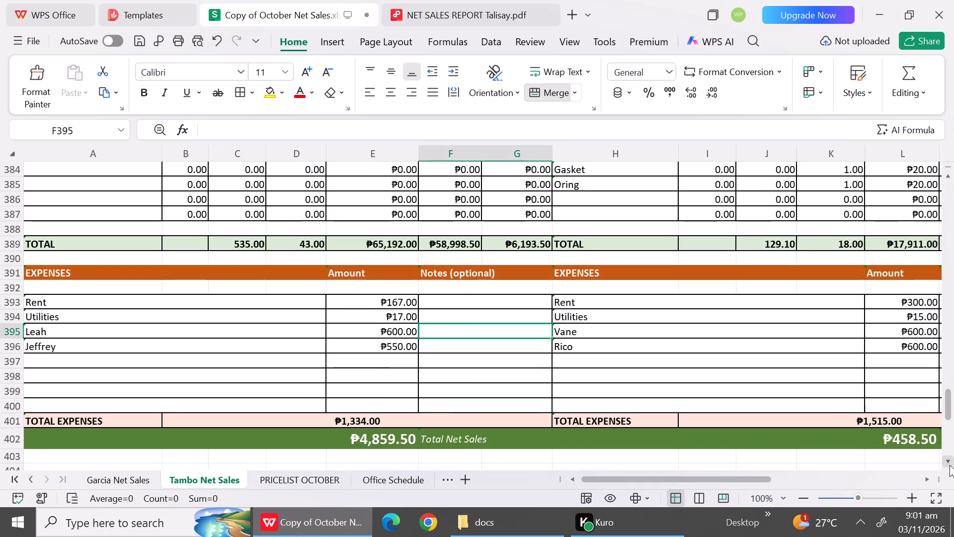
{"action": "triple_click", "coordinate": [950, 465]}
{"action": "triple_click", "coordinate": [950, 465]}
{"action": "triple_click", "coordinate": [950, 465]}
{"action": "left_click", "coordinate": [950, 465]}
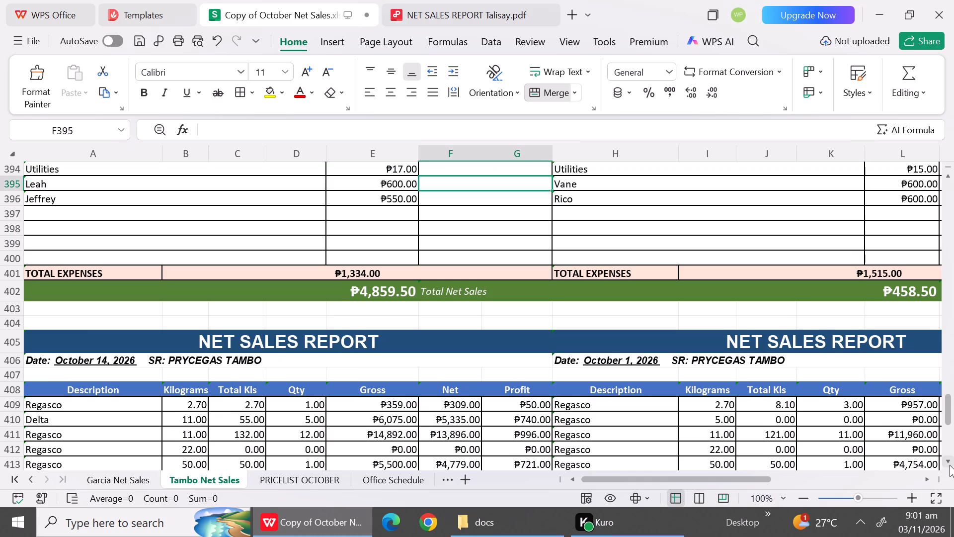
{"action": "double_click", "coordinate": [950, 465]}
{"action": "left_click", "coordinate": [950, 465]}
{"action": "triple_click", "coordinate": [950, 465]}
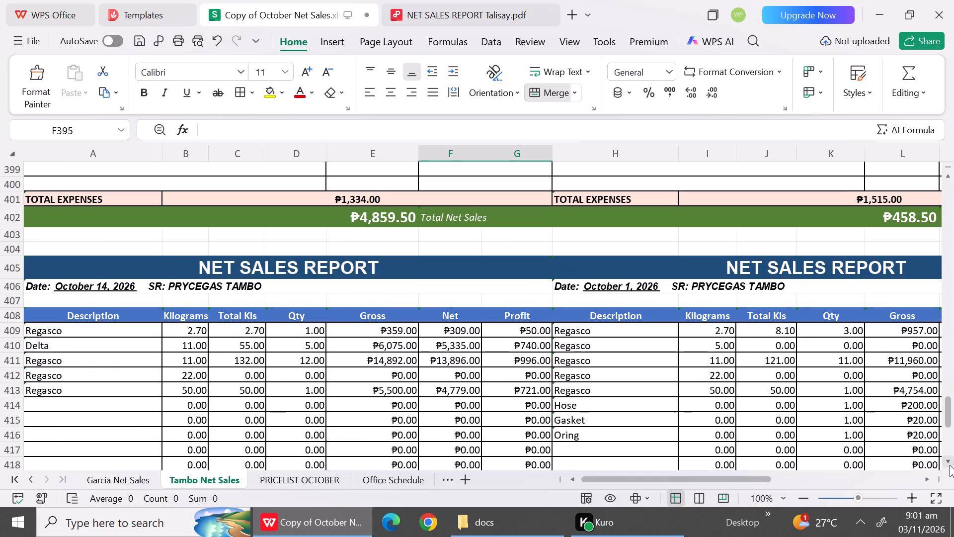
{"action": "triple_click", "coordinate": [950, 465]}
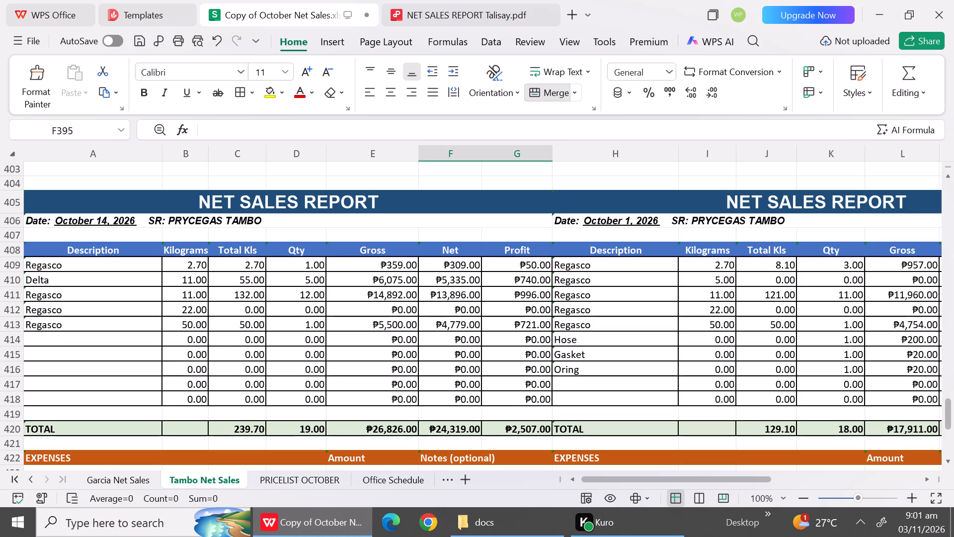
{"action": "left_click", "coordinate": [379, 269]}
{"action": "type", "text": "416"}
{"action": "left_click", "coordinate": [481, 267]}
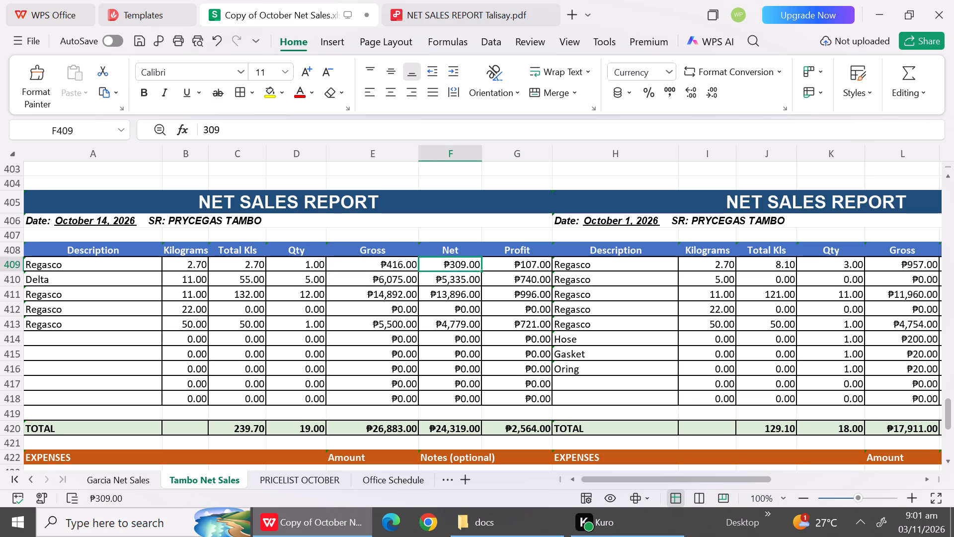
Change the 11 kg Delta row in Tambo's October 14 report to Prycegas with a quantity of 24.
{"action": "left_click", "coordinate": [132, 279]}
{"action": "key", "text": "shift+p"}
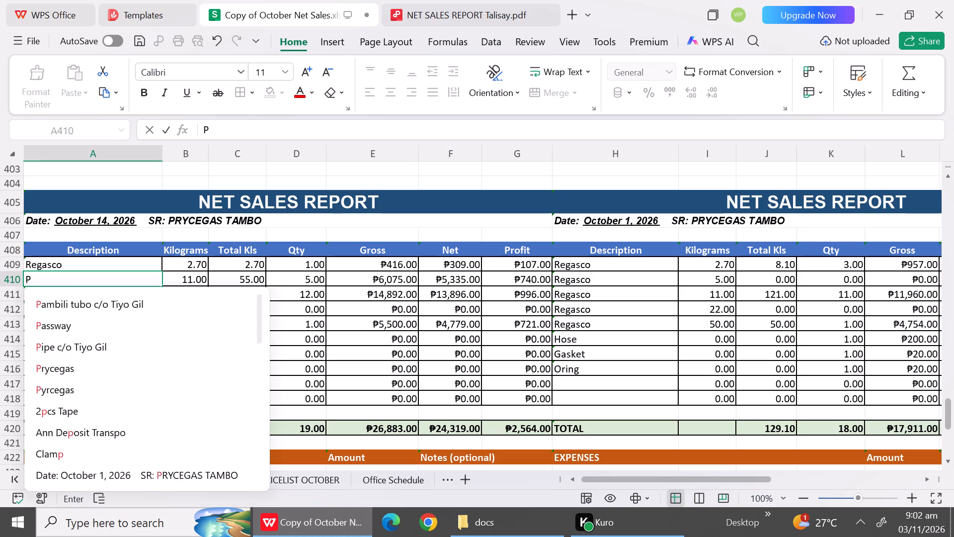
{"action": "left_click", "coordinate": [74, 363]}
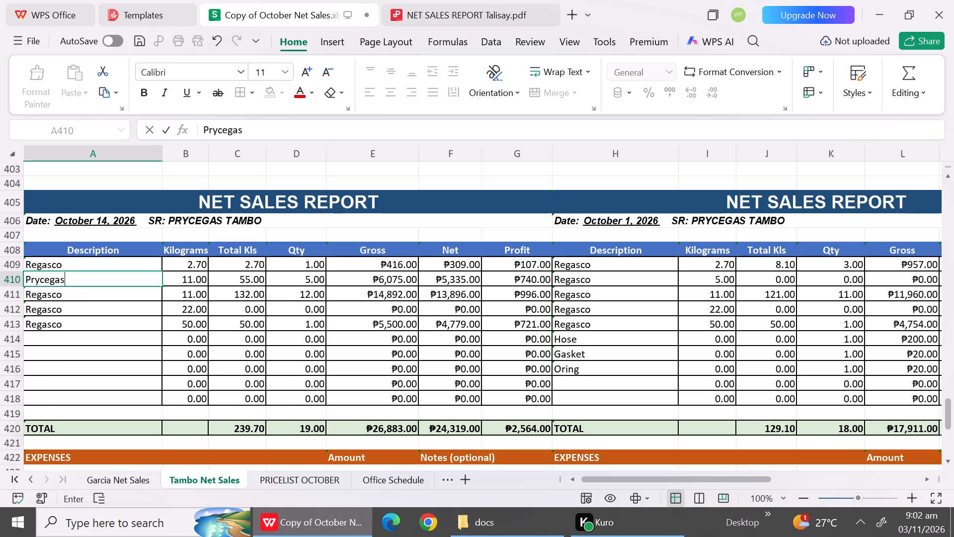
{"action": "left_click", "coordinate": [317, 280]}
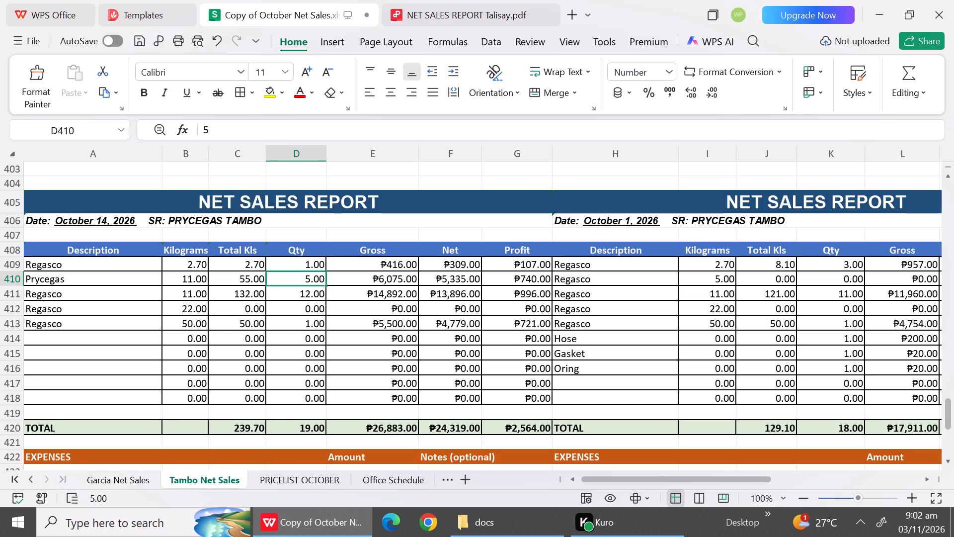
{"action": "type", "text": "24"}
Set the Prycegas row in Tambo's October 14 report to a gross of 31730 and a net of 27600.
{"action": "left_click", "coordinate": [400, 277]}
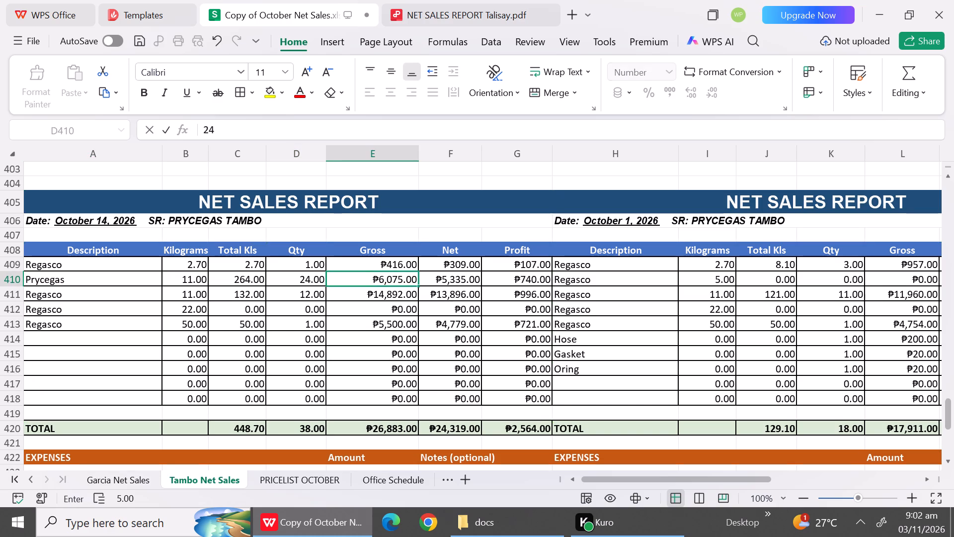
{"action": "type", "text": "31"}
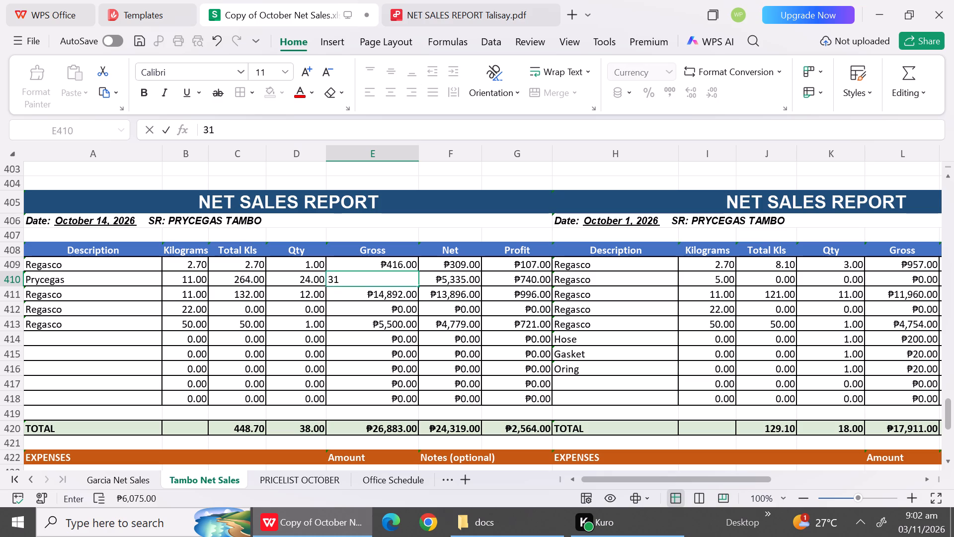
{"action": "type", "text": "730"}
{"action": "left_click", "coordinate": [404, 302]}
{"action": "left_click", "coordinate": [443, 285]}
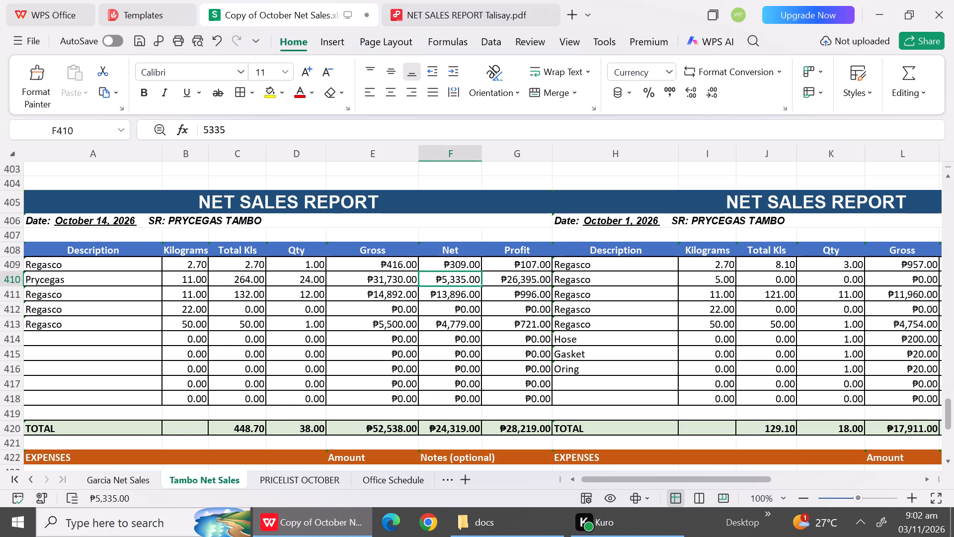
{"action": "key", "text": "2"}
{"action": "key", "text": "7"}
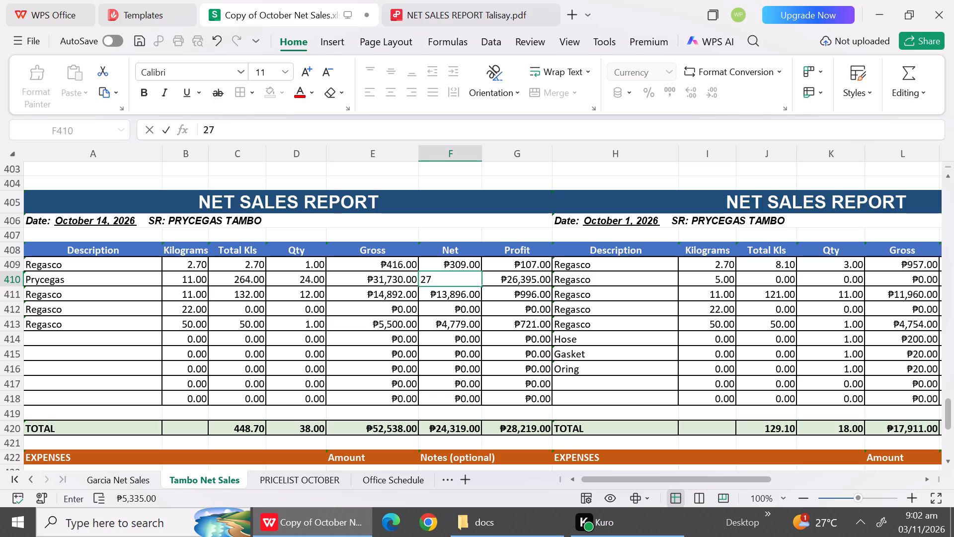
{"action": "type", "text": "600"}
{"action": "left_click", "coordinate": [435, 328]}
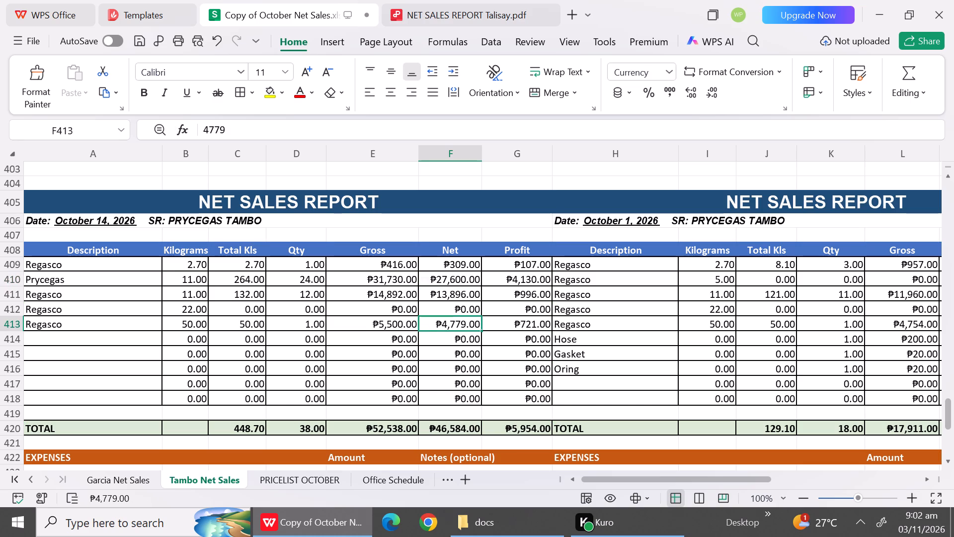
Change the 11 kg Regasco row in Tambo's October 14 report to DC with a quantity of 2 and a gross of 2600.
{"action": "left_click", "coordinate": [128, 293]}
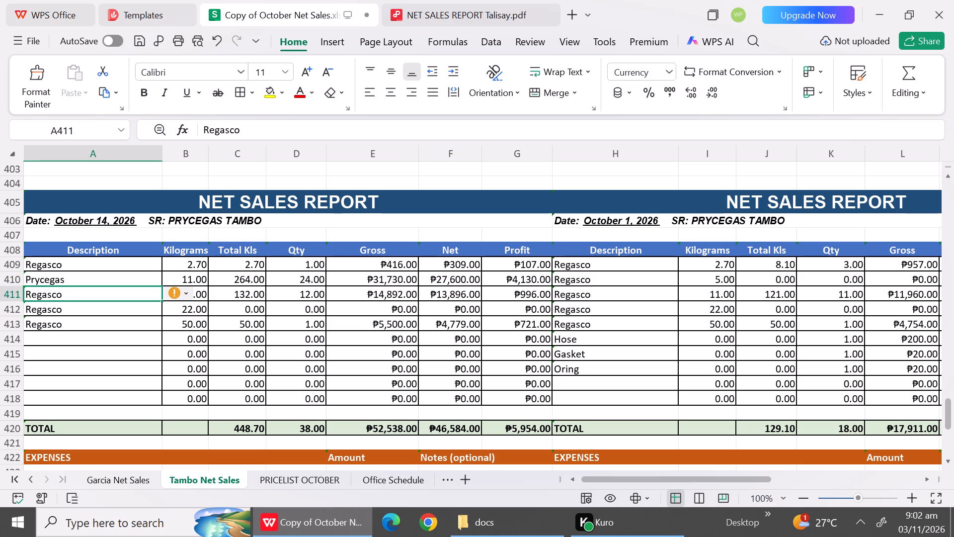
{"action": "type", "text": "DC"}
{"action": "left_click", "coordinate": [300, 296]}
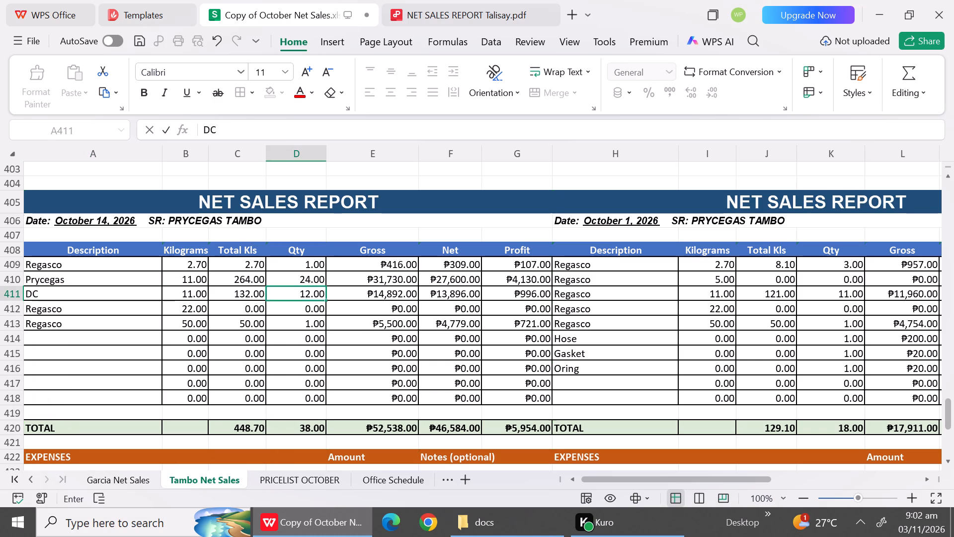
{"action": "key", "text": "2"}
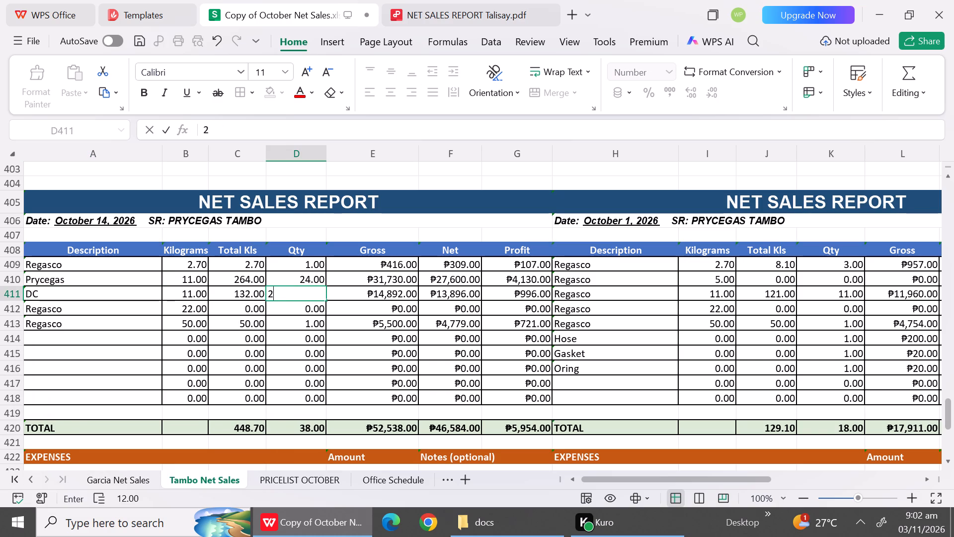
{"action": "left_click", "coordinate": [302, 310]}
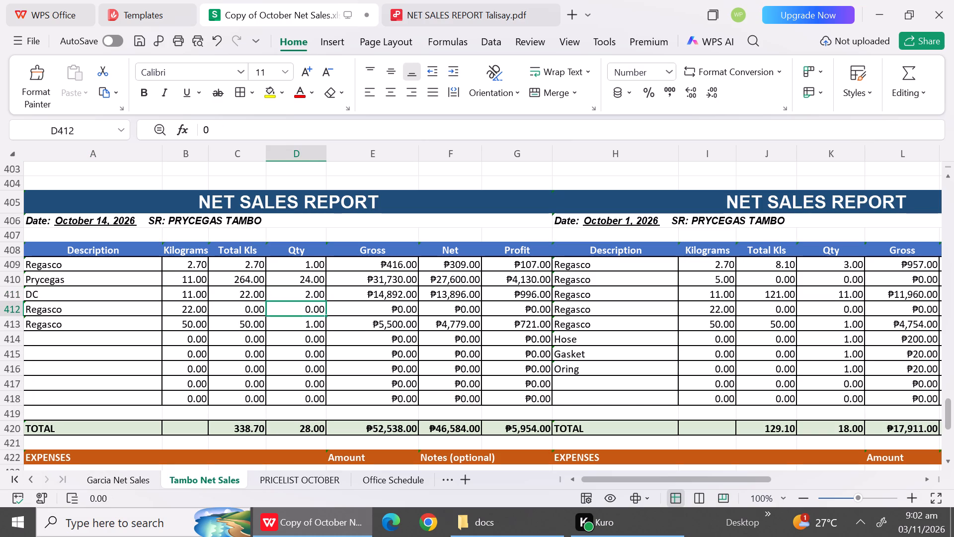
{"action": "left_click", "coordinate": [408, 295]}
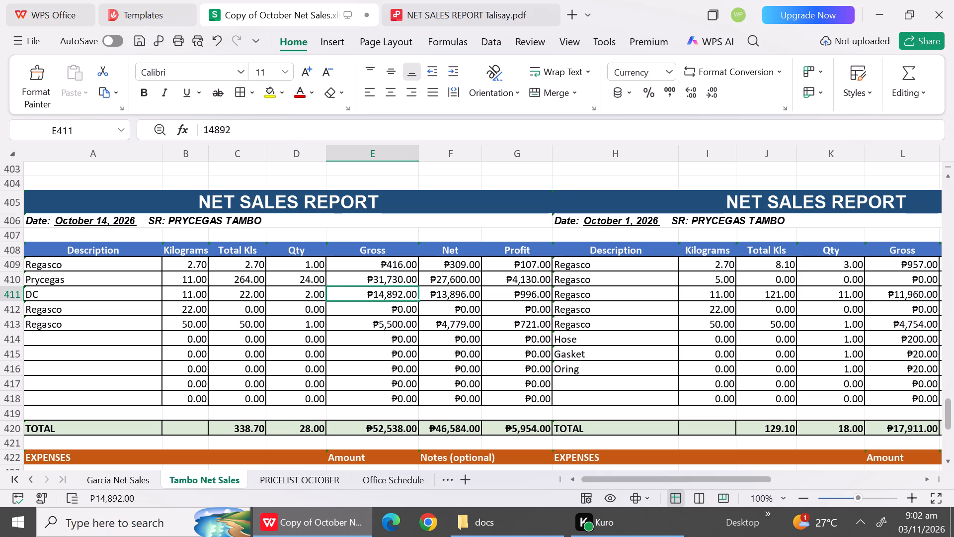
{"action": "type", "text": "2600"}
{"action": "left_click", "coordinate": [416, 337]}
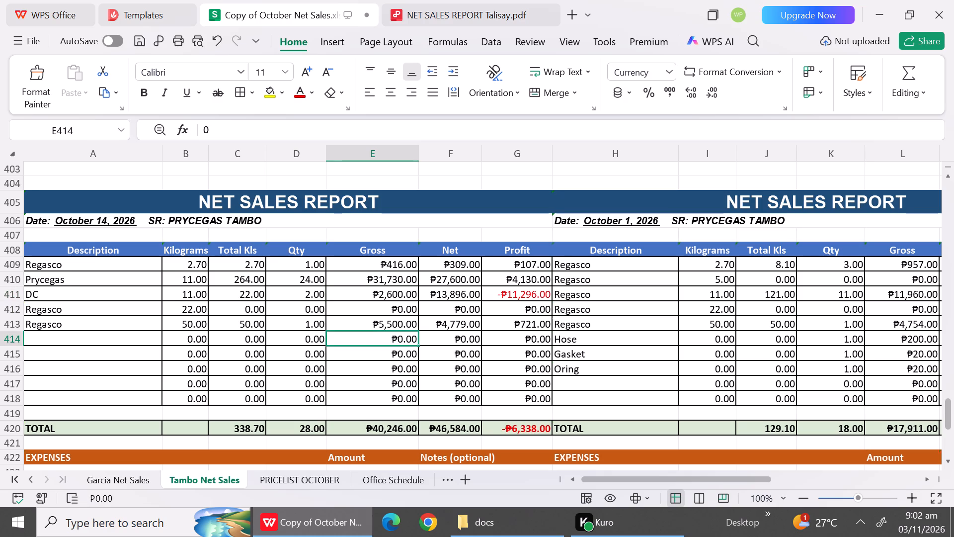
Consult the October price list and set the net of the DC row in Tambo's October 14 report to 2134.
{"action": "left_click", "coordinate": [309, 485]}
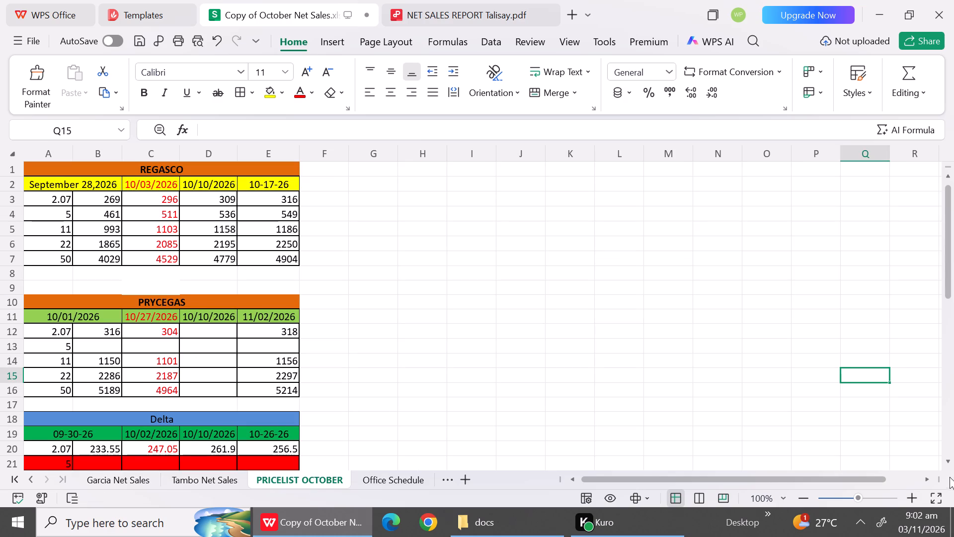
{"action": "triple_click", "coordinate": [950, 459]}
{"action": "left_click", "coordinate": [950, 459]}
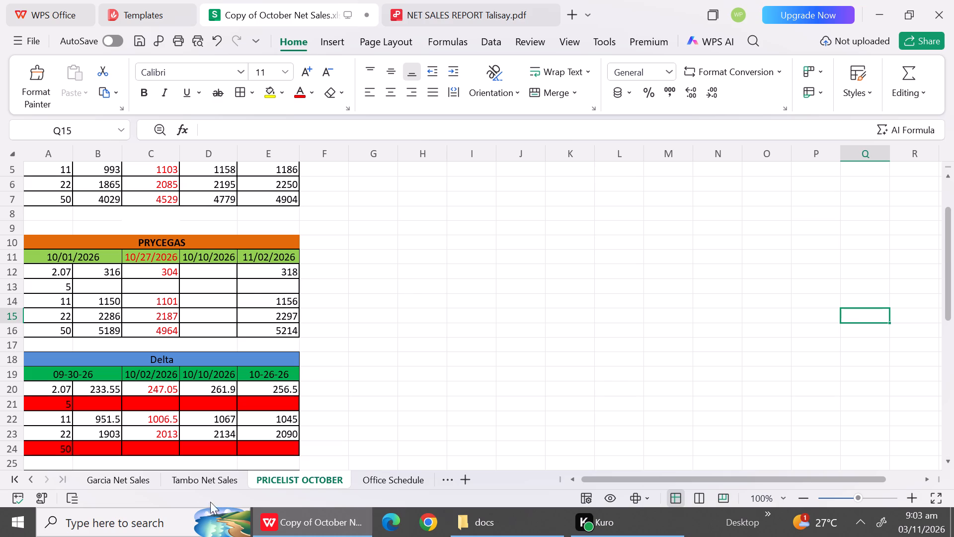
{"action": "left_click", "coordinate": [194, 483]}
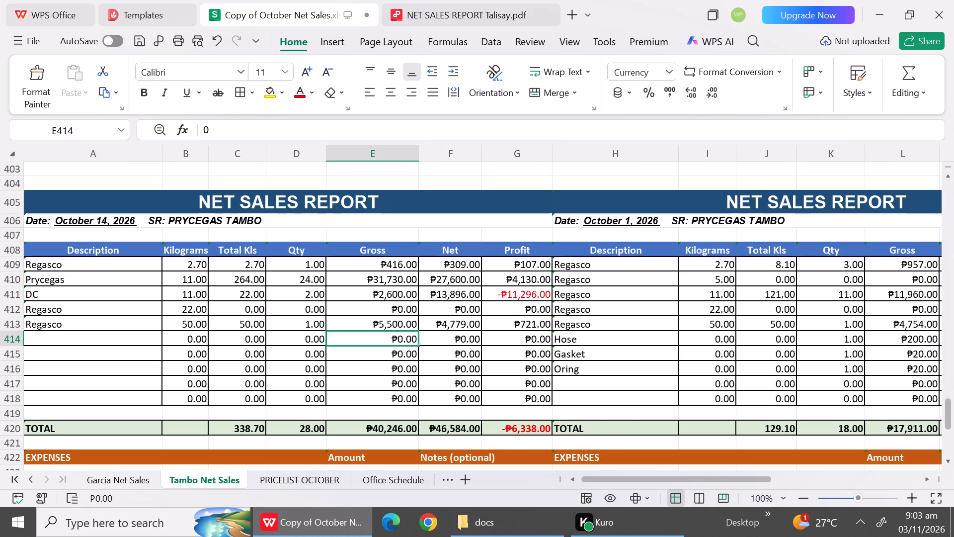
{"action": "left_click", "coordinate": [449, 292]}
{"action": "type", "text": "2134"}
{"action": "left_click", "coordinate": [532, 355]}
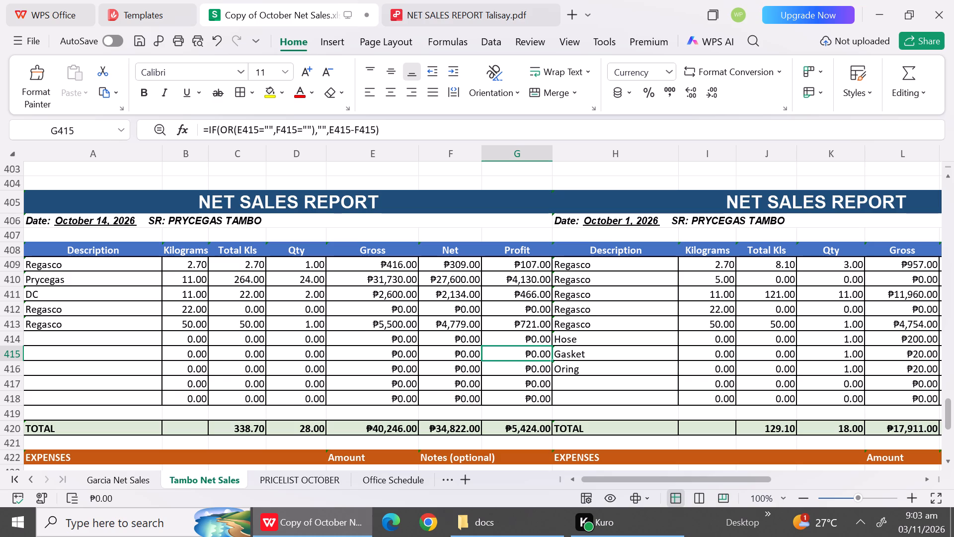
Examine the SG row's net in Tambo's October 13 report and compare it with the DC prices in the October price list.
{"action": "triple_click", "coordinate": [945, 177]}
{"action": "triple_click", "coordinate": [945, 177]}
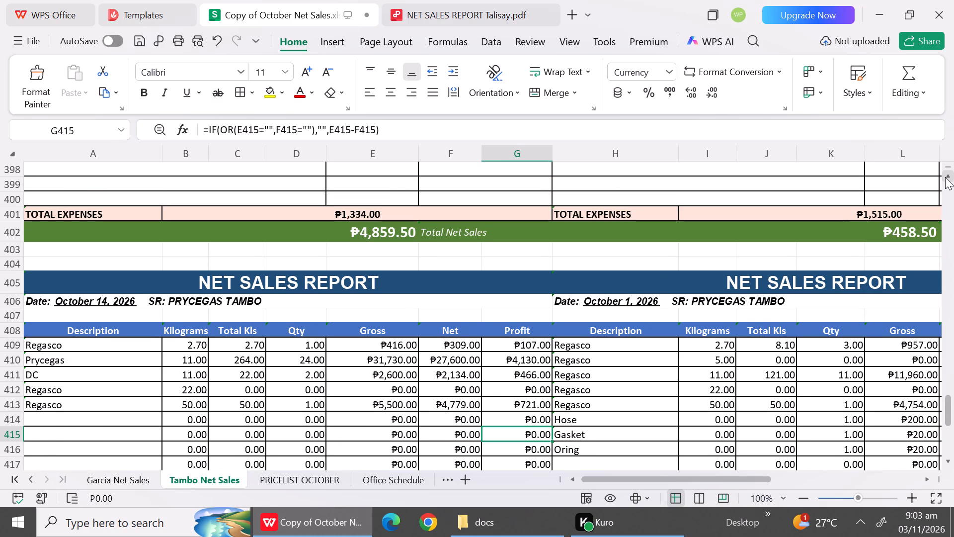
{"action": "triple_click", "coordinate": [945, 177]}
{"action": "double_click", "coordinate": [945, 177]}
{"action": "left_click_drag", "start_coordinate": [945, 177], "coordinate": [947, 212]}
{"action": "left_click", "coordinate": [947, 212]}
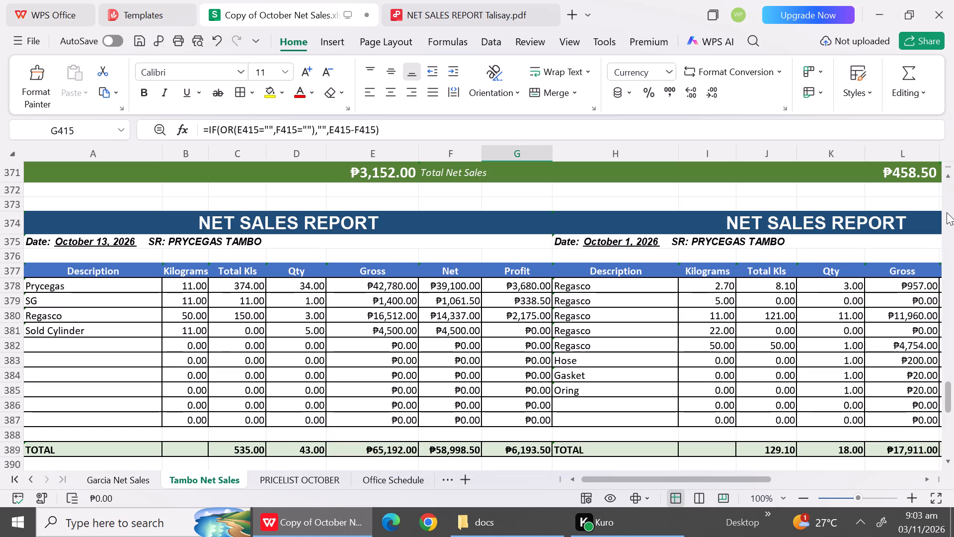
{"action": "left_click", "coordinate": [463, 298]}
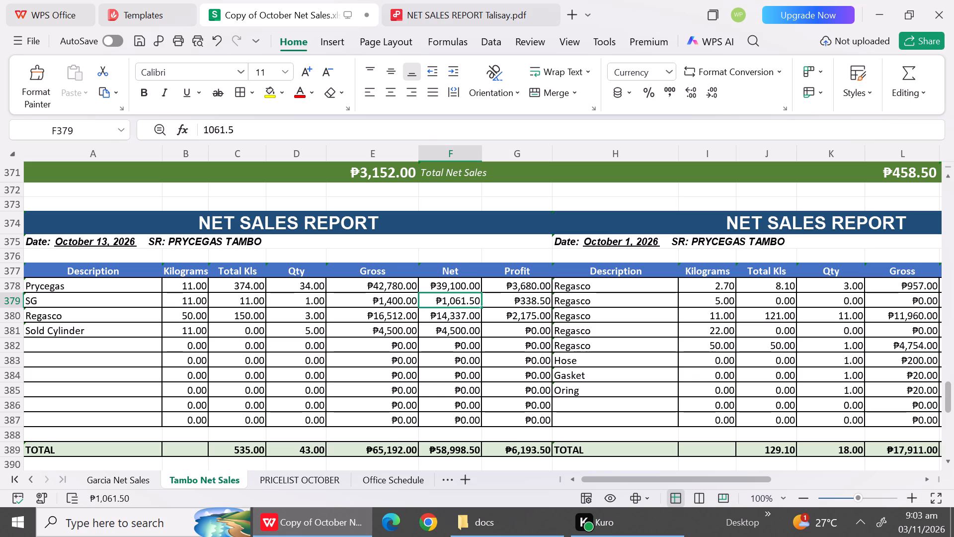
{"action": "left_click", "coordinate": [286, 481]}
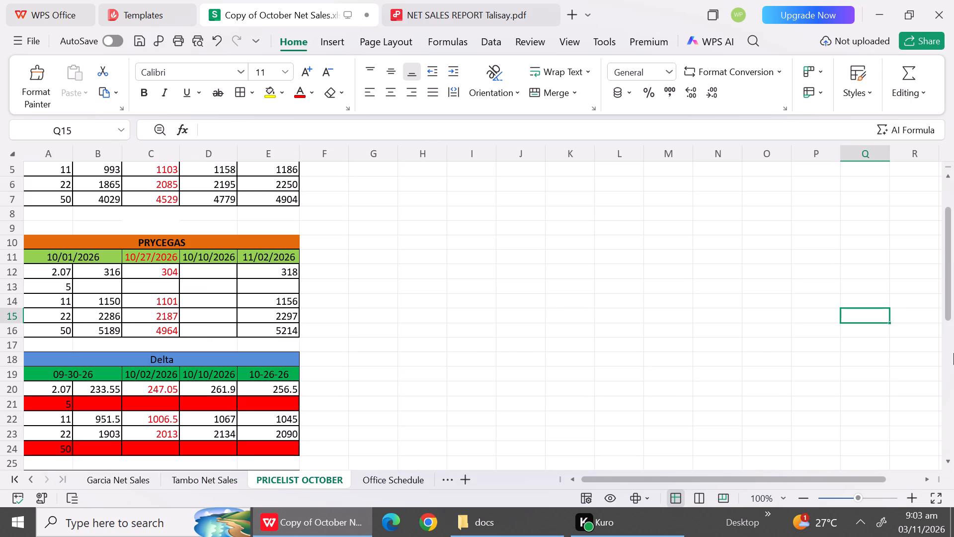
{"action": "left_click", "coordinate": [951, 438]}
{"action": "double_click", "coordinate": [947, 460]}
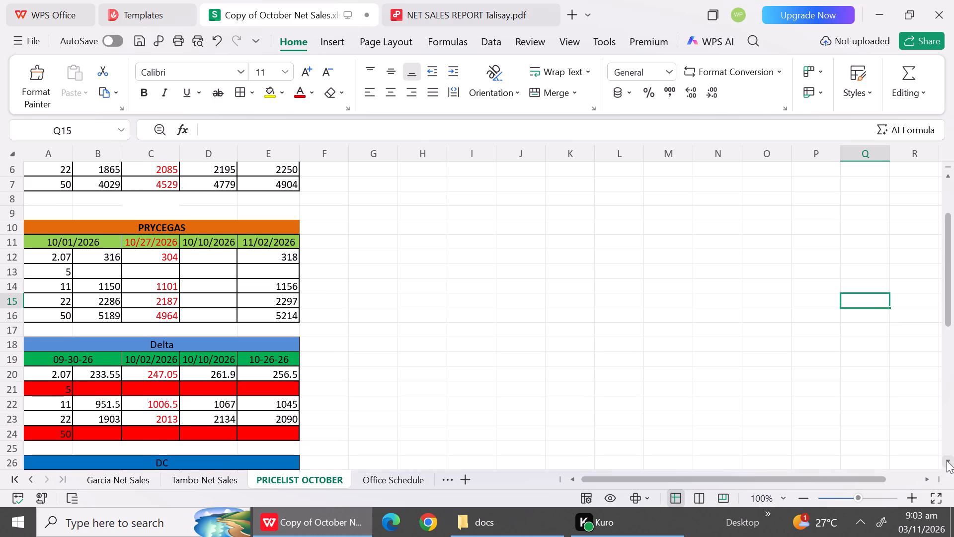
{"action": "double_click", "coordinate": [947, 460]}
{"action": "left_click", "coordinate": [947, 460]}
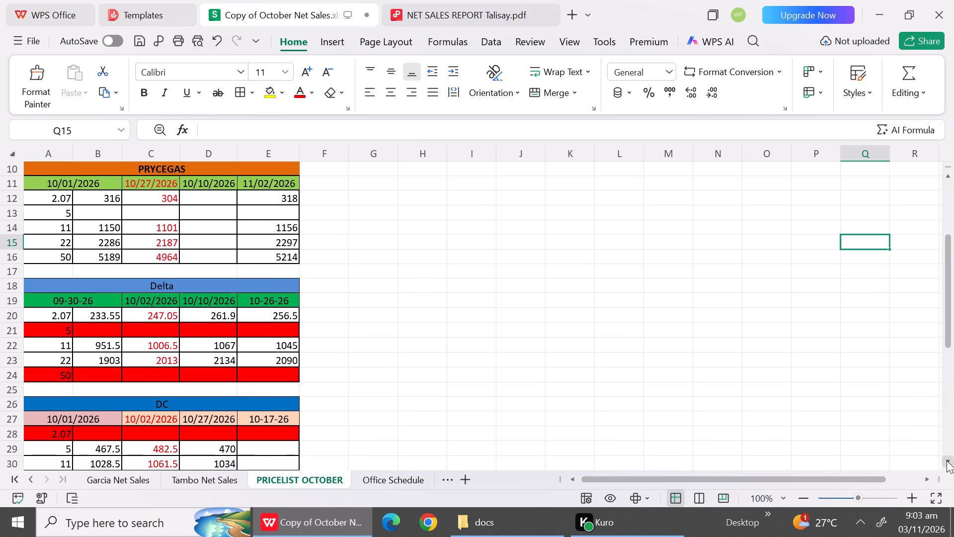
{"action": "left_click", "coordinate": [947, 460]}
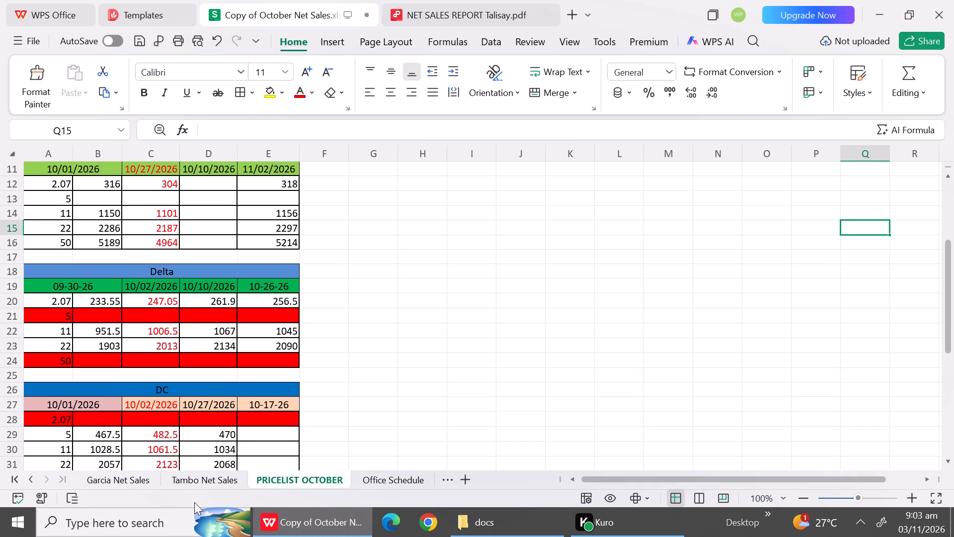
Change the 50 kg Regasco row in Tambo's October 13 report to 11 kg with a quantity of 2 and a gross of 2440.
{"action": "left_click", "coordinate": [198, 481]}
{"action": "left_click", "coordinate": [448, 391]}
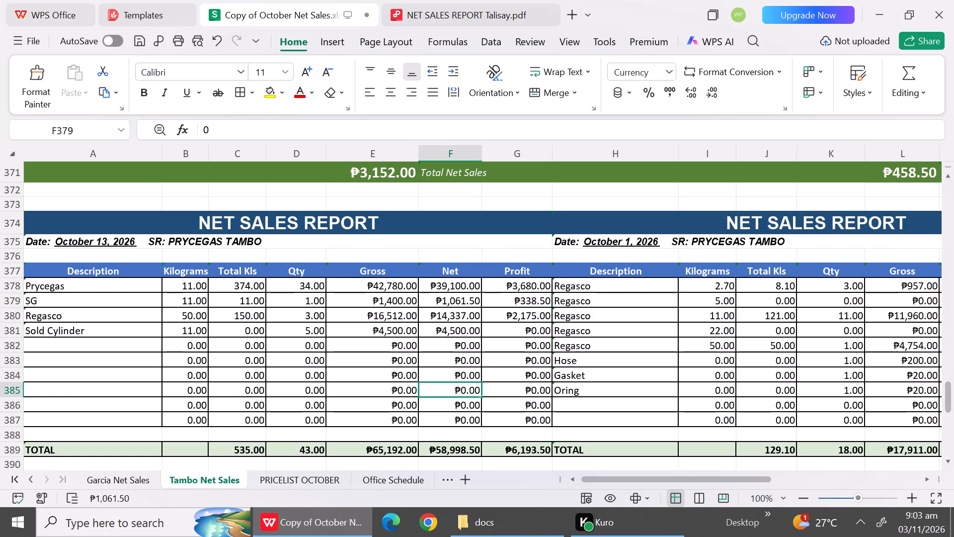
{"action": "left_click", "coordinate": [106, 321]}
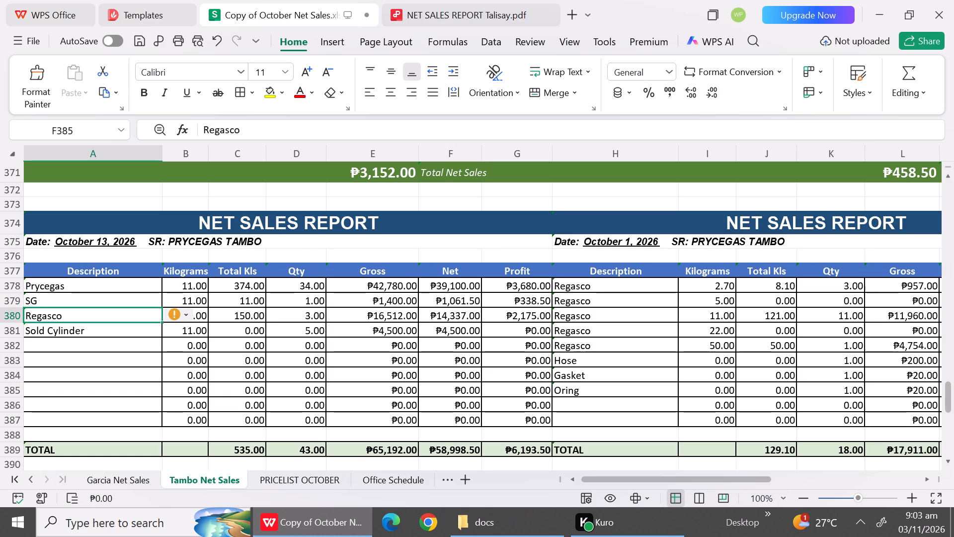
{"action": "left_click", "coordinate": [323, 321]}
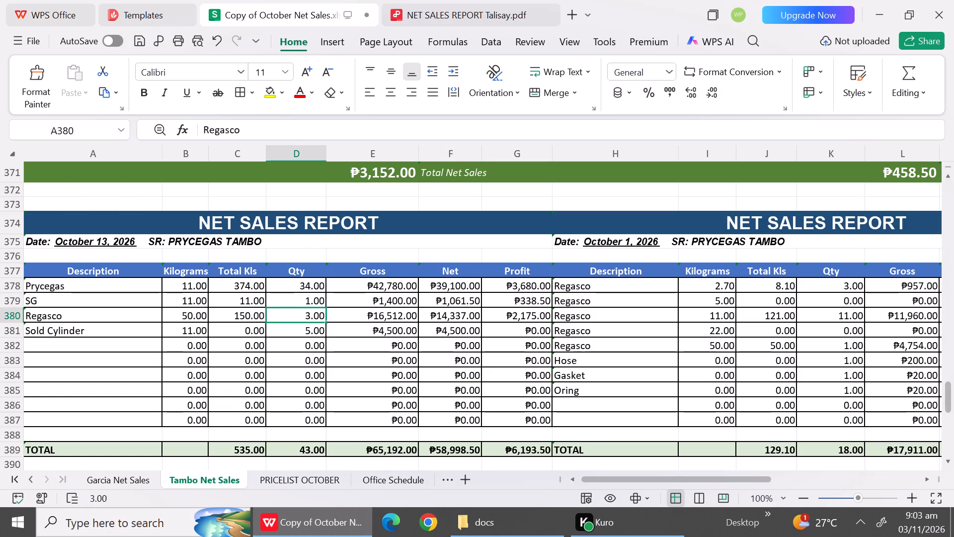
{"action": "key", "text": "2"}
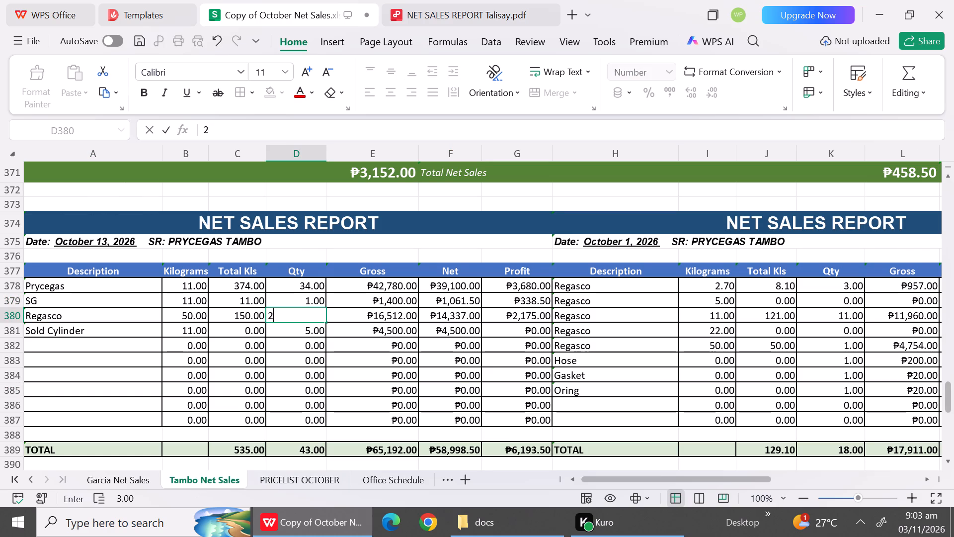
{"action": "left_click", "coordinate": [191, 320]}
{"action": "type", "text": "11"}
{"action": "left_click", "coordinate": [334, 356]}
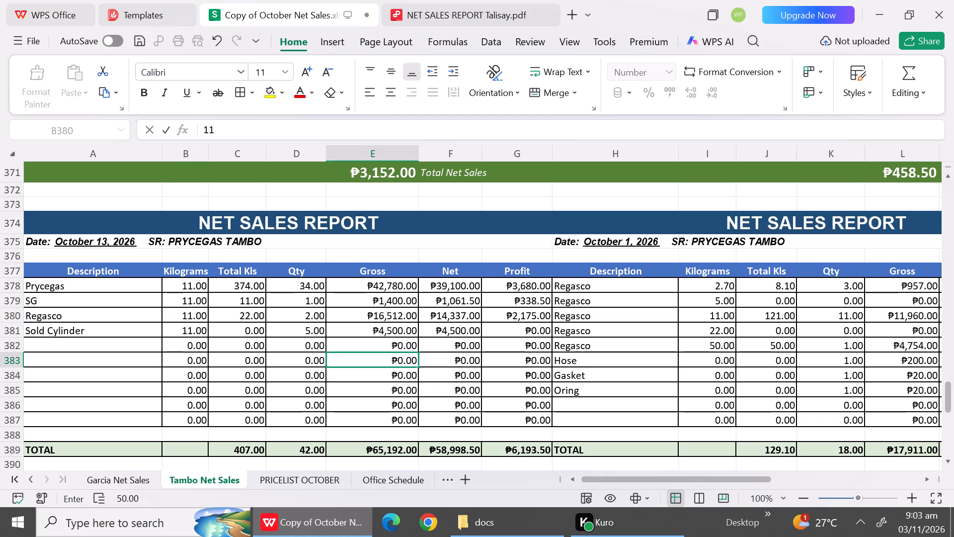
{"action": "left_click", "coordinate": [378, 316]}
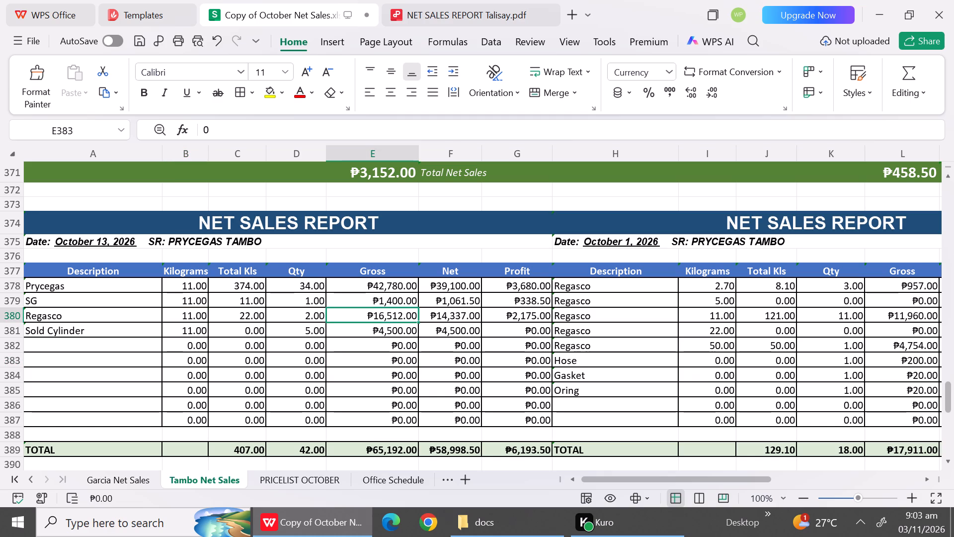
{"action": "type", "text": "2440"}
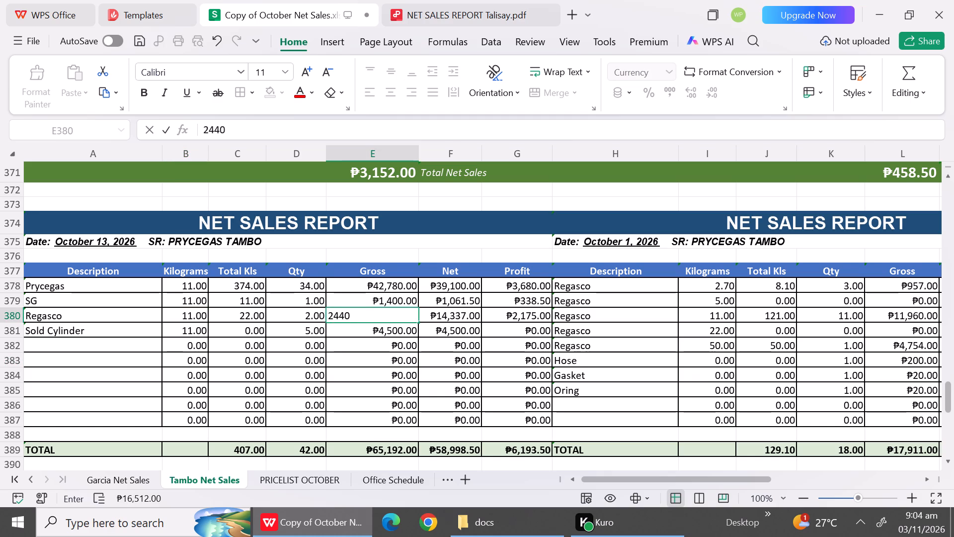
{"action": "left_click", "coordinate": [385, 372]}
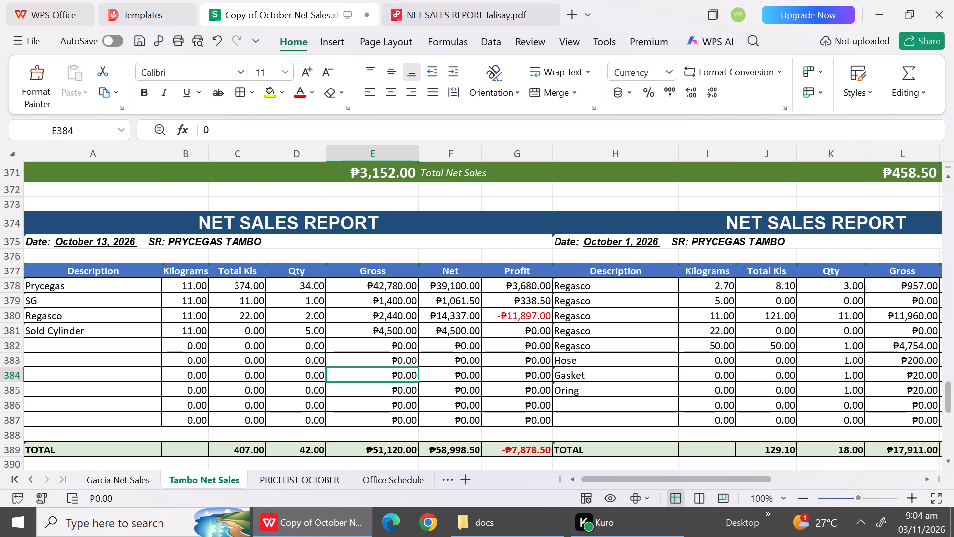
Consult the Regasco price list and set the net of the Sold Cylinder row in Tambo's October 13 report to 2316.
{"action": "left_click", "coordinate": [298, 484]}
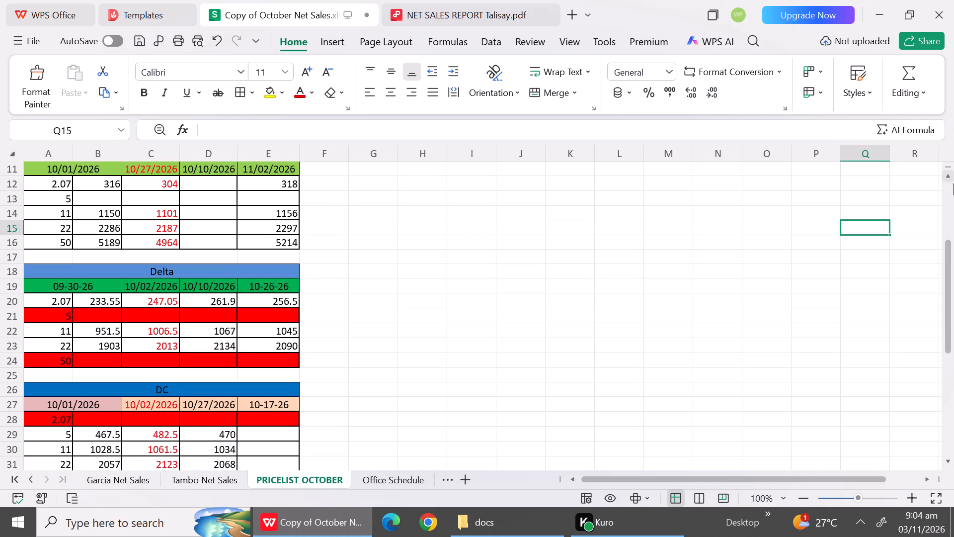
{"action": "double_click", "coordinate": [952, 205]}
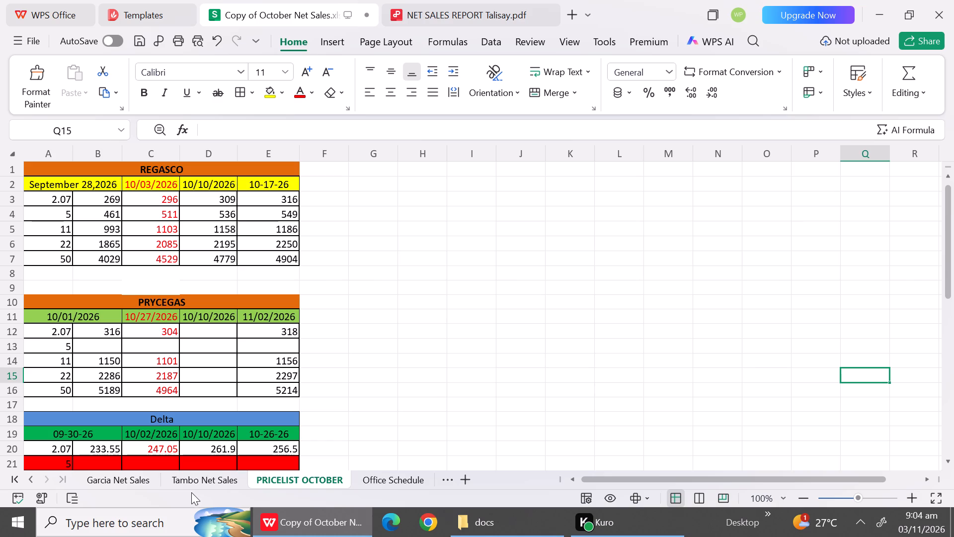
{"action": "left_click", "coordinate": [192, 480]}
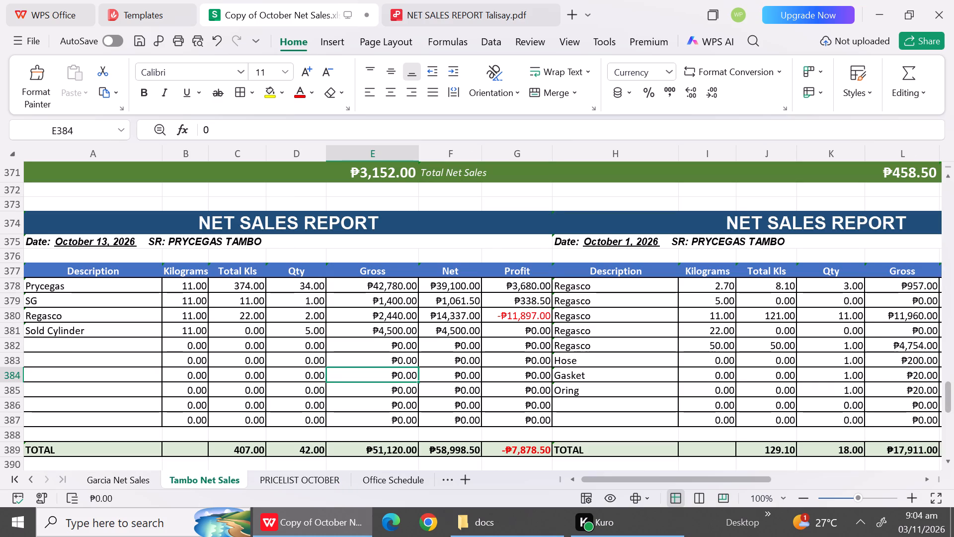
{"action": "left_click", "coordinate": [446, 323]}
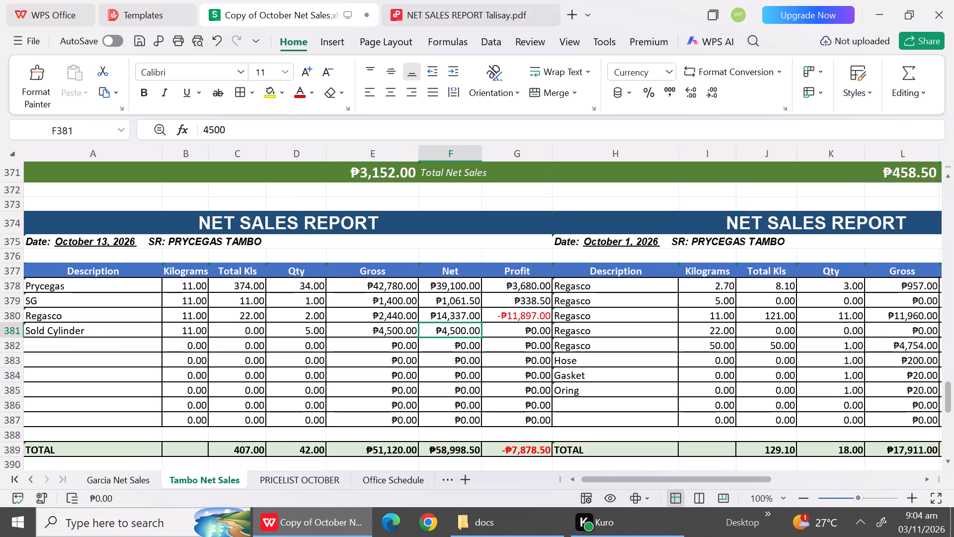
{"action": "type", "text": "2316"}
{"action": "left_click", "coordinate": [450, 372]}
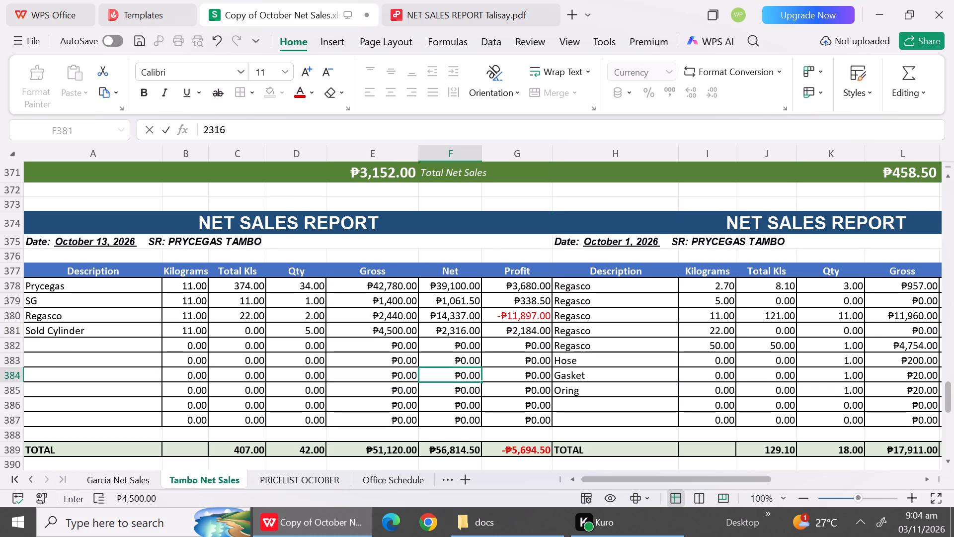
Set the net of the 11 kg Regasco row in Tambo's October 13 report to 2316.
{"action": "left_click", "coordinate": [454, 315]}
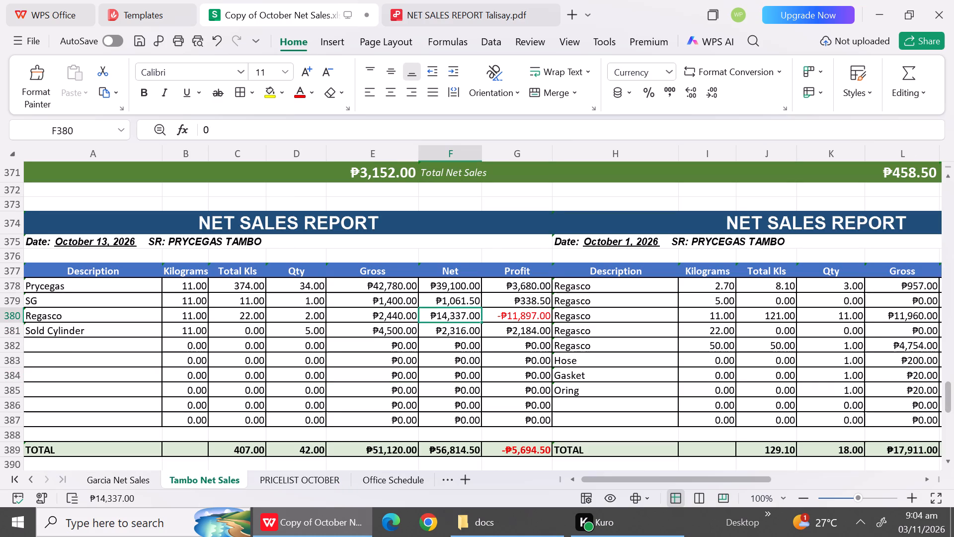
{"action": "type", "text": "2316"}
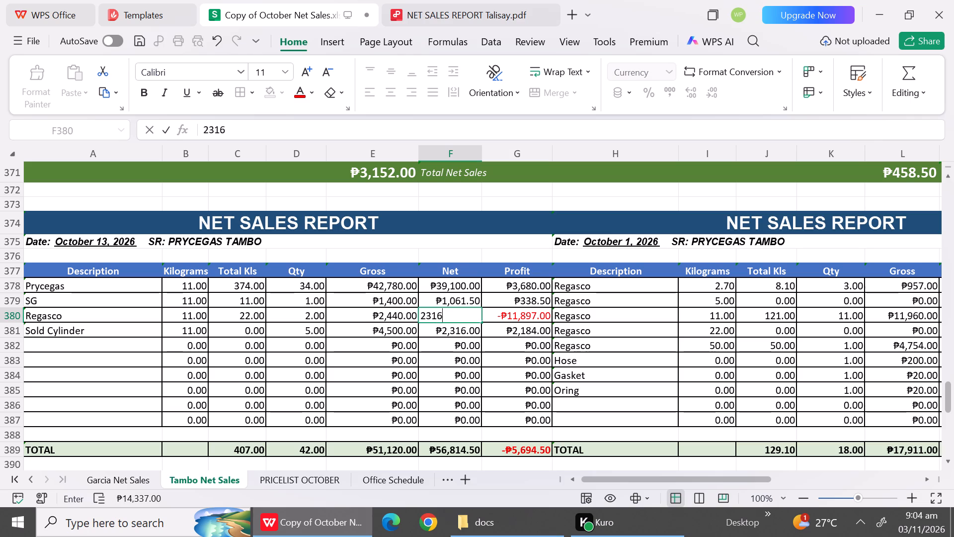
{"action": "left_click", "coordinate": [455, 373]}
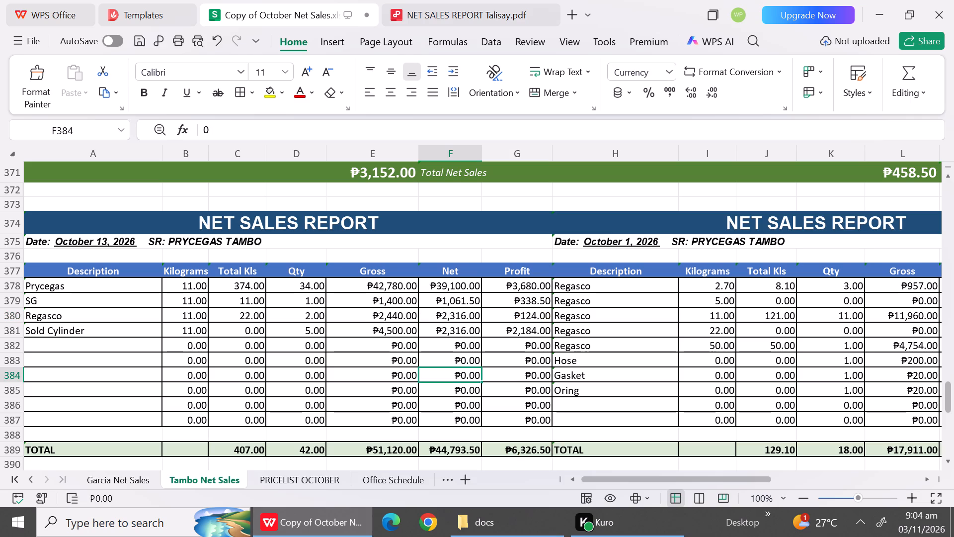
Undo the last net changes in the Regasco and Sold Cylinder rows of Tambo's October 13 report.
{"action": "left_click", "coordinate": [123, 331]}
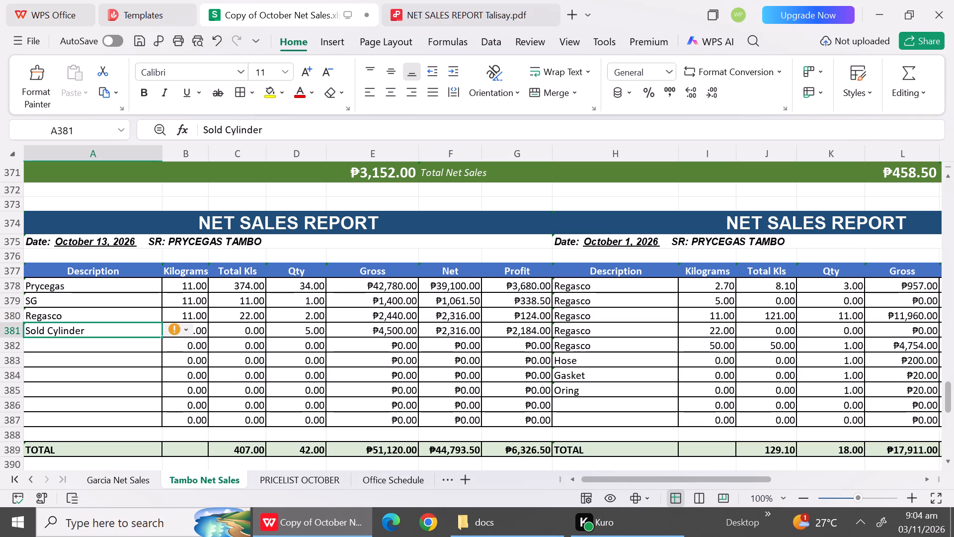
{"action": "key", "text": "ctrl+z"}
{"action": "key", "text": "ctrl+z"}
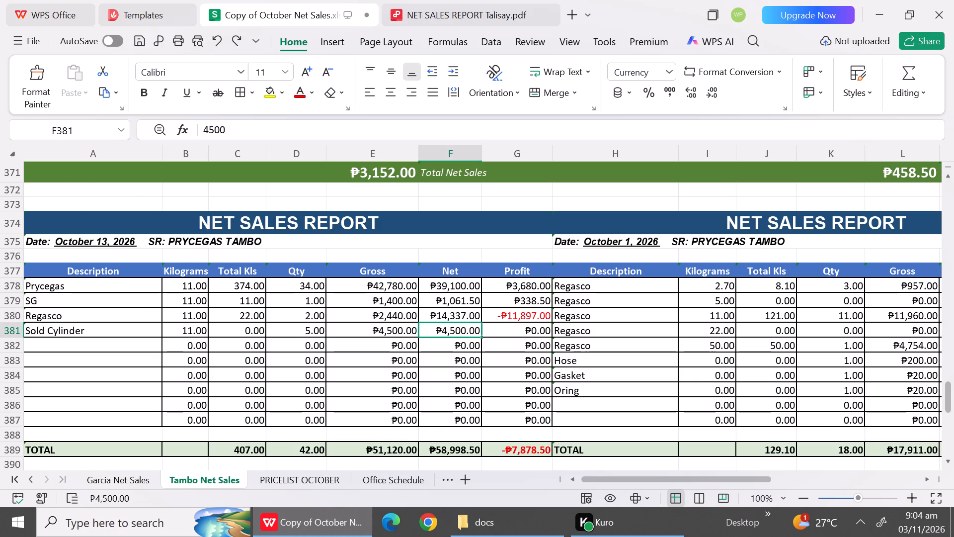
Undo the last gross, kilograms and quantity changes in Tambo's October 13 Regasco row and the last net change in the October 14 DC row.
{"action": "key", "text": "ctrl+z"}
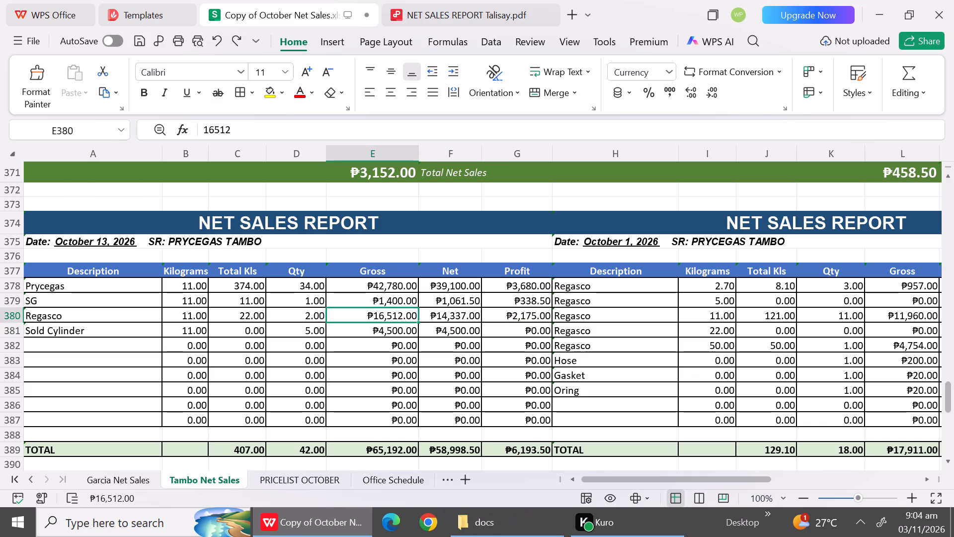
{"action": "key", "text": "ctrl+z"}
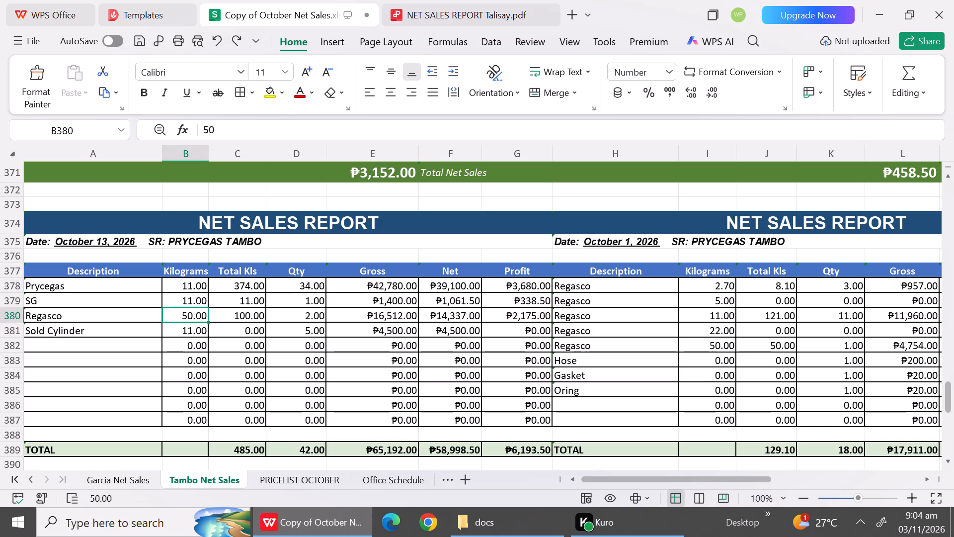
{"action": "key", "text": "ctrl+z"}
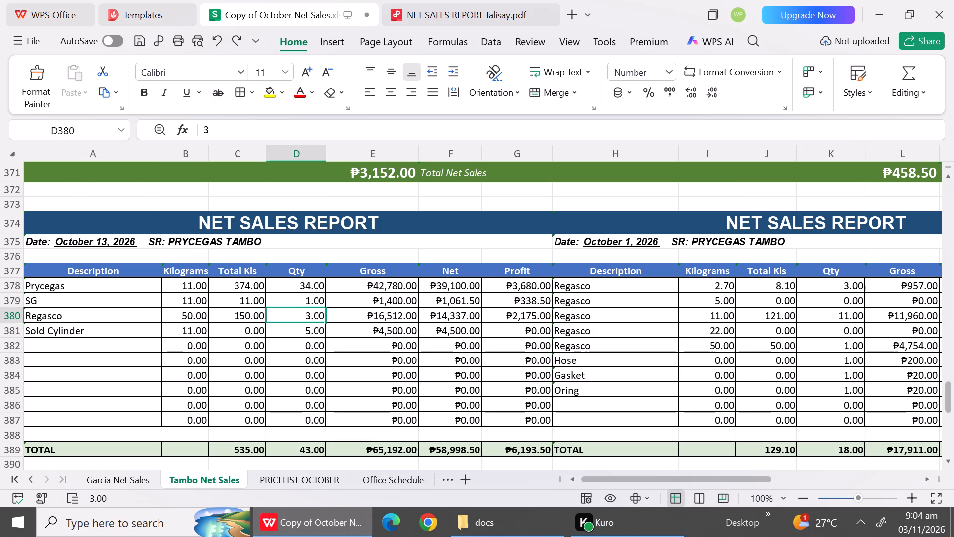
{"action": "key", "text": "ctrl+z"}
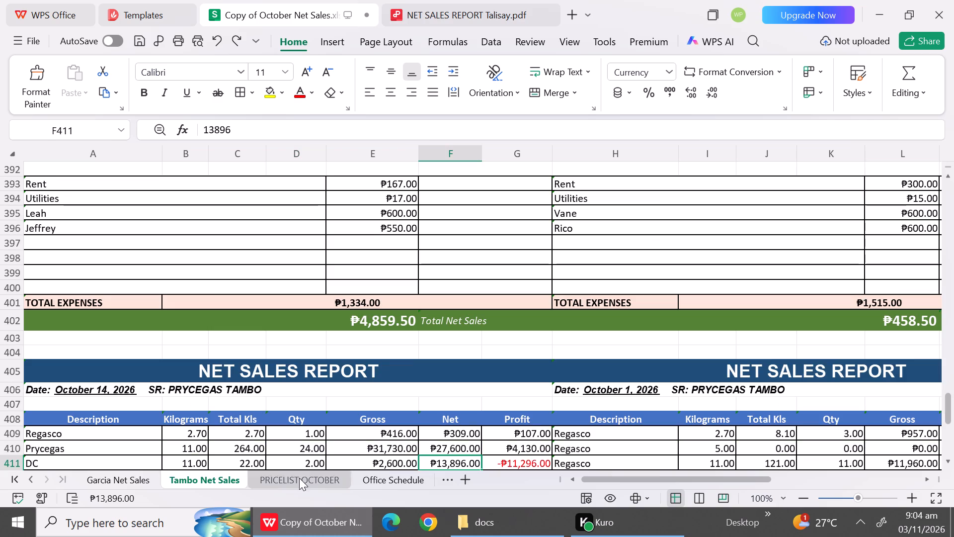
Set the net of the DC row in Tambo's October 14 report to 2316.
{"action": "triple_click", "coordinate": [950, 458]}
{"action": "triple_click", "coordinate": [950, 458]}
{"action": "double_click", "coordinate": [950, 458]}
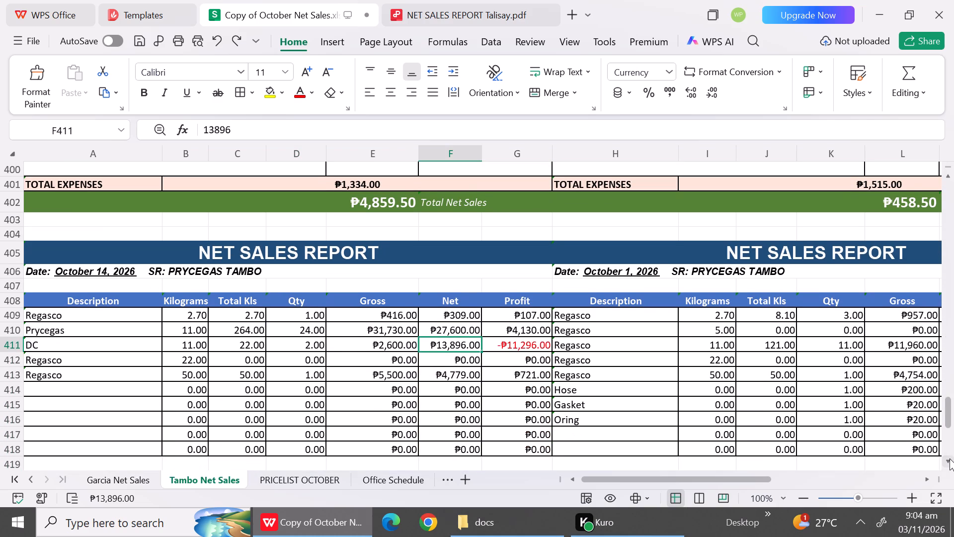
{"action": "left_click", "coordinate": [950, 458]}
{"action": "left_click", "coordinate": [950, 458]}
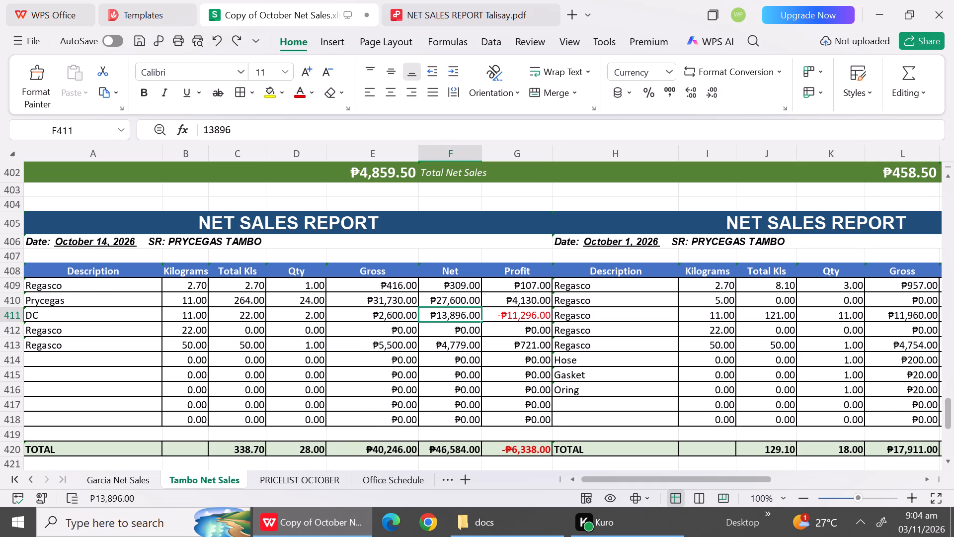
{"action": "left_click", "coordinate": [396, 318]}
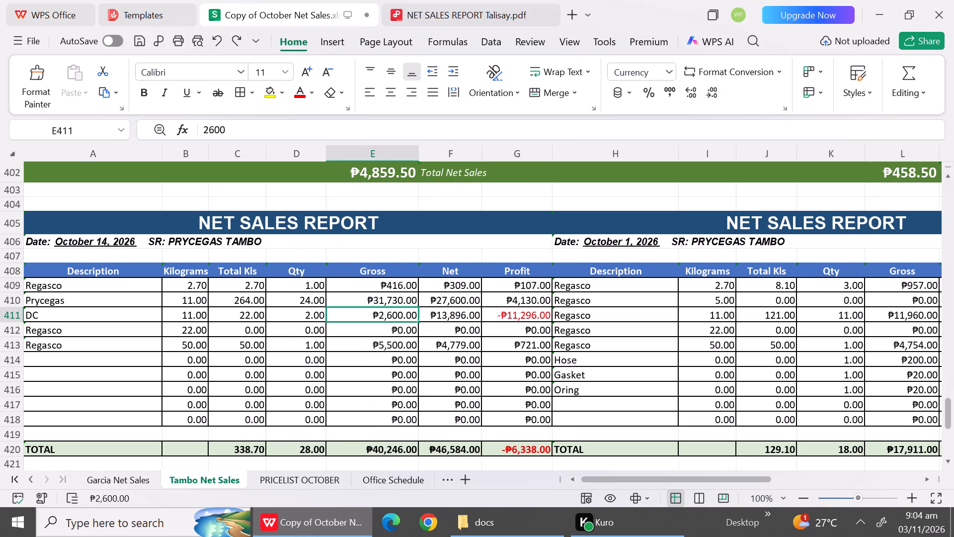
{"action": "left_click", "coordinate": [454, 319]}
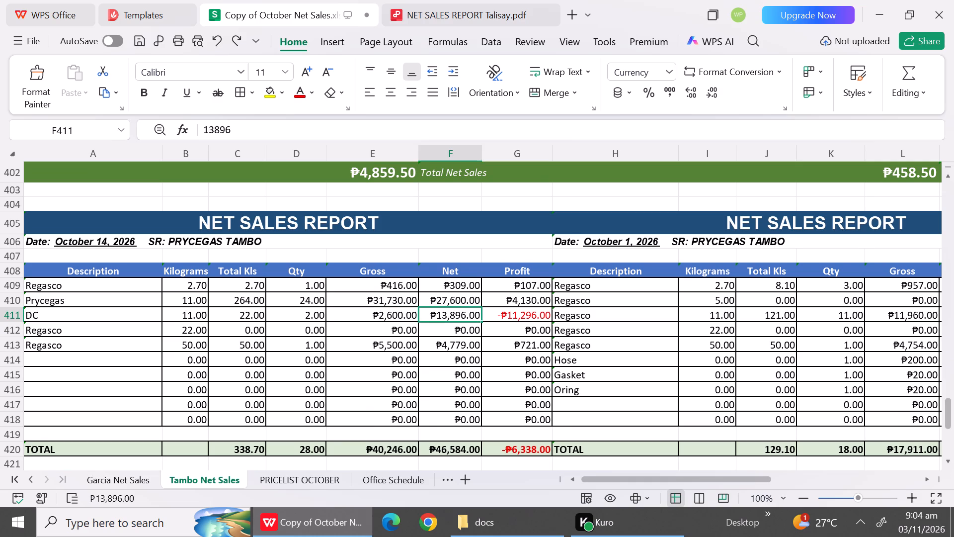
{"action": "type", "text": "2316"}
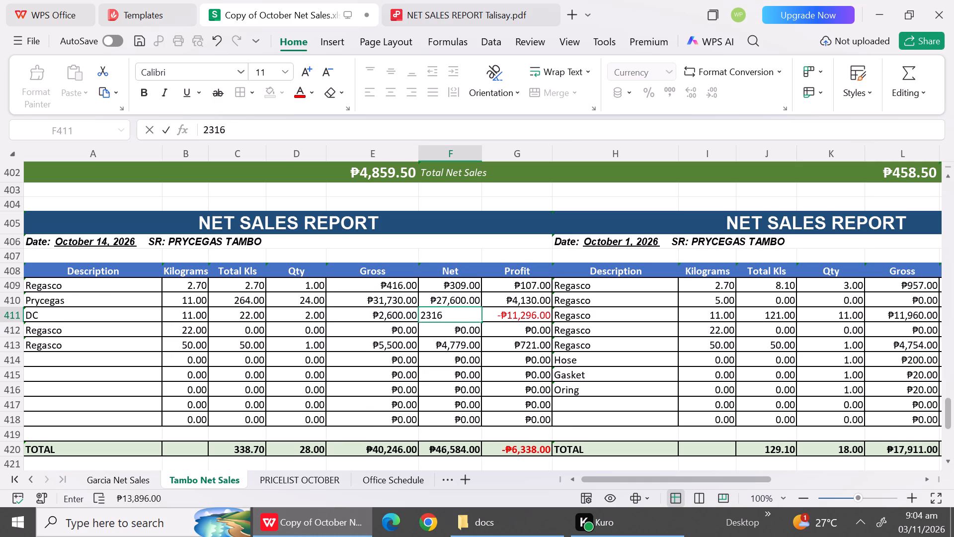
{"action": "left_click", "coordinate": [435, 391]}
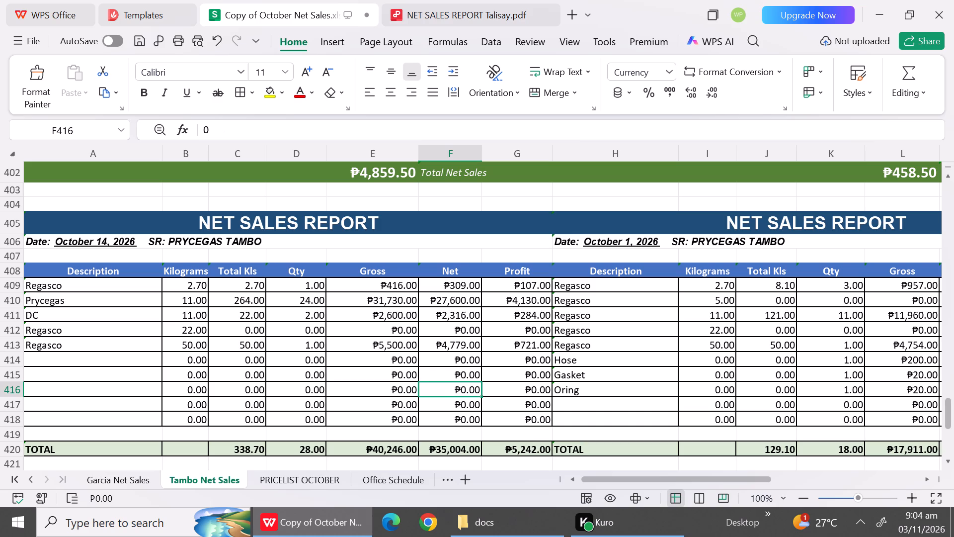
Consult the October price list and set the net of the DC row in Tambo's October 14 report to 2314.
{"action": "left_click", "coordinate": [318, 478]}
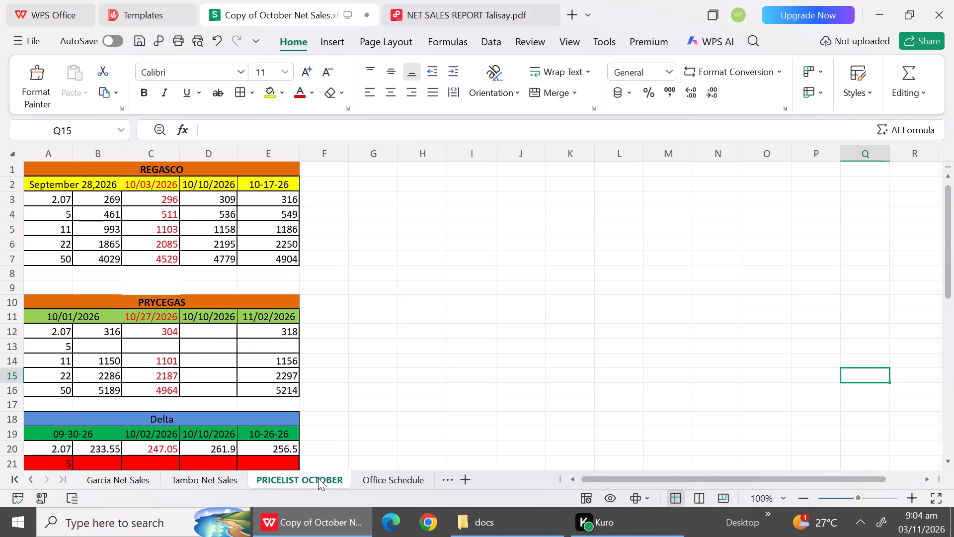
{"action": "triple_click", "coordinate": [950, 459]}
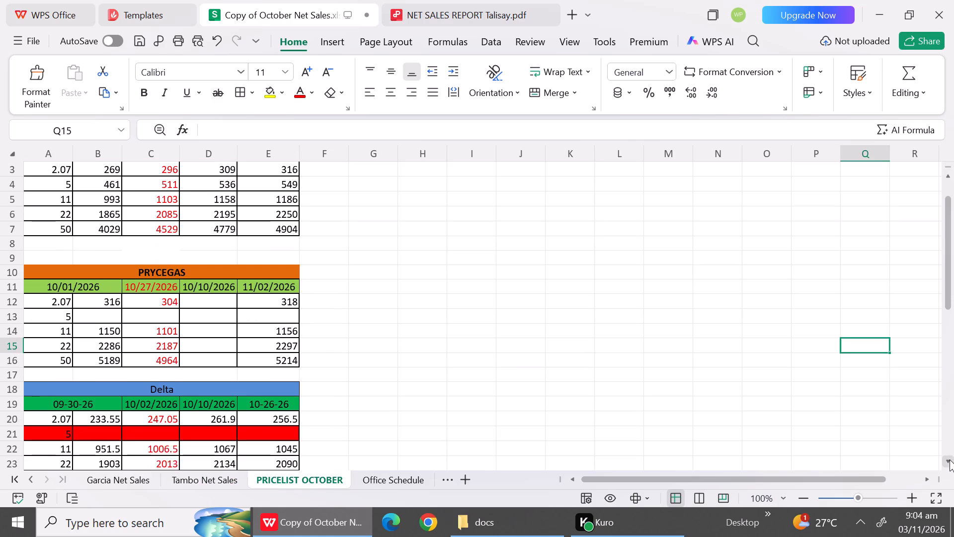
{"action": "double_click", "coordinate": [950, 459]}
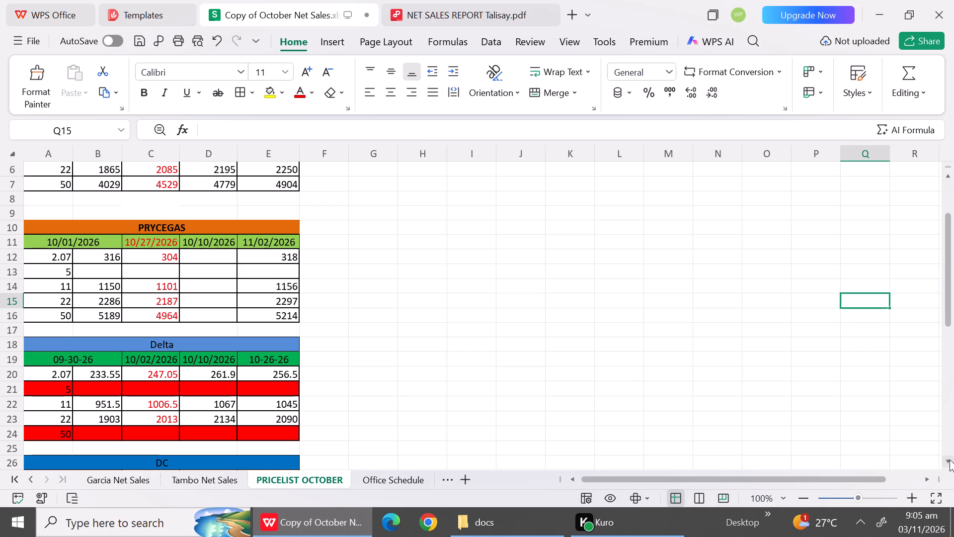
{"action": "left_click", "coordinate": [206, 476]}
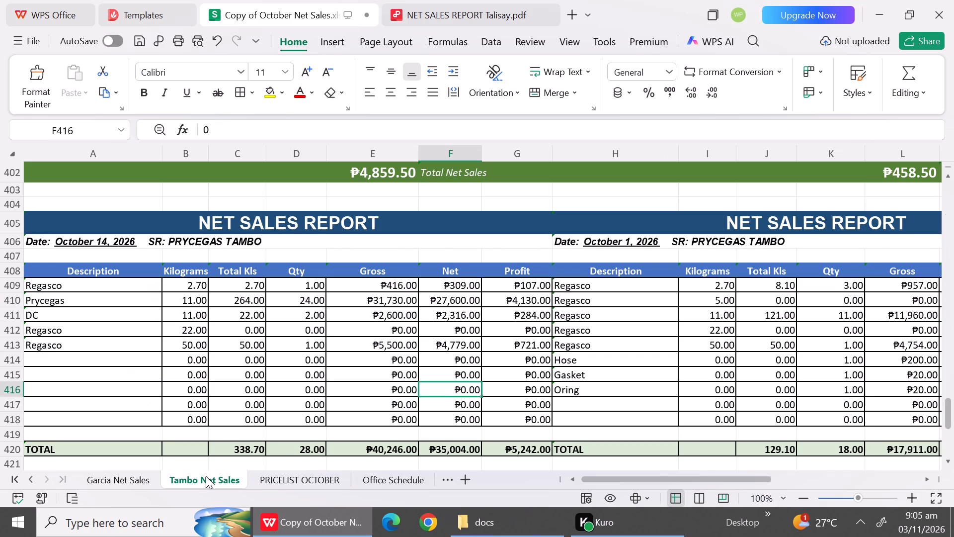
{"action": "left_click", "coordinate": [451, 316]}
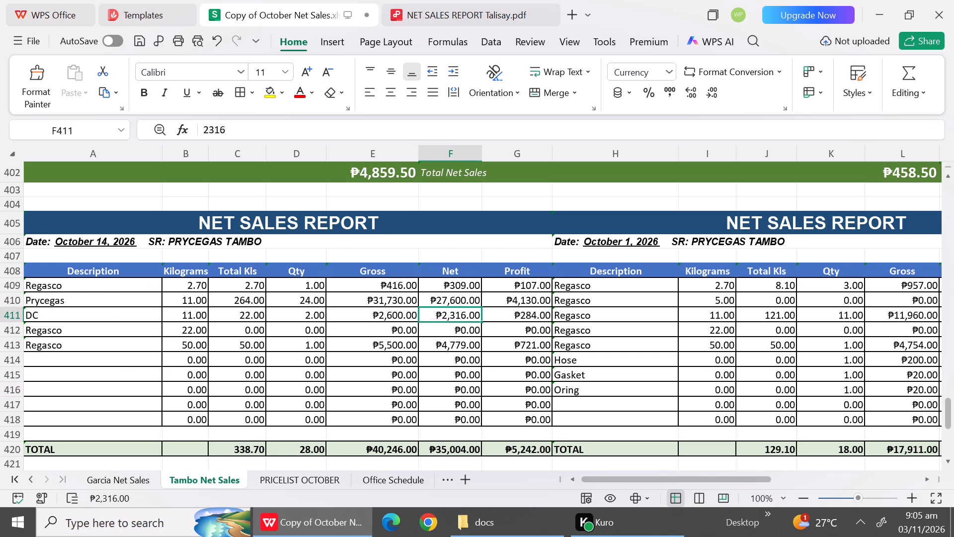
{"action": "key", "text": "2"}
{"action": "type", "text": "314"}
{"action": "left_click", "coordinate": [448, 345]}
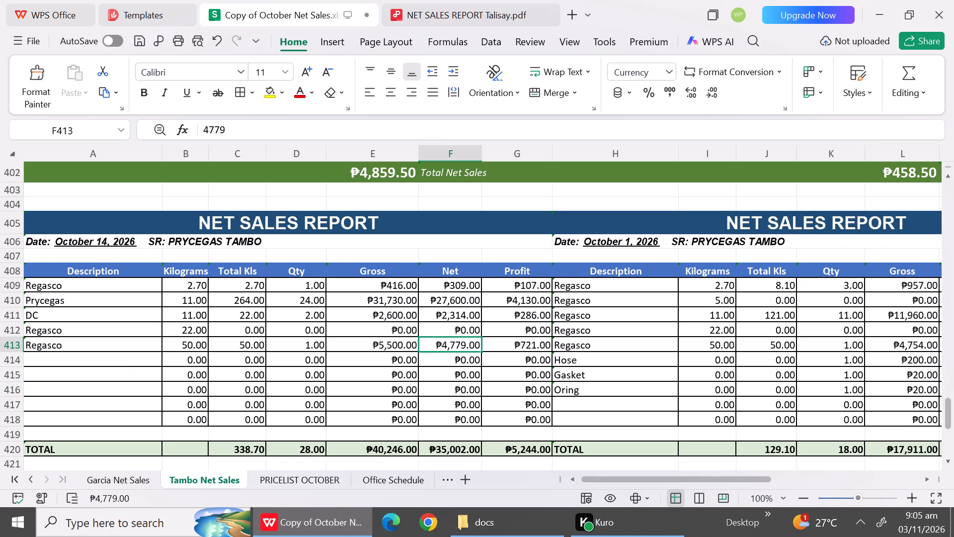
Change the 22 kg Regasco row in Tambo's October 14 report to 11 kg with a quantity of 2 and a gross of 2440.
{"action": "left_click", "coordinate": [194, 330]}
{"action": "type", "text": "11"}
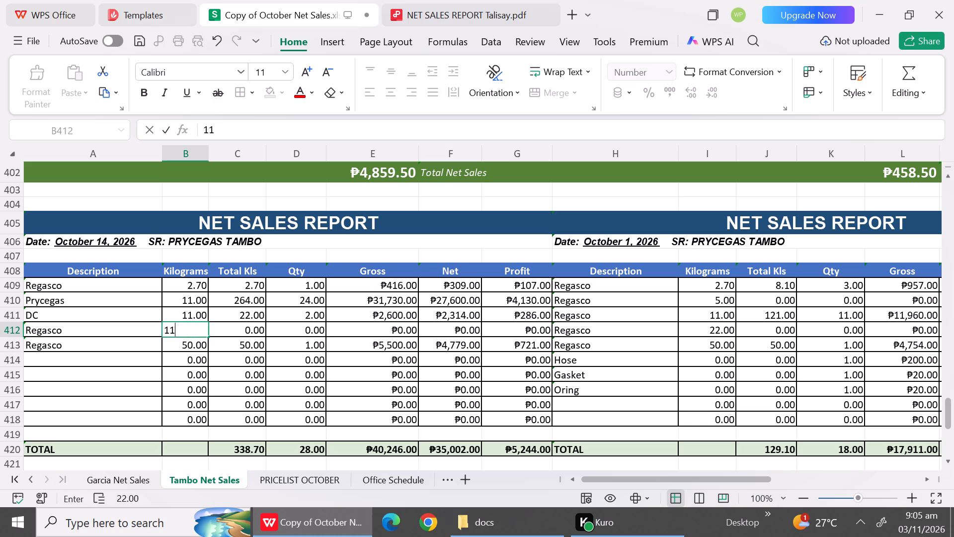
{"action": "left_click", "coordinate": [320, 333]}
{"action": "key", "text": "3"}
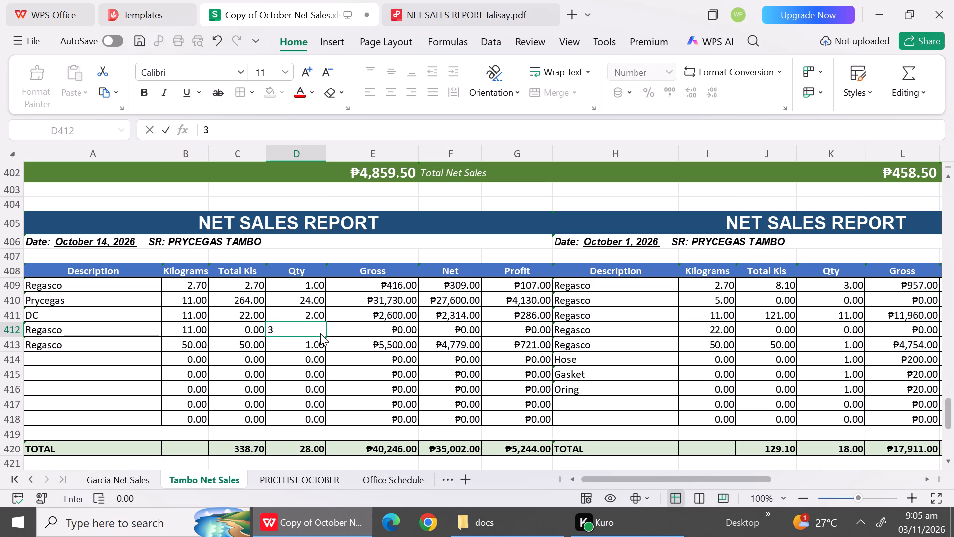
{"action": "key", "text": "BackSpace"}
{"action": "key", "text": "2"}
{"action": "left_click_drag", "start_coordinate": [335, 359], "coordinate": [382, 329]}
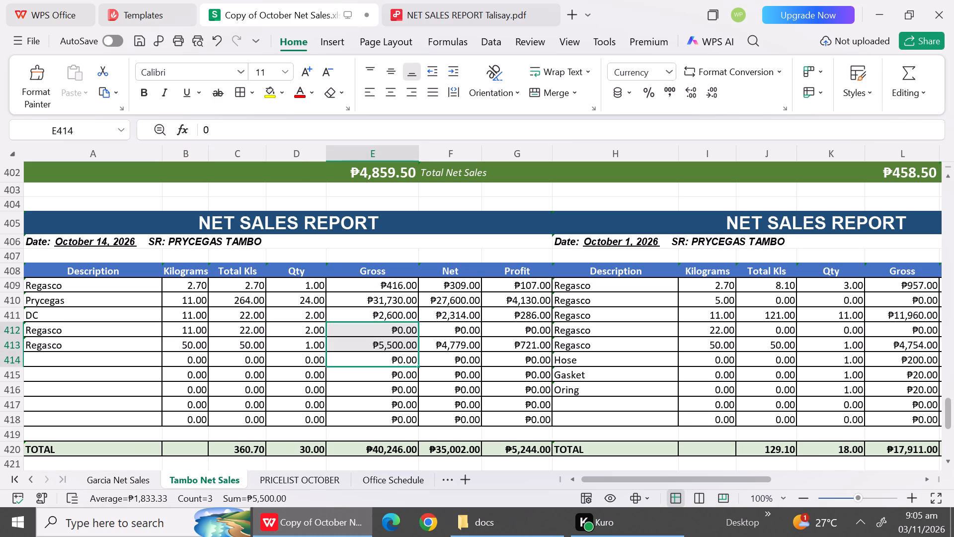
{"action": "left_click", "coordinate": [382, 329]}
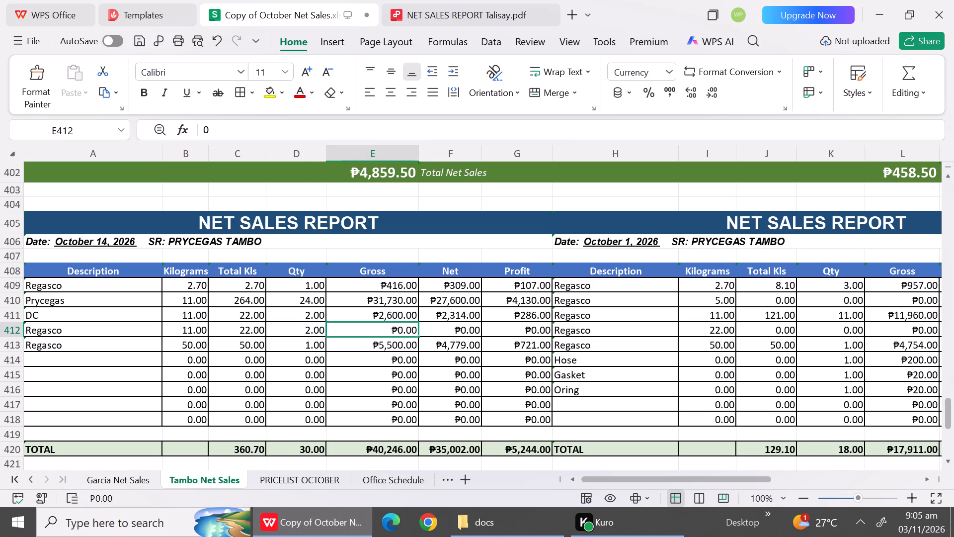
{"action": "key", "text": "2"}
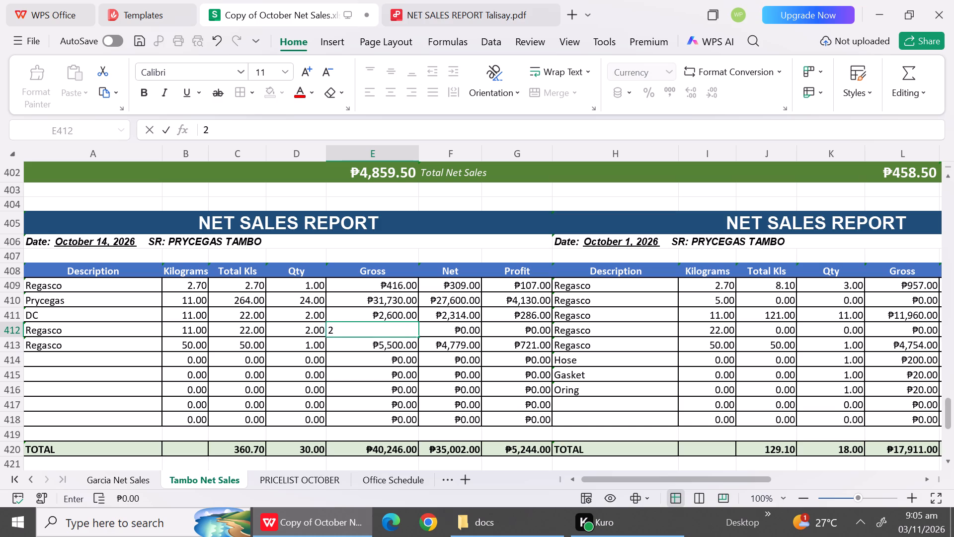
{"action": "type", "text": "440"}
{"action": "left_click", "coordinate": [415, 382]}
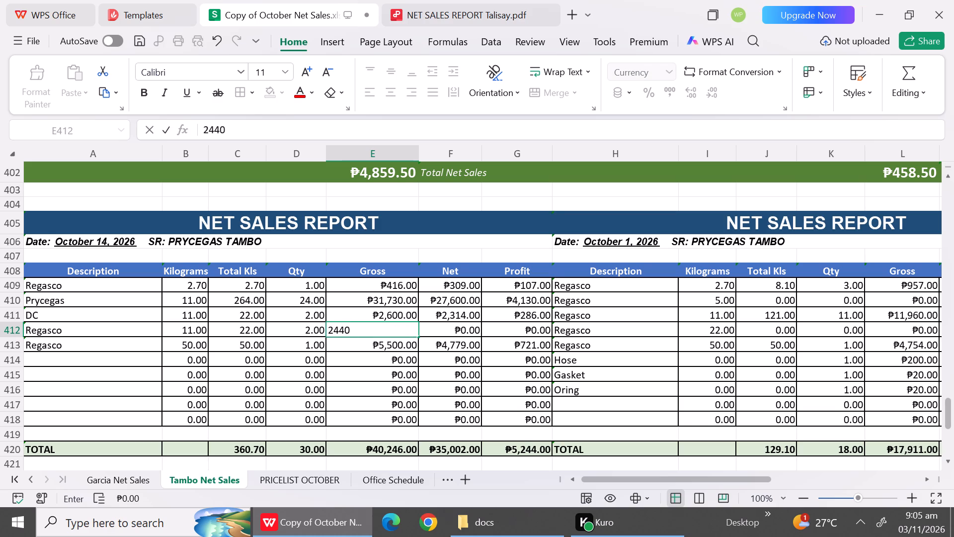
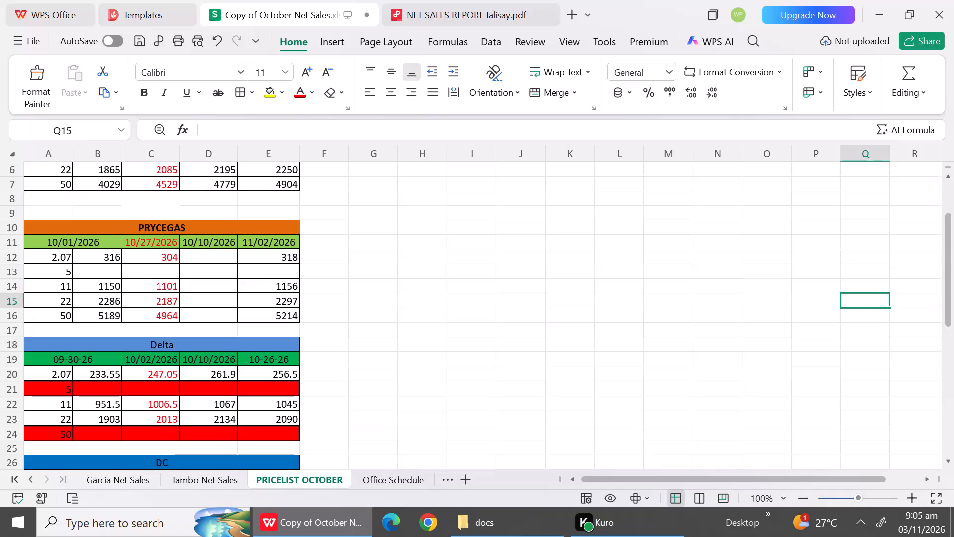
Consult the Regasco prices in the October price list and set the net of the 11 kg Regasco row in Tambo's October 14 report to 2316.
{"action": "left_click", "coordinate": [951, 190]}
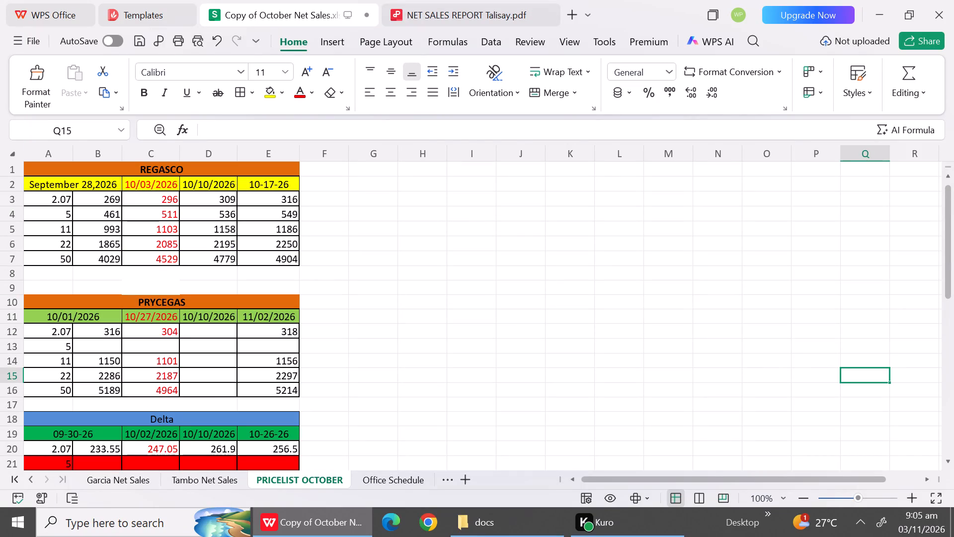
{"action": "left_click", "coordinate": [227, 489]}
{"action": "left_click", "coordinate": [224, 487]}
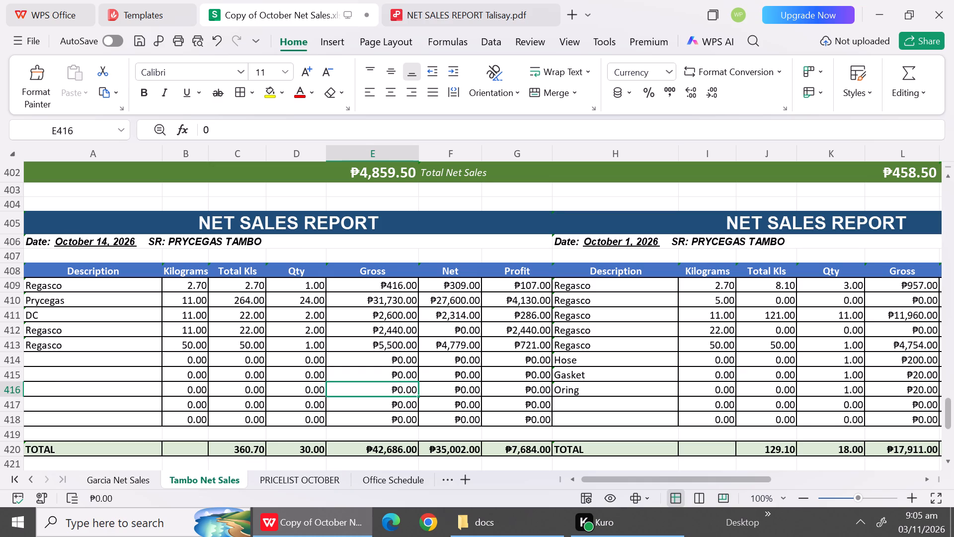
{"action": "left_click", "coordinate": [460, 335]}
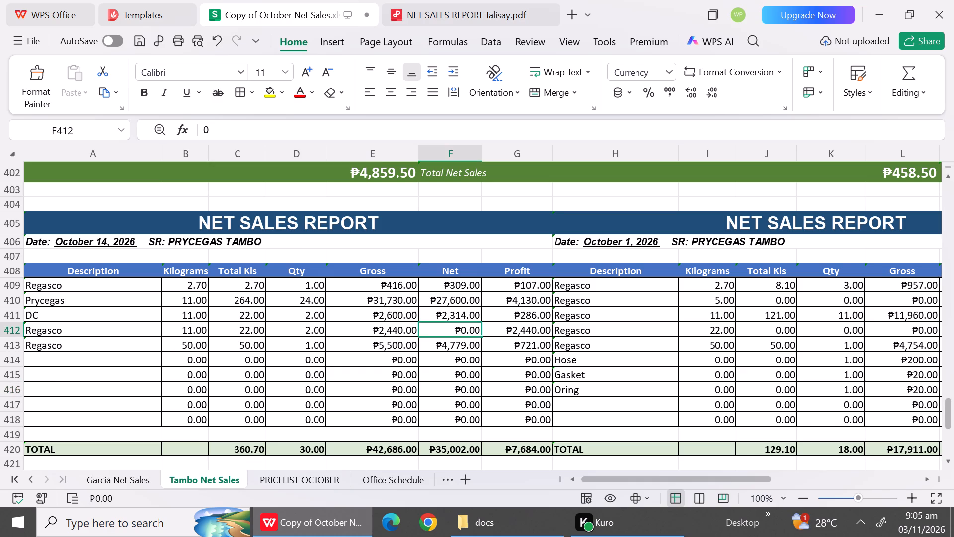
{"action": "type", "text": "231"}
{"action": "key", "text": "6"}
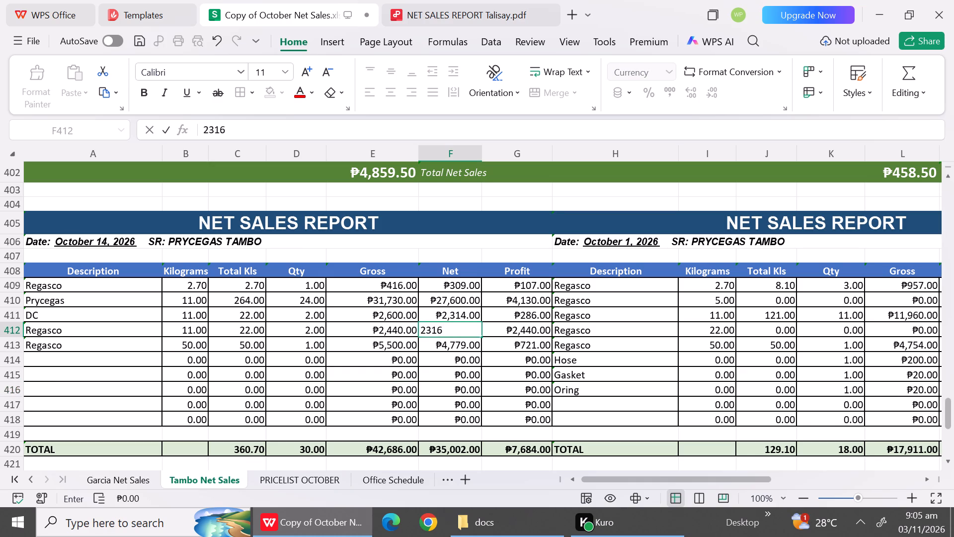
{"action": "left_click", "coordinate": [470, 383]}
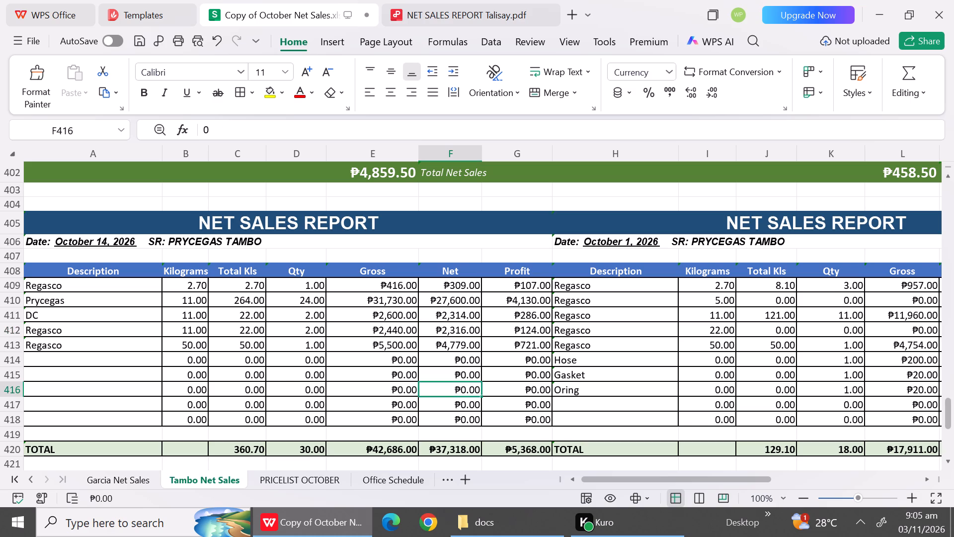
Change the 50 kg Regasco row in Tambo's October 14 report to Delta with 11 kilograms.
{"action": "left_click", "coordinate": [84, 343]}
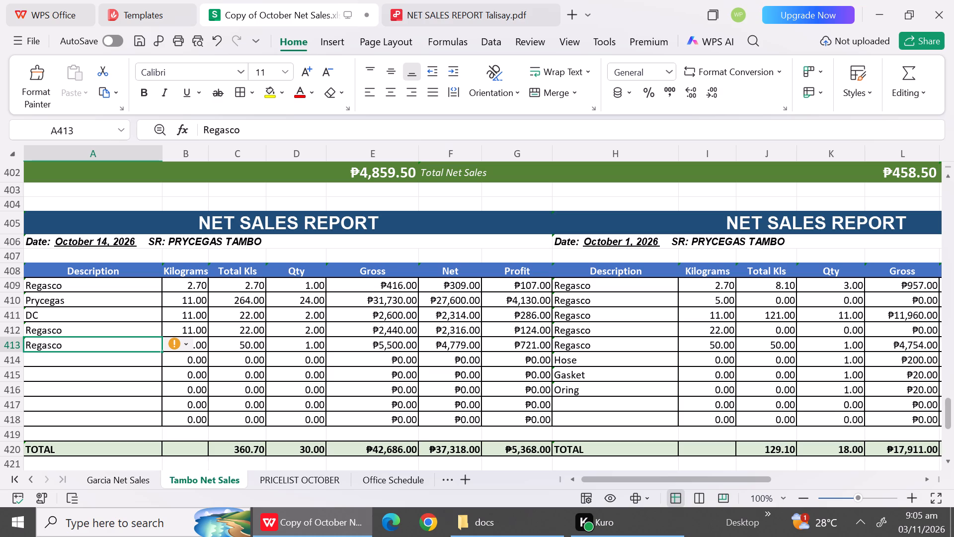
{"action": "type", "text": "De"}
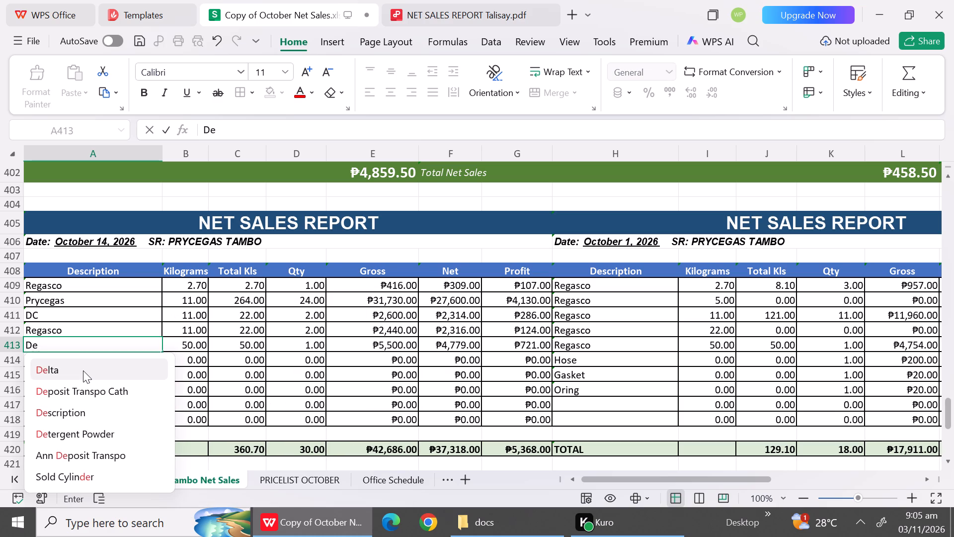
{"action": "left_click", "coordinate": [83, 370]}
{"action": "left_click", "coordinate": [195, 348]}
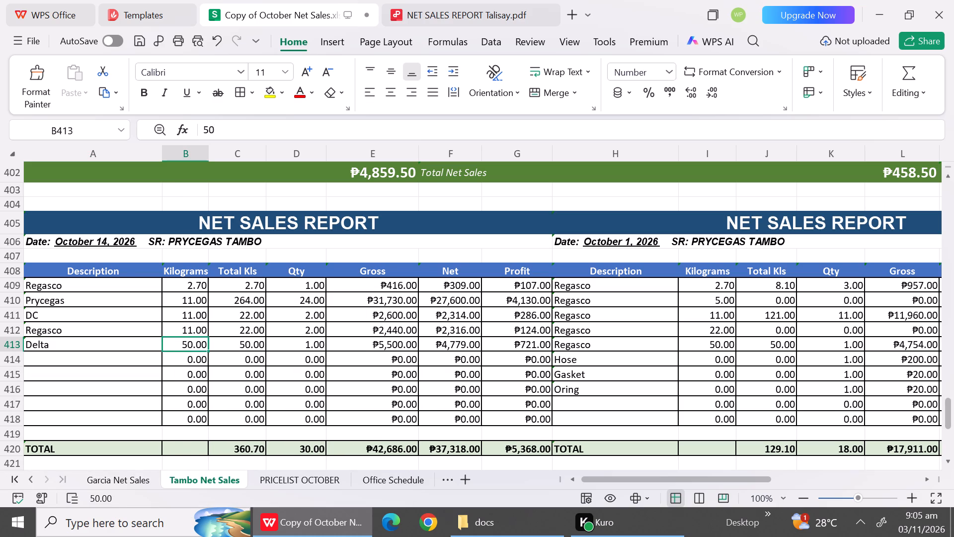
{"action": "type", "text": "11"}
{"action": "left_click", "coordinate": [322, 350]}
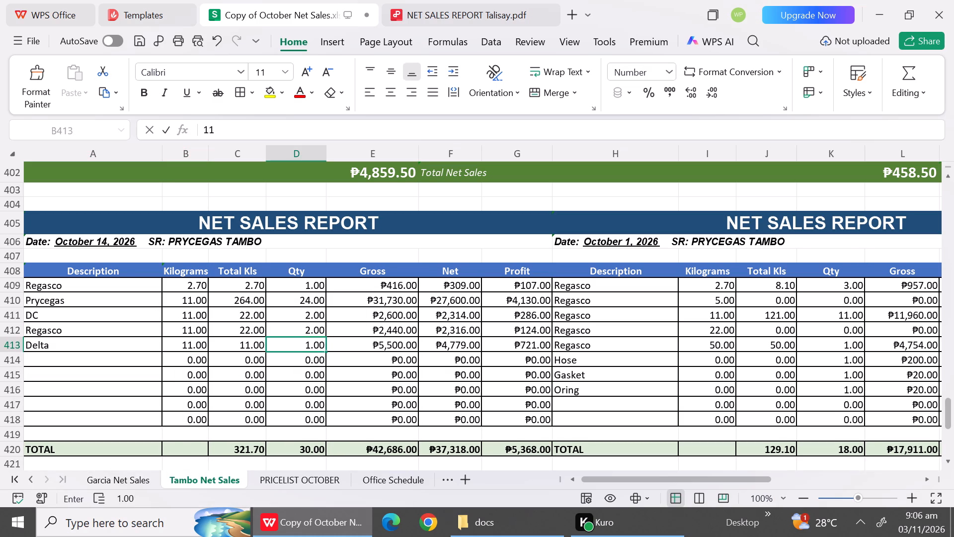
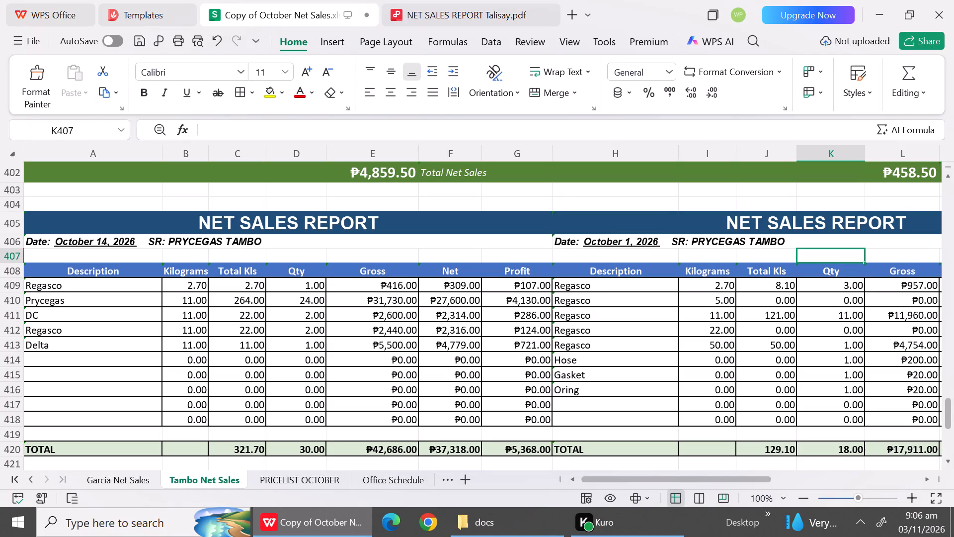
Set the gross of the 11 kg Delta row in Tambo's October 14 report to 1400.
{"action": "left_click", "coordinate": [403, 346]}
{"action": "type", "text": "1409"}
{"action": "key", "text": "BackSpace"}
{"action": "key", "text": "0"}
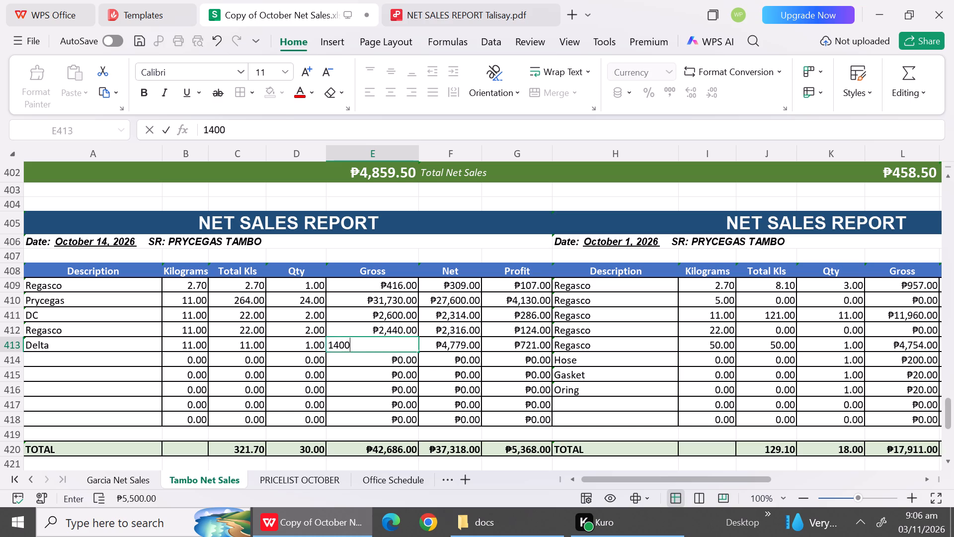
{"action": "key", "text": "Right"}
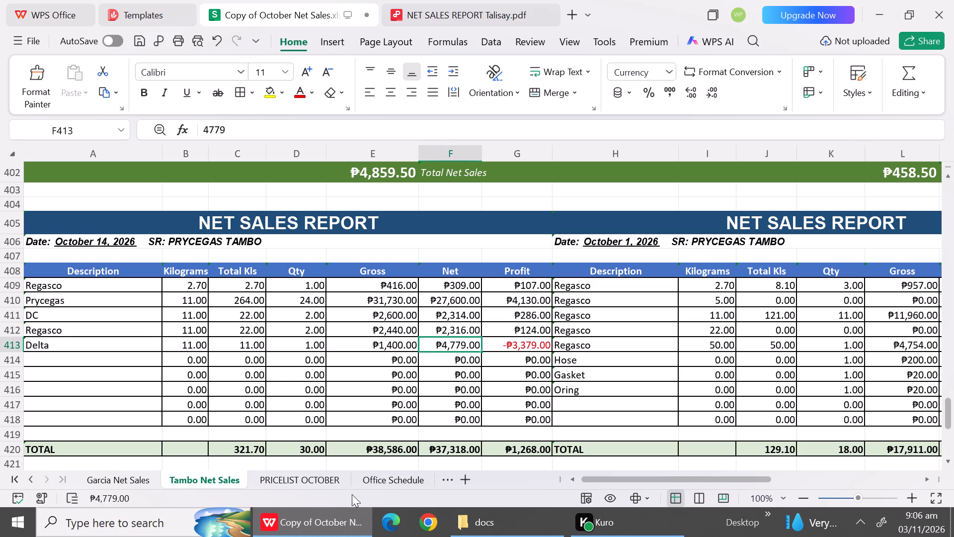
Consult the Delta prices in the October price list and set the Delta row's net in Tambo's October 14 report to 1067.
{"action": "left_click", "coordinate": [318, 485]}
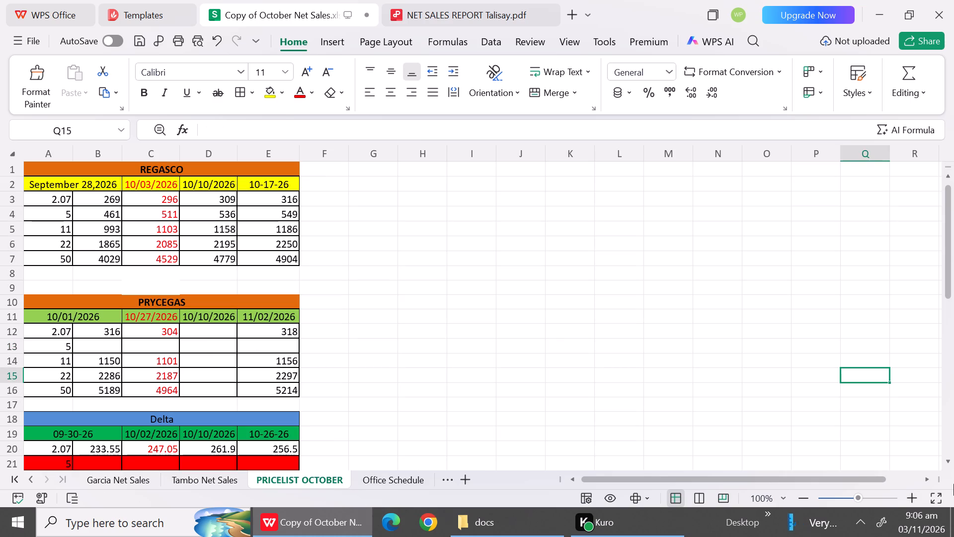
{"action": "double_click", "coordinate": [947, 464]}
{"action": "left_click", "coordinate": [947, 464]}
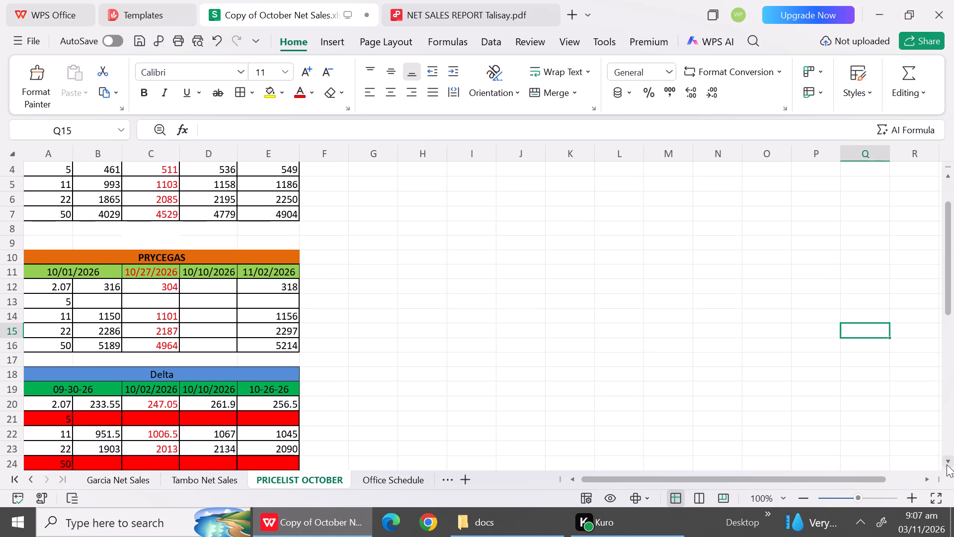
{"action": "left_click", "coordinate": [190, 482]}
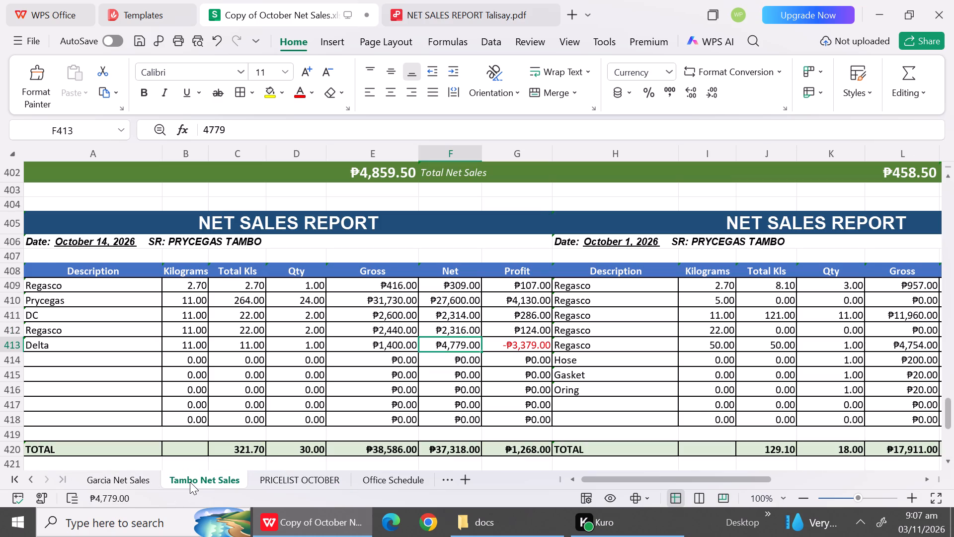
{"action": "type", "text": "10"}
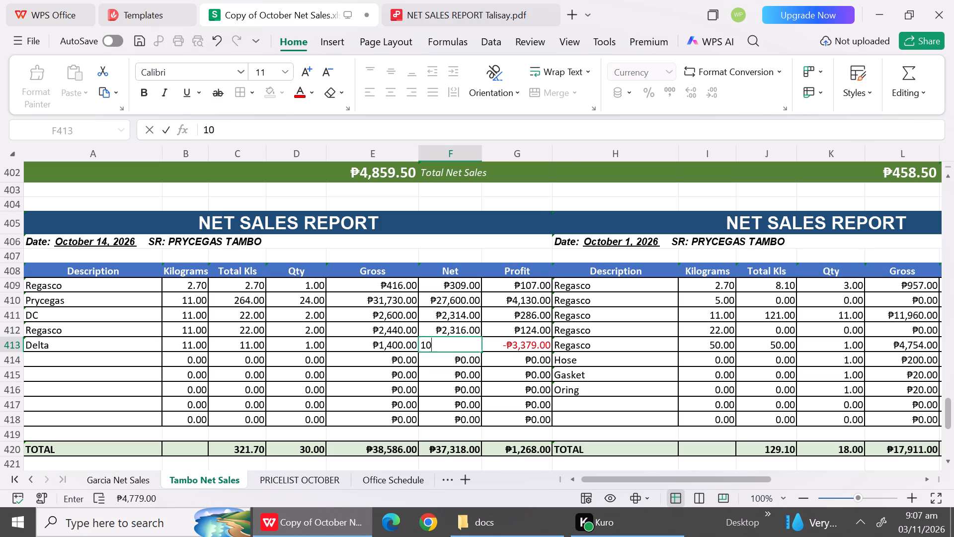
{"action": "key", "text": "7"}
{"action": "key", "text": "BackSpace"}
{"action": "type", "text": "67"}
{"action": "left_click", "coordinate": [432, 399]}
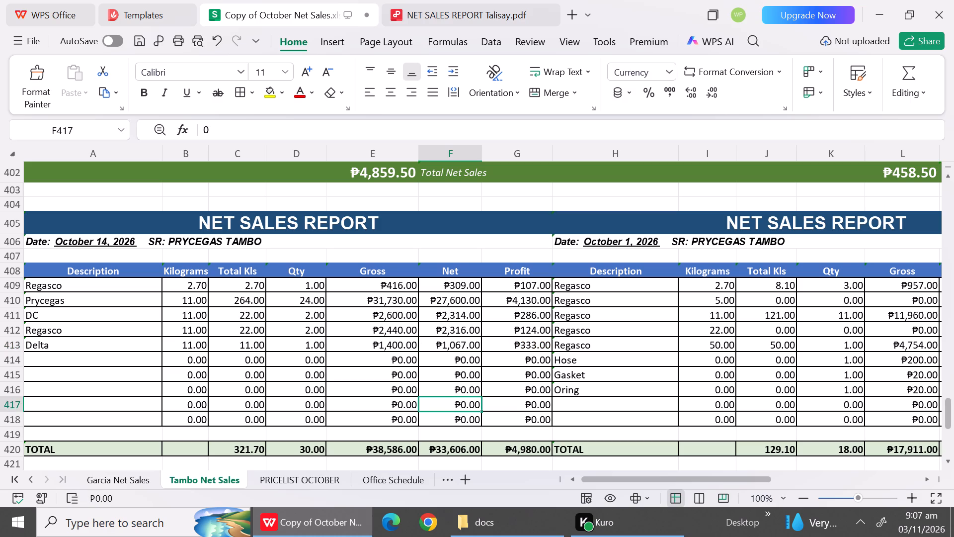
Add a City Gas row below Delta in Tambo's October 14 report with 50 kilograms, quantity 5 and gross 26395.
{"action": "left_click", "coordinate": [63, 360]}
{"action": "type", "text": "City Gas"}
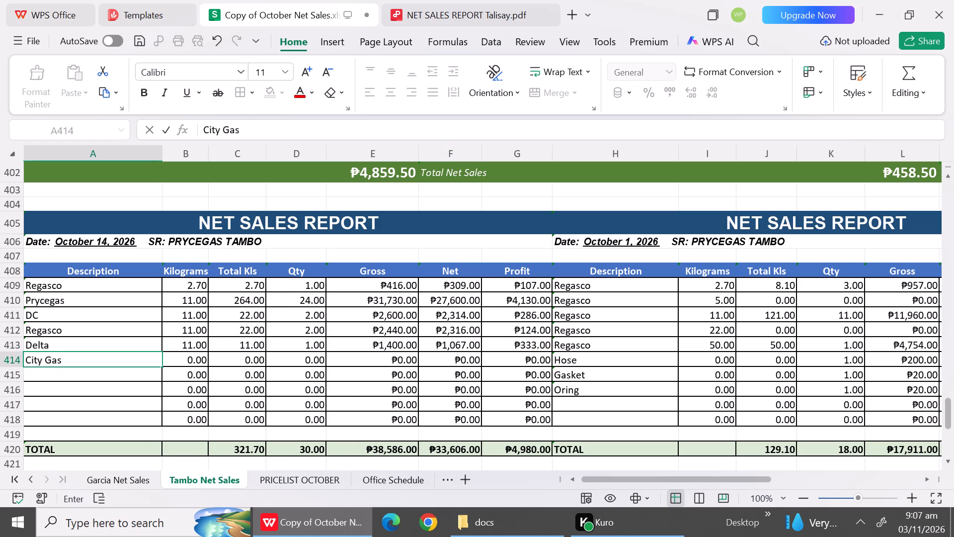
{"action": "left_click", "coordinate": [203, 360]}
{"action": "type", "text": "50"}
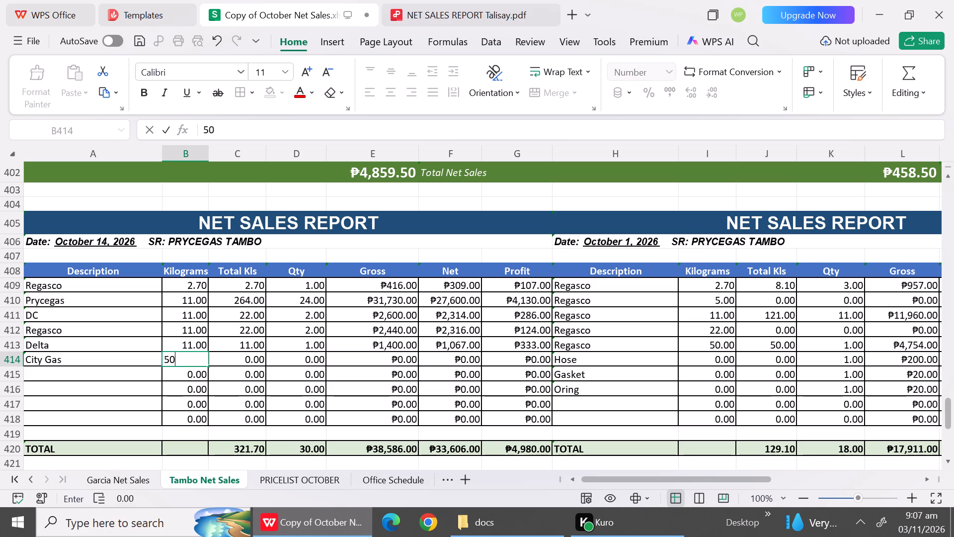
{"action": "left_click", "coordinate": [313, 366]}
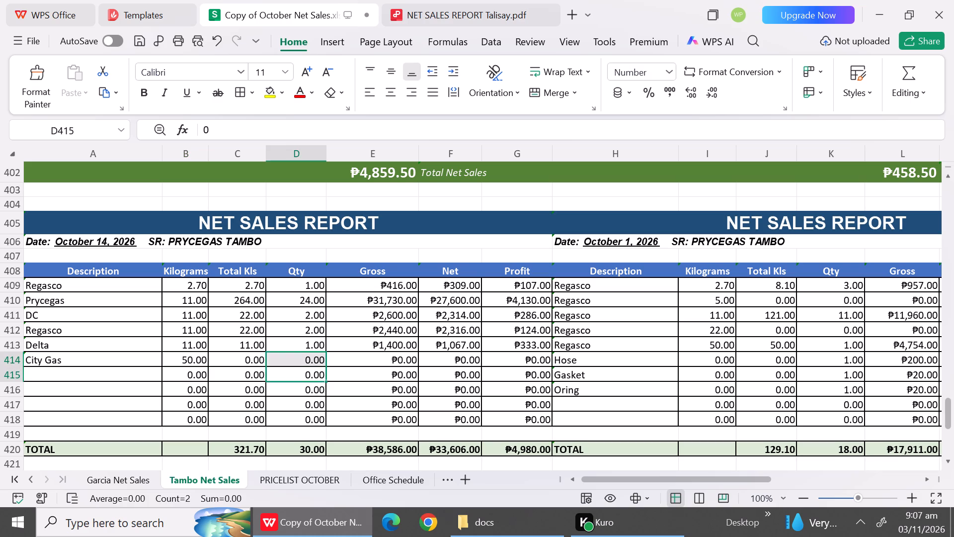
{"action": "left_click", "coordinate": [313, 366]}
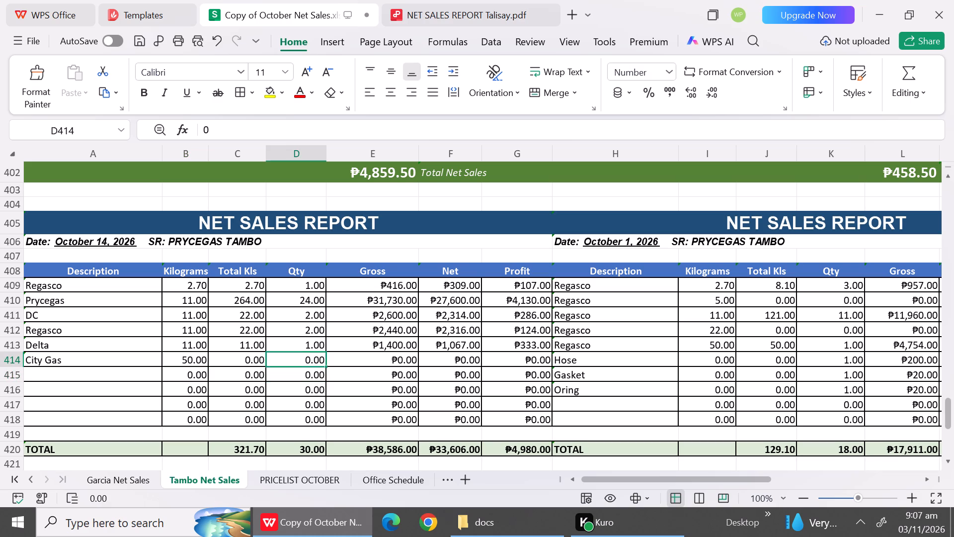
{"action": "key", "text": "5"}
{"action": "left_click", "coordinate": [395, 366]}
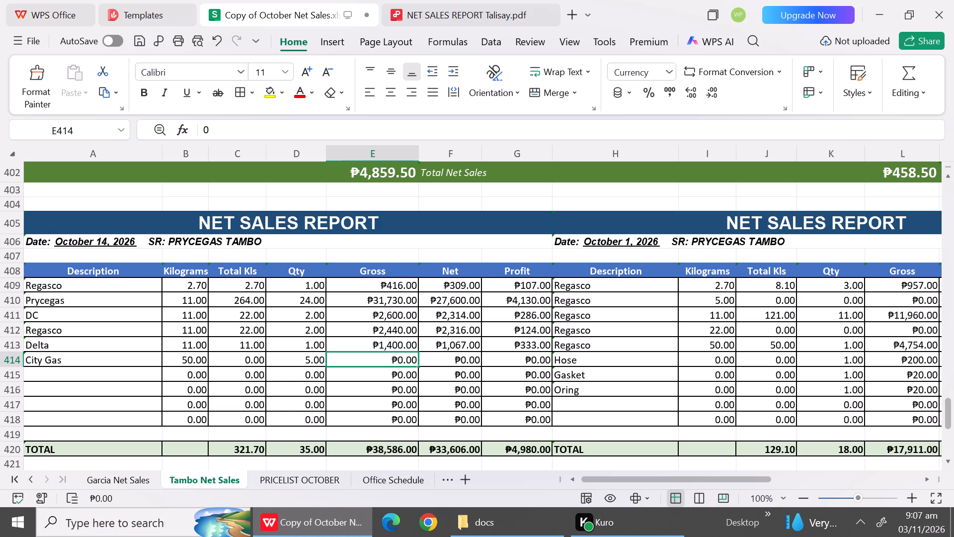
{"action": "key", "text": "2"}
{"action": "key", "text": "6"}
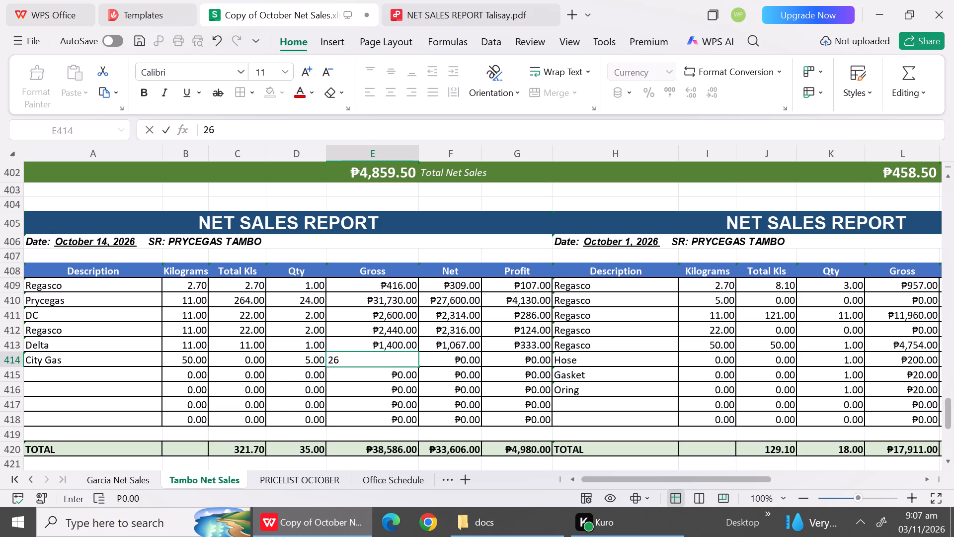
{"action": "type", "text": "39"}
{"action": "key", "text": "5"}
{"action": "left_click", "coordinate": [398, 389]}
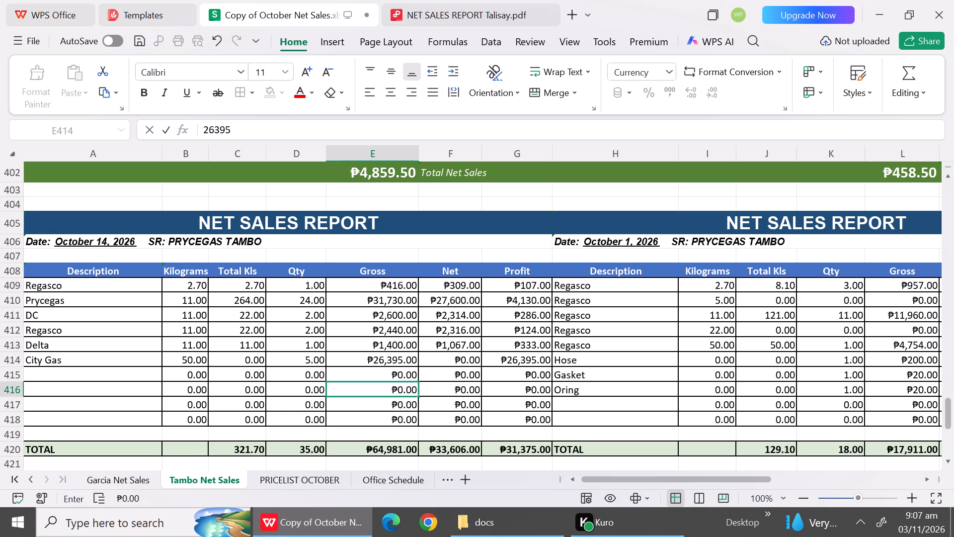
Consult the CT/CG prices in the October price list and set the City Gas row's net in Tambo's October 14 report to 22250.
{"action": "left_click", "coordinate": [451, 361]}
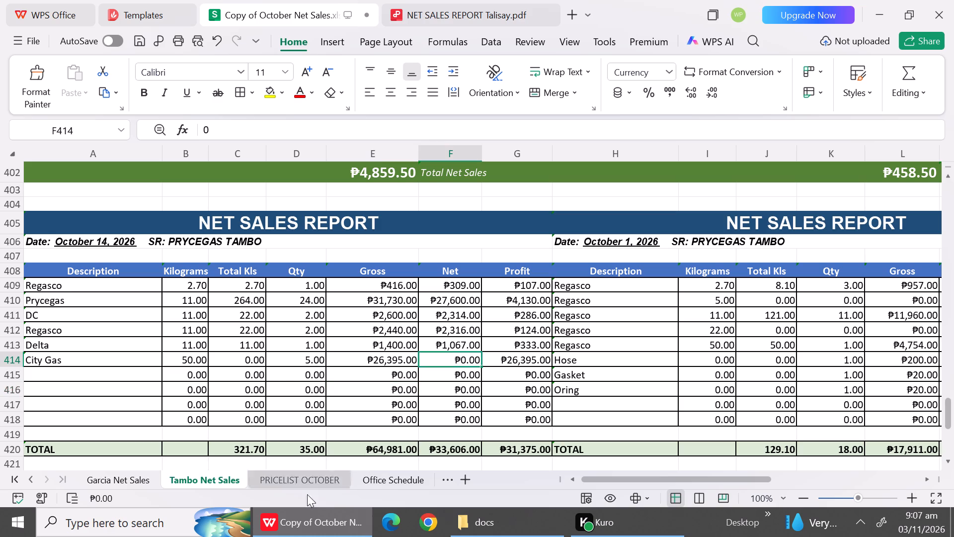
{"action": "left_click", "coordinate": [295, 478]}
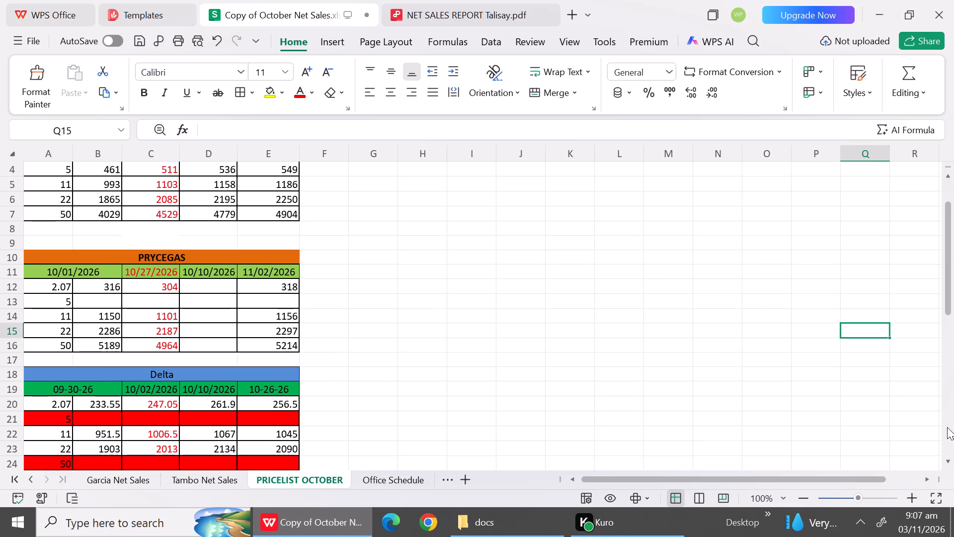
{"action": "double_click", "coordinate": [947, 427]}
{"action": "left_click", "coordinate": [947, 427]}
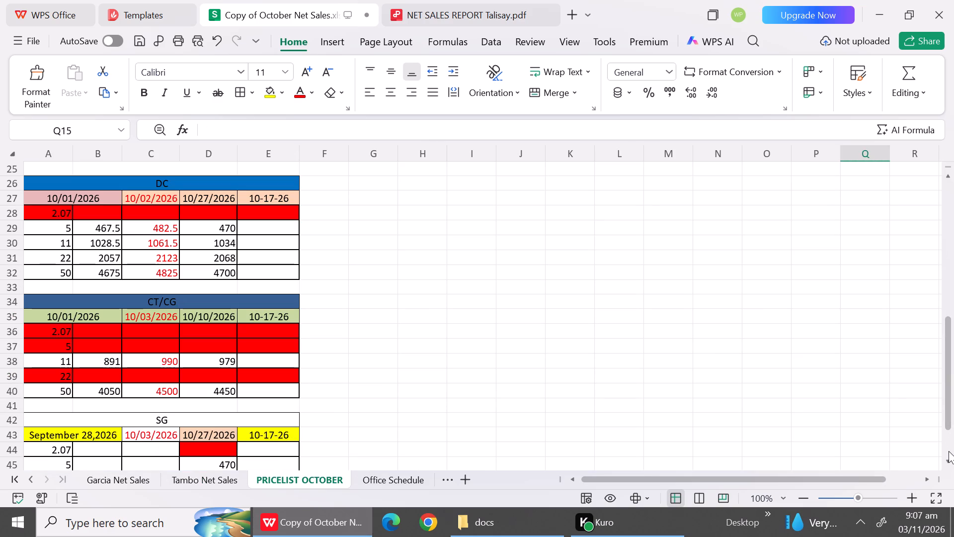
{"action": "left_click", "coordinate": [949, 451]}
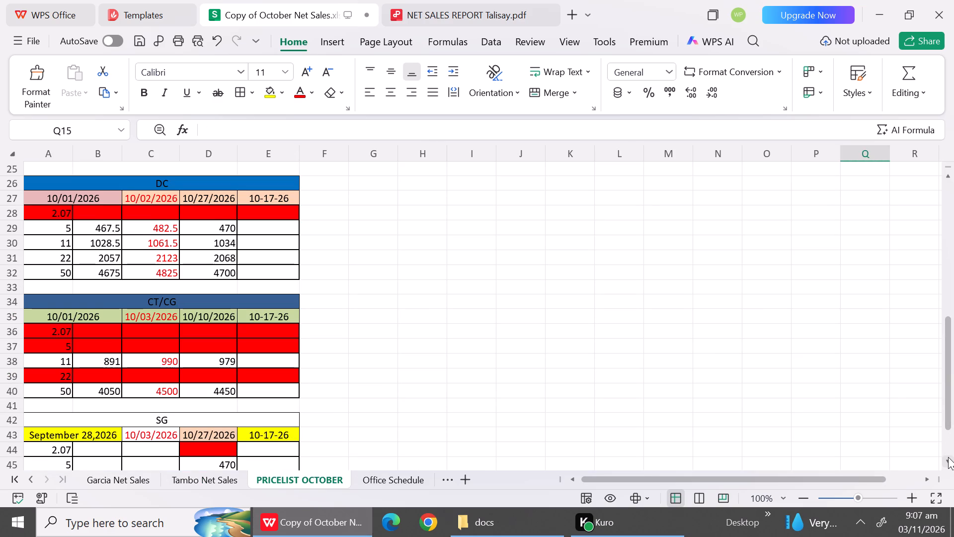
{"action": "left_click", "coordinate": [948, 457]}
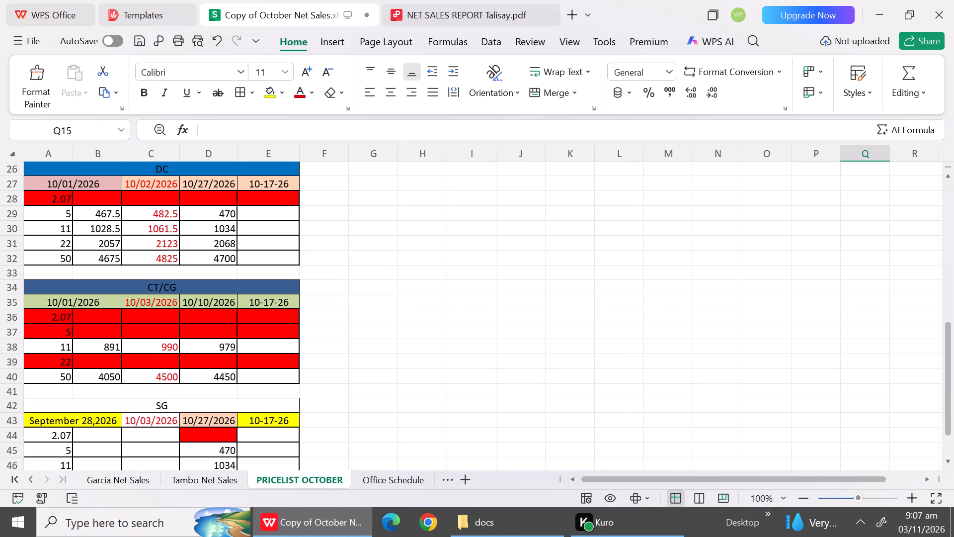
{"action": "left_click", "coordinate": [215, 483]}
{"action": "left_click", "coordinate": [450, 358]}
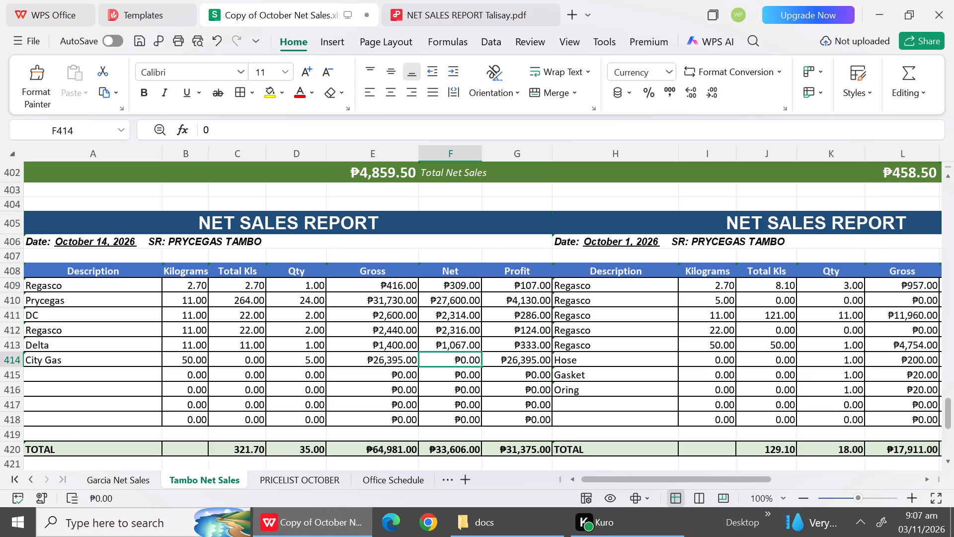
{"action": "type", "text": "223"}
{"action": "key", "text": "BackSpace"}
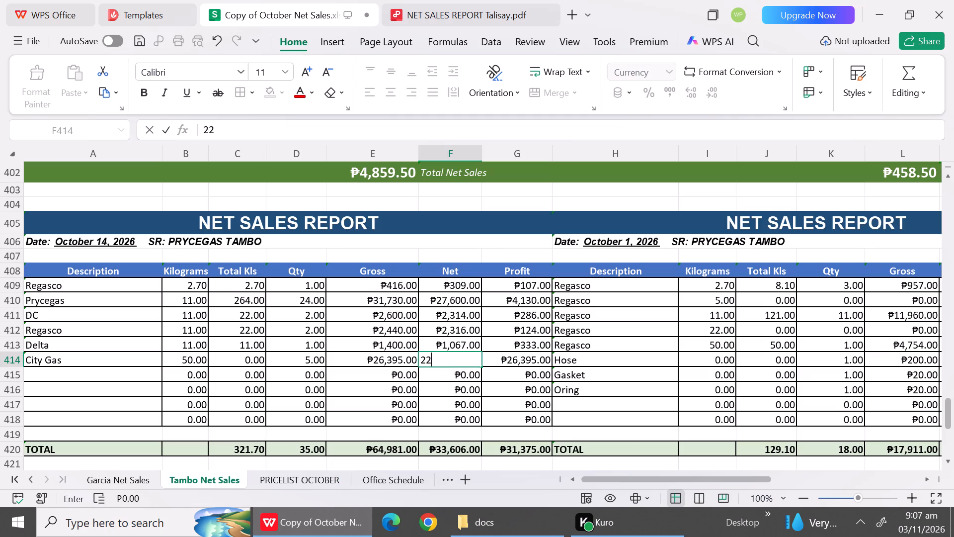
{"action": "key", "text": "2"}
{"action": "type", "text": "59"}
{"action": "key", "text": "BackSpace"}
{"action": "key", "text": "0"}
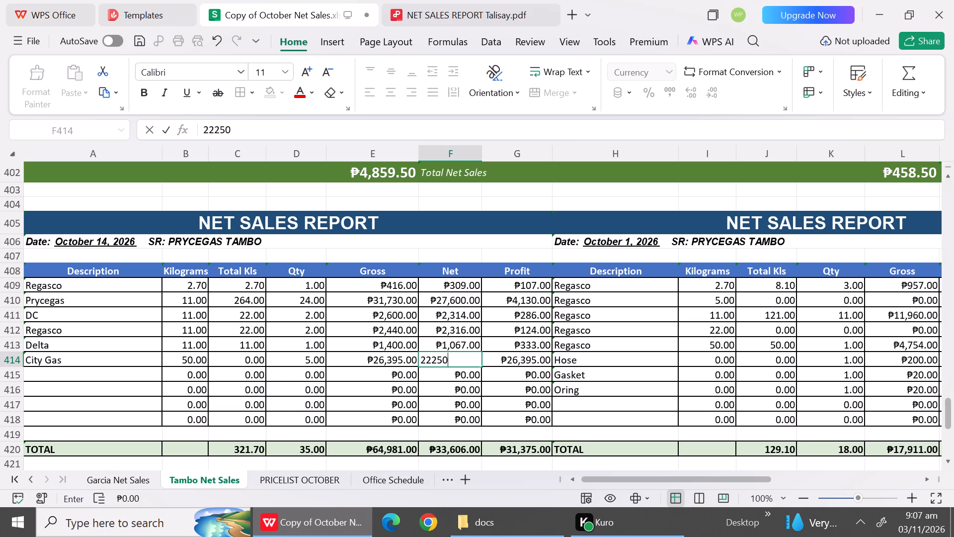
{"action": "left_click", "coordinate": [472, 397]}
Set the rent expense to 167 and the utilities expense to 17 in Tambo's October 14 report.
{"action": "double_click", "coordinate": [950, 462]}
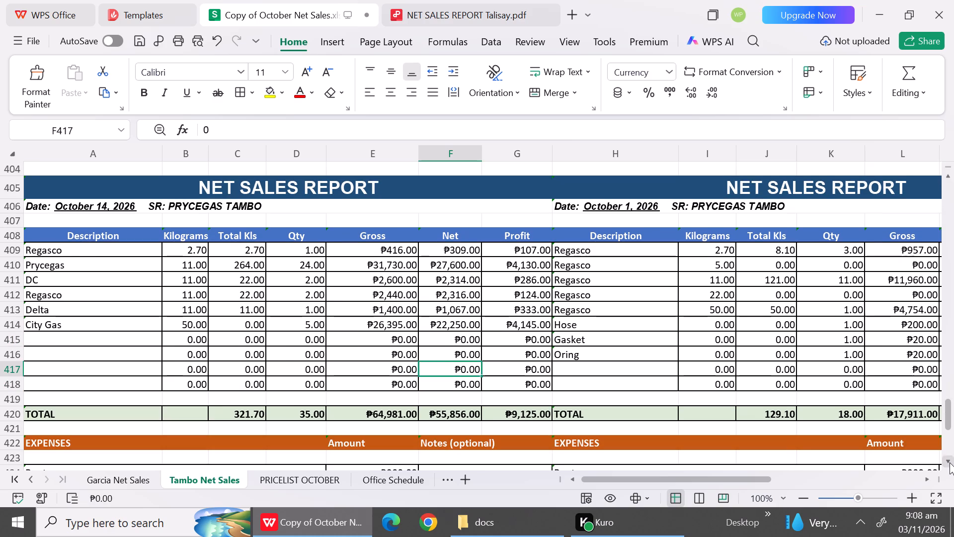
{"action": "left_click", "coordinate": [950, 462]}
{"action": "triple_click", "coordinate": [950, 462]}
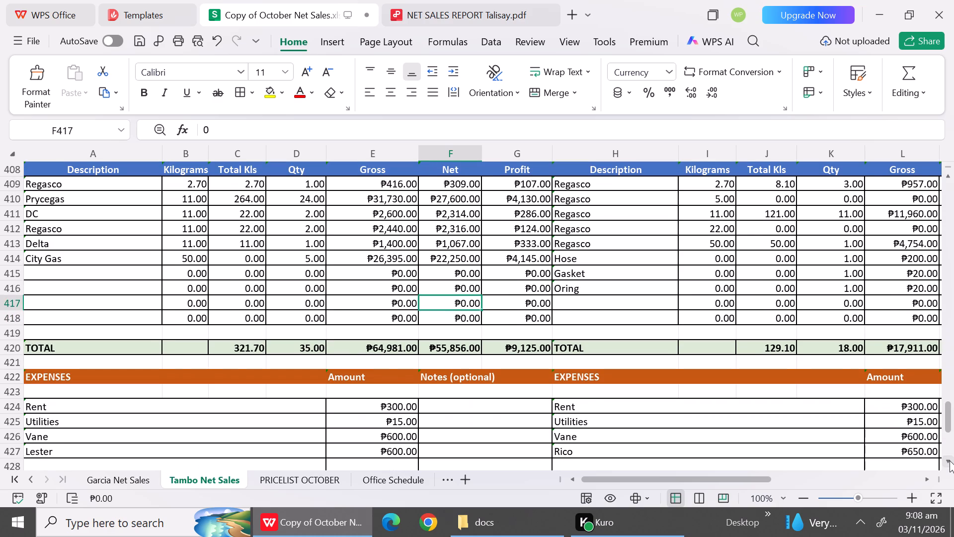
{"action": "left_click", "coordinate": [389, 412]}
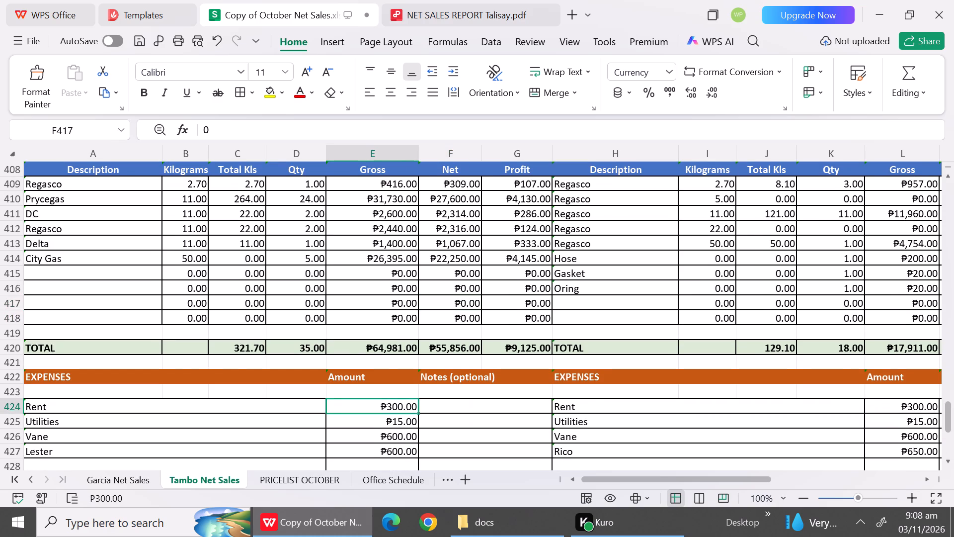
{"action": "type", "text": "167"}
{"action": "key", "text": "Down"}
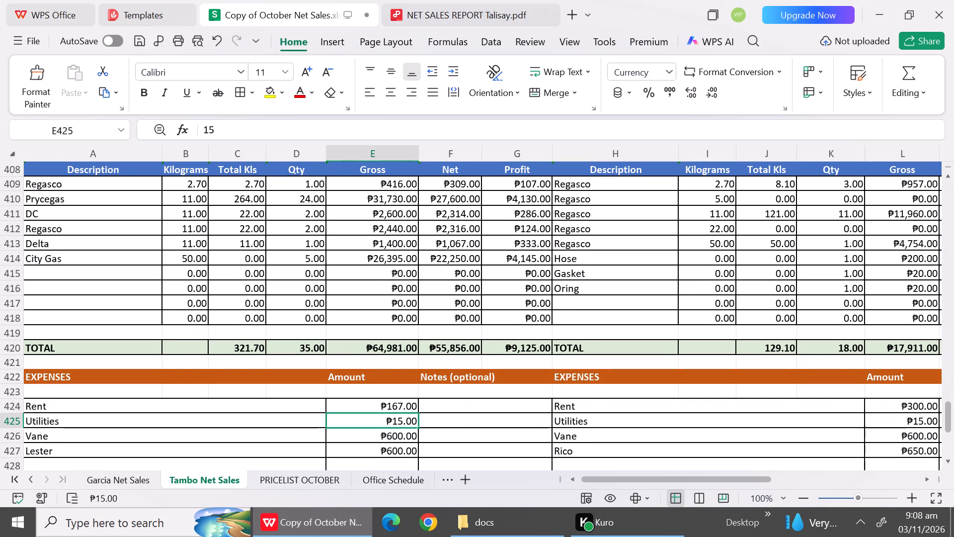
{"action": "type", "text": "17"}
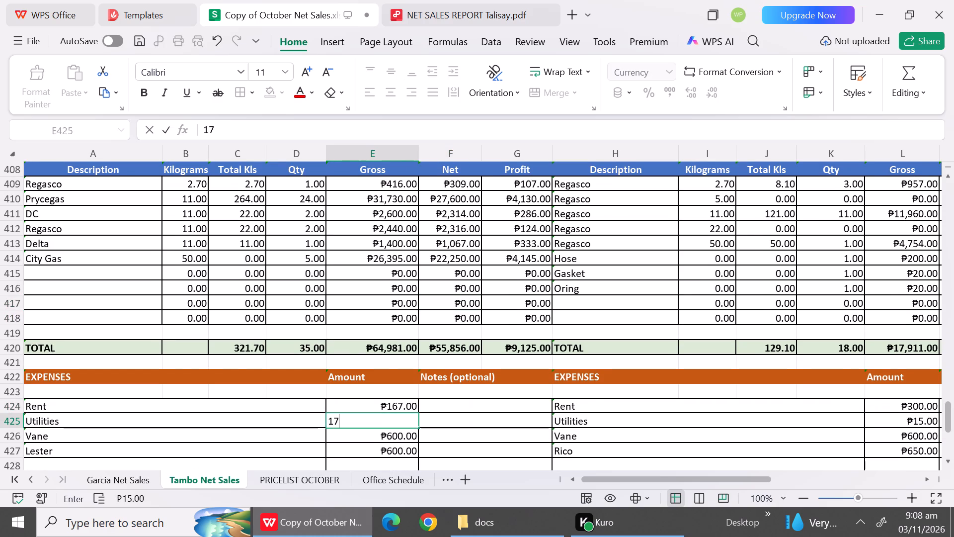
{"action": "left_click", "coordinate": [189, 443]}
Replace the expense names Vane and Lester in Tambo's October 14 report with Leah and Jeffrey.
{"action": "left_click", "coordinate": [181, 436]}
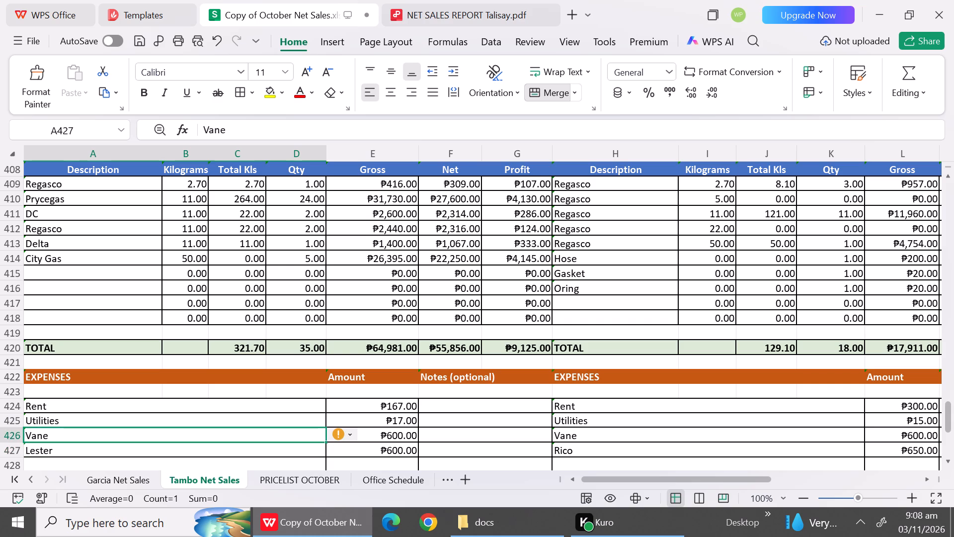
{"action": "key", "text": "shift+l"}
{"action": "left_click", "coordinate": [367, 337]}
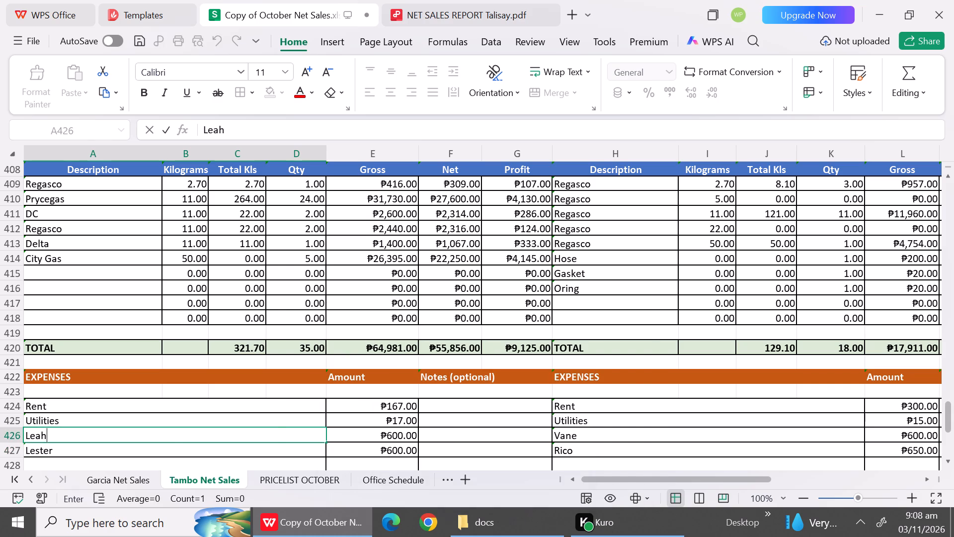
{"action": "left_click", "coordinate": [73, 457]}
{"action": "type", "text": "Je"}
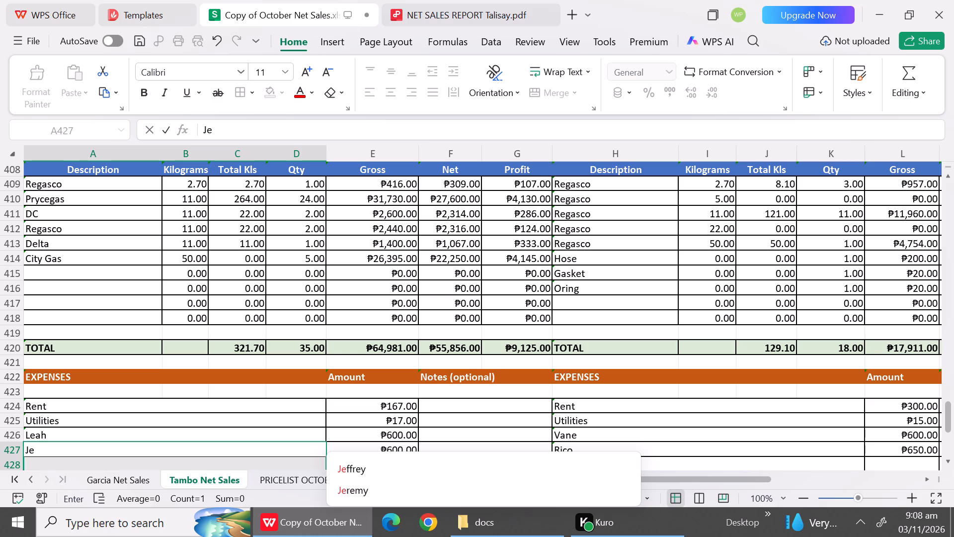
{"action": "left_click", "coordinate": [359, 478]}
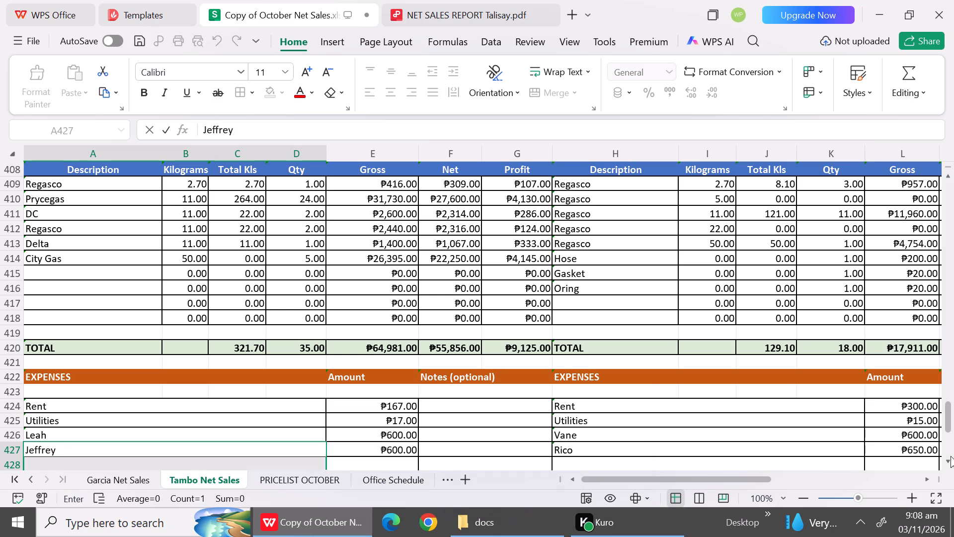
Set Jeffrey's expense amount to 550 in Tambo's October 14 report.
{"action": "left_click", "coordinate": [406, 453]}
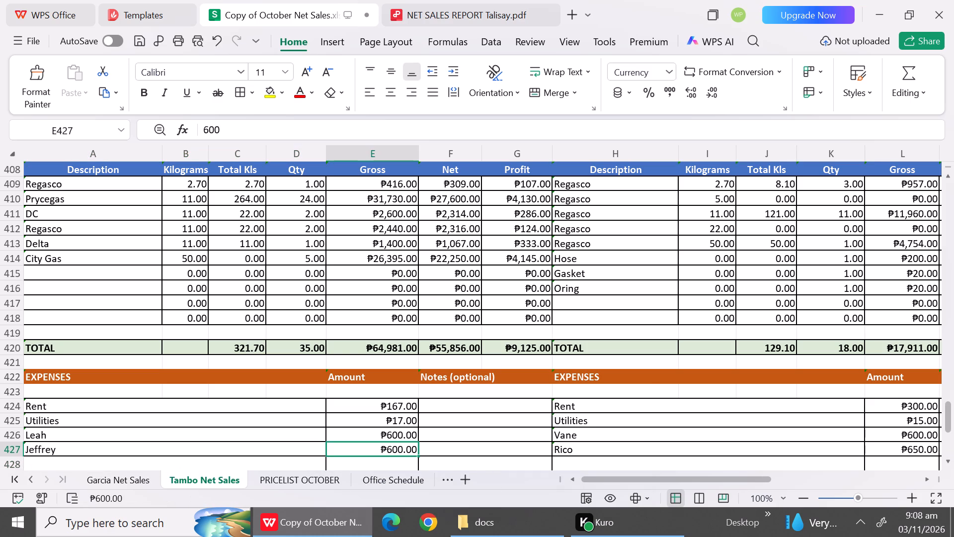
{"action": "type", "text": "5590"}
{"action": "key", "text": "BackSpace"}
{"action": "key", "text": "BackSpace"}
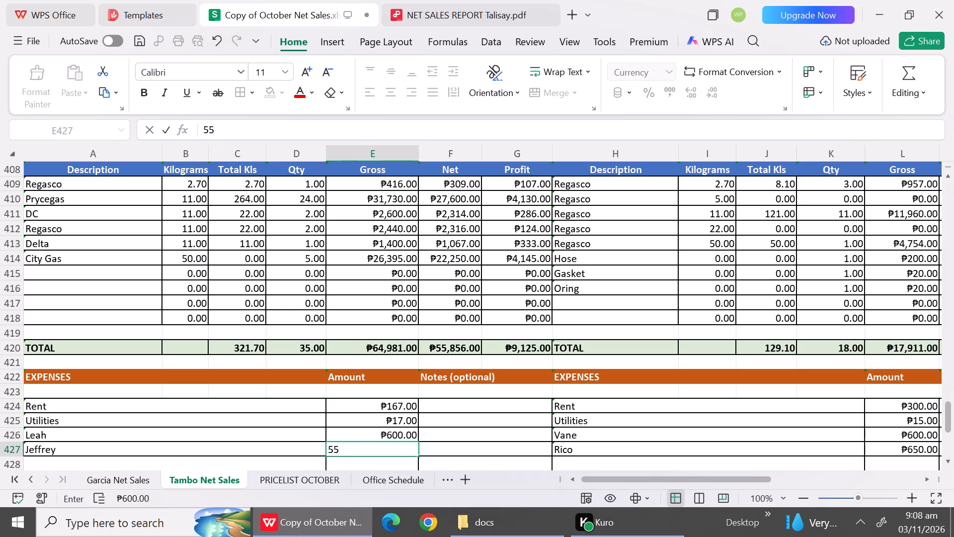
{"action": "key", "text": "0"}
{"action": "left_click", "coordinate": [280, 425]}
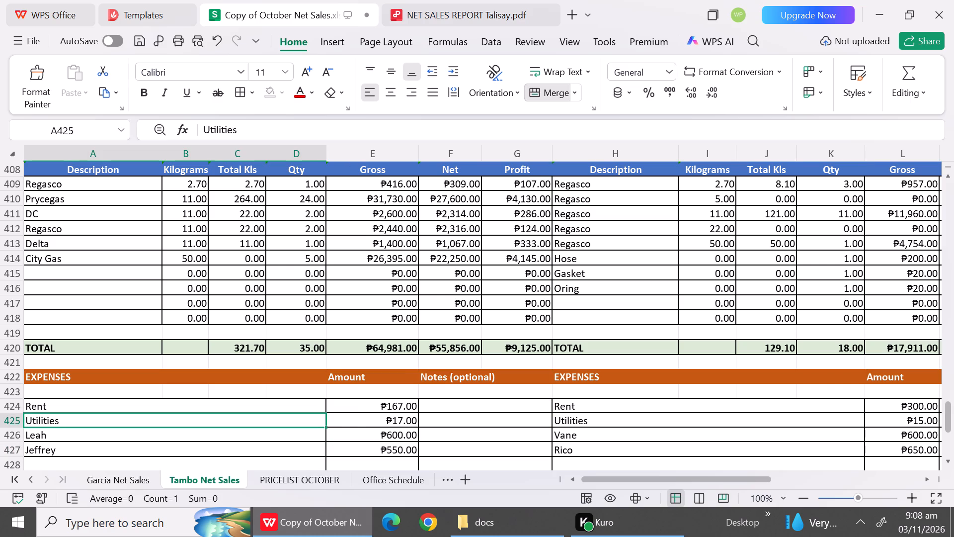
Add a Fuel expense of 712 below Jeffrey in Tambo's October 14 report.
{"action": "double_click", "coordinate": [950, 458]}
{"action": "left_click", "coordinate": [950, 458]}
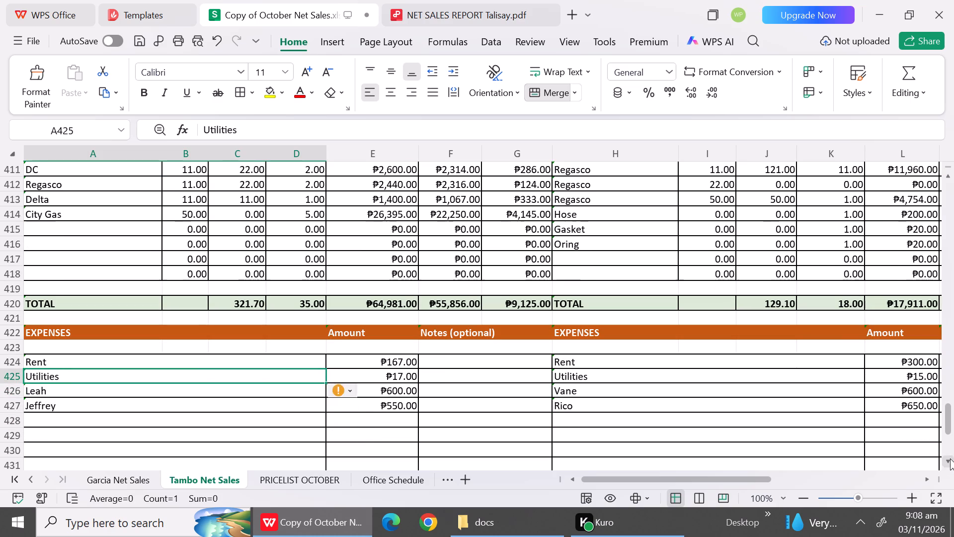
{"action": "left_click", "coordinate": [97, 422]}
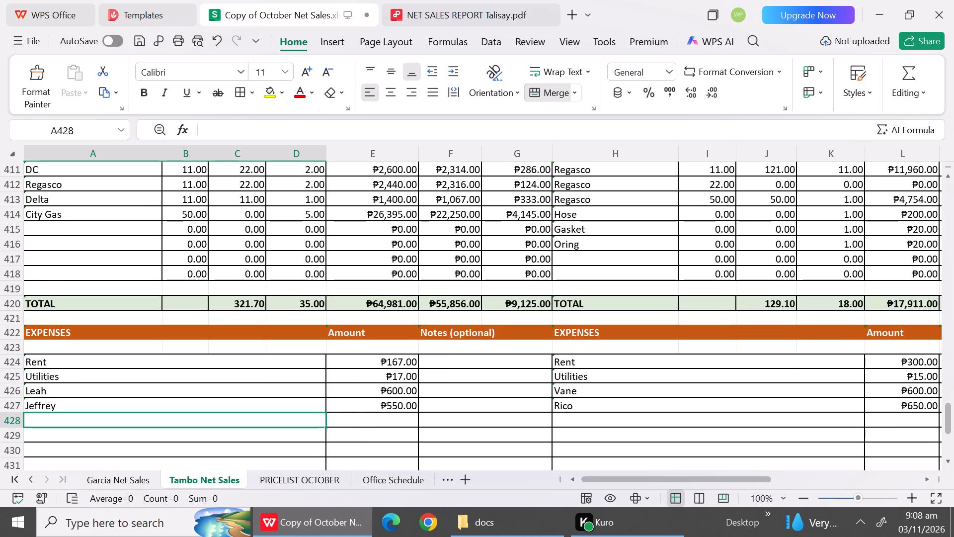
{"action": "type", "text": "Fuel"}
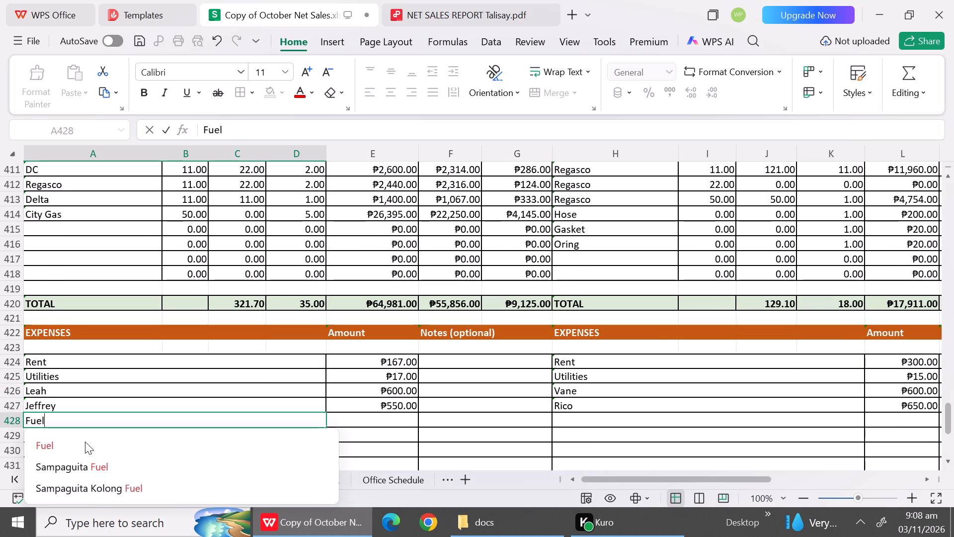
{"action": "left_click", "coordinate": [160, 443]}
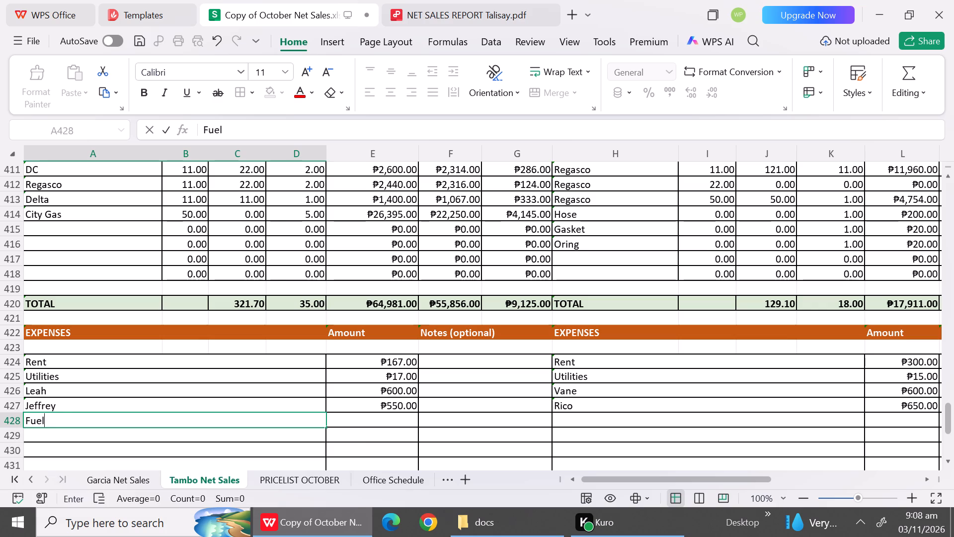
{"action": "left_click", "coordinate": [361, 419]}
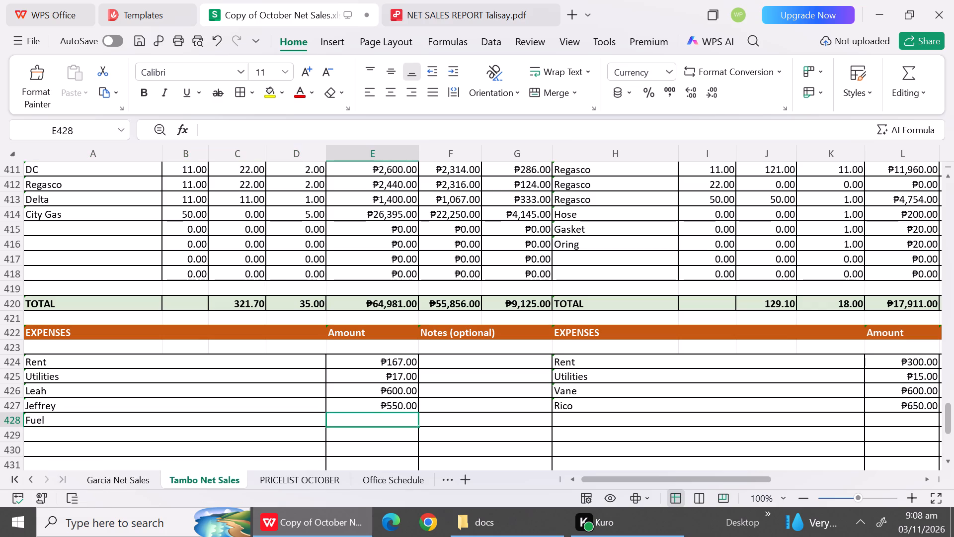
{"action": "type", "text": "712"}
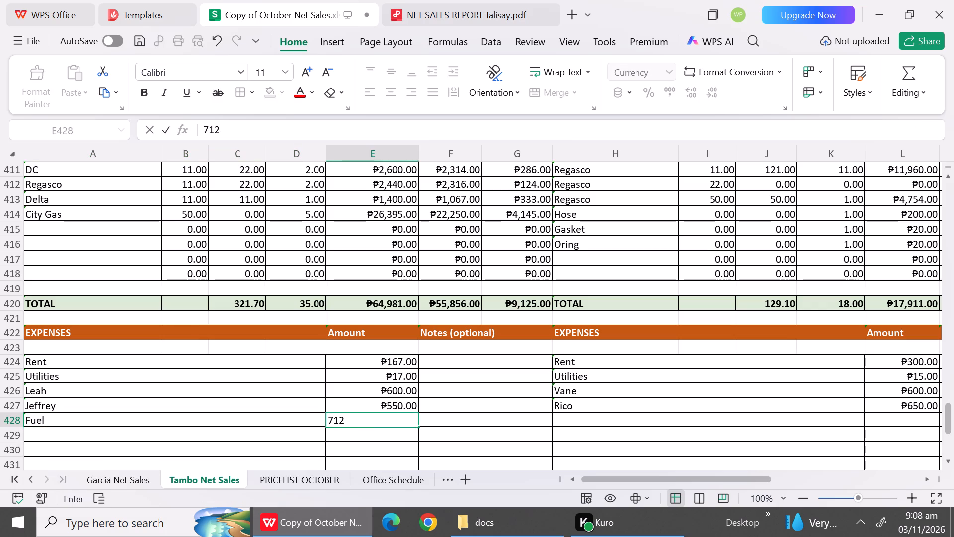
Add a Deposit Transpo Cath expense of 98 below Fuel in Tambo's October 14 report.
{"action": "left_click", "coordinate": [309, 433]}
{"action": "type", "text": "De"}
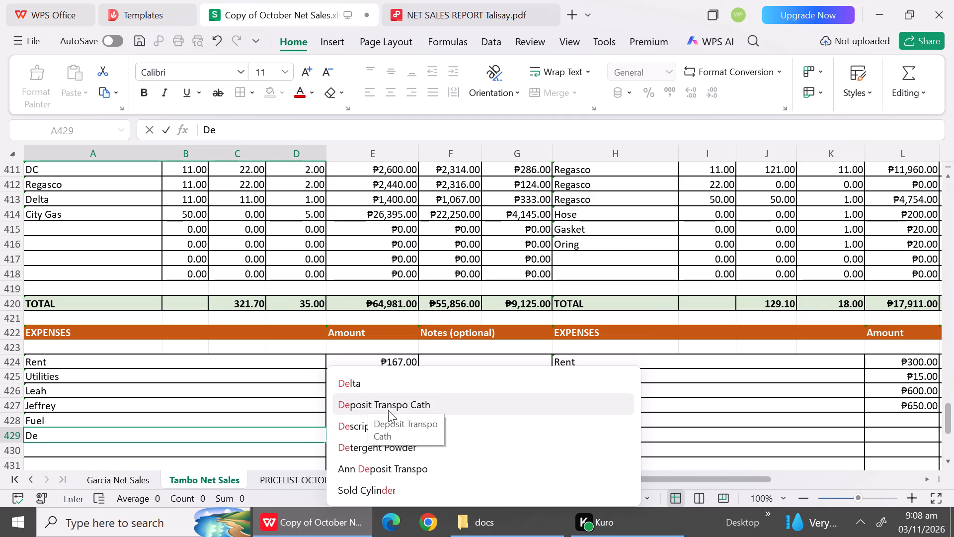
{"action": "left_click", "coordinate": [361, 405]}
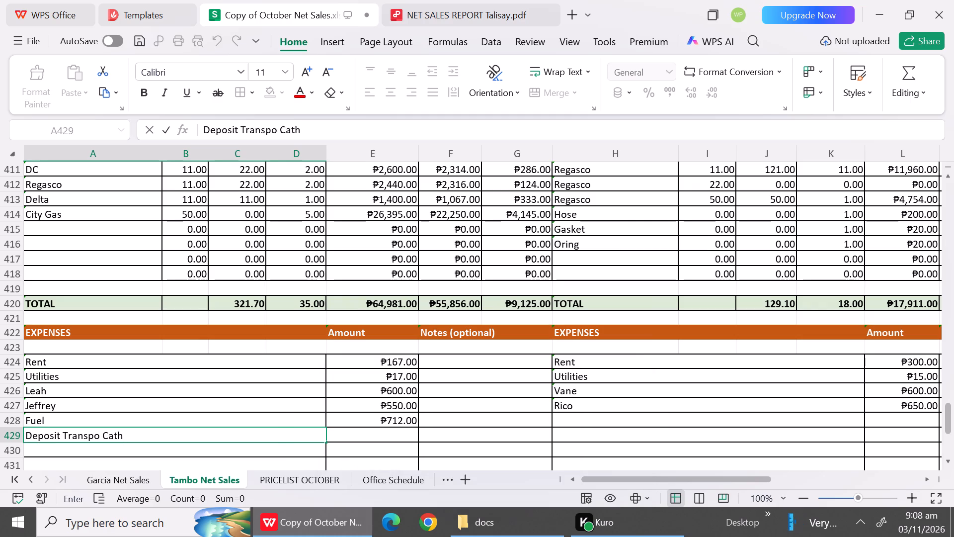
{"action": "left_click", "coordinate": [372, 436]}
{"action": "type", "text": "98"}
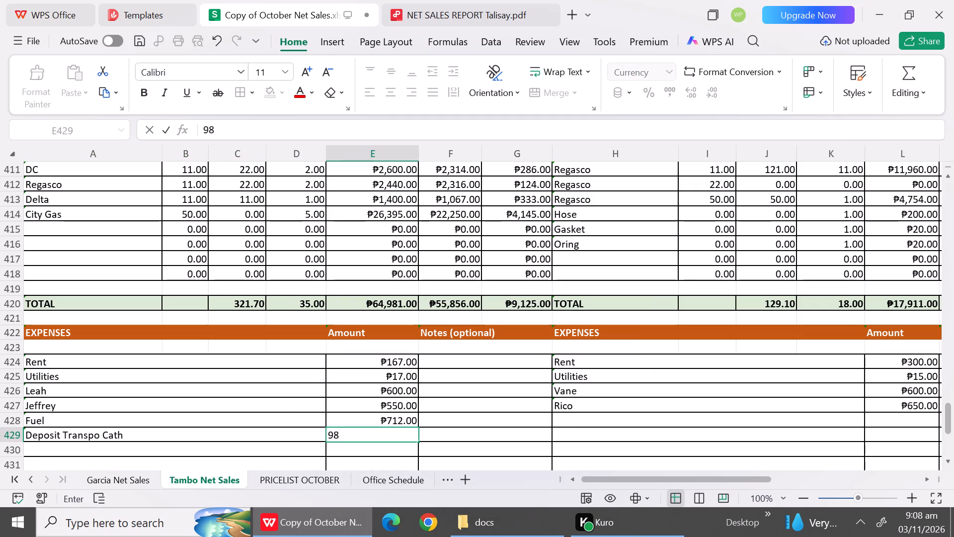
{"action": "left_click", "coordinate": [271, 415]}
Review the total expenses, total net sales and product rows of Tambo's October 14 report.
{"action": "left_click", "coordinate": [951, 462]}
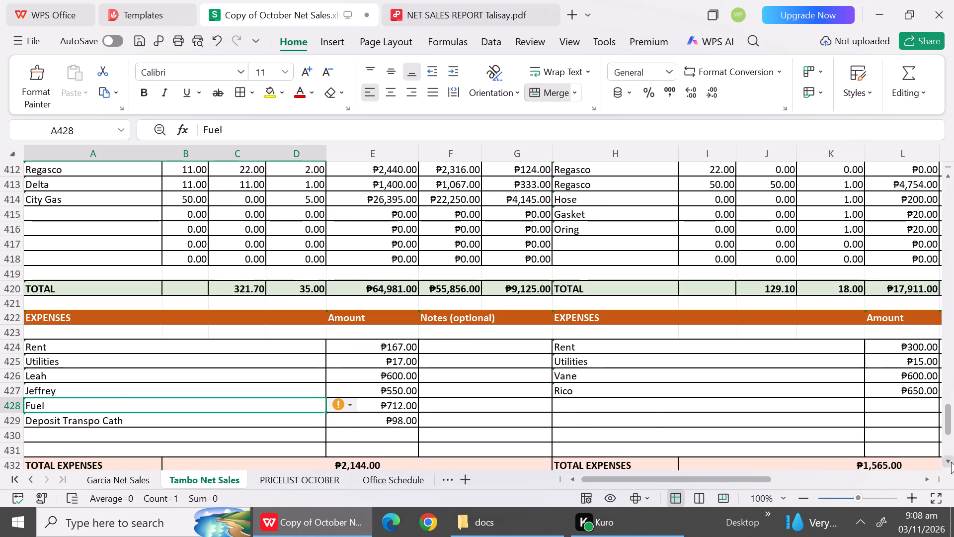
{"action": "triple_click", "coordinate": [951, 462]}
{"action": "left_click", "coordinate": [951, 462]}
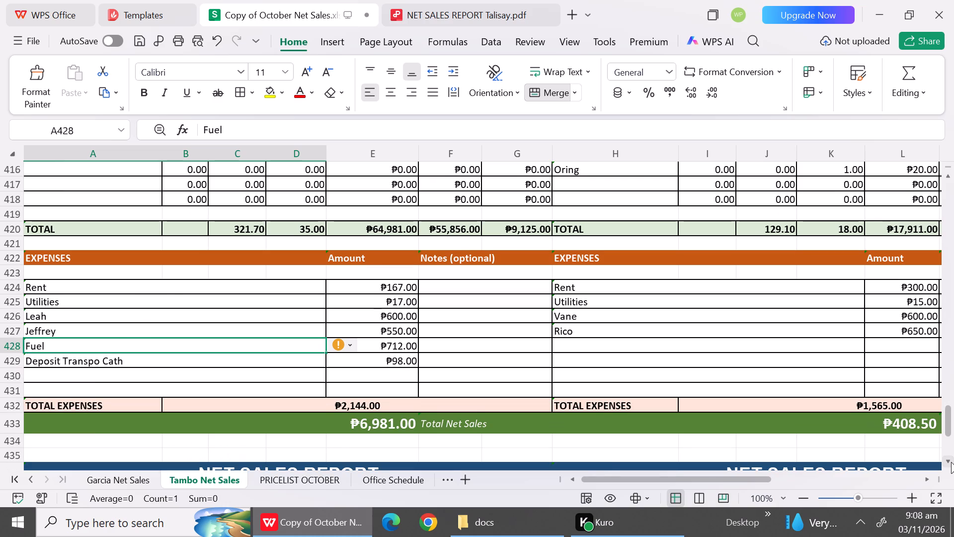
{"action": "triple_click", "coordinate": [951, 462]}
{"action": "triple_click", "coordinate": [951, 462]}
{"action": "left_click", "coordinate": [951, 462]}
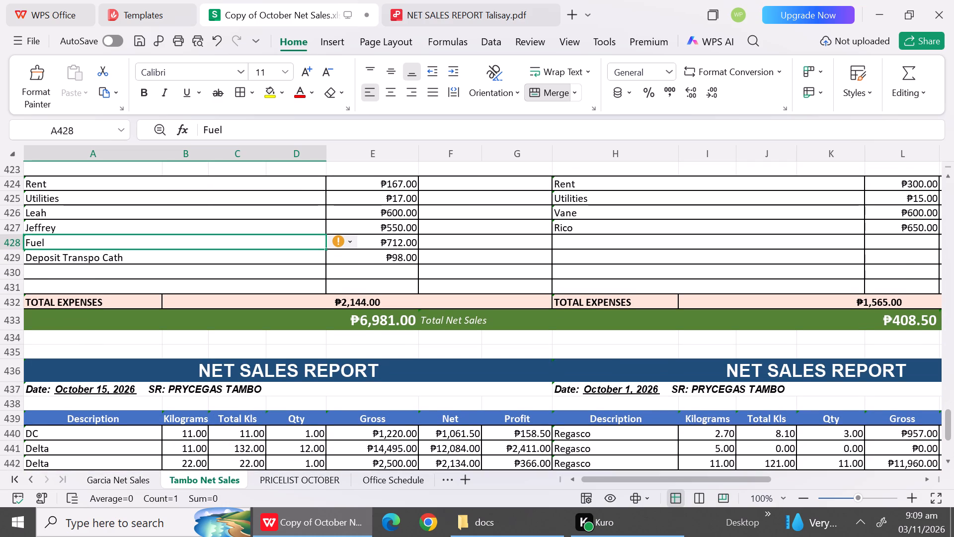
{"action": "triple_click", "coordinate": [951, 177]}
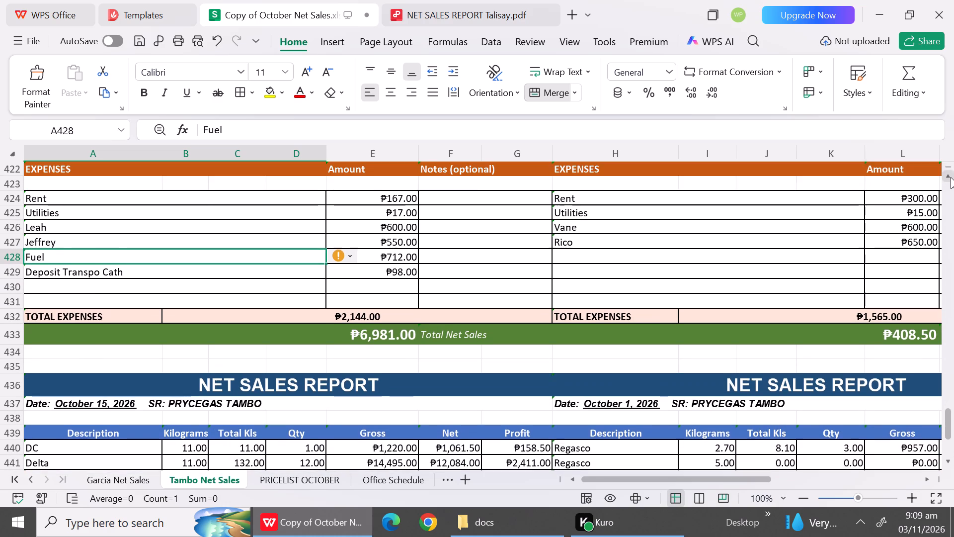
{"action": "double_click", "coordinate": [951, 177]}
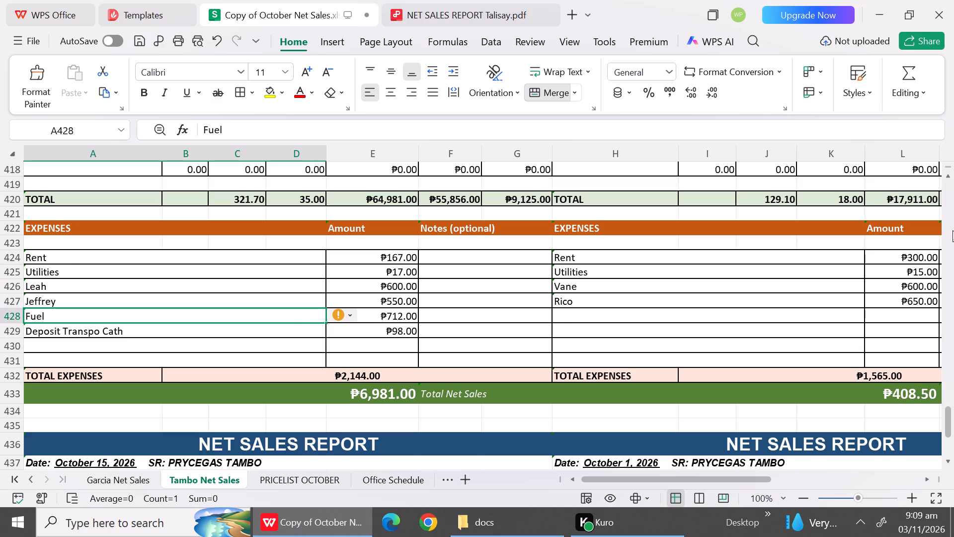
{"action": "triple_click", "coordinate": [947, 180]}
{"action": "triple_click", "coordinate": [947, 180]}
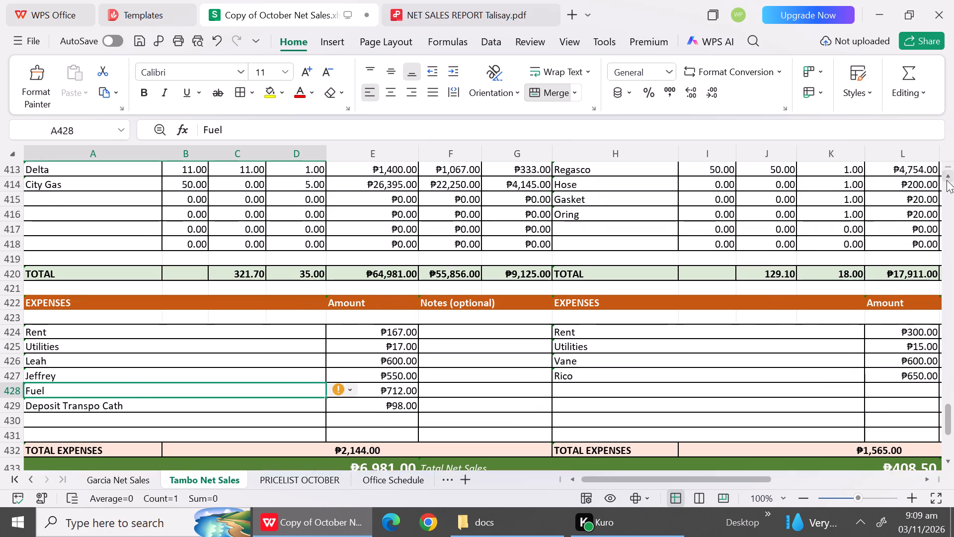
{"action": "triple_click", "coordinate": [947, 180]}
{"action": "left_click", "coordinate": [947, 180]}
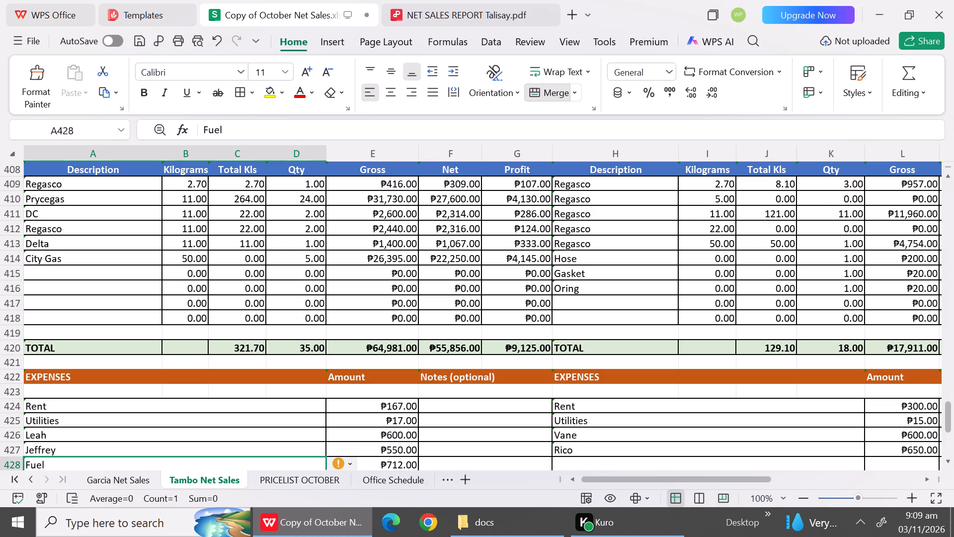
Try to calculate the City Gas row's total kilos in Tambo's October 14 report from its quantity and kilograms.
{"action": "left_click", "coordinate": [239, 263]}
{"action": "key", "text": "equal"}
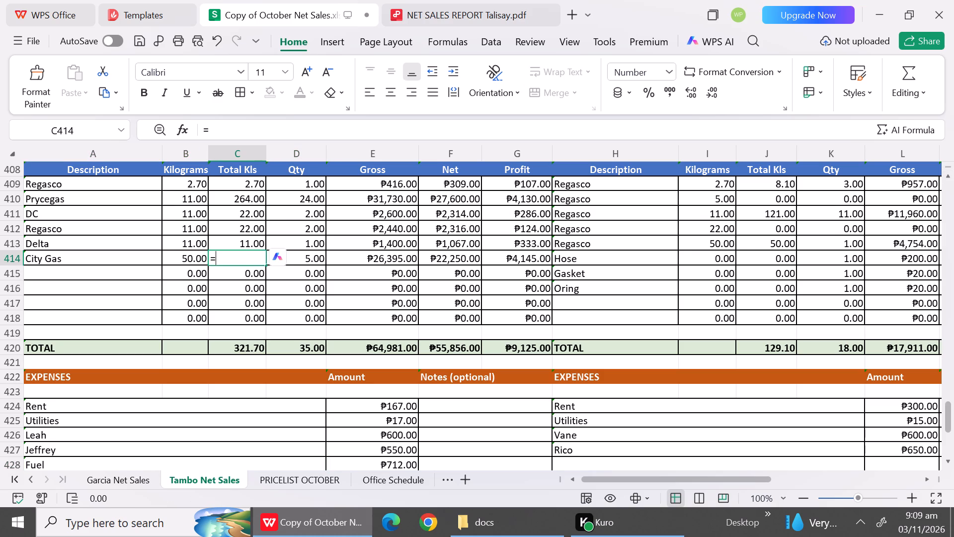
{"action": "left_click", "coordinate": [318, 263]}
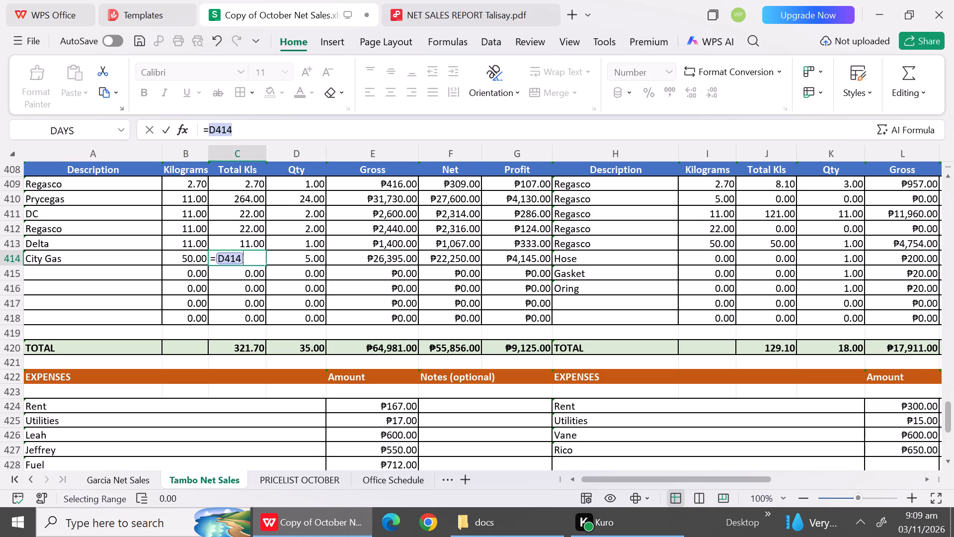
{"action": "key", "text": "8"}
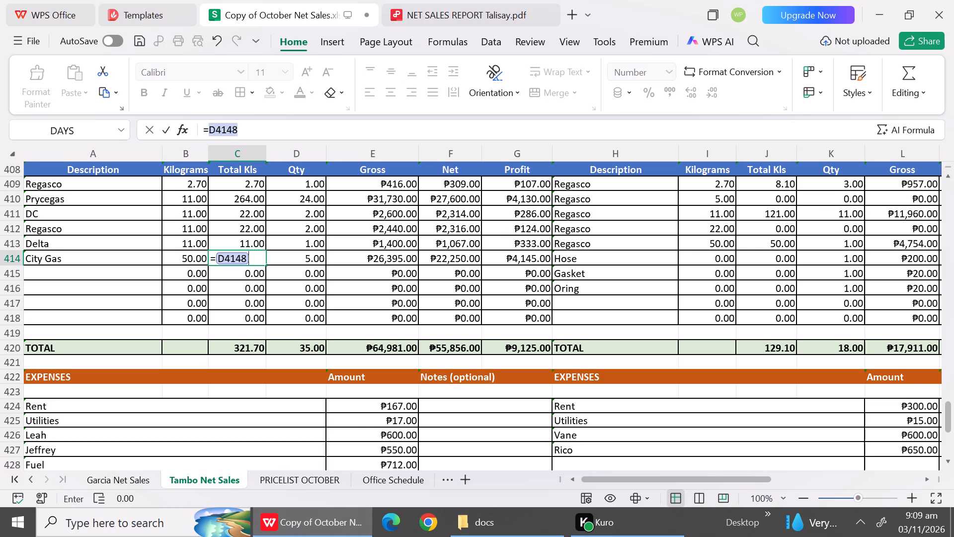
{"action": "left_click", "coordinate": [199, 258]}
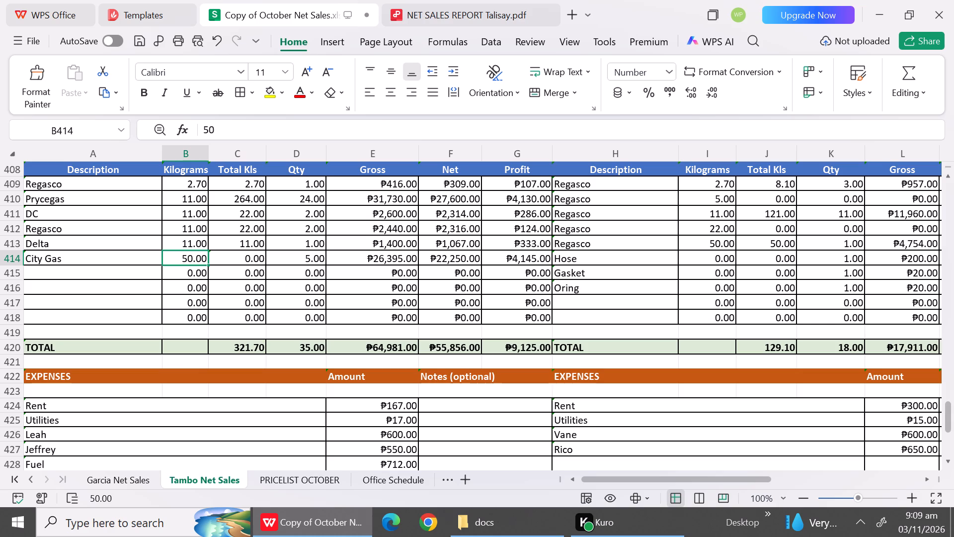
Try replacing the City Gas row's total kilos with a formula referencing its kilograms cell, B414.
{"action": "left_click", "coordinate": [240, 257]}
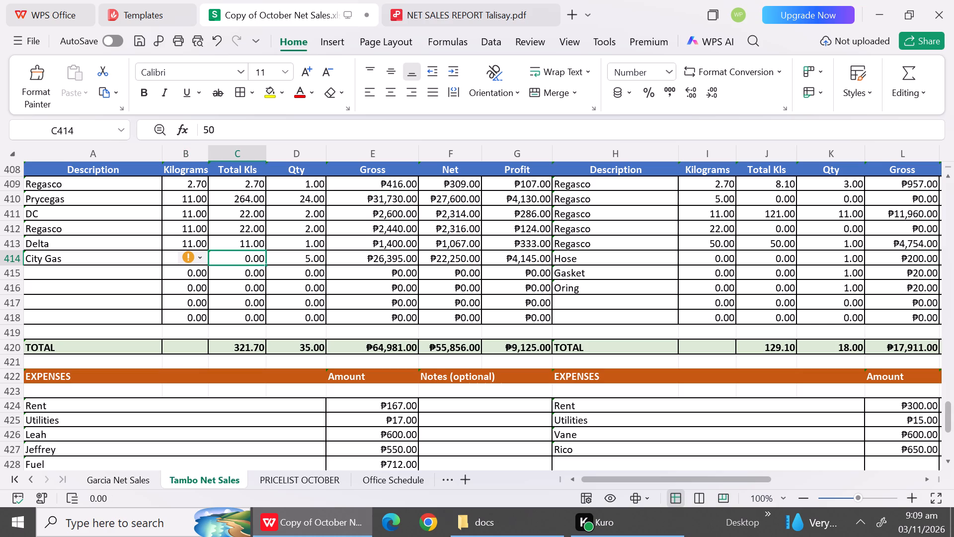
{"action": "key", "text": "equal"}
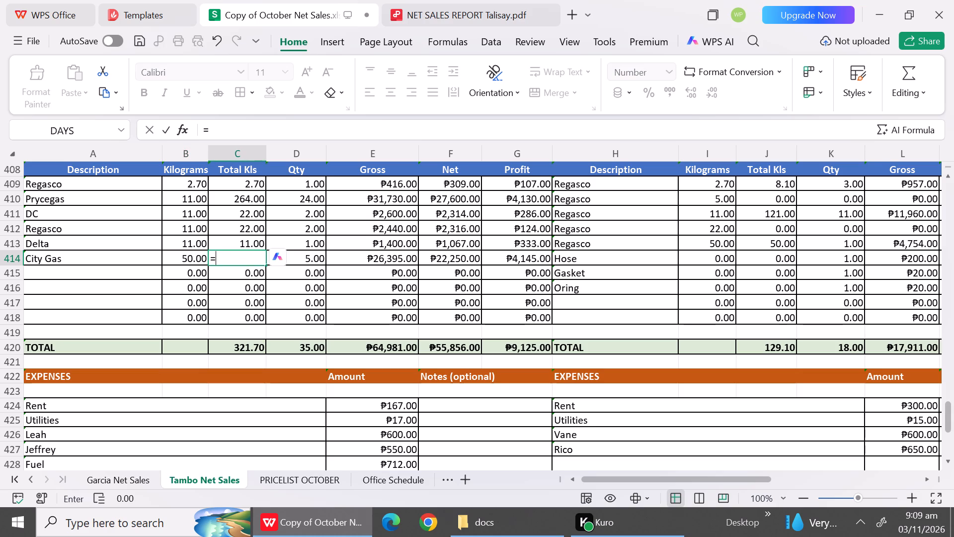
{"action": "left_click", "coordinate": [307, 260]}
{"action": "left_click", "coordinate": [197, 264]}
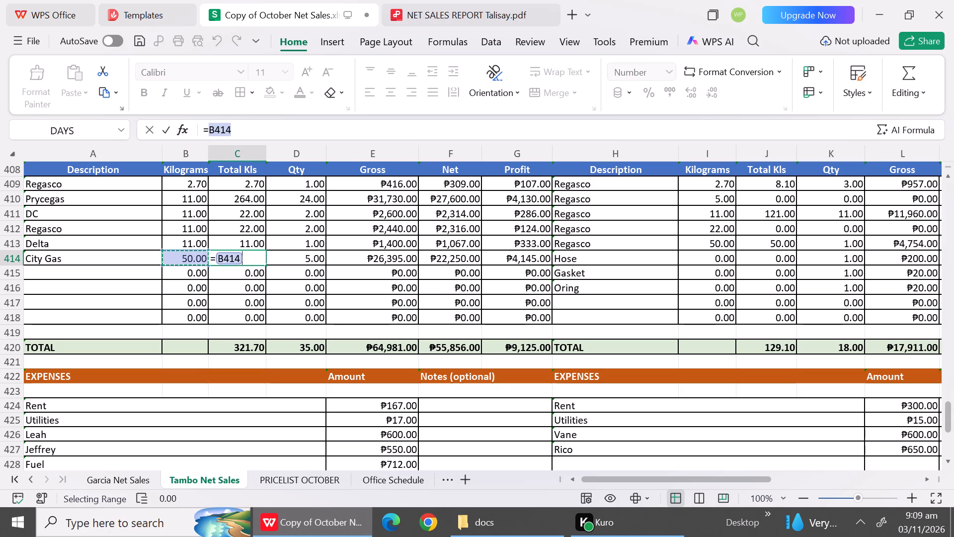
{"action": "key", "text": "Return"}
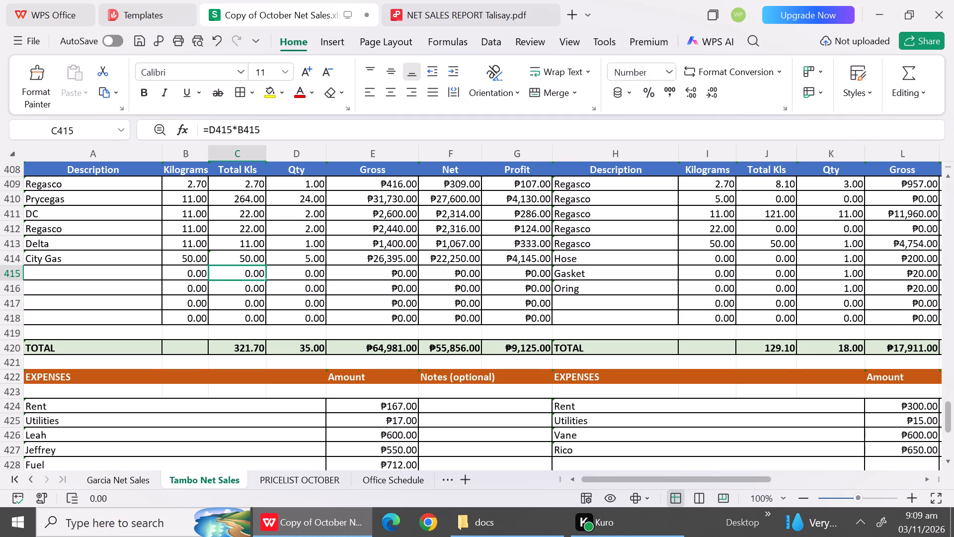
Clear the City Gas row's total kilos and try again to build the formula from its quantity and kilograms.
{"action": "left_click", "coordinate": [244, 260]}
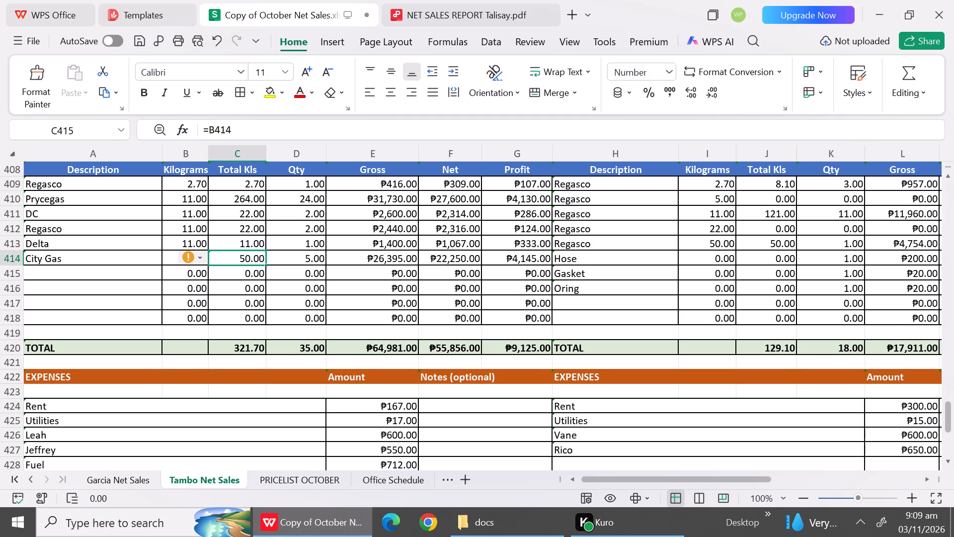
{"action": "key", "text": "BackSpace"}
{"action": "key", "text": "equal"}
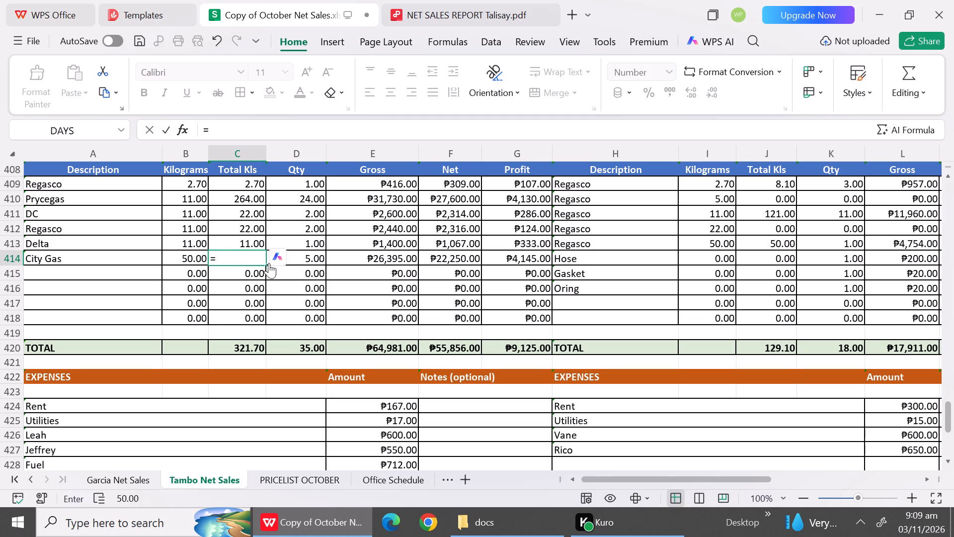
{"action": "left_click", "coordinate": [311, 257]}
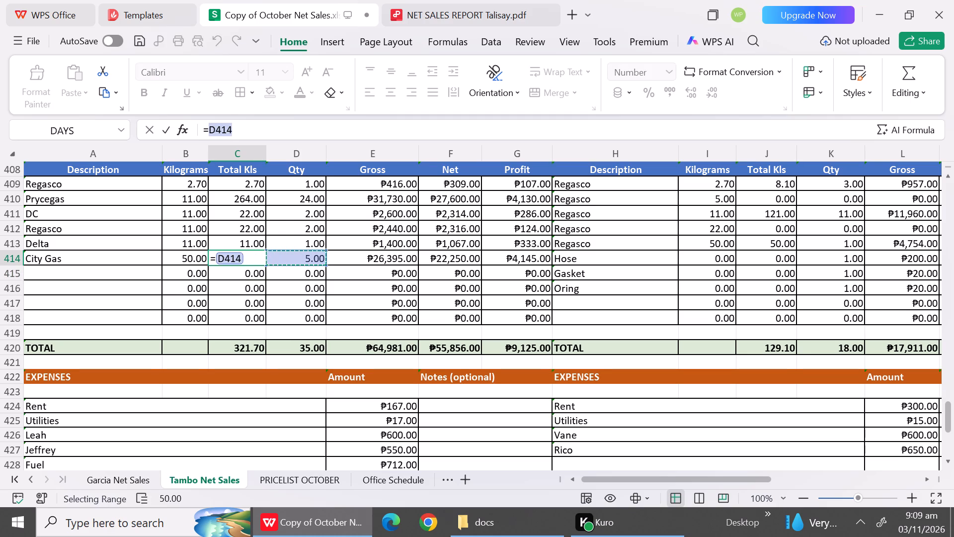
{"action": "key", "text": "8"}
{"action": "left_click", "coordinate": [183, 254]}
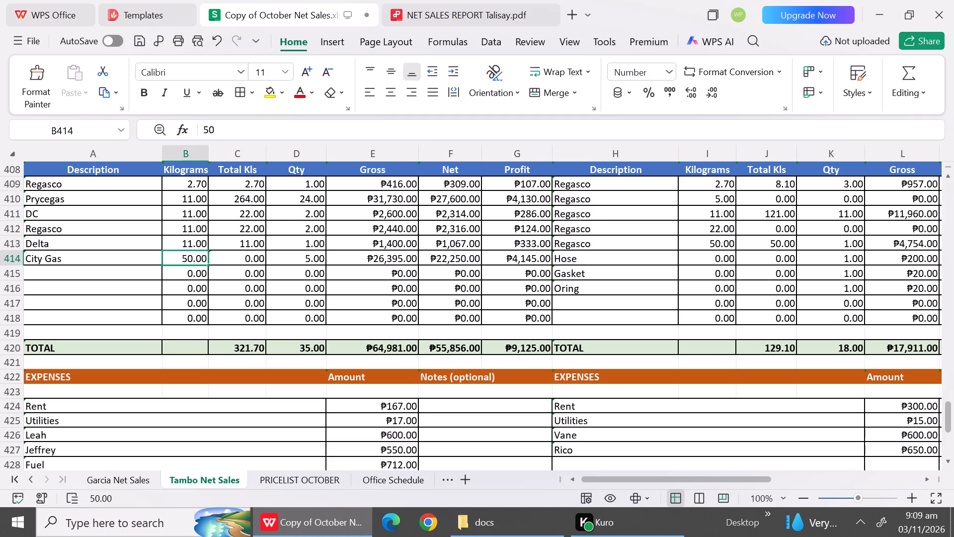
Calculate the City Gas row's total kilos in Tambo's October 14 report as quantity times kilograms, =D414*B414.
{"action": "left_click", "coordinate": [249, 258]}
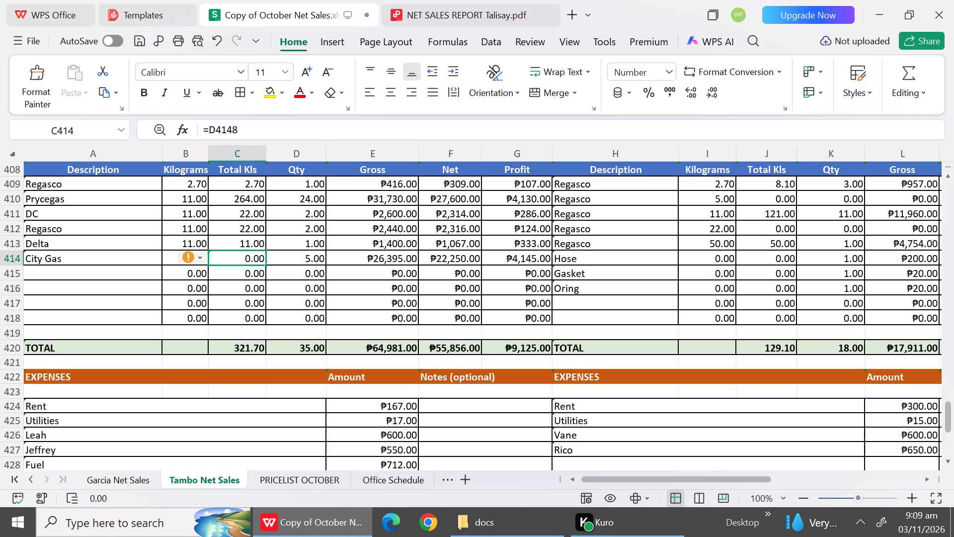
{"action": "key", "text": "equal"}
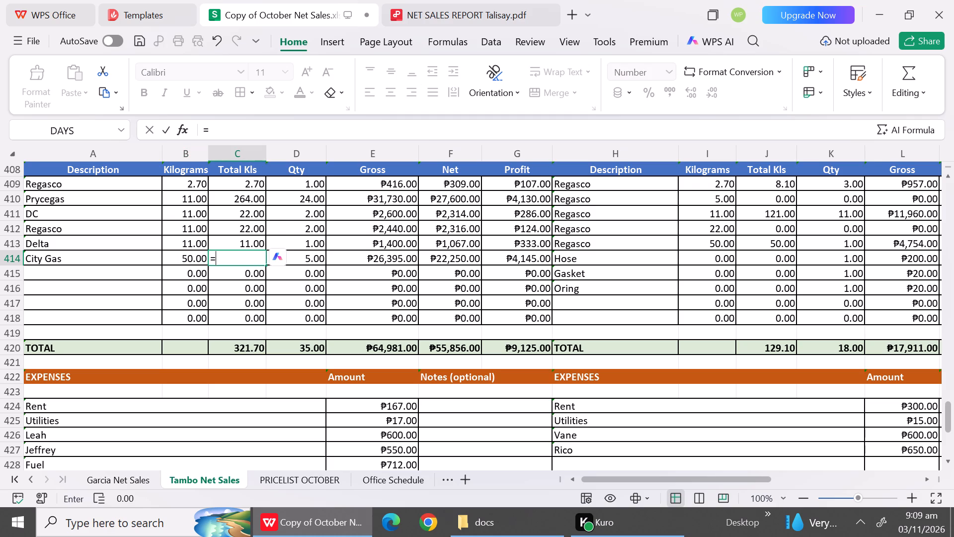
{"action": "left_click", "coordinate": [311, 261]}
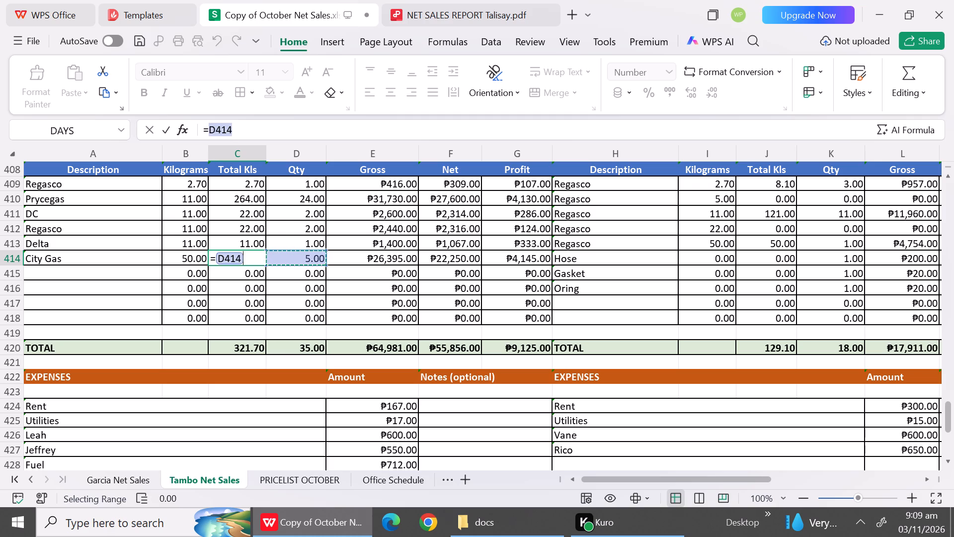
{"action": "key", "text": "shift+asterisk"}
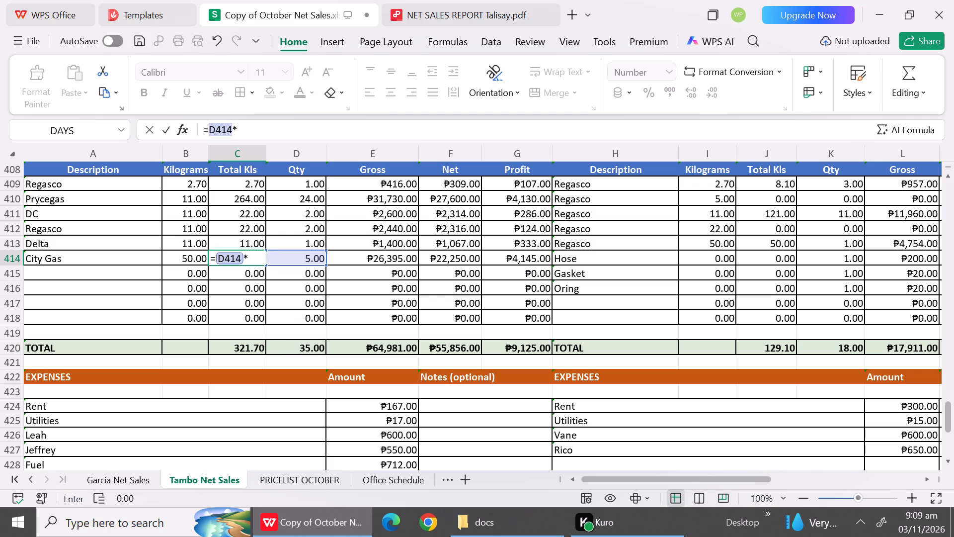
{"action": "left_click", "coordinate": [178, 259]}
{"action": "key", "text": "Return"}
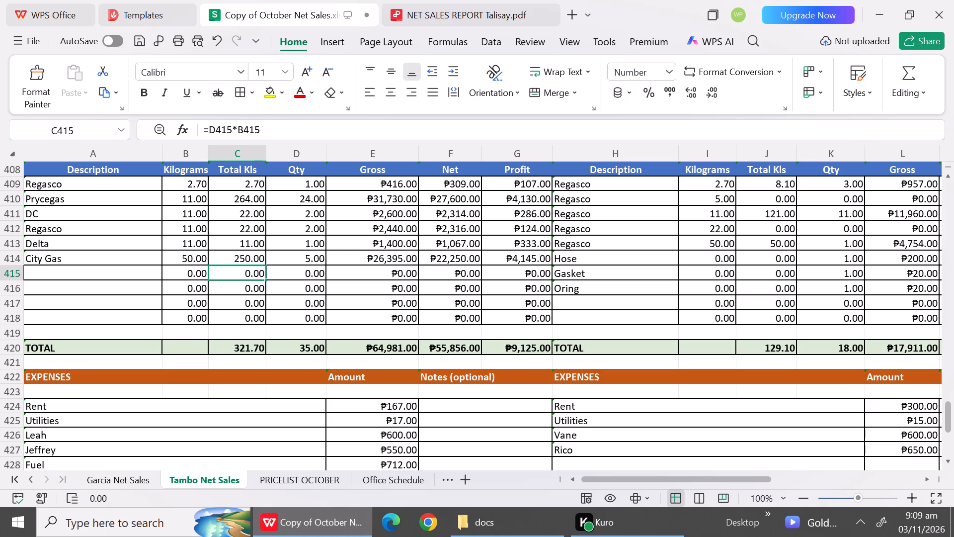
Rebuild the total kilos formula in the October 14 report's TOTAL row to include City Gas, as =C409+C410+C411+C412+C413+C414.
{"action": "left_click", "coordinate": [244, 244]}
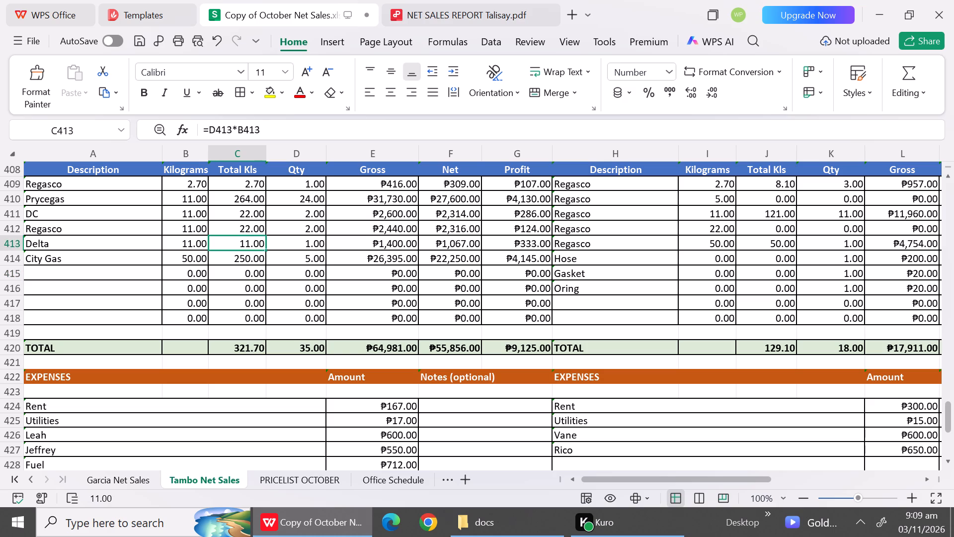
{"action": "left_click", "coordinate": [233, 353]}
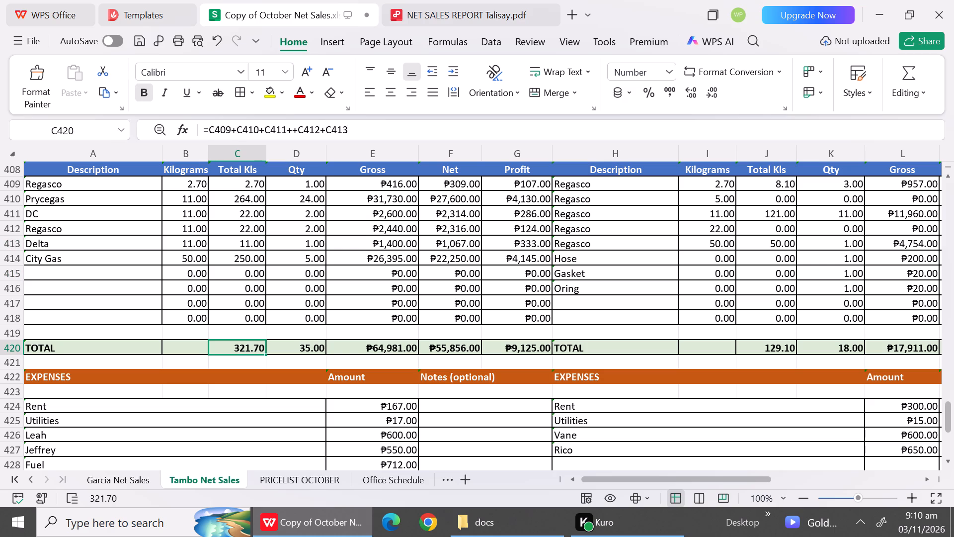
{"action": "key", "text": "BackSpace"}
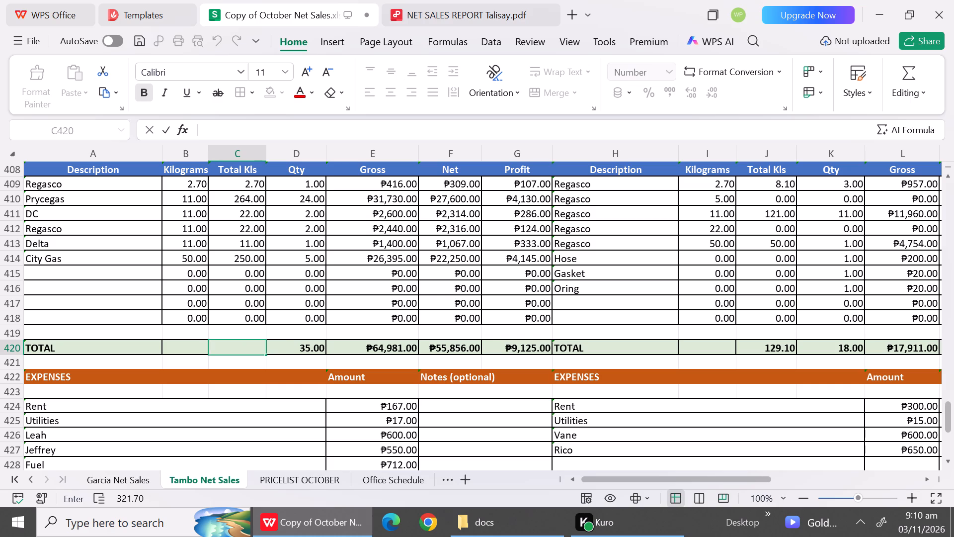
{"action": "key", "text": "equal"}
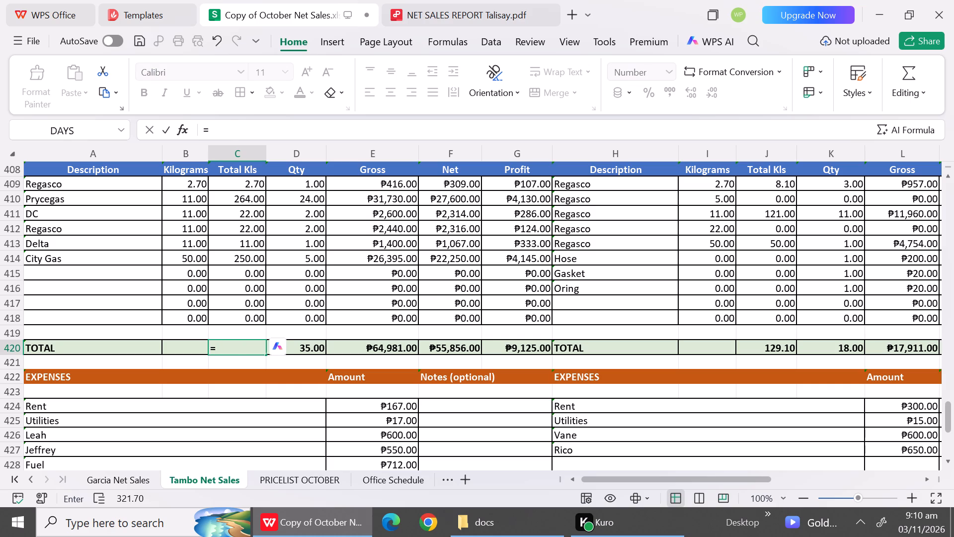
{"action": "left_click", "coordinate": [253, 183]}
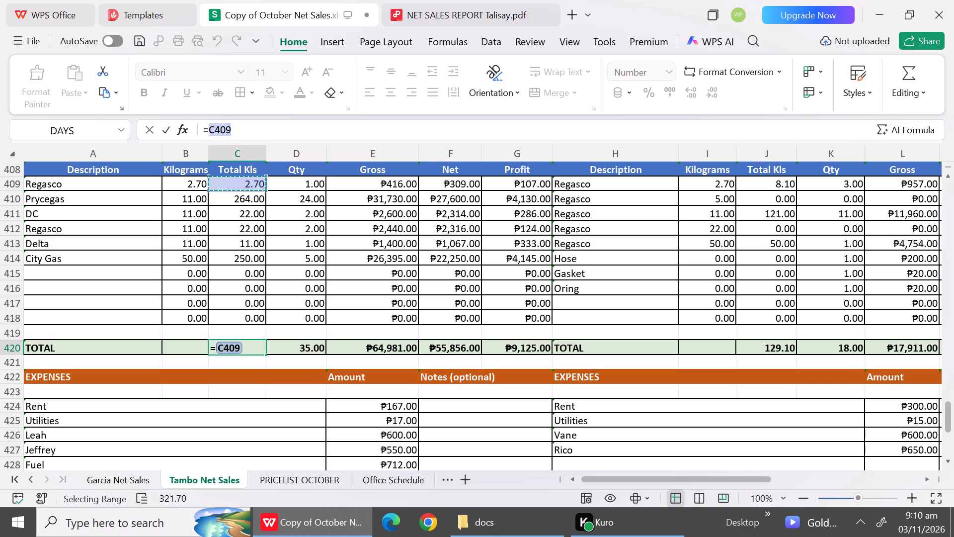
{"action": "key", "text": "equal"}
{"action": "key", "text": "BackSpace"}
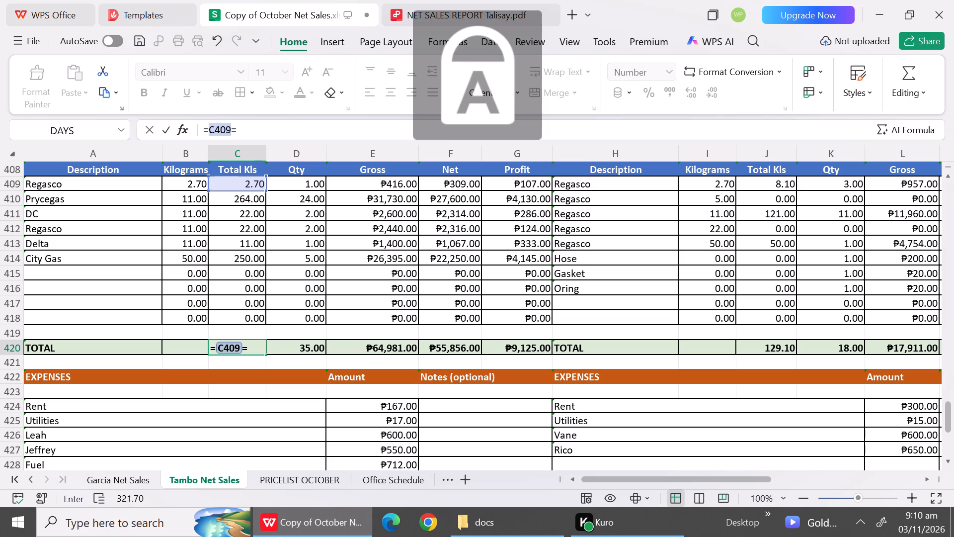
{"action": "key", "text": "BackSpace"}
{"action": "key", "text": "shift+plus"}
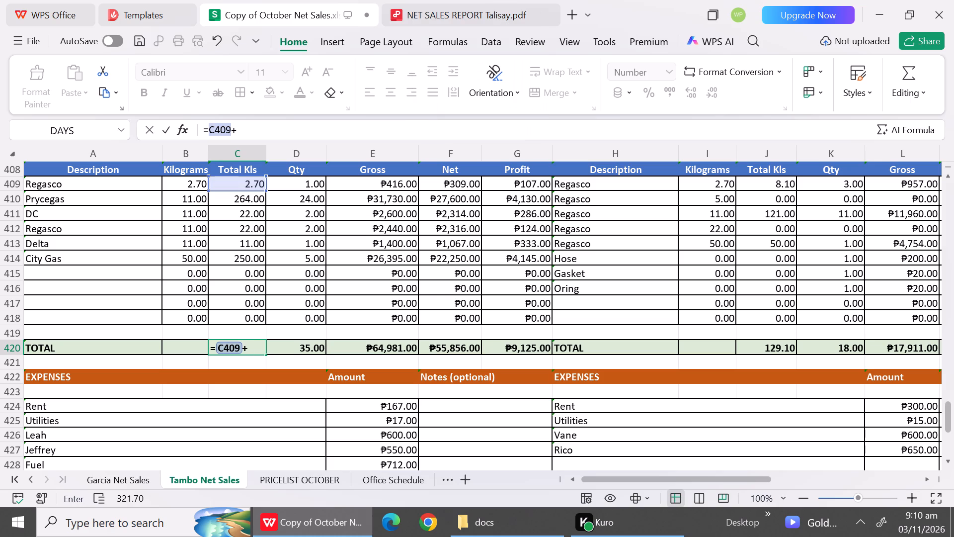
{"action": "left_click", "coordinate": [257, 197]}
{"action": "key", "text": "shift+plus"}
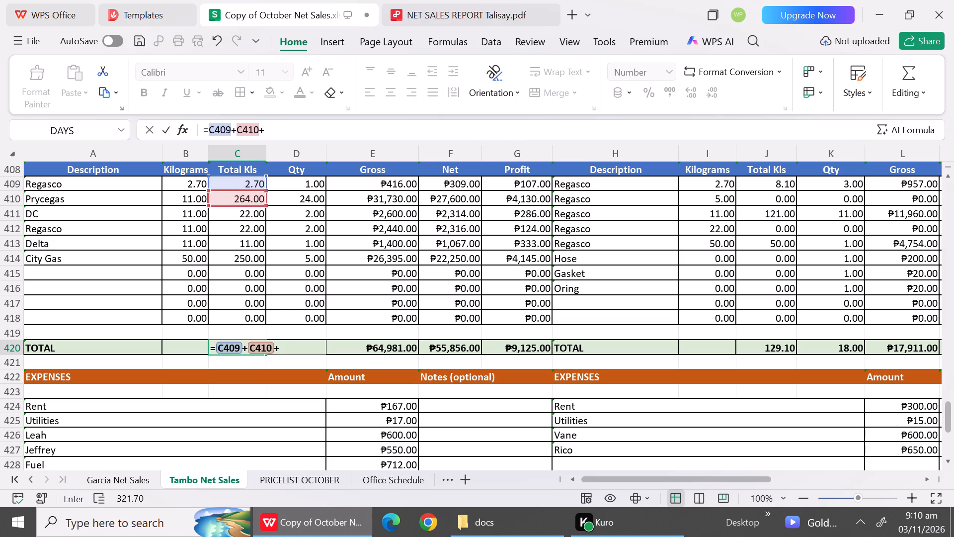
{"action": "left_click", "coordinate": [254, 217]}
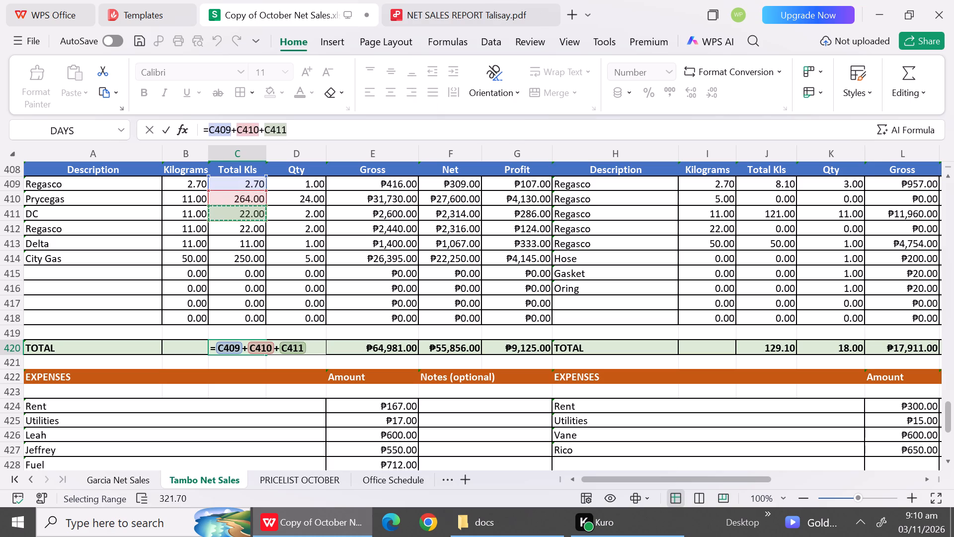
{"action": "key", "text": "shift+plus"}
{"action": "left_click", "coordinate": [253, 228]}
{"action": "key", "text": "shift+plus"}
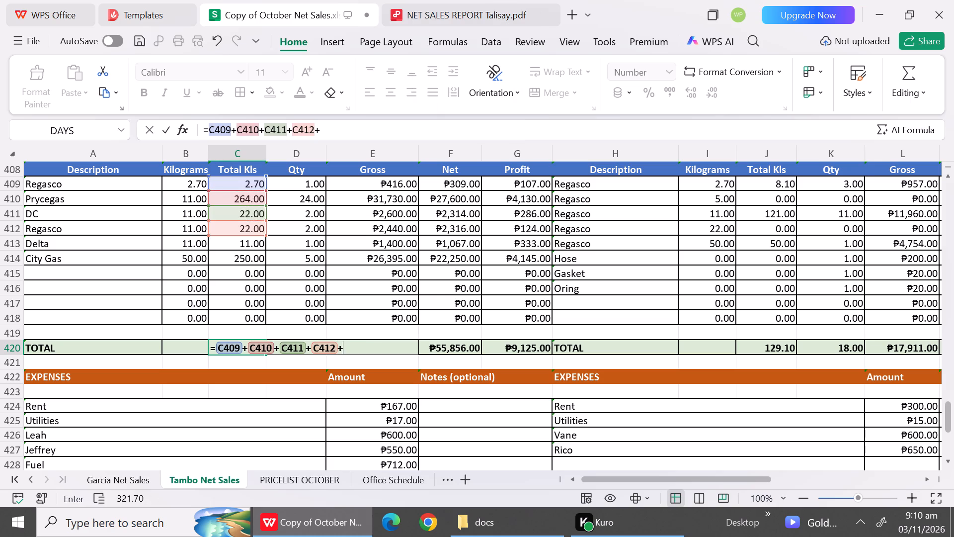
{"action": "left_click", "coordinate": [254, 246]}
{"action": "key", "text": "shift+plus"}
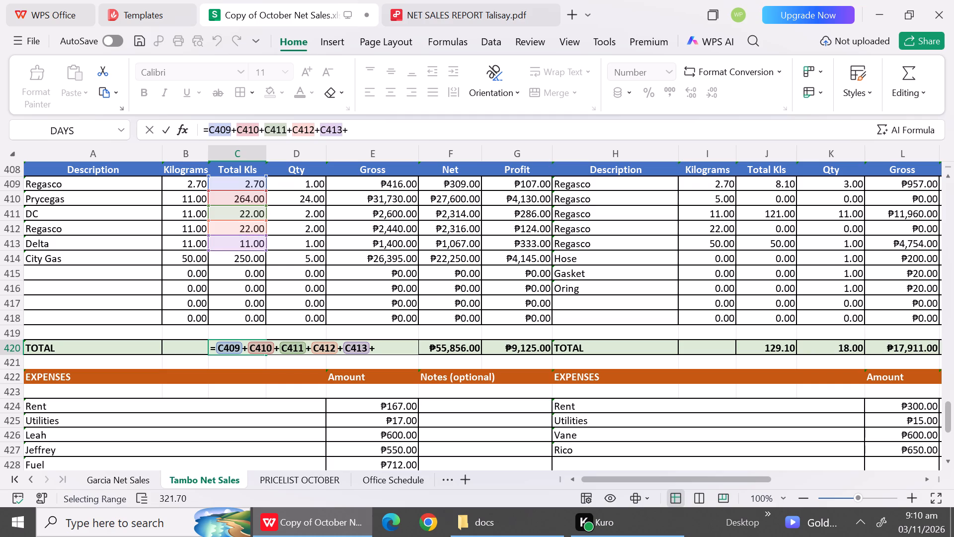
{"action": "left_click", "coordinate": [255, 262]}
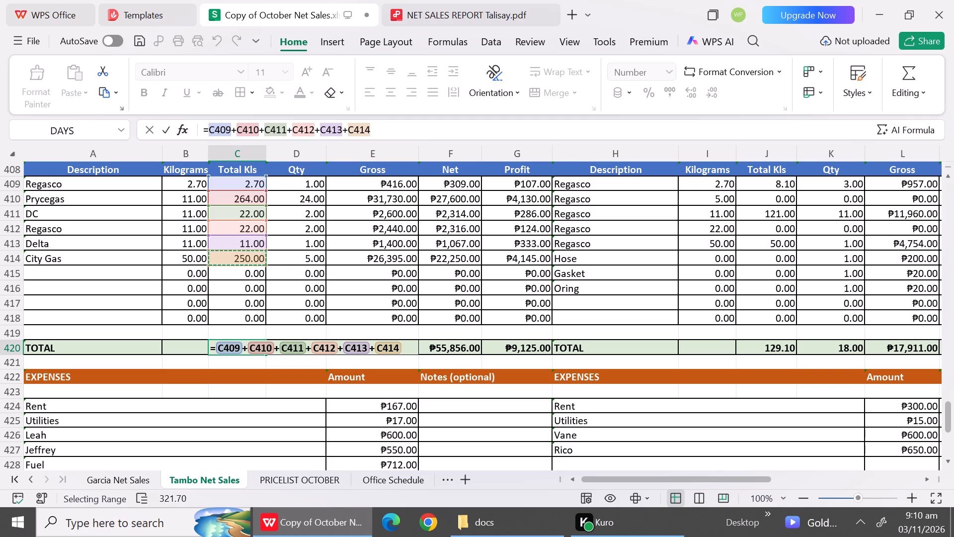
{"action": "key", "text": "Return"}
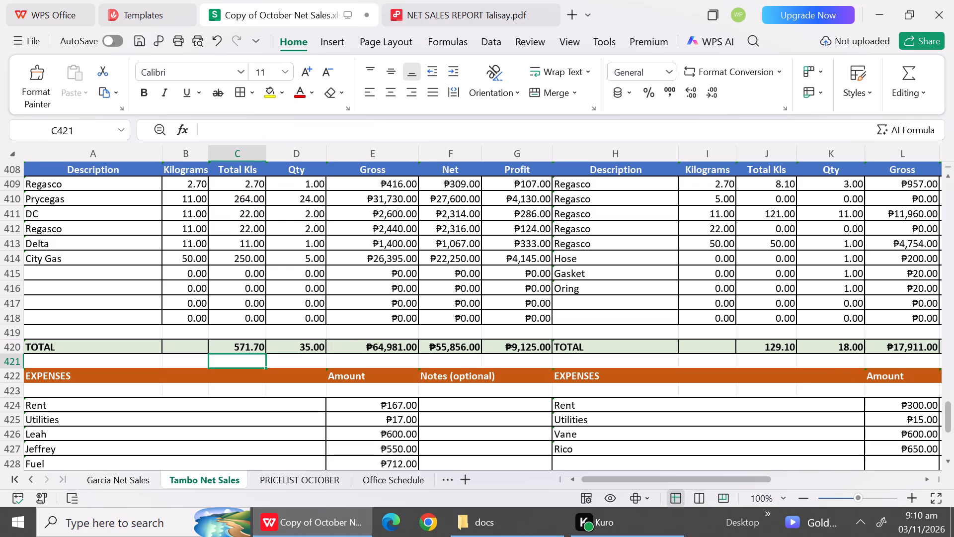
Check the TOTAL row's total kilos against the product rows' sum in the Tambo report just above October 14.
{"action": "left_click", "coordinate": [307, 421]}
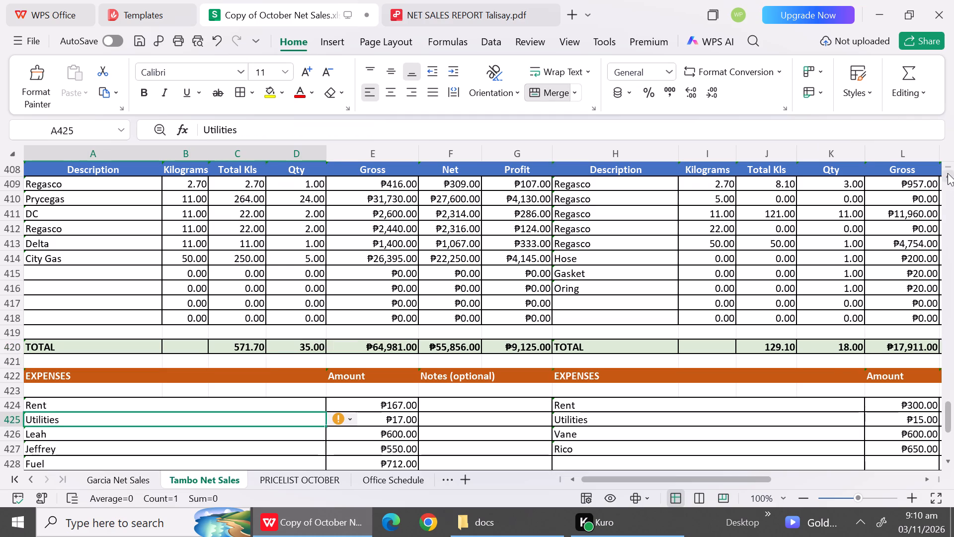
{"action": "triple_click", "coordinate": [947, 173]}
{"action": "triple_click", "coordinate": [947, 173]}
{"action": "triple_click", "coordinate": [947, 173]}
{"action": "triple_click", "coordinate": [947, 173]}
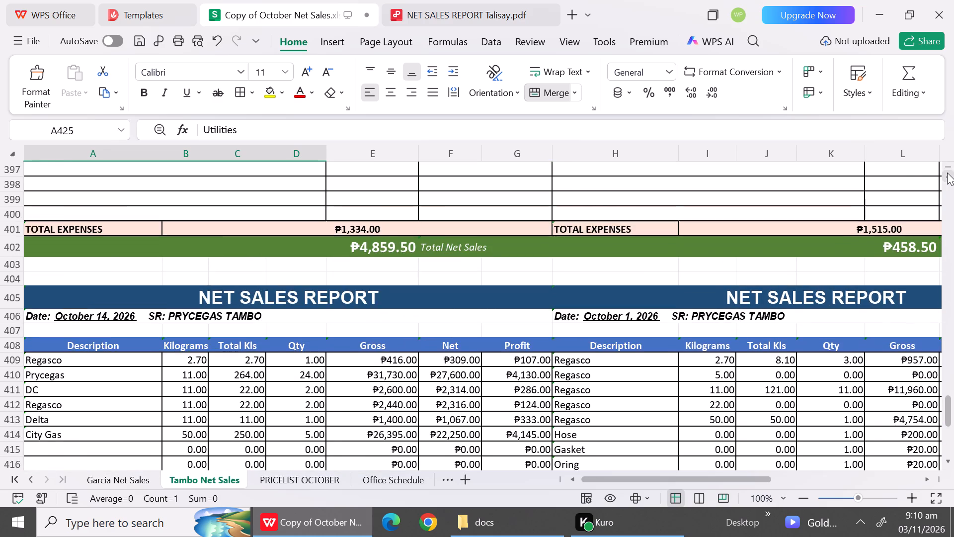
{"action": "triple_click", "coordinate": [947, 173]}
{"action": "triple_click", "coordinate": [947, 173]}
{"action": "triple_click", "coordinate": [947, 173]}
{"action": "triple_click", "coordinate": [947, 173]}
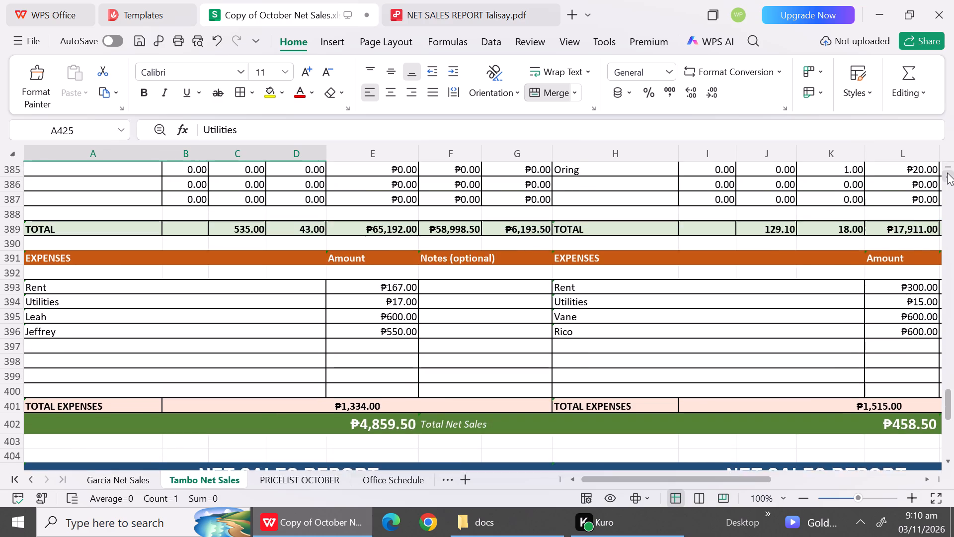
{"action": "triple_click", "coordinate": [947, 173]}
{"action": "triple_click", "coordinate": [947, 173]}
{"action": "double_click", "coordinate": [947, 173]}
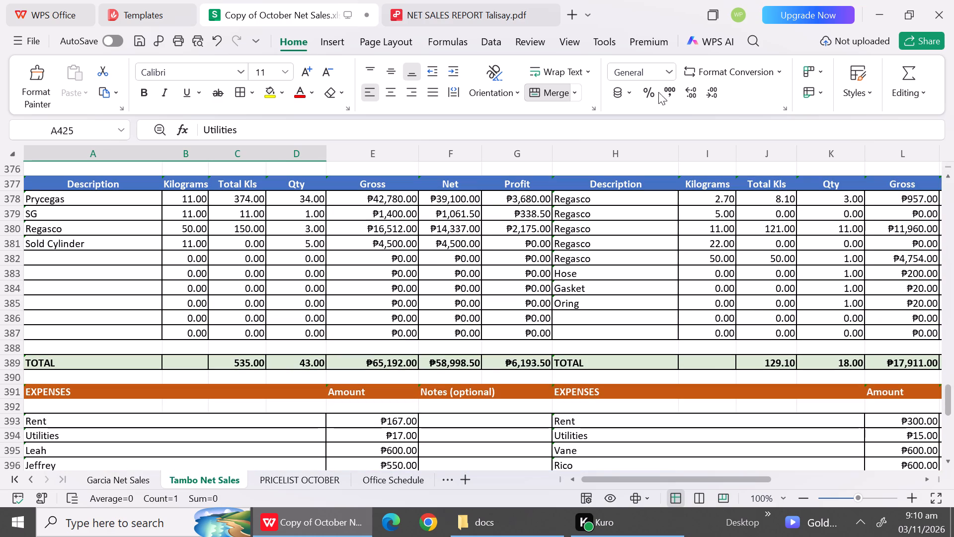
{"action": "left_click_drag", "start_coordinate": [252, 194], "coordinate": [253, 235]}
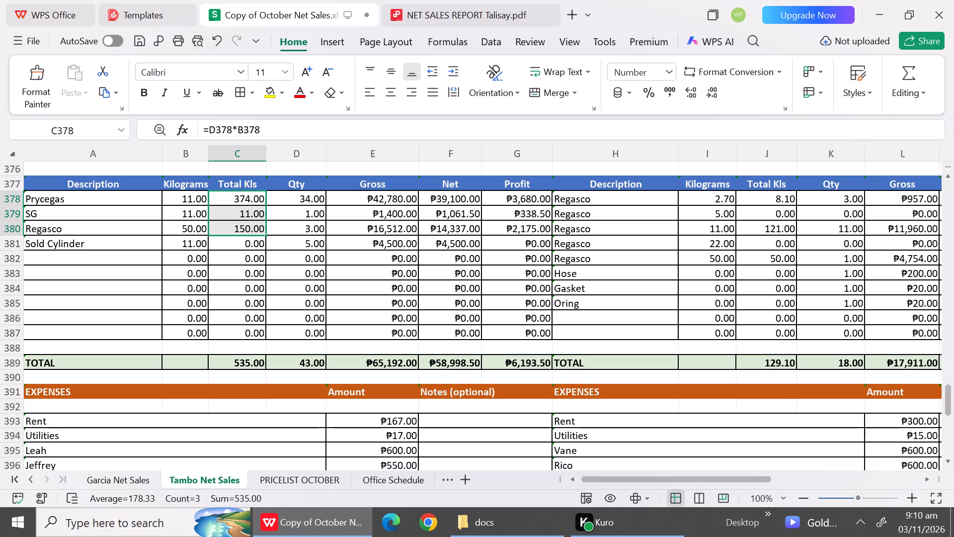
{"action": "left_click", "coordinate": [637, 266]}
Check the TOTAL row's total kilos against the sum of the product rows in Tambo's October 12 report.
{"action": "left_click", "coordinate": [948, 206]}
{"action": "left_click", "coordinate": [948, 206]}
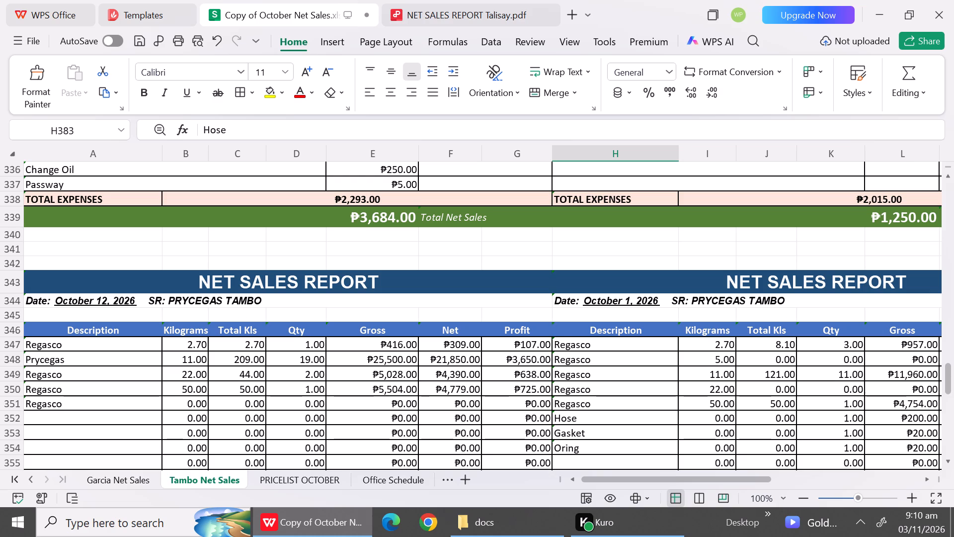
{"action": "double_click", "coordinate": [949, 465]}
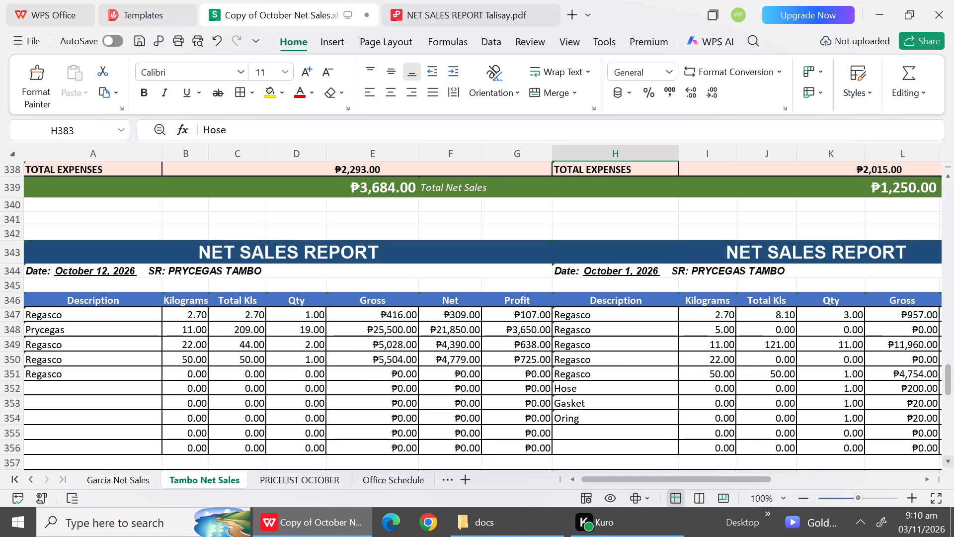
{"action": "left_click", "coordinate": [949, 462]}
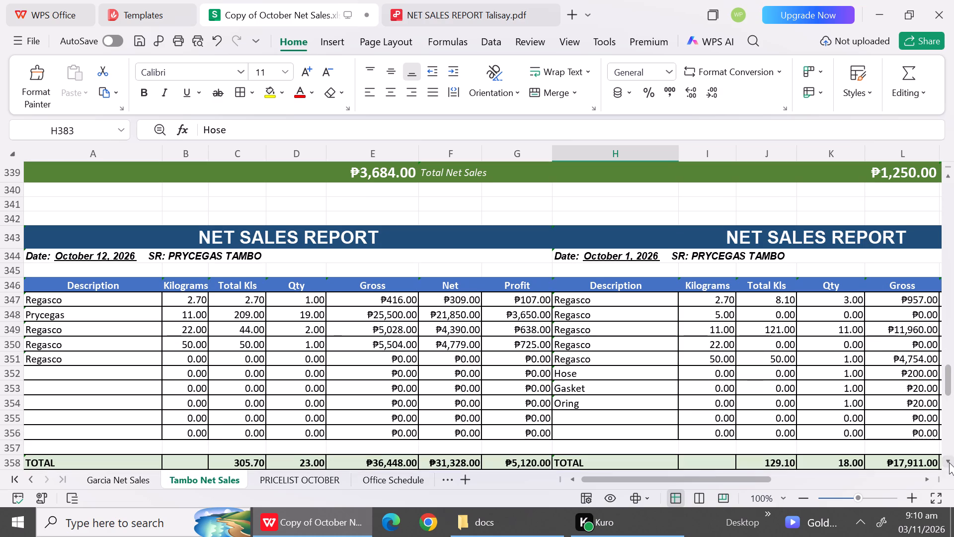
{"action": "scroll", "coordinate": [258, 303], "scroll_direction": "down", "scroll_amount": 1}
{"action": "left_click_drag", "start_coordinate": [256, 300], "coordinate": [259, 341]}
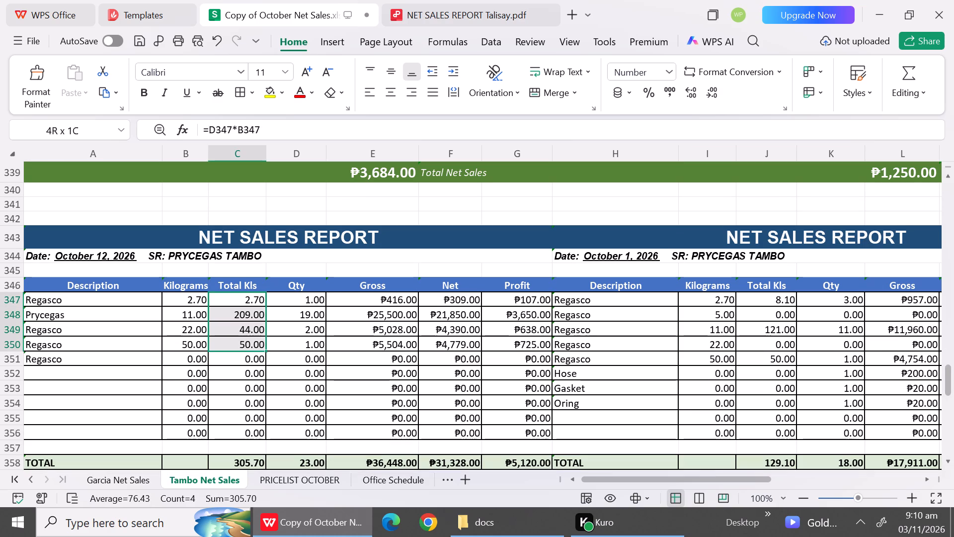
{"action": "left_click_drag", "start_coordinate": [259, 341], "coordinate": [261, 346]}
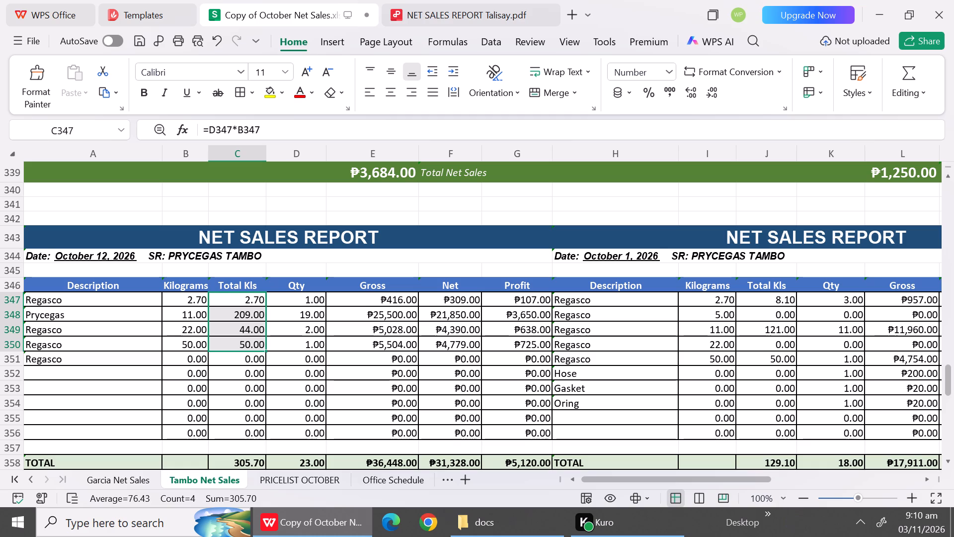
Review the product rows and total kilos of Tambo's October 11 report.
{"action": "left_click", "coordinate": [951, 216]}
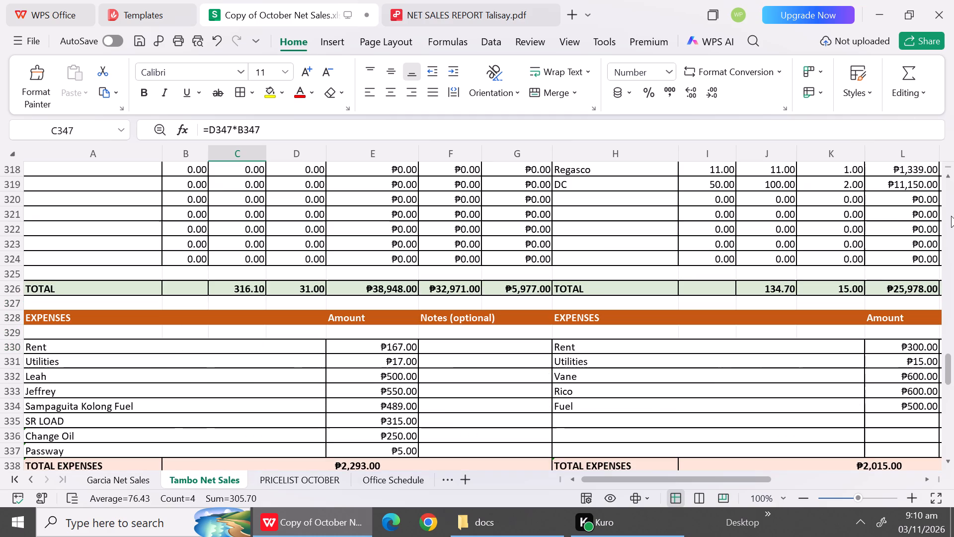
{"action": "left_click", "coordinate": [951, 216]}
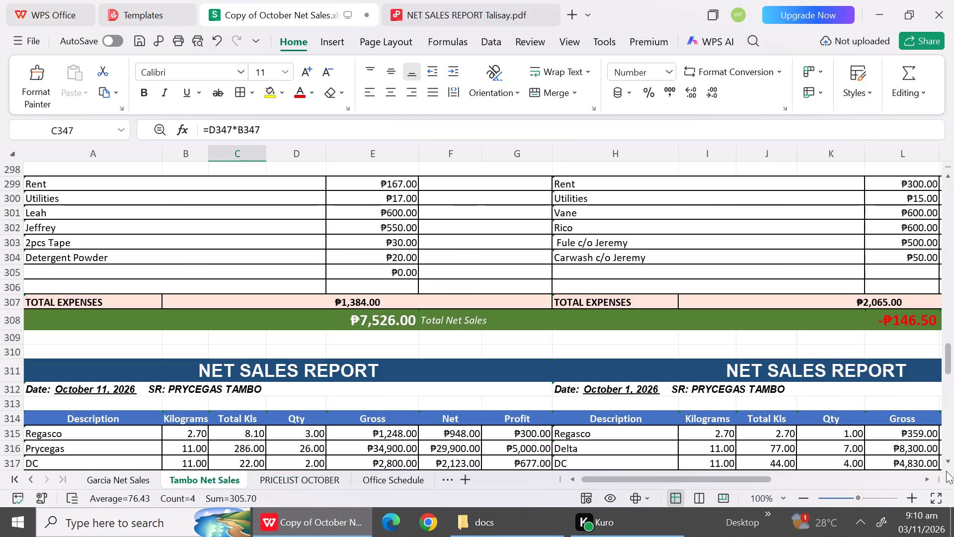
{"action": "left_click", "coordinate": [950, 460]}
{"action": "double_click", "coordinate": [950, 460]}
{"action": "triple_click", "coordinate": [950, 460]}
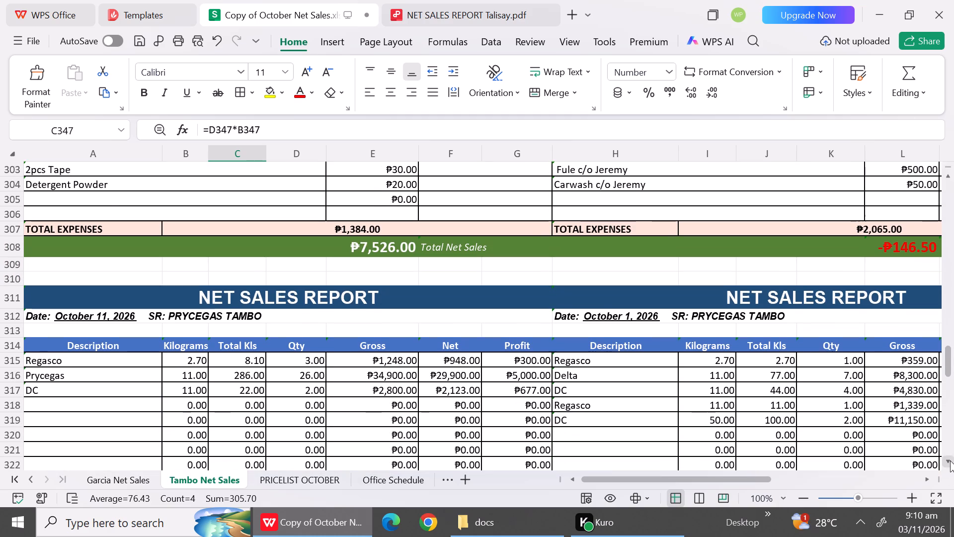
{"action": "triple_click", "coordinate": [950, 460]}
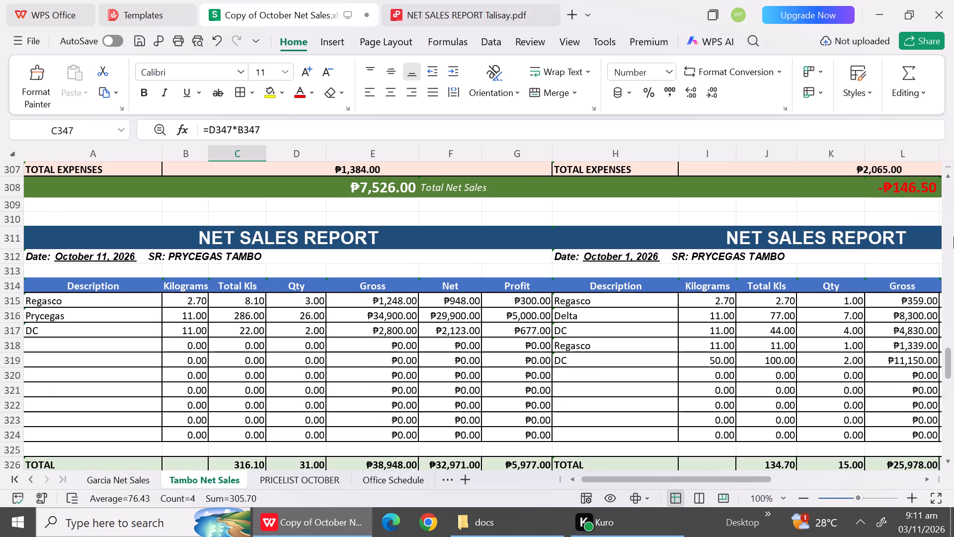
Check the TOTAL row's total kilos against the product rows' sum in the Tambo report just above October 11.
{"action": "left_click", "coordinate": [953, 202]}
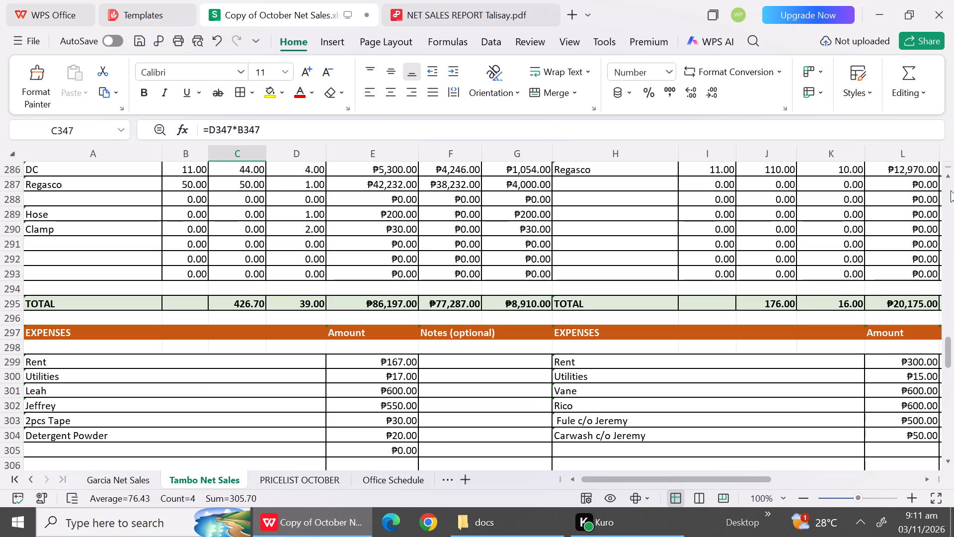
{"action": "left_click", "coordinate": [949, 181]}
{"action": "double_click", "coordinate": [949, 181]}
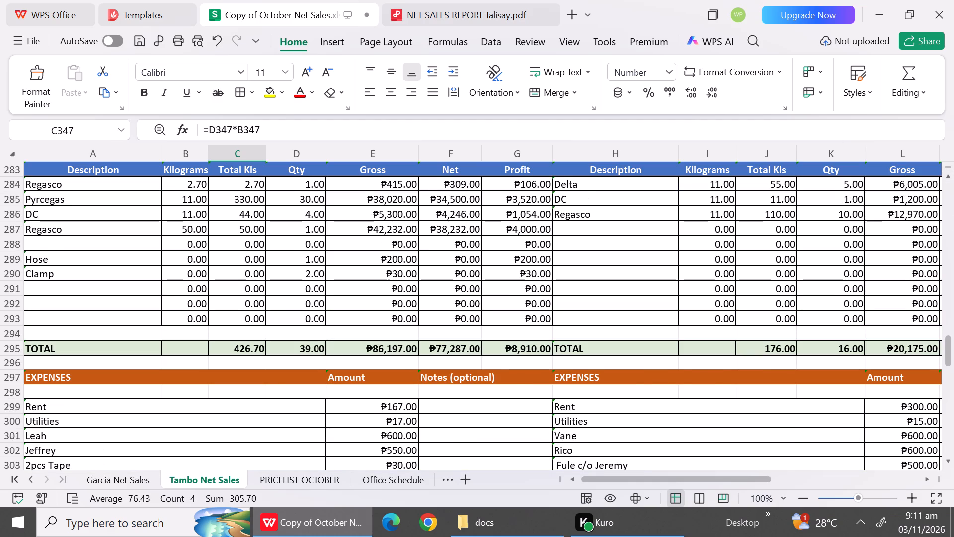
{"action": "left_click_drag", "start_coordinate": [239, 185], "coordinate": [250, 216]}
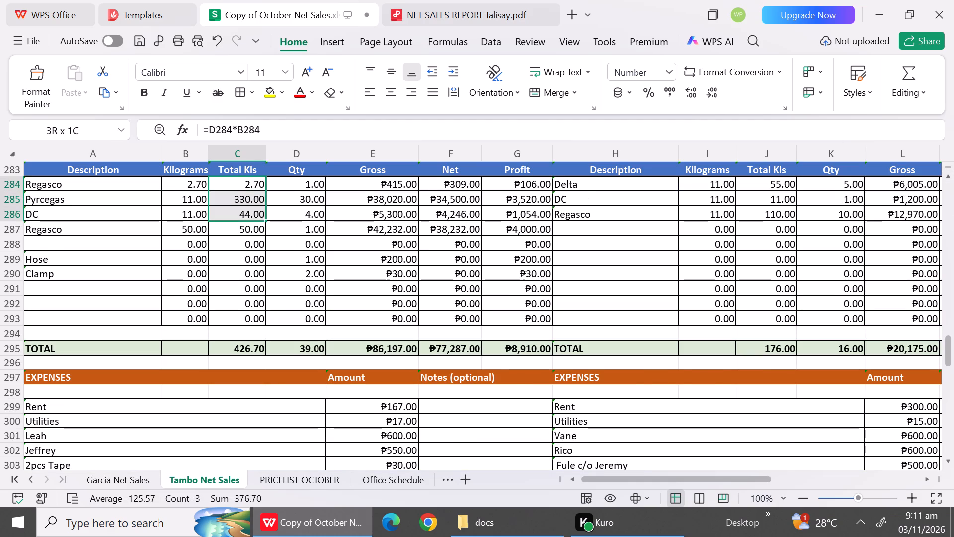
{"action": "left_click_drag", "start_coordinate": [250, 216], "coordinate": [251, 234]}
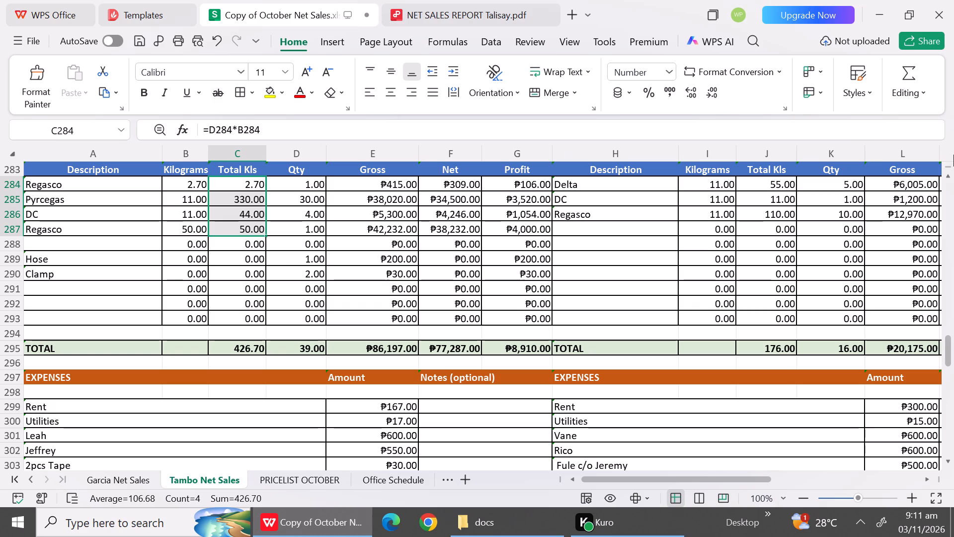
Check the TOTAL row's total kilos against the sum of the product rows in Tambo's October 9 report.
{"action": "left_click", "coordinate": [951, 230]}
{"action": "left_click", "coordinate": [951, 230]}
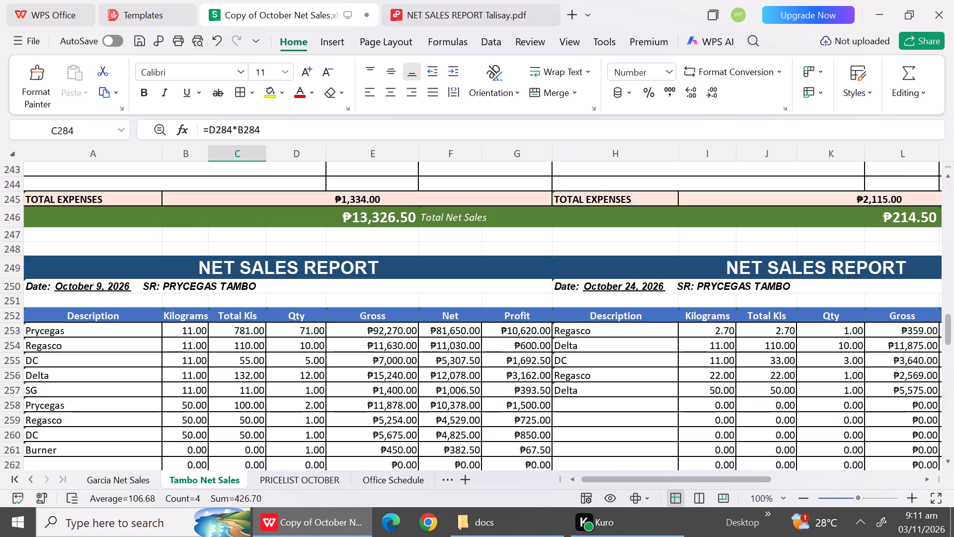
{"action": "triple_click", "coordinate": [949, 462]}
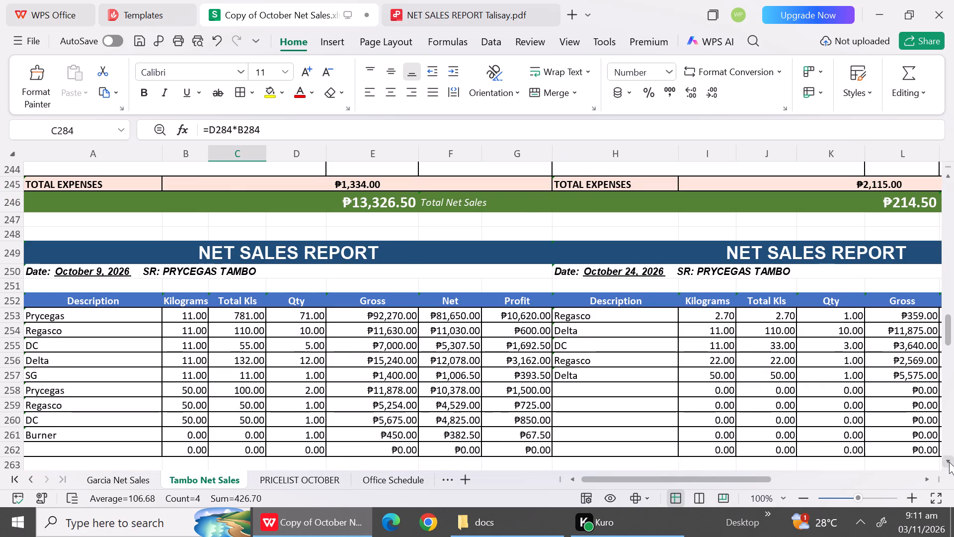
{"action": "left_click", "coordinate": [949, 462]}
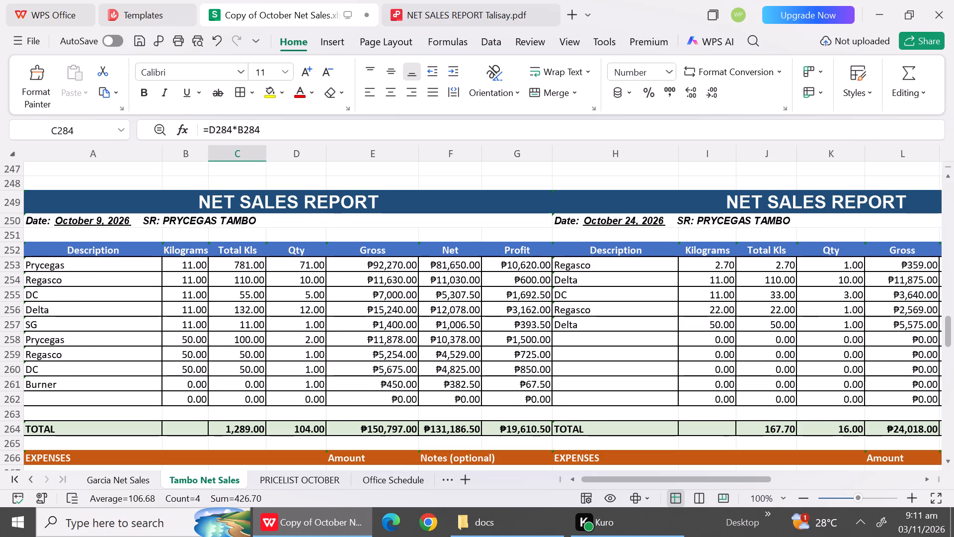
{"action": "left_click_drag", "start_coordinate": [251, 264], "coordinate": [258, 377]}
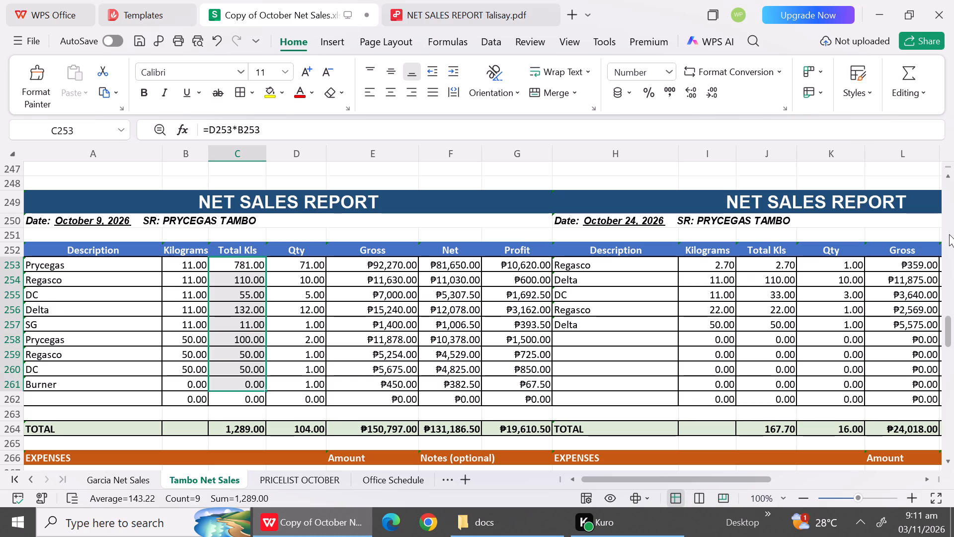
Check the TOTAL row's total kilos against the sum of the product rows in Tambo's October 5 report.
{"action": "left_click", "coordinate": [949, 233]}
{"action": "left_click", "coordinate": [949, 233]}
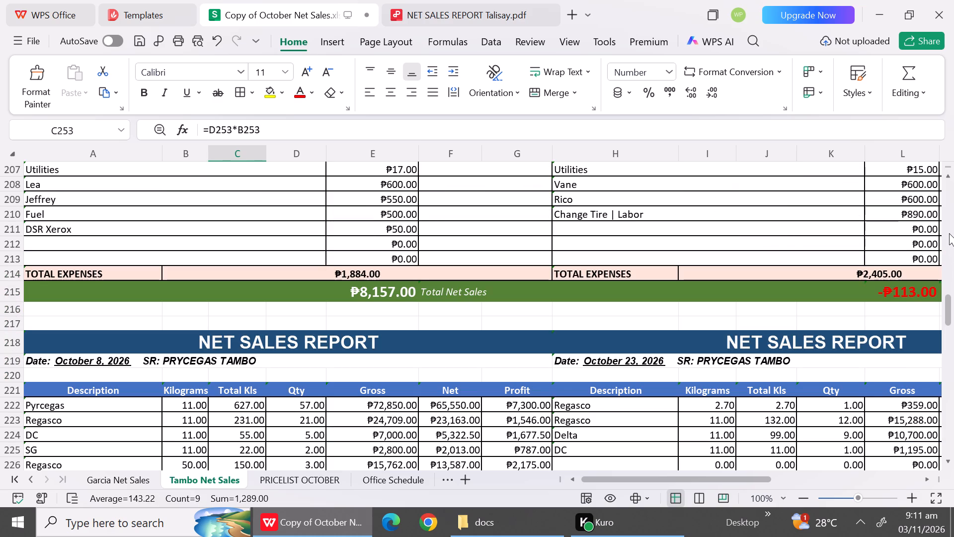
{"action": "double_click", "coordinate": [947, 199]}
{"action": "double_click", "coordinate": [947, 199]}
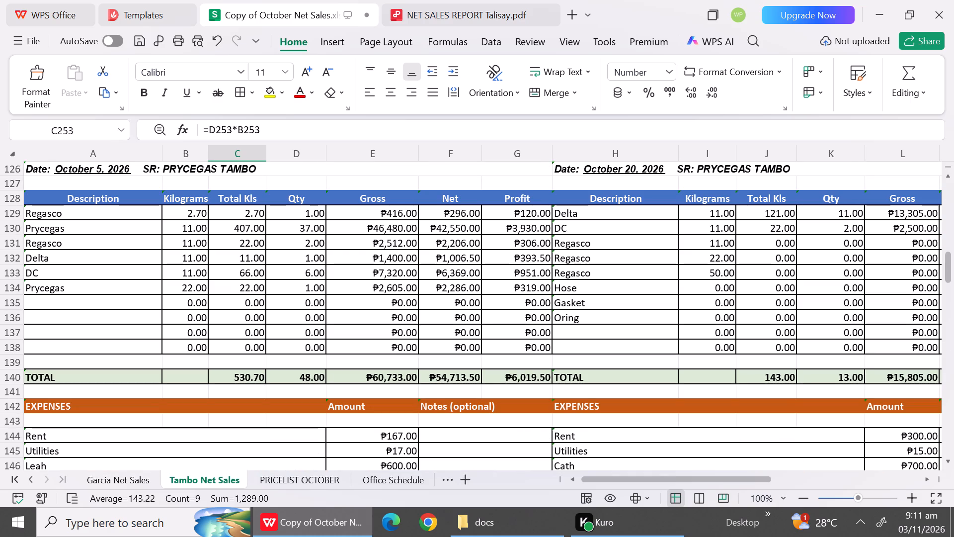
{"action": "left_click_drag", "start_coordinate": [254, 211], "coordinate": [257, 290]}
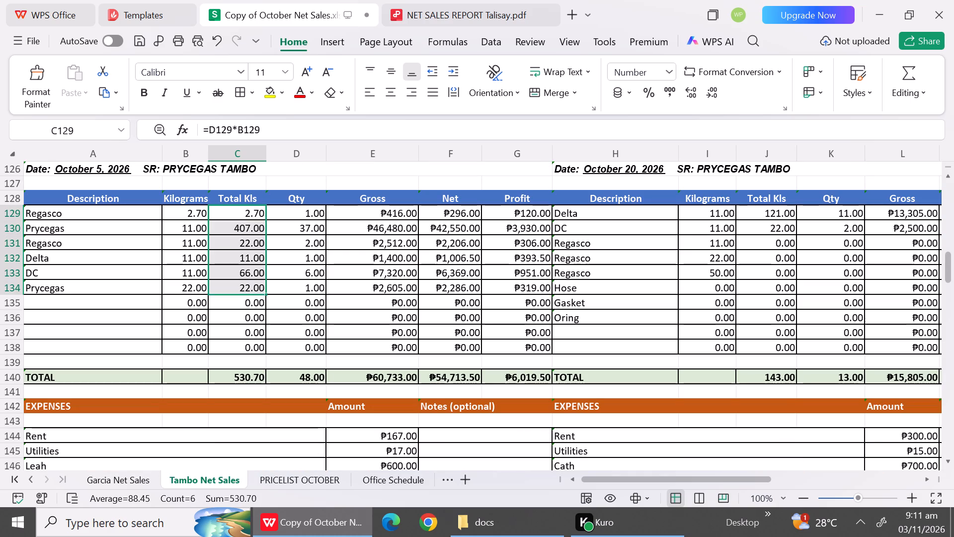
Look through Tambo's daily reports from October 7 to October 15, comparing product rows and total kilos.
{"action": "triple_click", "coordinate": [949, 434]}
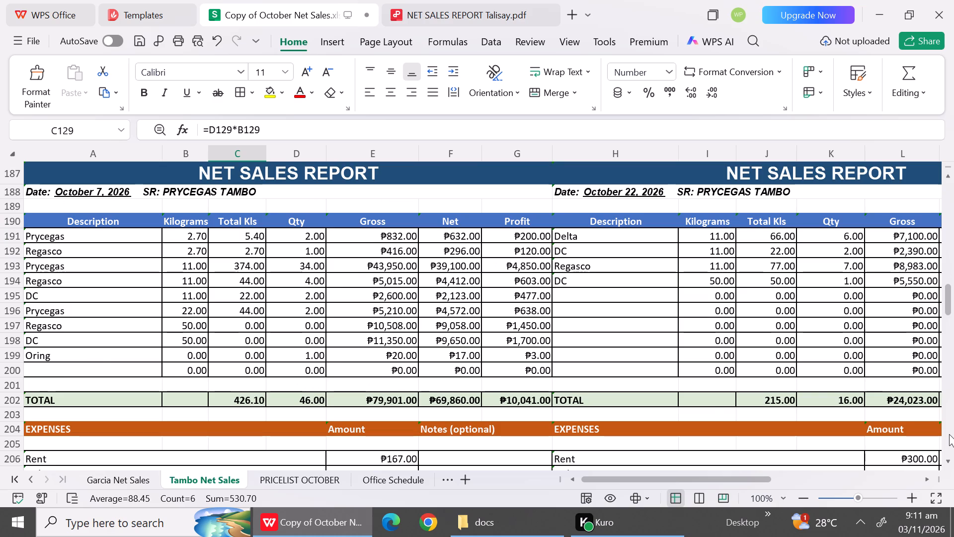
{"action": "left_click", "coordinate": [949, 434]}
{"action": "left_click", "coordinate": [949, 434]}
{"action": "triple_click", "coordinate": [949, 434]}
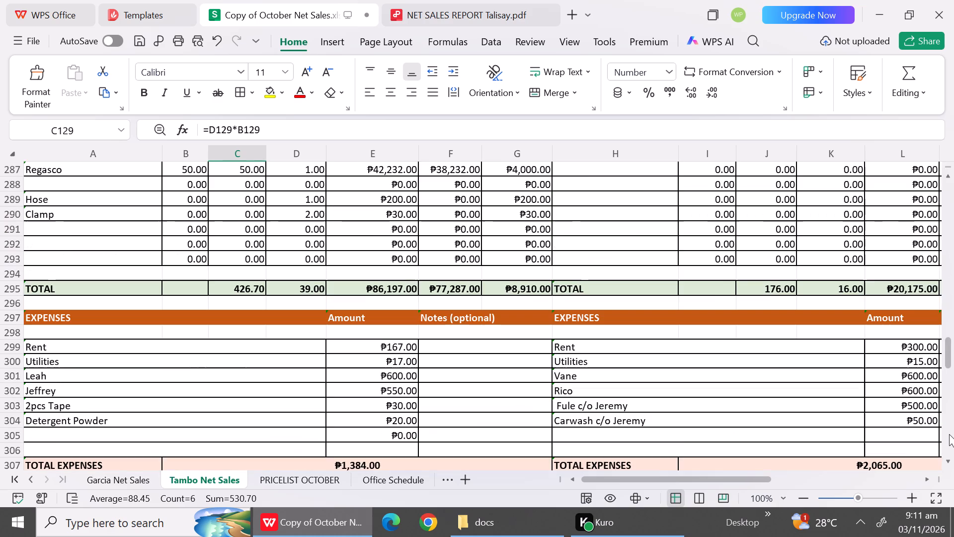
{"action": "left_click", "coordinate": [949, 434]}
{"action": "left_click", "coordinate": [949, 434]}
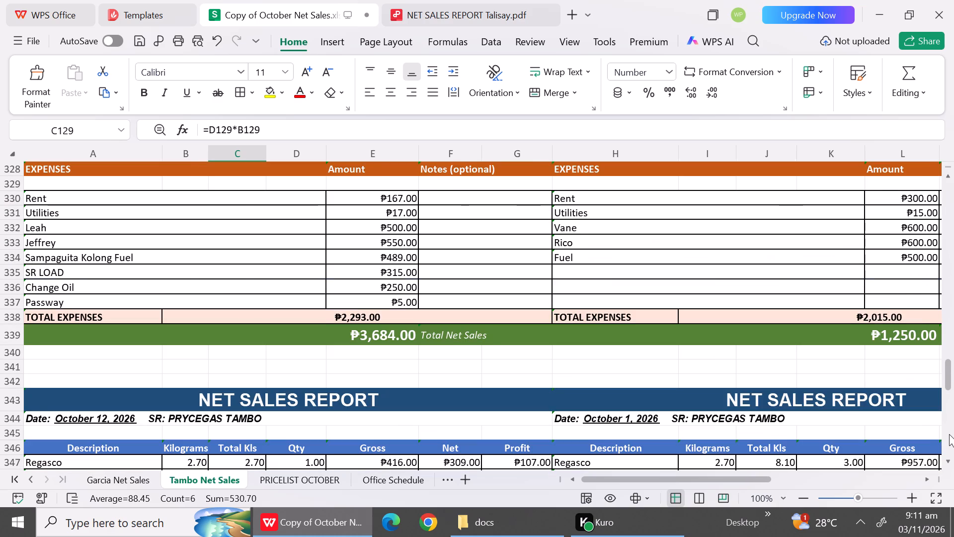
{"action": "left_click", "coordinate": [949, 434]}
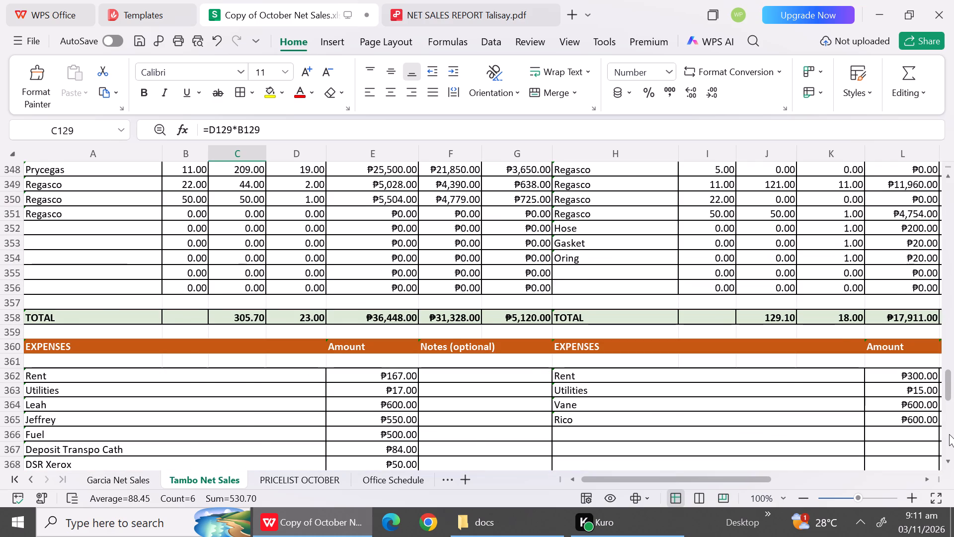
{"action": "left_click", "coordinate": [949, 434]}
{"action": "left_click", "coordinate": [949, 434]}
{"action": "left_click", "coordinate": [949, 434]}
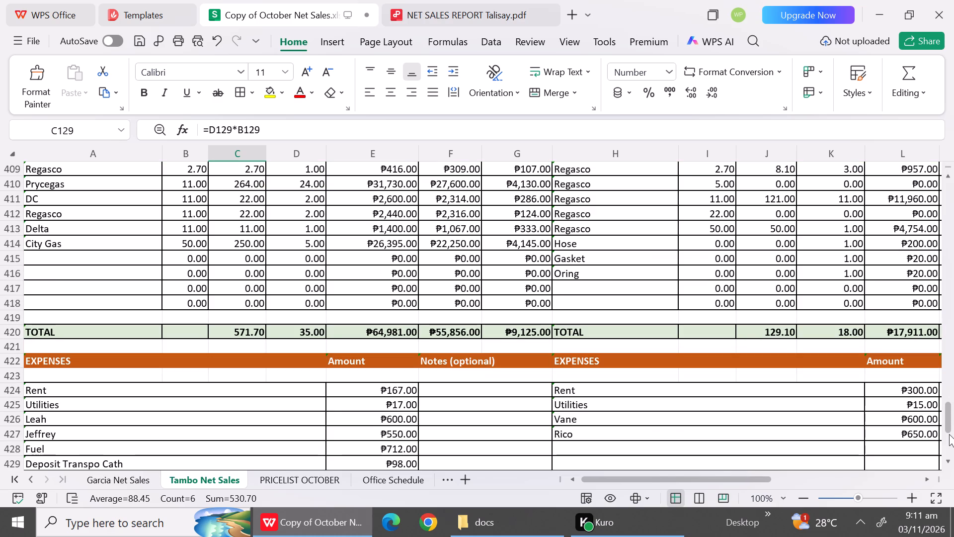
{"action": "left_click", "coordinate": [949, 434]}
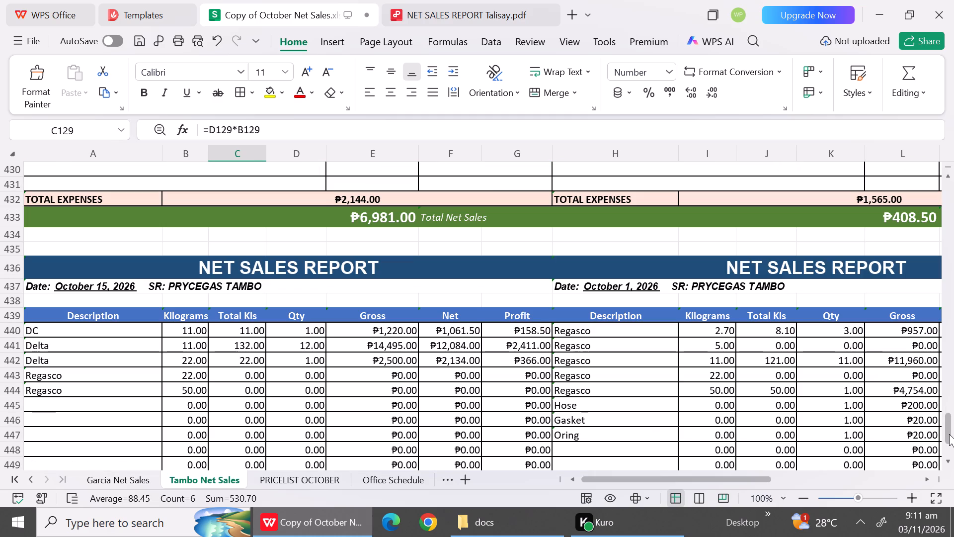
{"action": "left_click", "coordinate": [951, 231]}
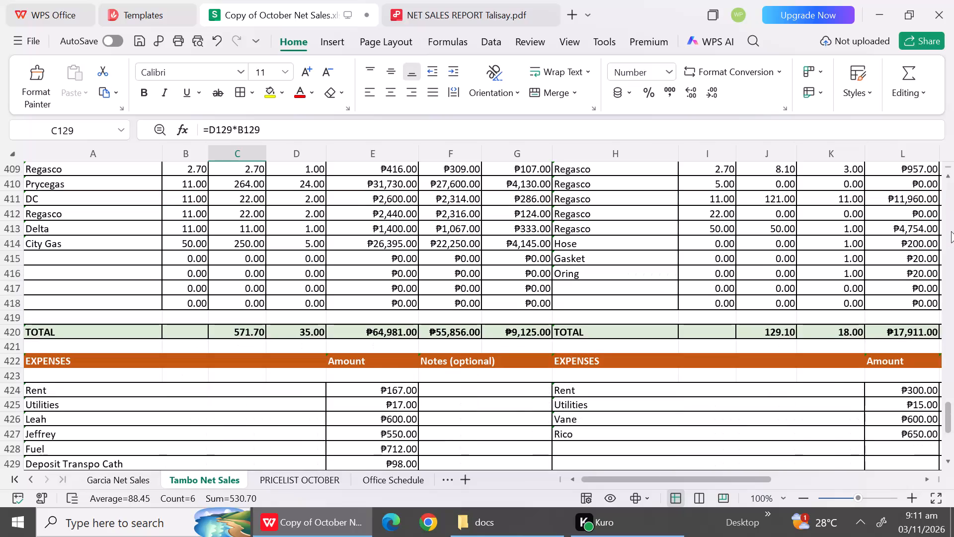
{"action": "left_click", "coordinate": [951, 231]}
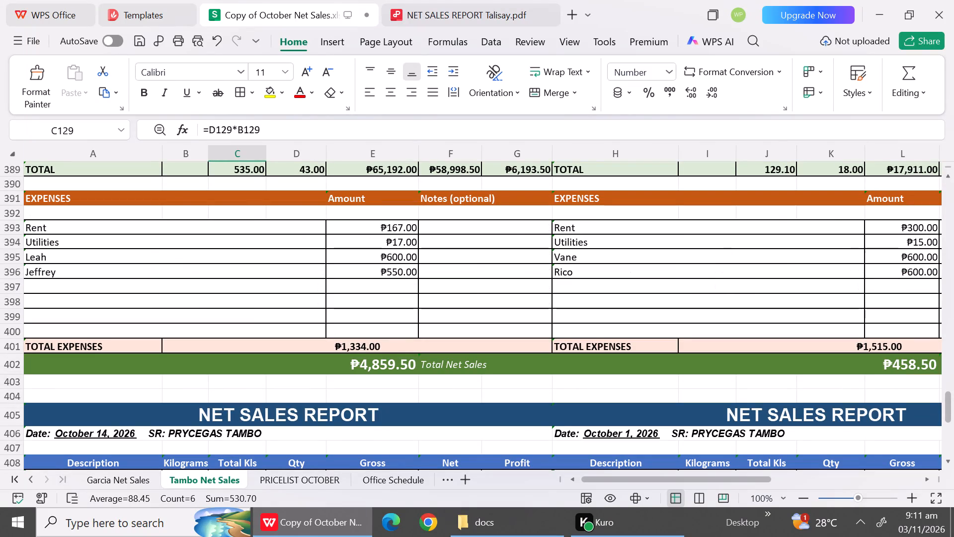
Review the product rows, total kilos, expenses and net sales of Tambo's October 14 report.
{"action": "triple_click", "coordinate": [951, 461]}
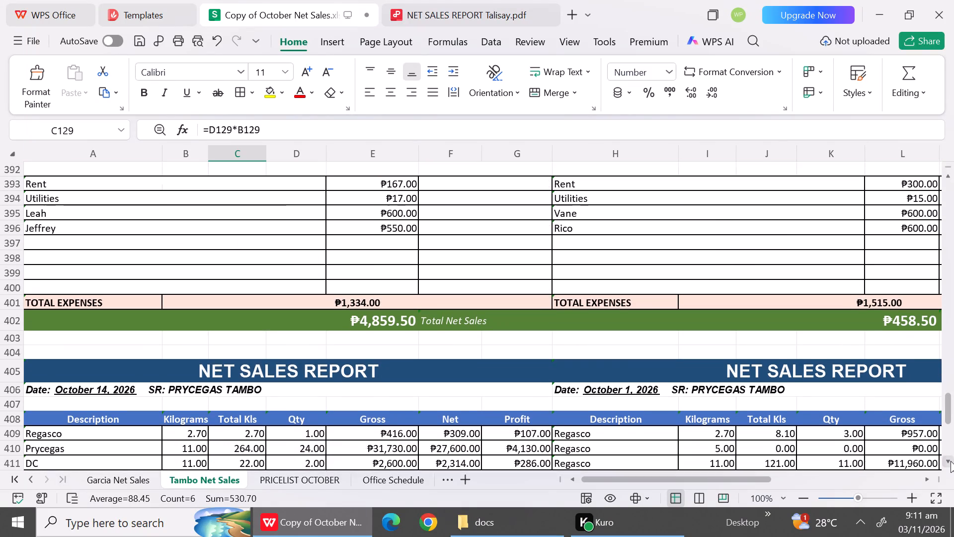
{"action": "triple_click", "coordinate": [951, 461]}
{"action": "triple_click", "coordinate": [951, 461]}
{"action": "triple_click", "coordinate": [951, 461]}
{"action": "left_click", "coordinate": [951, 461]}
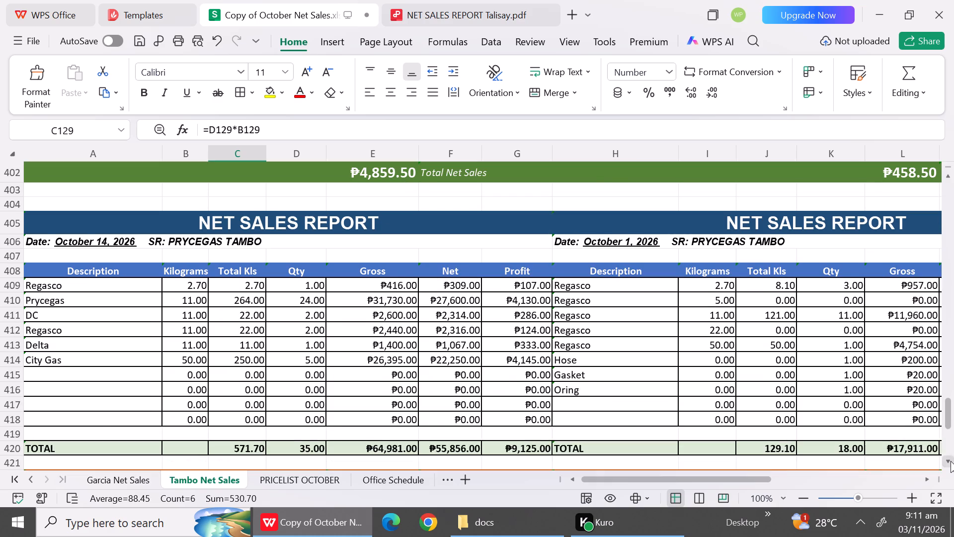
{"action": "double_click", "coordinate": [951, 461]}
{"action": "triple_click", "coordinate": [951, 461]}
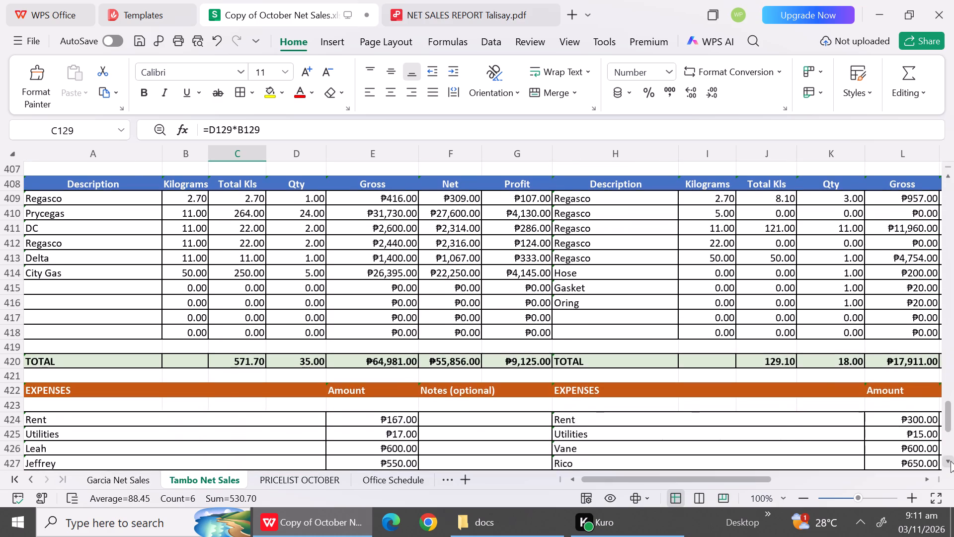
{"action": "triple_click", "coordinate": [951, 461]}
{"action": "left_click", "coordinate": [951, 461]}
{"action": "triple_click", "coordinate": [951, 461]}
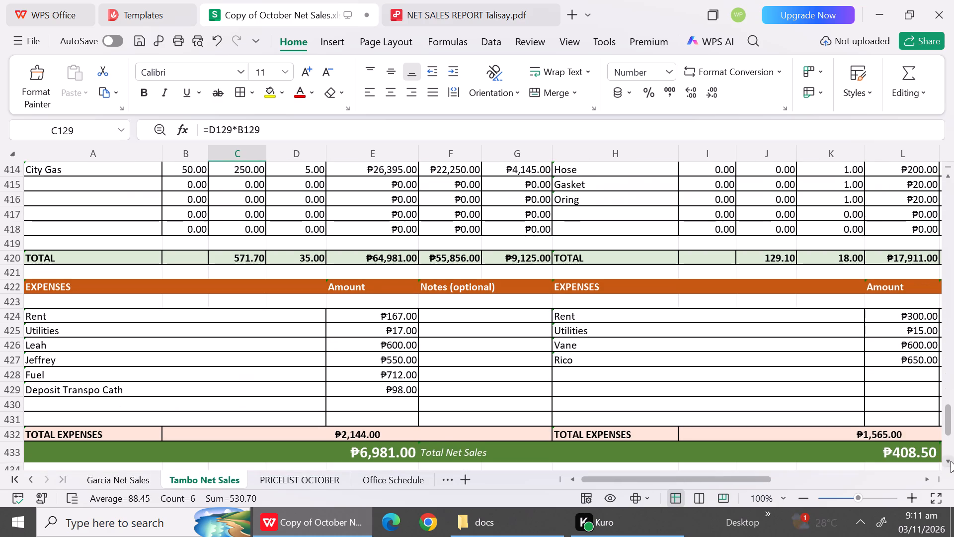
Review the product rows and TOTAL row of Tambo's October 15 report.
{"action": "triple_click", "coordinate": [951, 461]}
{"action": "triple_click", "coordinate": [951, 461]}
{"action": "triple_click", "coordinate": [951, 461]}
{"action": "triple_click", "coordinate": [951, 461]}
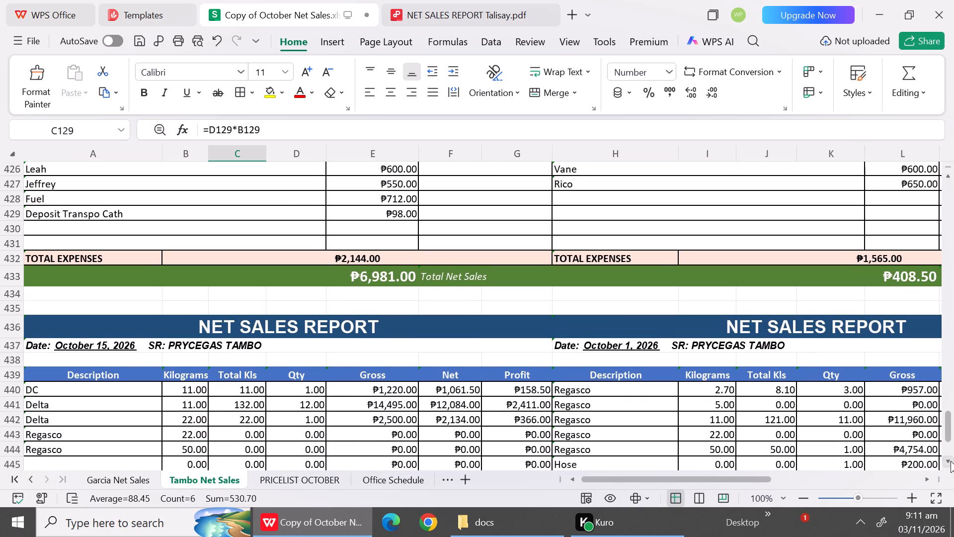
{"action": "triple_click", "coordinate": [951, 461]}
{"action": "left_click", "coordinate": [951, 461]}
{"action": "left_click", "coordinate": [951, 461]}
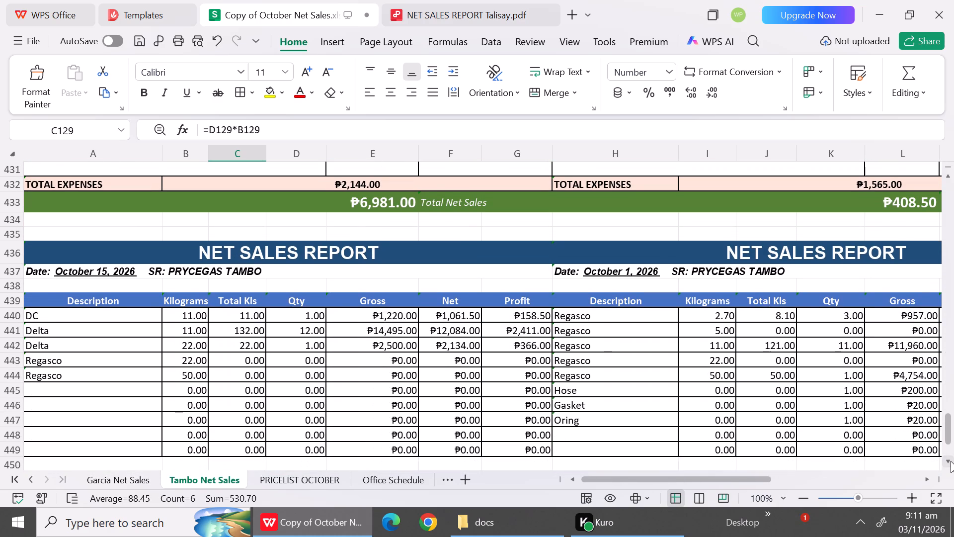
{"action": "left_click", "coordinate": [951, 461]}
{"action": "left_click", "coordinate": [951, 461]}
{"action": "left_click", "coordinate": [951, 461]}
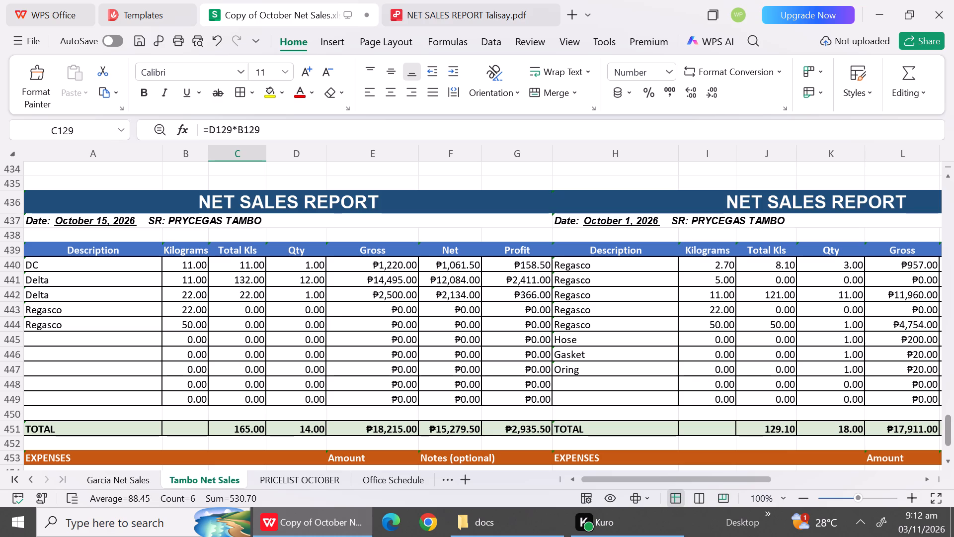
Save the October net sales workbook in its same location rather than to the cloud.
{"action": "key", "text": "ctrl+s"}
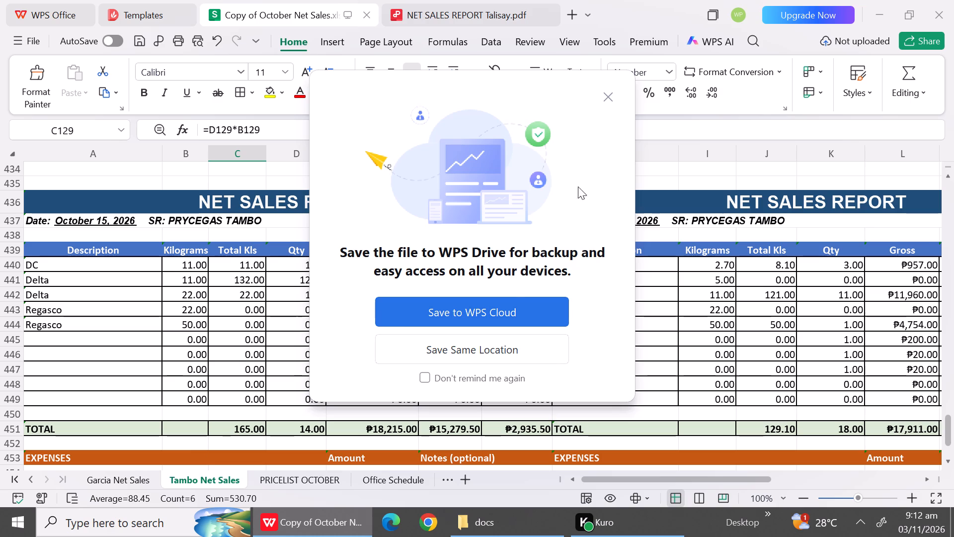
{"action": "left_click", "coordinate": [497, 345]}
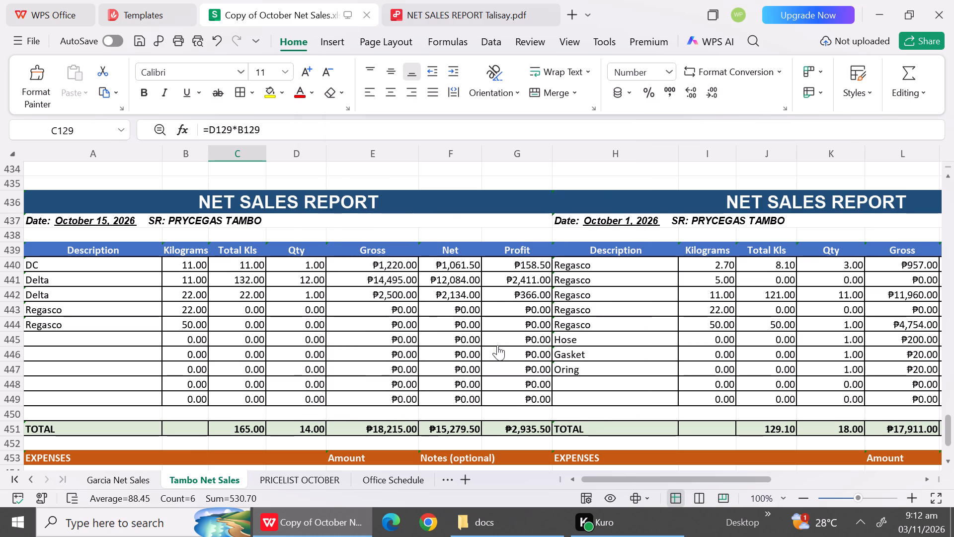
{"action": "left_click", "coordinate": [305, 403]}
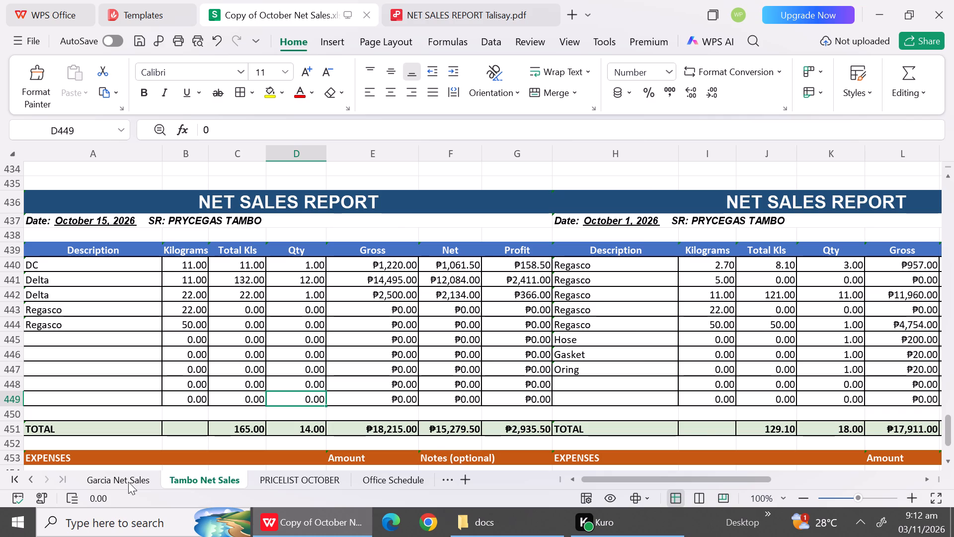
Look through Banay Banay's daily net sales reports from October 1 to October 7.
{"action": "left_click", "coordinate": [128, 482]}
{"action": "left_click", "coordinate": [31, 478]}
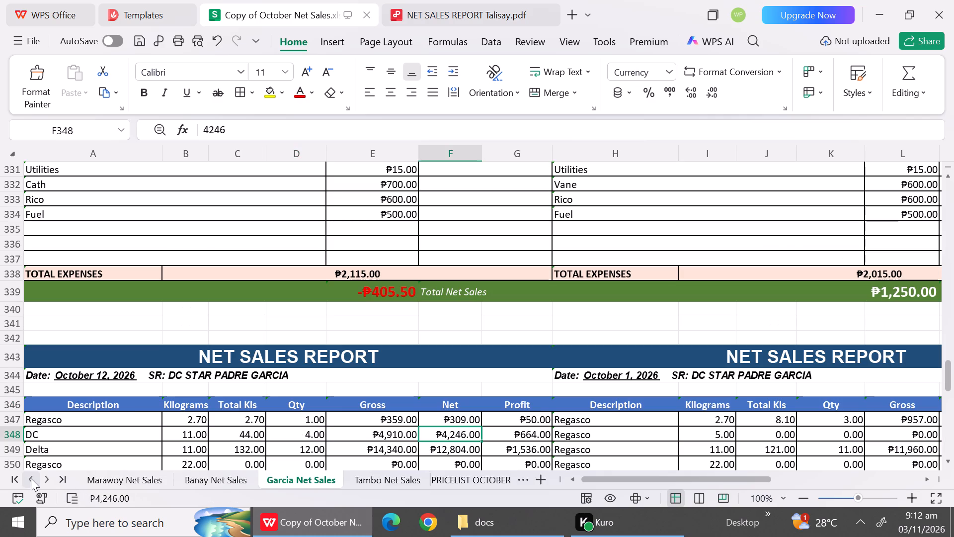
{"action": "left_click", "coordinate": [31, 478]}
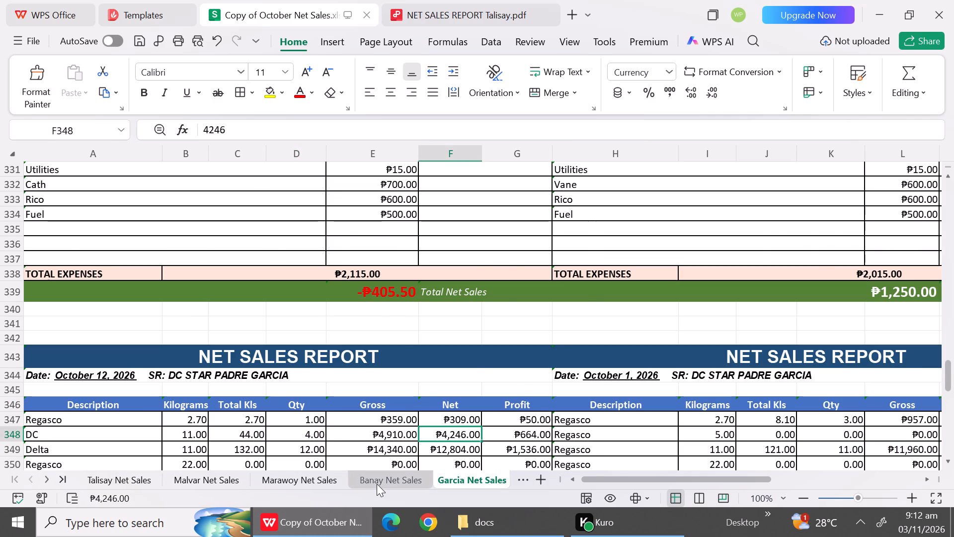
{"action": "left_click", "coordinate": [377, 484]}
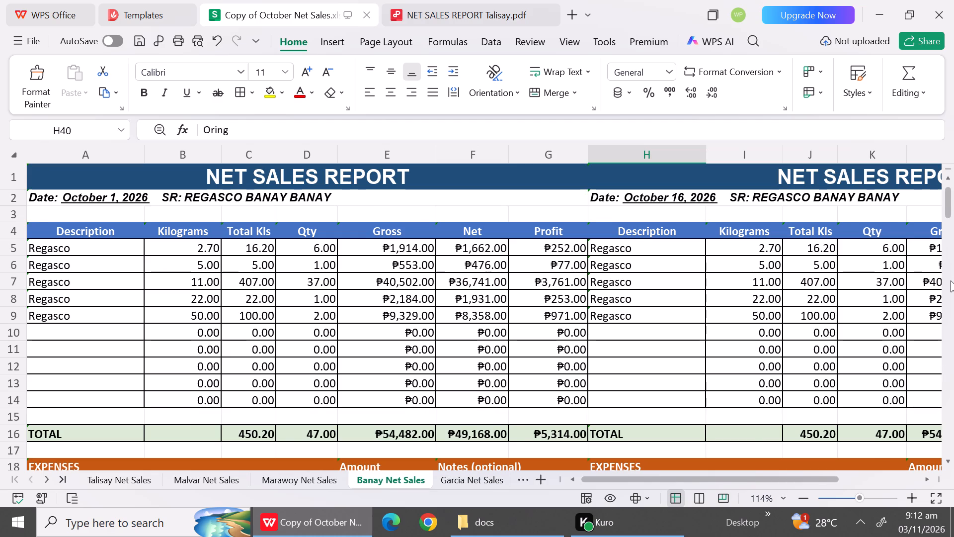
{"action": "left_click", "coordinate": [951, 280]}
{"action": "left_click", "coordinate": [951, 280]}
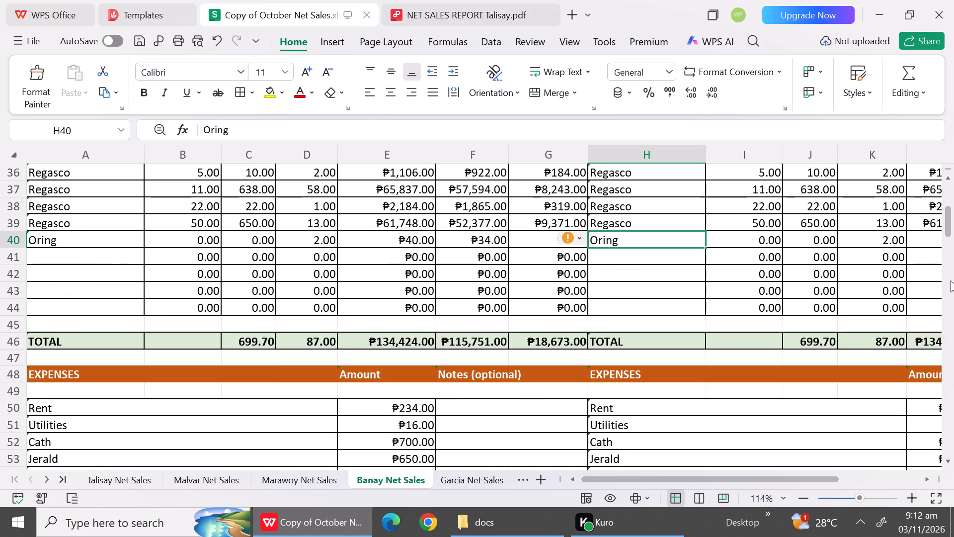
{"action": "left_click", "coordinate": [951, 280]}
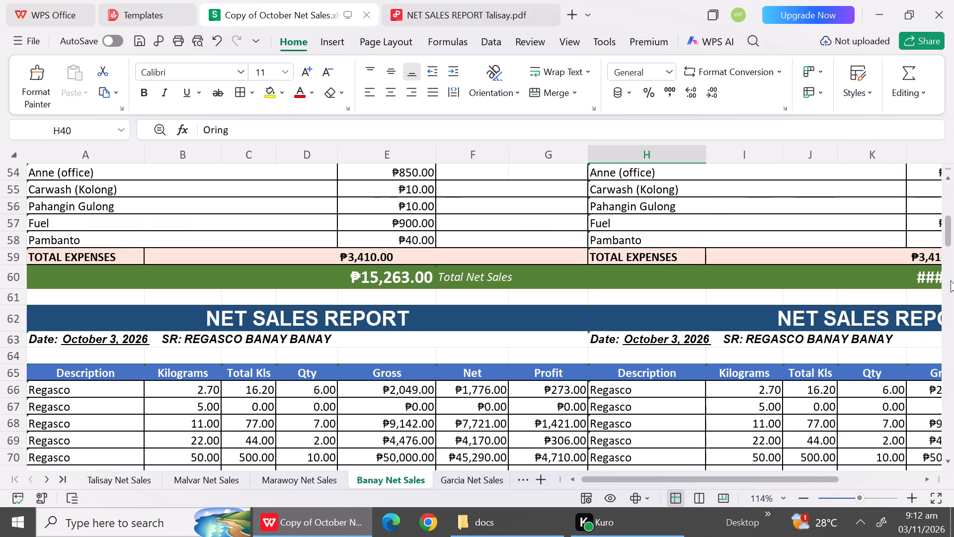
{"action": "left_click", "coordinate": [951, 280]}
{"action": "left_click", "coordinate": [951, 280]}
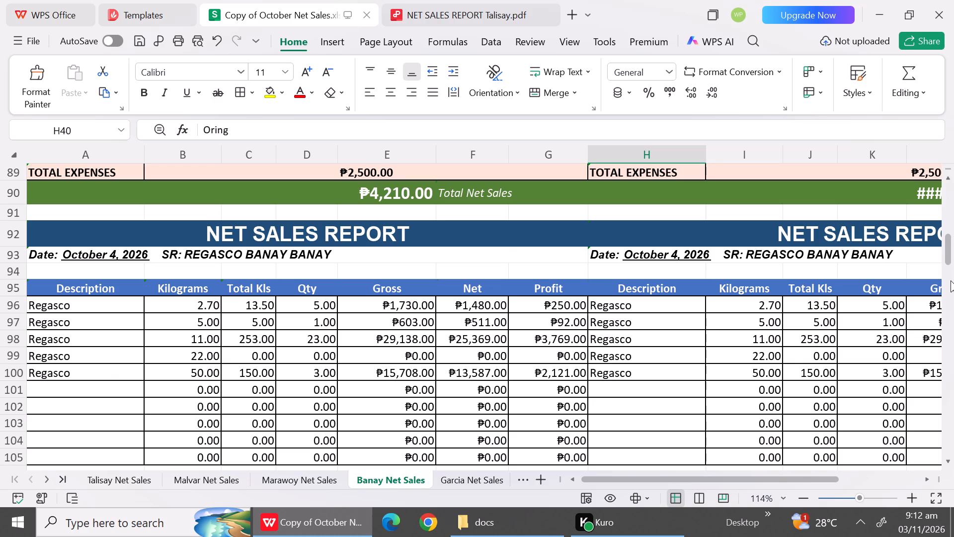
{"action": "left_click", "coordinate": [951, 280]}
{"action": "left_click", "coordinate": [951, 280]}
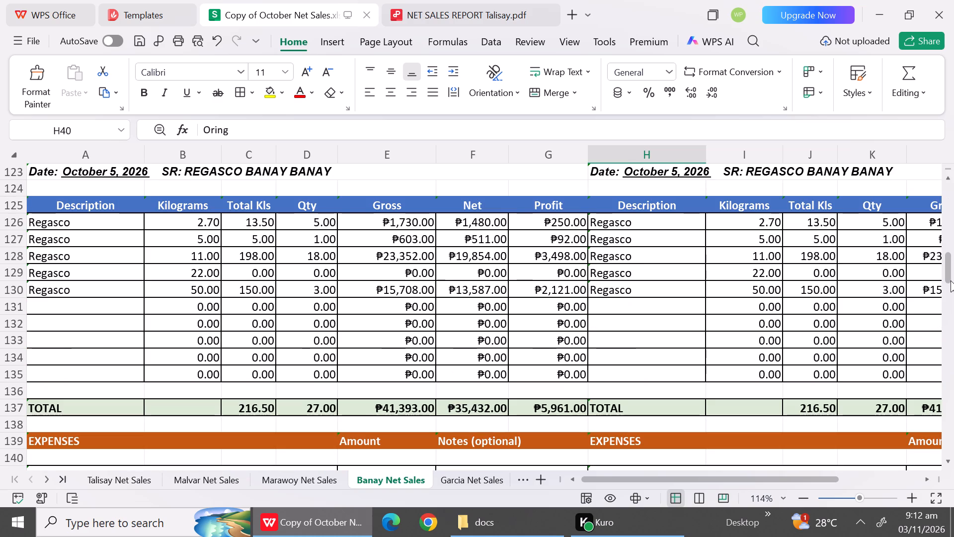
{"action": "left_click", "coordinate": [951, 280]}
{"action": "left_click", "coordinate": [953, 335]}
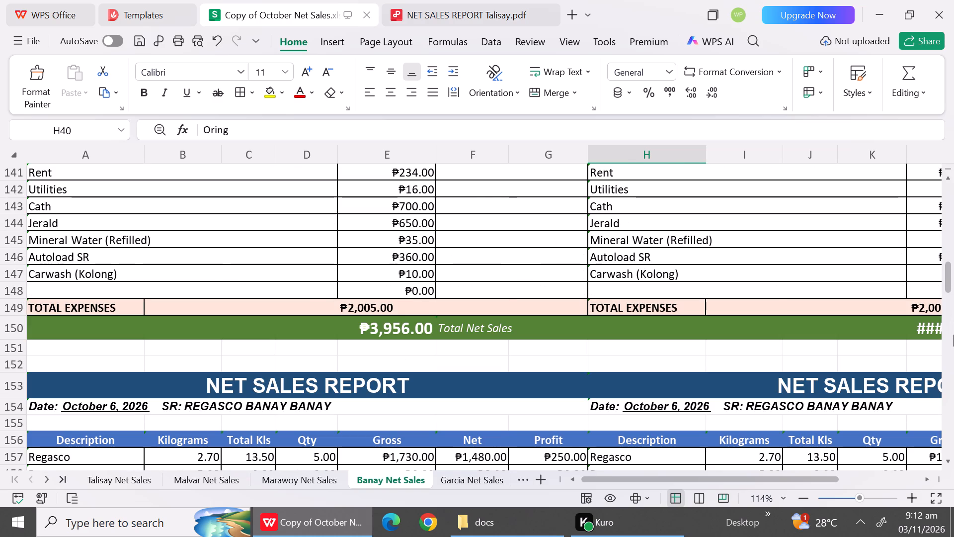
{"action": "left_click", "coordinate": [953, 335]}
{"action": "left_click", "coordinate": [953, 335]}
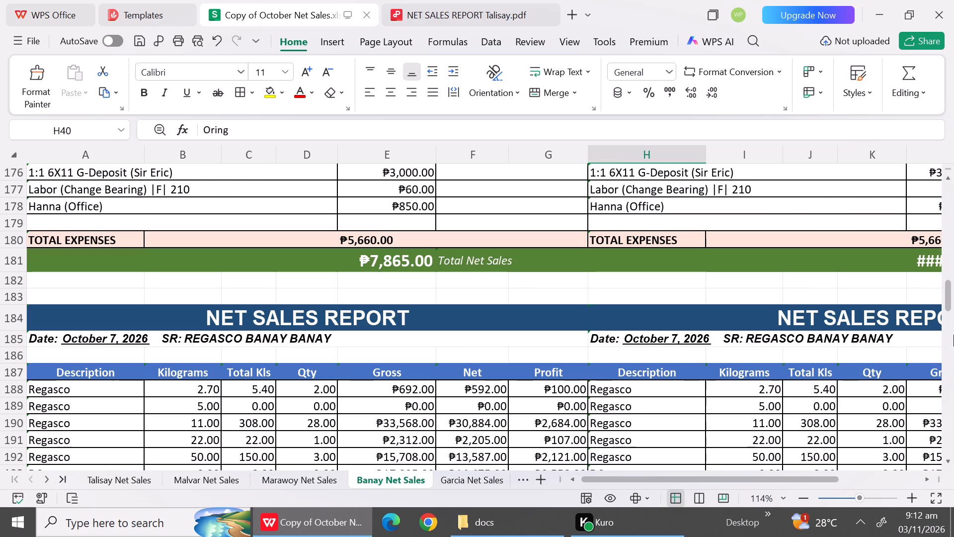
Examine the product rows, total kilos and expenses of Banay Banay's October 6 report.
{"action": "triple_click", "coordinate": [946, 180]}
{"action": "triple_click", "coordinate": [946, 180]}
{"action": "triple_click", "coordinate": [946, 180]}
{"action": "triple_click", "coordinate": [946, 180]}
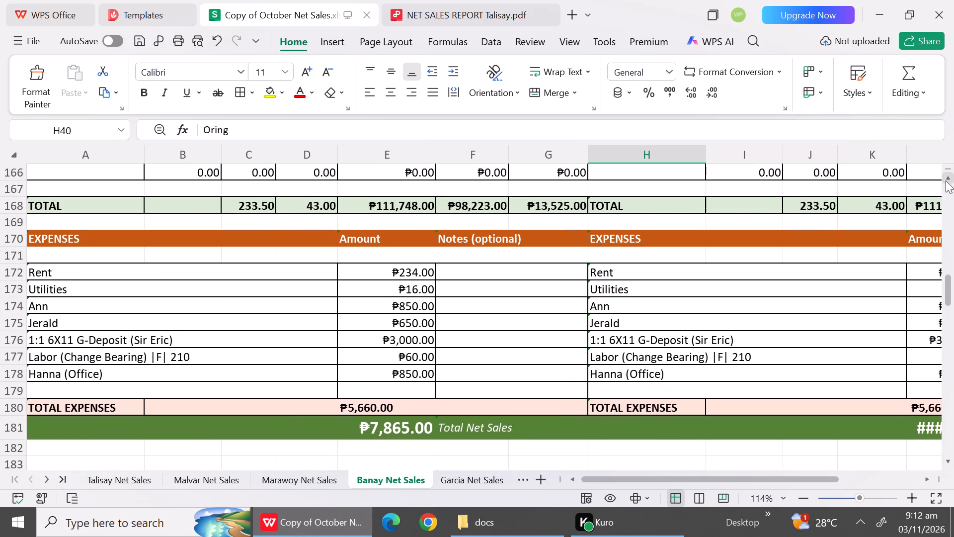
{"action": "triple_click", "coordinate": [946, 180]}
{"action": "triple_click", "coordinate": [946, 180]}
{"action": "triple_click", "coordinate": [946, 180]}
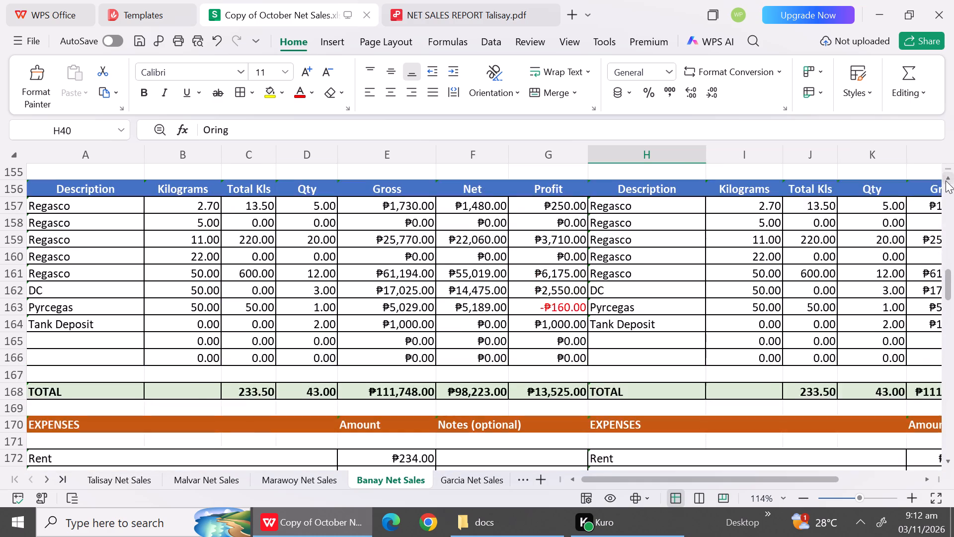
{"action": "triple_click", "coordinate": [946, 180]}
{"action": "left_click_drag", "start_coordinate": [946, 180], "coordinate": [465, 529]}
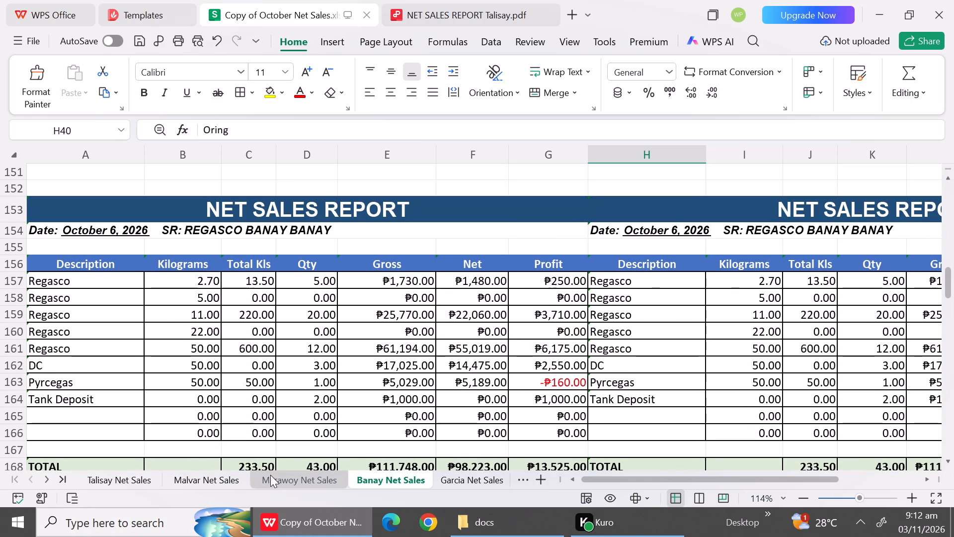
Review the product rows, total kilos and expenses of Marawoy's October 1 report.
{"action": "left_click", "coordinate": [270, 475]}
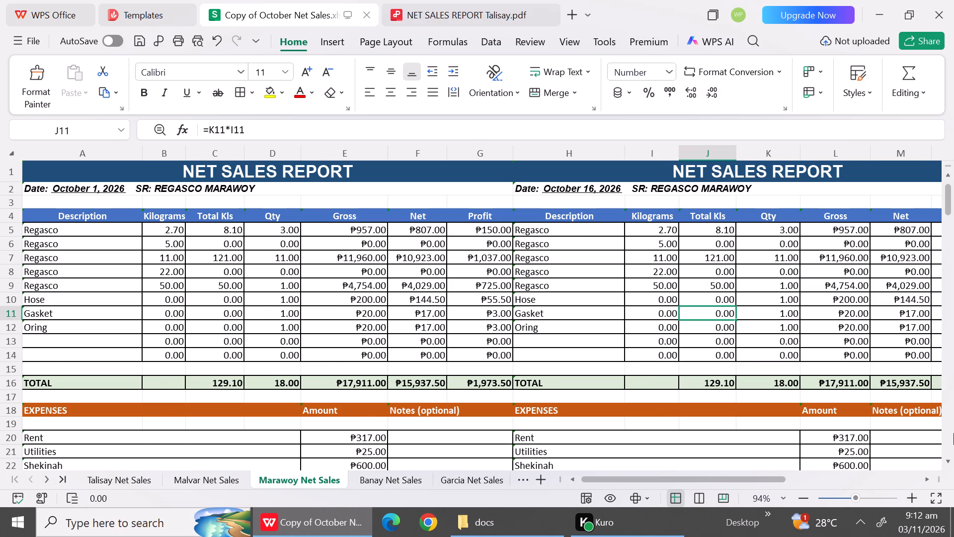
{"action": "left_click", "coordinate": [953, 433]}
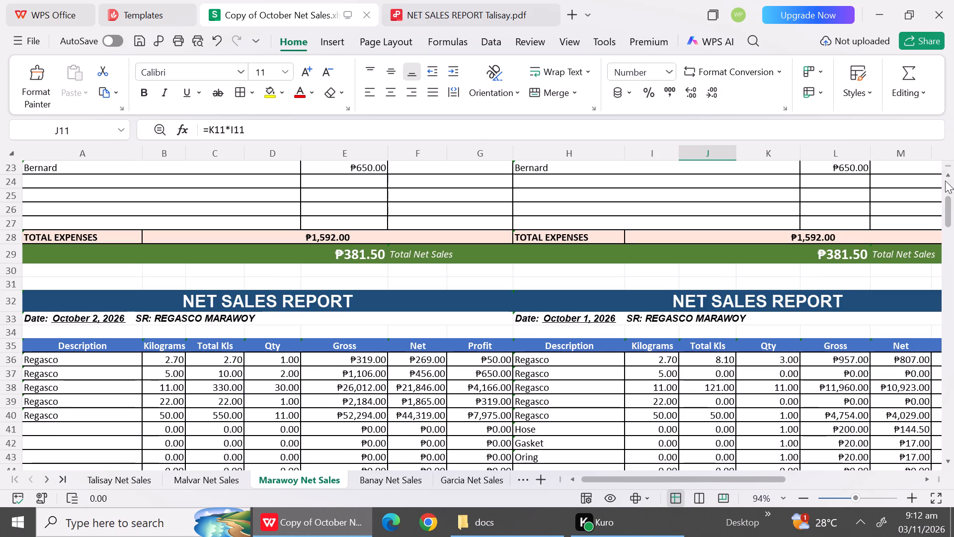
{"action": "double_click", "coordinate": [947, 178]}
{"action": "left_click", "coordinate": [947, 178]}
{"action": "triple_click", "coordinate": [947, 178]}
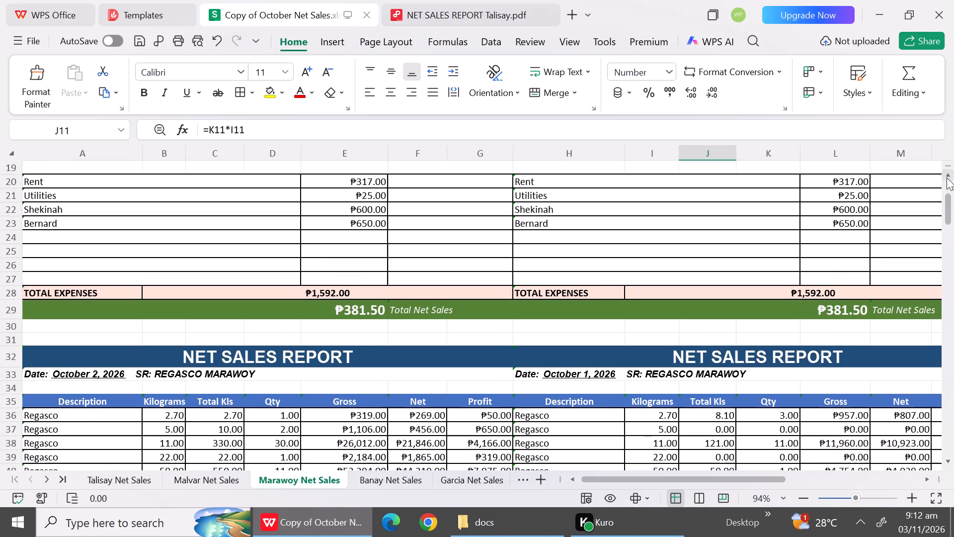
{"action": "triple_click", "coordinate": [947, 178]}
{"action": "triple_click", "coordinate": [947, 178]}
{"action": "triple_click", "coordinate": [947, 178]}
{"action": "triple_click", "coordinate": [947, 178]}
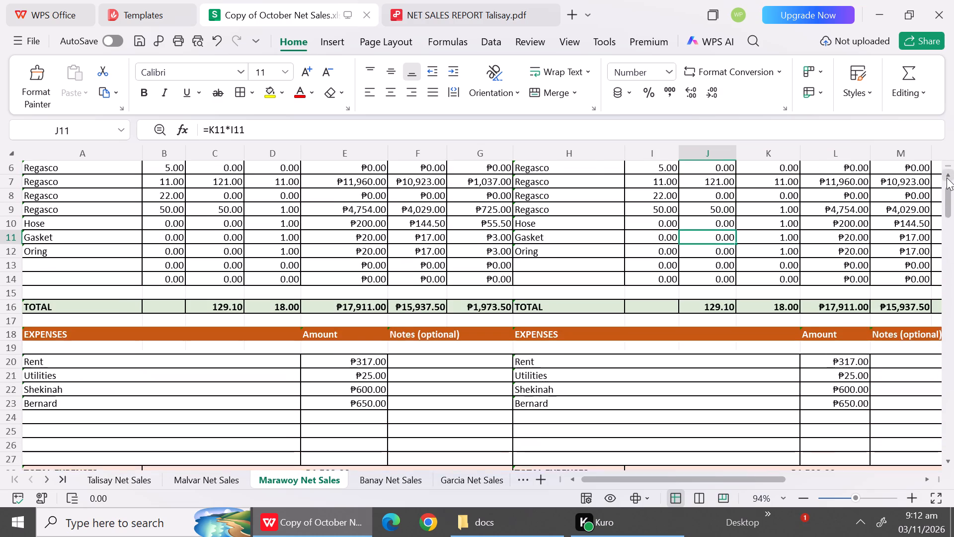
{"action": "triple_click", "coordinate": [947, 178]}
{"action": "left_click_drag", "start_coordinate": [947, 178], "coordinate": [917, 310]}
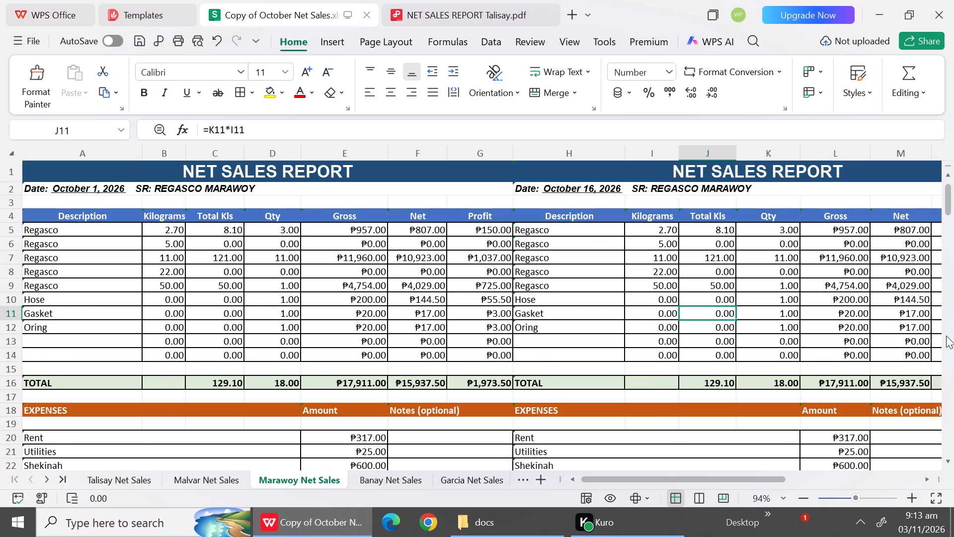
Review the product rows, total kilos, expenses and net sales of Marawoy's October 2 report.
{"action": "left_click", "coordinate": [946, 336]}
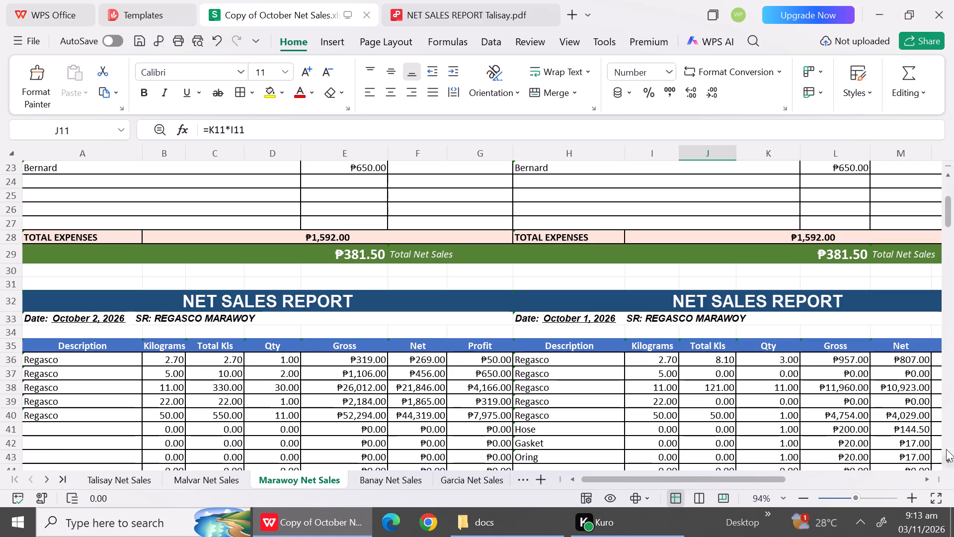
{"action": "triple_click", "coordinate": [946, 465]}
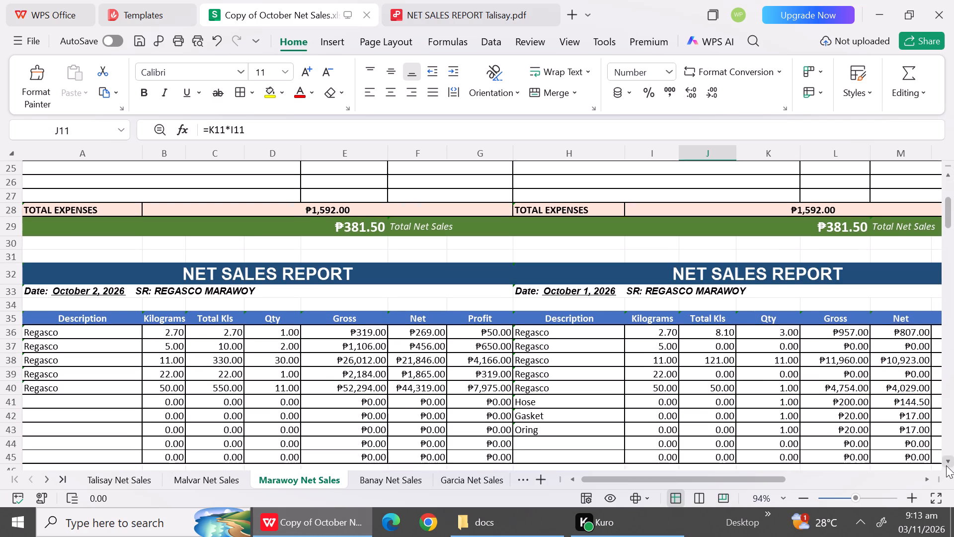
{"action": "triple_click", "coordinate": [946, 465]}
{"action": "triple_click", "coordinate": [946, 465]}
{"action": "triple_click", "coordinate": [946, 465]}
{"action": "triple_click", "coordinate": [946, 465]}
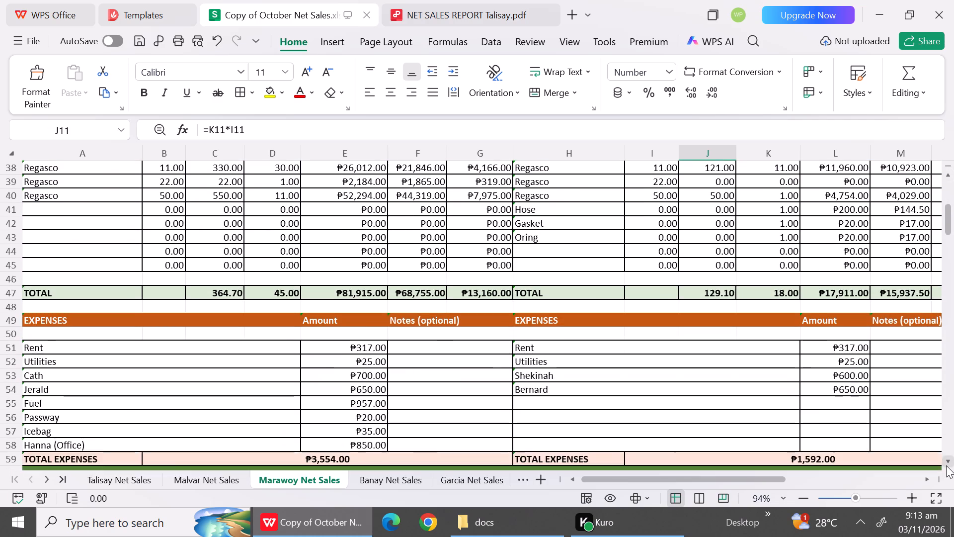
{"action": "triple_click", "coordinate": [946, 465]}
{"action": "triple_click", "coordinate": [946, 465]}
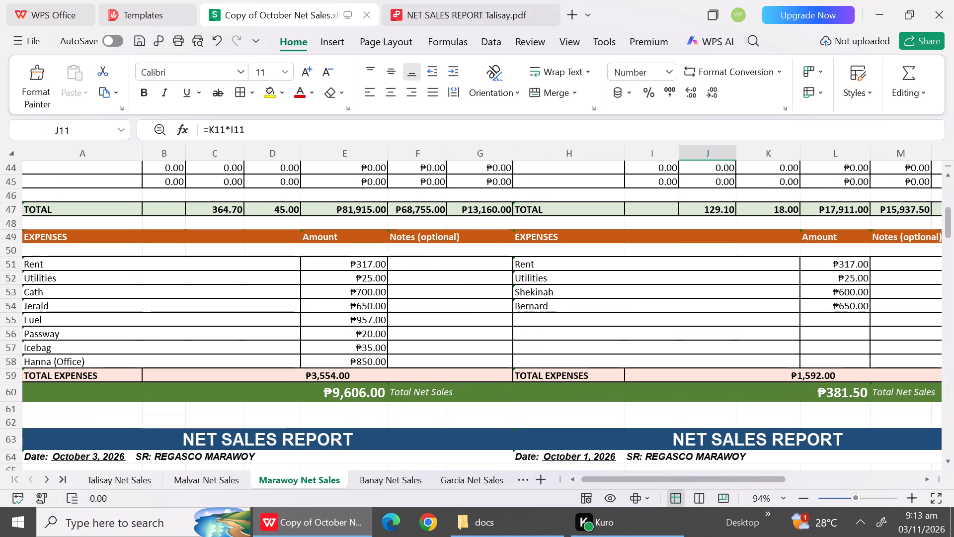
{"action": "triple_click", "coordinate": [947, 174]}
{"action": "left_click", "coordinate": [947, 174]}
{"action": "left_click_drag", "start_coordinate": [947, 174], "coordinate": [461, 309]}
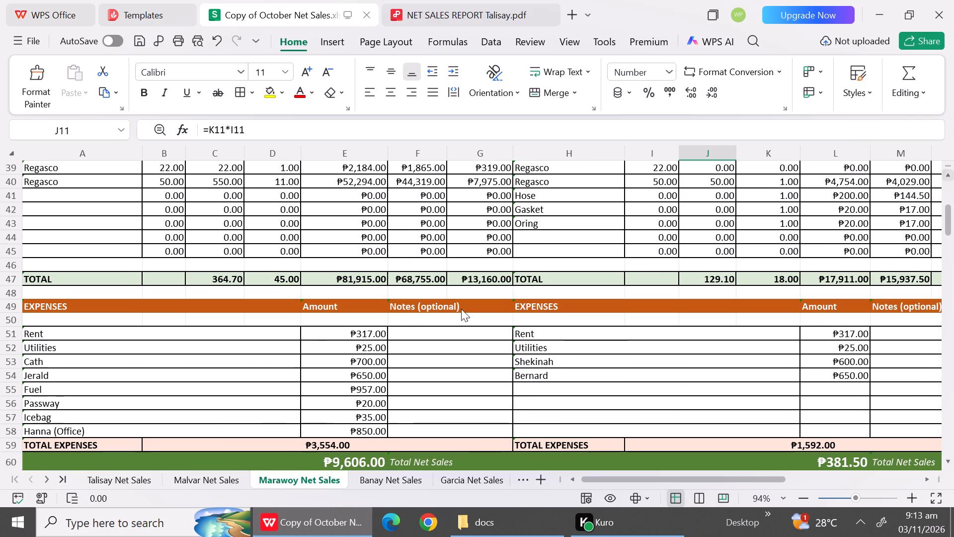
{"action": "left_click_drag", "start_coordinate": [461, 309], "coordinate": [335, 450]}
Return to Banay Banay's sheet and review the October 1 report's product rows, total kilos, expenses and net sales.
{"action": "left_click", "coordinate": [354, 481]}
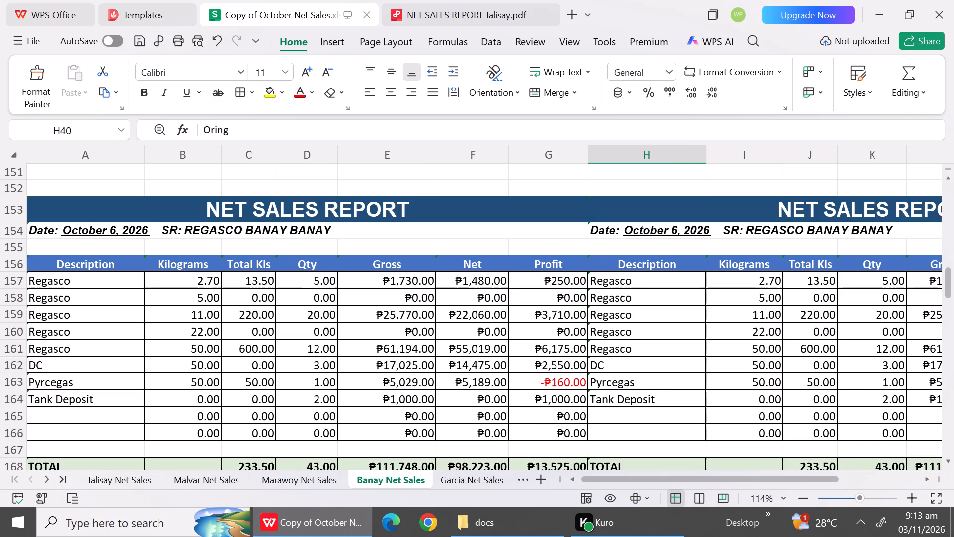
{"action": "triple_click", "coordinate": [951, 194]}
{"action": "left_click", "coordinate": [951, 194]}
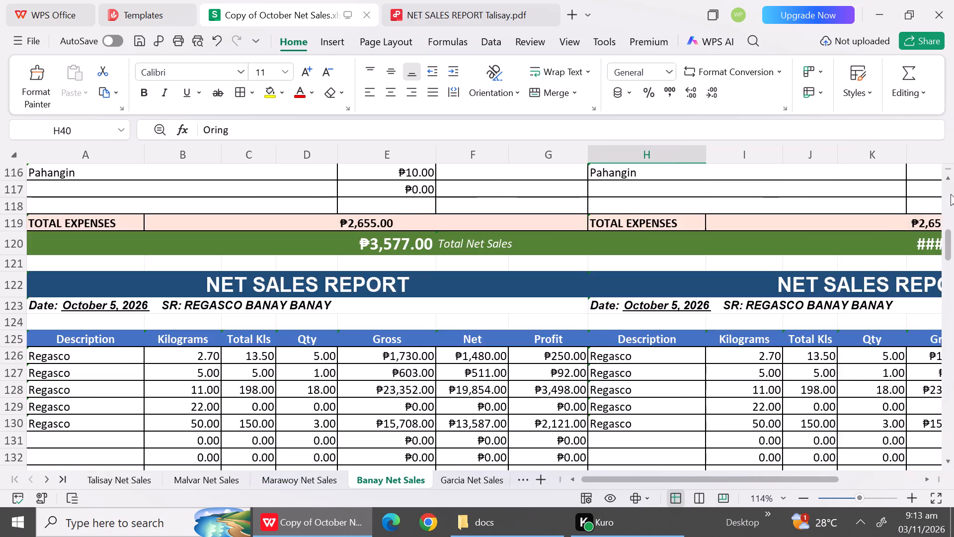
{"action": "triple_click", "coordinate": [948, 191]}
{"action": "triple_click", "coordinate": [948, 191]}
{"action": "left_click", "coordinate": [948, 191]}
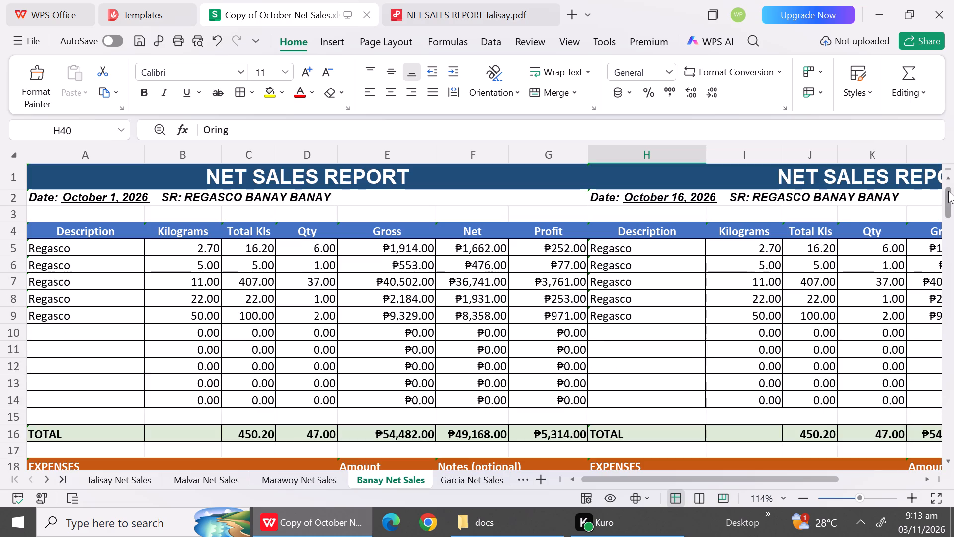
{"action": "left_click_drag", "start_coordinate": [950, 183], "coordinate": [953, 451]}
{"action": "triple_click", "coordinate": [951, 463]}
{"action": "triple_click", "coordinate": [951, 463]}
{"action": "triple_click", "coordinate": [951, 463]}
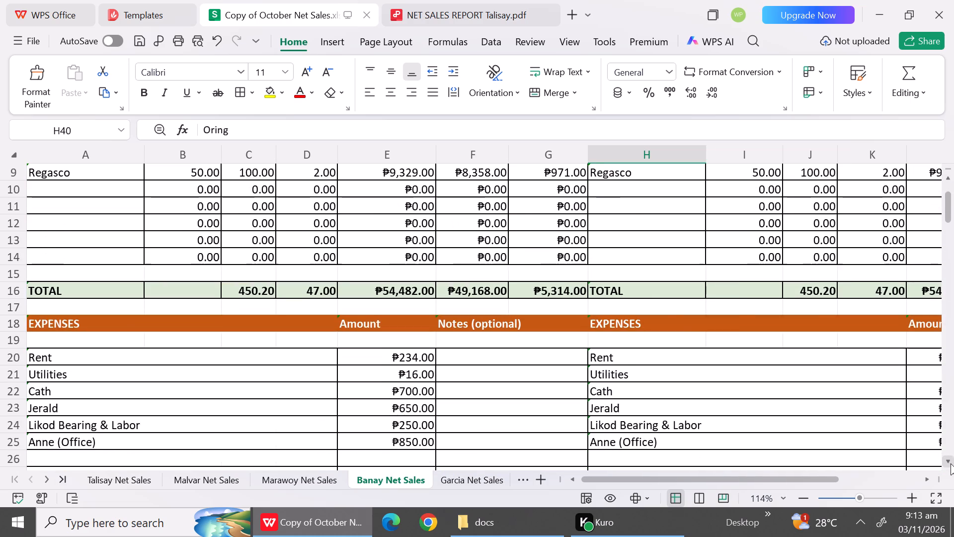
{"action": "triple_click", "coordinate": [951, 463]}
{"action": "triple_click", "coordinate": [951, 463]}
{"action": "triple_click", "coordinate": [951, 463]}
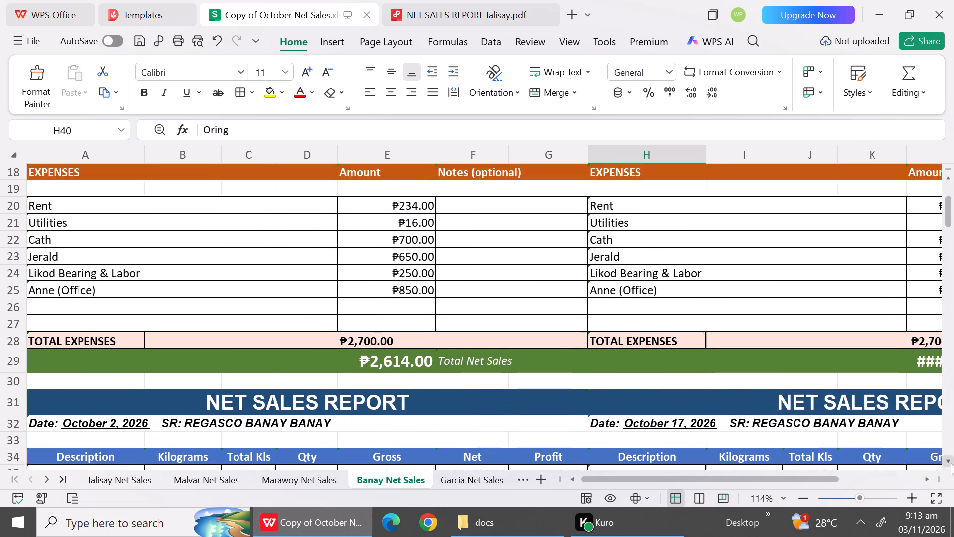
Review the product rows, total kilos, expenses and net sales of Banay Banay's October 2 report.
{"action": "triple_click", "coordinate": [951, 463]}
{"action": "triple_click", "coordinate": [951, 463]}
{"action": "triple_click", "coordinate": [951, 463]}
{"action": "triple_click", "coordinate": [951, 463]}
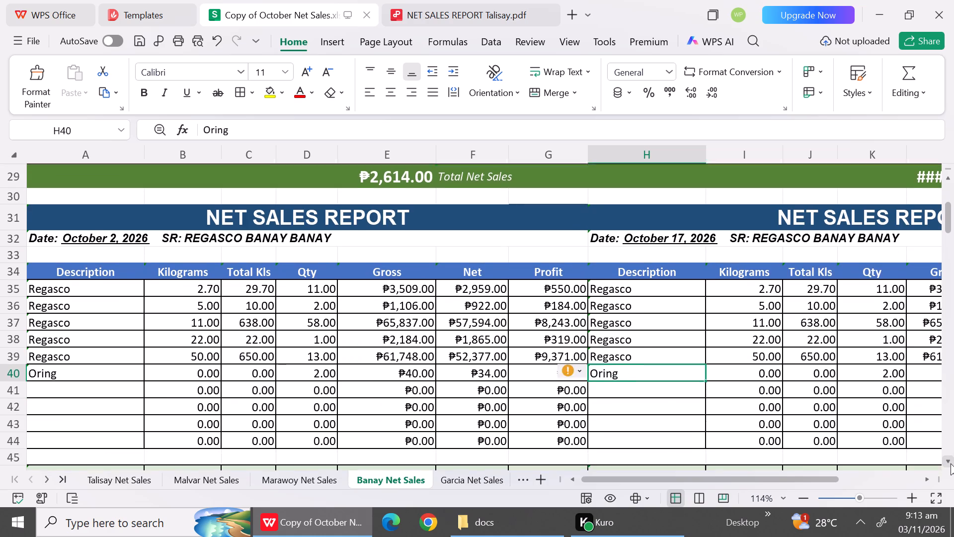
{"action": "triple_click", "coordinate": [951, 463]}
{"action": "triple_click", "coordinate": [951, 463]}
{"action": "double_click", "coordinate": [951, 463]}
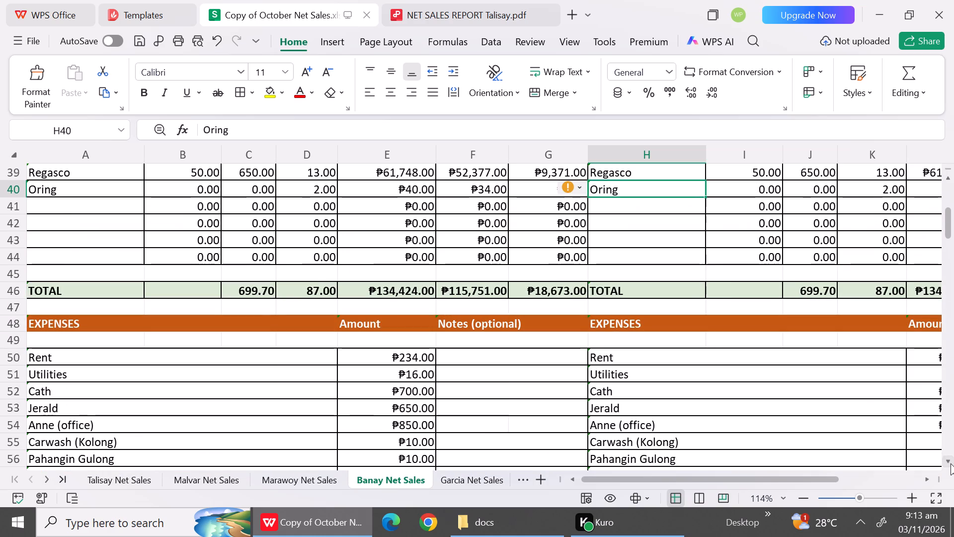
{"action": "left_click", "coordinate": [951, 463]}
{"action": "left_click", "coordinate": [951, 463]}
{"action": "left_click", "coordinate": [951, 463]}
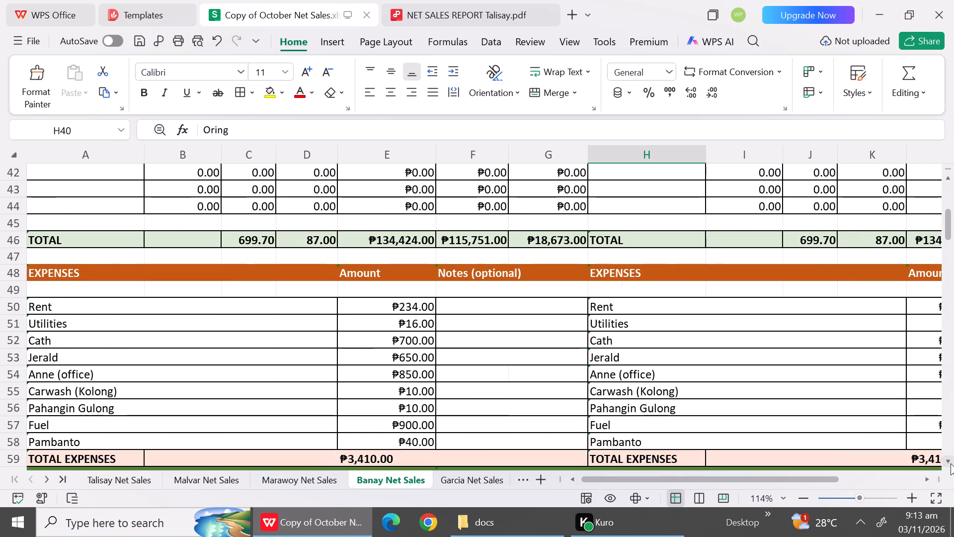
{"action": "double_click", "coordinate": [951, 463]}
{"action": "left_click", "coordinate": [951, 463]}
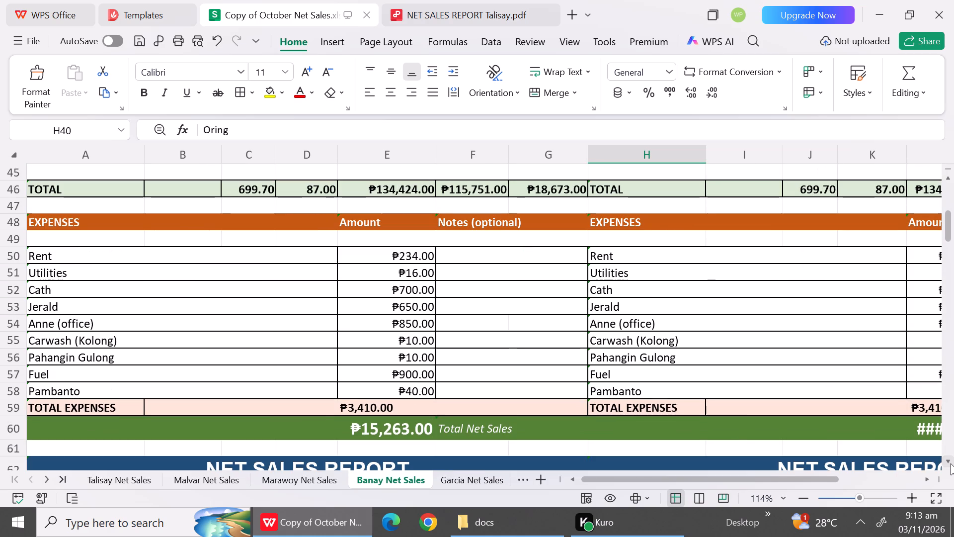
{"action": "triple_click", "coordinate": [951, 463]}
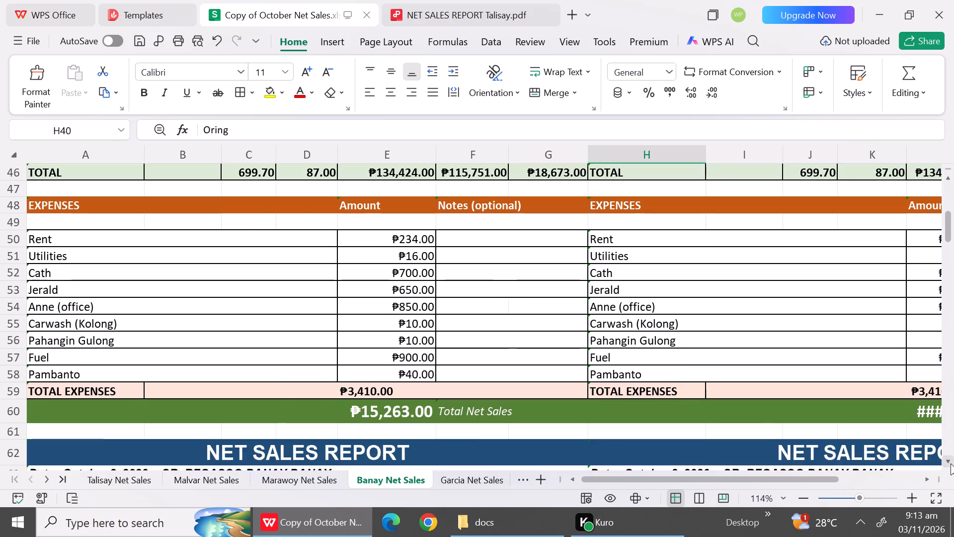
Review the product rows, total kilos, expenses and net sales of Banay Banay's October 3 report.
{"action": "triple_click", "coordinate": [951, 463]}
{"action": "triple_click", "coordinate": [951, 463]}
{"action": "triple_click", "coordinate": [951, 463]}
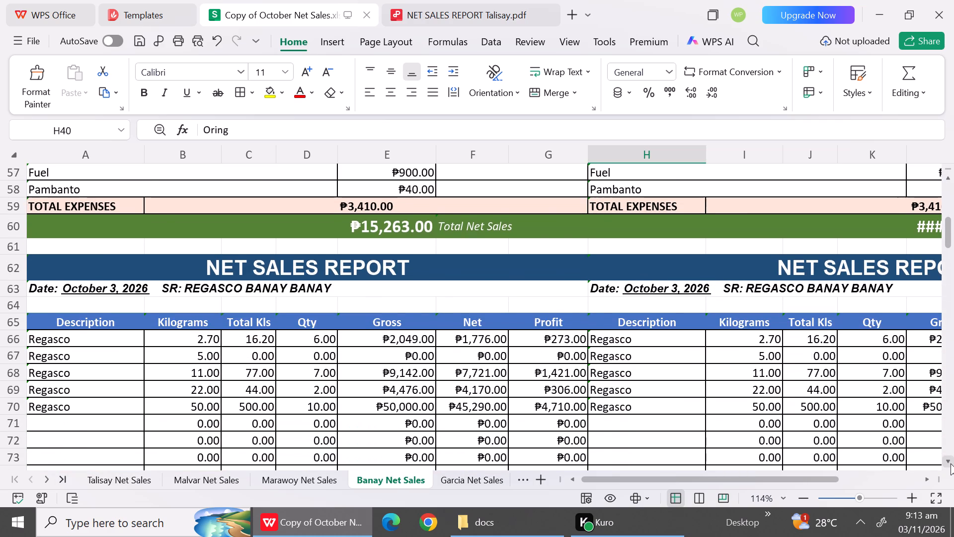
{"action": "triple_click", "coordinate": [951, 463]}
{"action": "triple_click", "coordinate": [951, 463]}
{"action": "triple_click", "coordinate": [951, 463]}
{"action": "triple_click", "coordinate": [951, 463]}
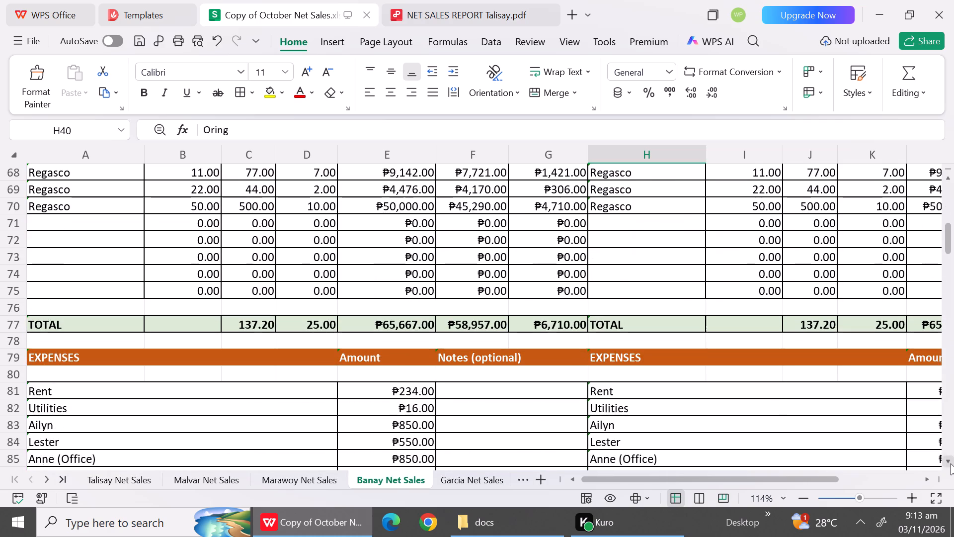
{"action": "triple_click", "coordinate": [951, 463]}
{"action": "triple_click", "coordinate": [951, 463]}
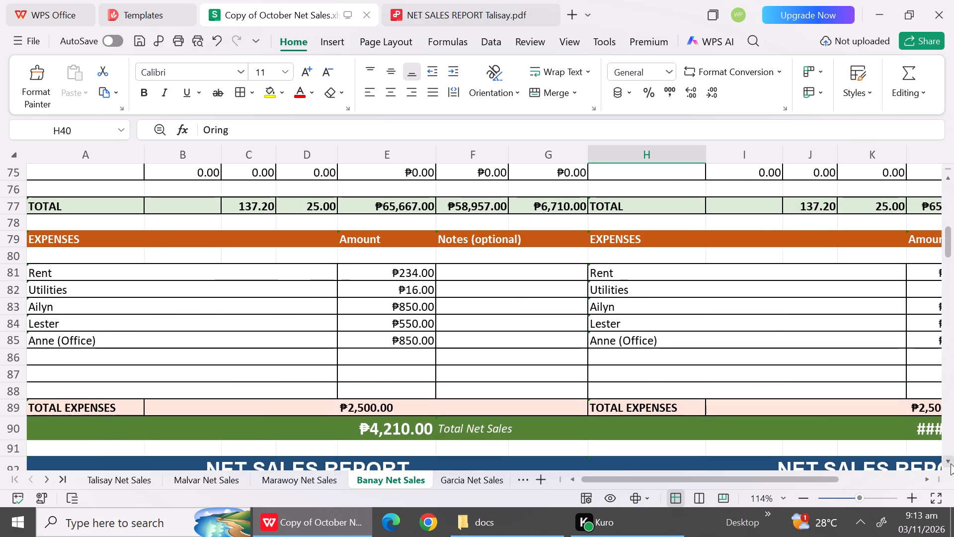
Review the product rows, total kilos, expenses and net sales of Banay Banay's October 4 report.
{"action": "triple_click", "coordinate": [951, 463]}
{"action": "triple_click", "coordinate": [951, 463]}
{"action": "triple_click", "coordinate": [951, 463]}
{"action": "triple_click", "coordinate": [951, 463]}
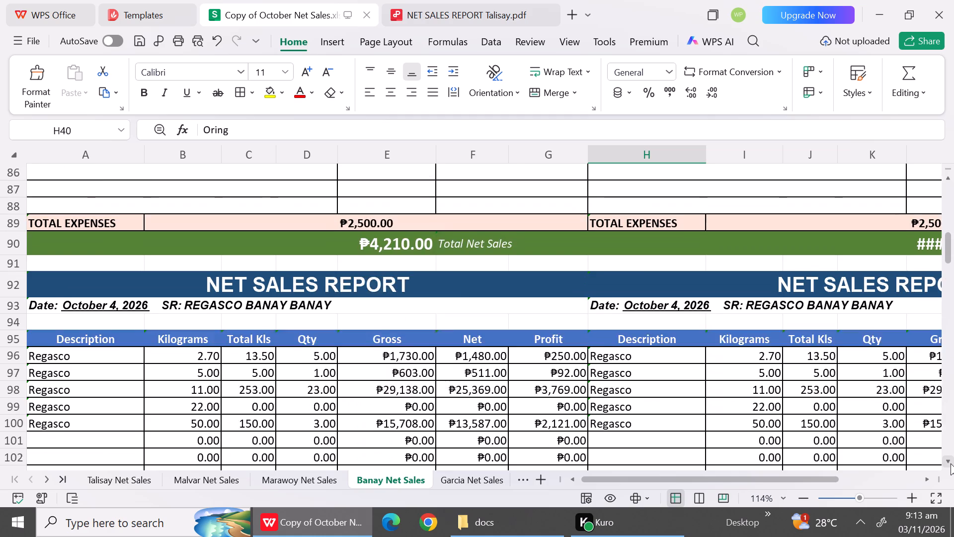
{"action": "triple_click", "coordinate": [951, 463]}
{"action": "triple_click", "coordinate": [951, 463]}
{"action": "left_click", "coordinate": [951, 463]}
{"action": "double_click", "coordinate": [951, 463]}
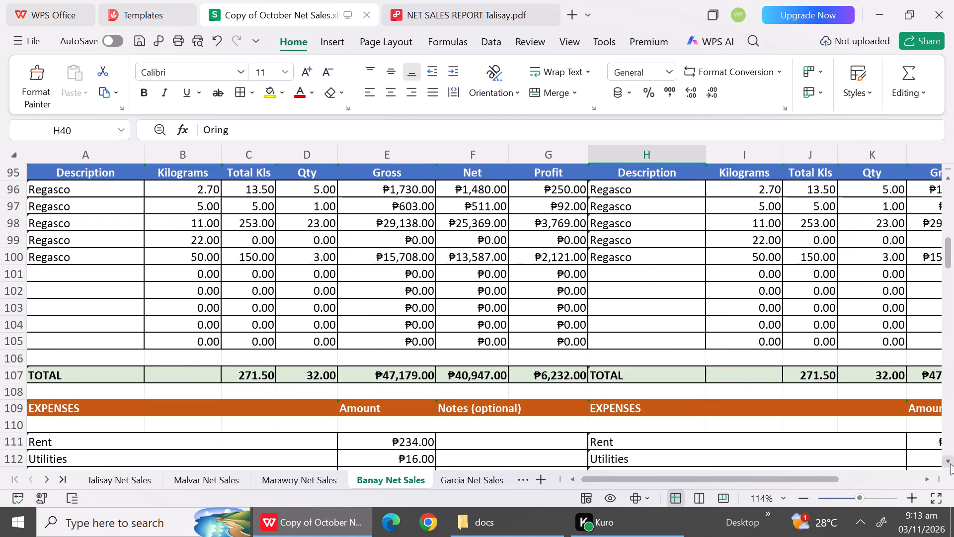
{"action": "double_click", "coordinate": [951, 463]}
{"action": "triple_click", "coordinate": [951, 463]}
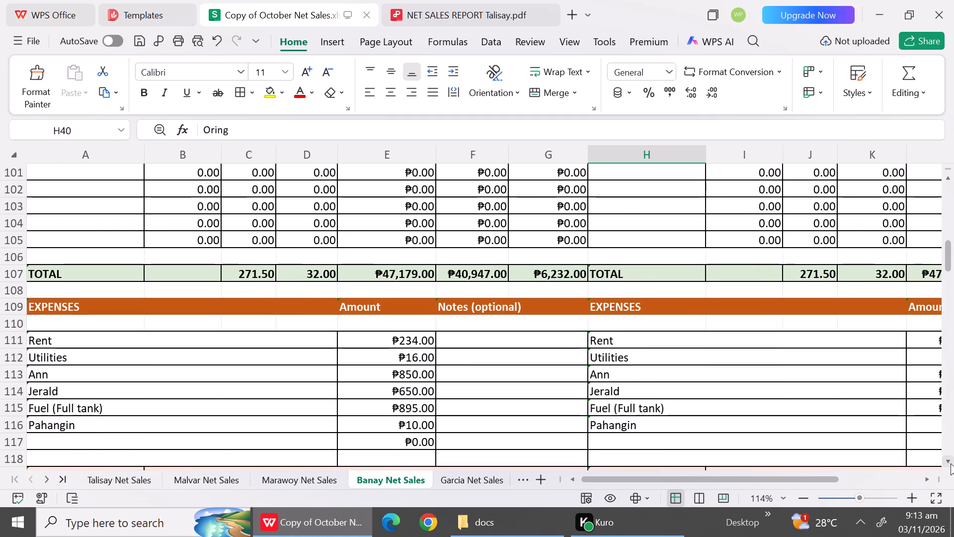
{"action": "triple_click", "coordinate": [951, 463]}
{"action": "triple_click", "coordinate": [951, 463]}
{"action": "triple_click", "coordinate": [951, 463]}
{"action": "triple_click", "coordinate": [951, 463]}
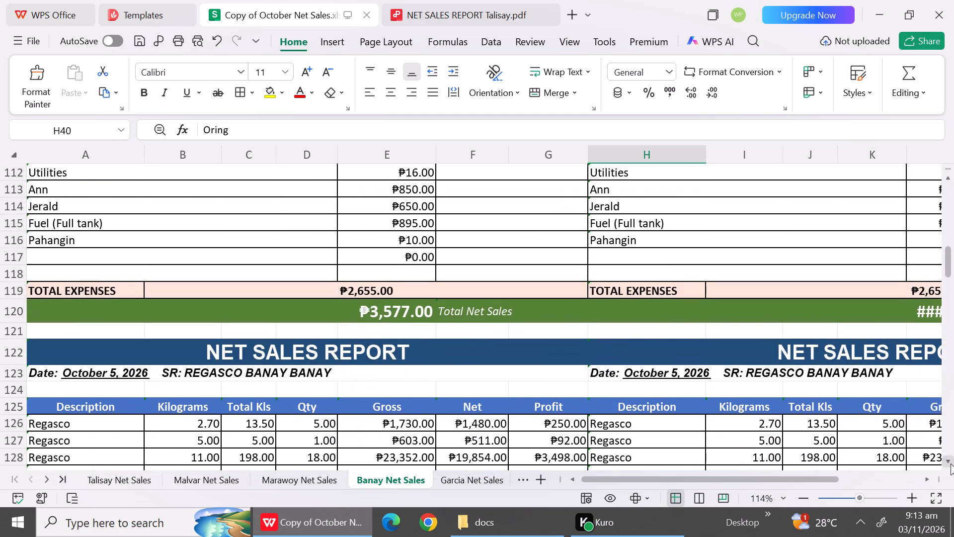
Review the product rows, total kilos, expenses and net sales of Banay Banay's October 5 report.
{"action": "triple_click", "coordinate": [951, 463]}
{"action": "triple_click", "coordinate": [951, 463]}
{"action": "triple_click", "coordinate": [951, 463]}
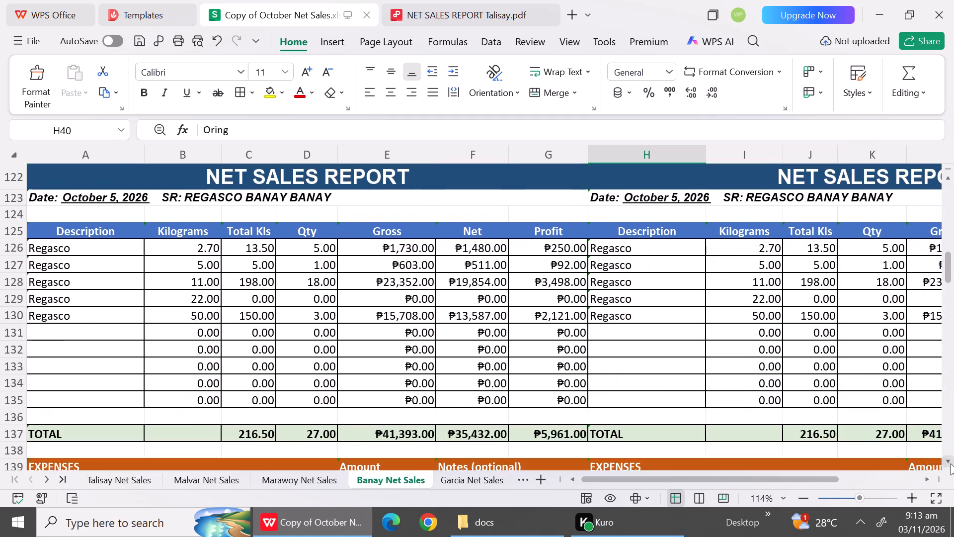
{"action": "triple_click", "coordinate": [951, 463]}
{"action": "triple_click", "coordinate": [951, 463]}
{"action": "triple_click", "coordinate": [951, 463]}
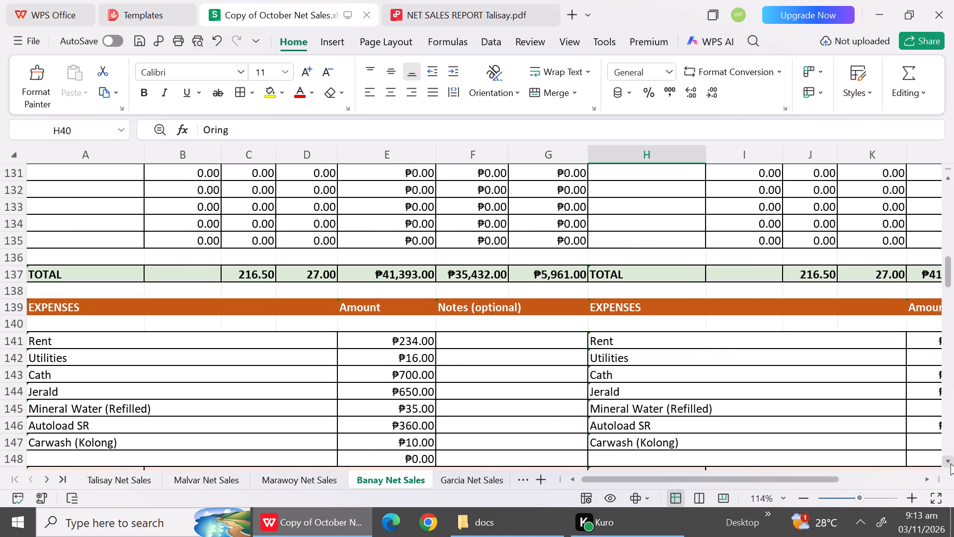
{"action": "double_click", "coordinate": [951, 463]}
{"action": "triple_click", "coordinate": [951, 463]}
{"action": "triple_click", "coordinate": [951, 463]}
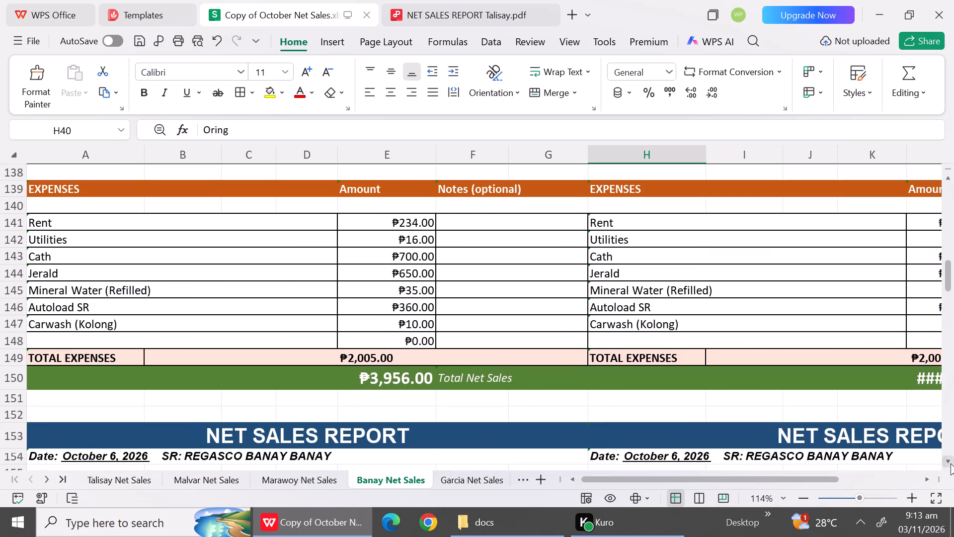
Review the product rows, total kilos and expenses of Banay Banay's October 6 report.
{"action": "triple_click", "coordinate": [951, 463]}
{"action": "triple_click", "coordinate": [951, 463]}
{"action": "double_click", "coordinate": [951, 463]}
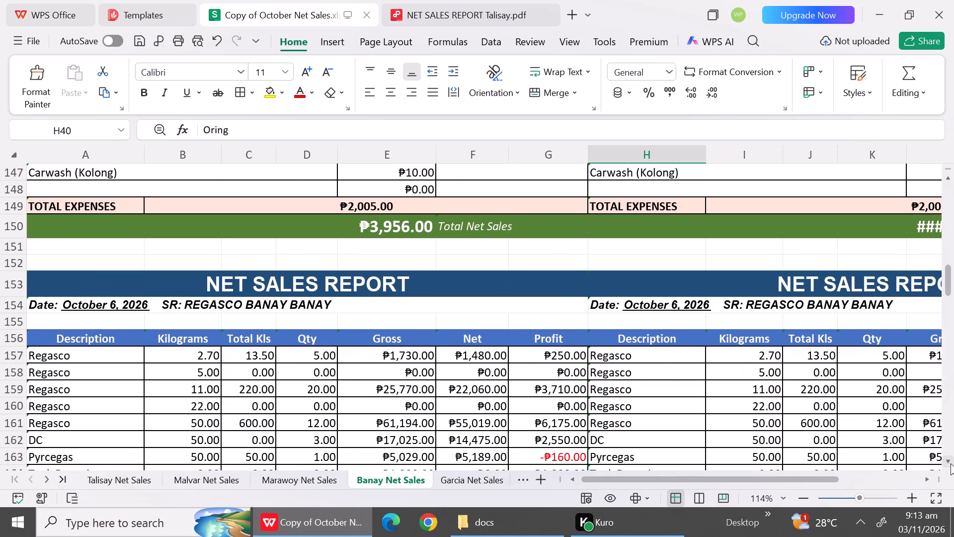
{"action": "triple_click", "coordinate": [951, 463]}
{"action": "triple_click", "coordinate": [951, 463]}
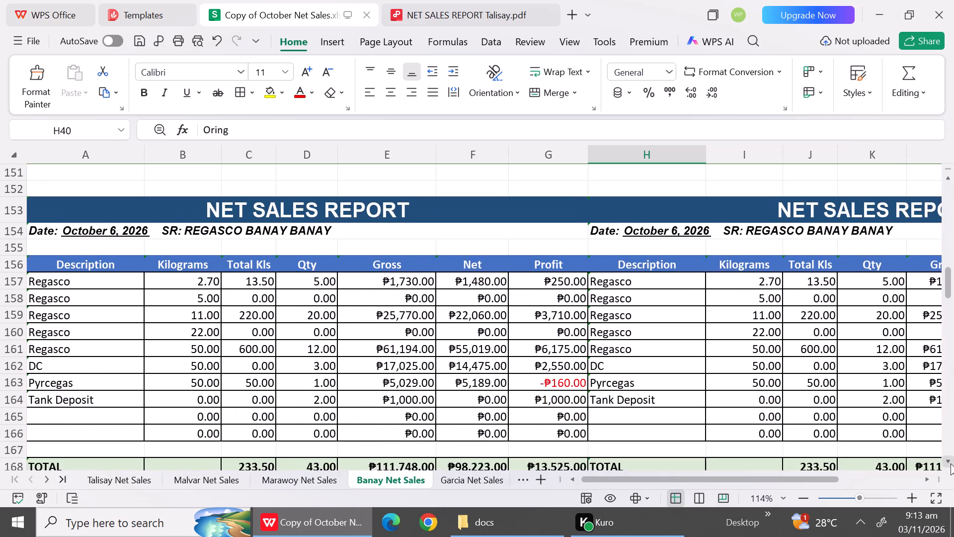
{"action": "triple_click", "coordinate": [951, 463]}
{"action": "triple_click", "coordinate": [951, 463]}
{"action": "triple_click", "coordinate": [951, 463]}
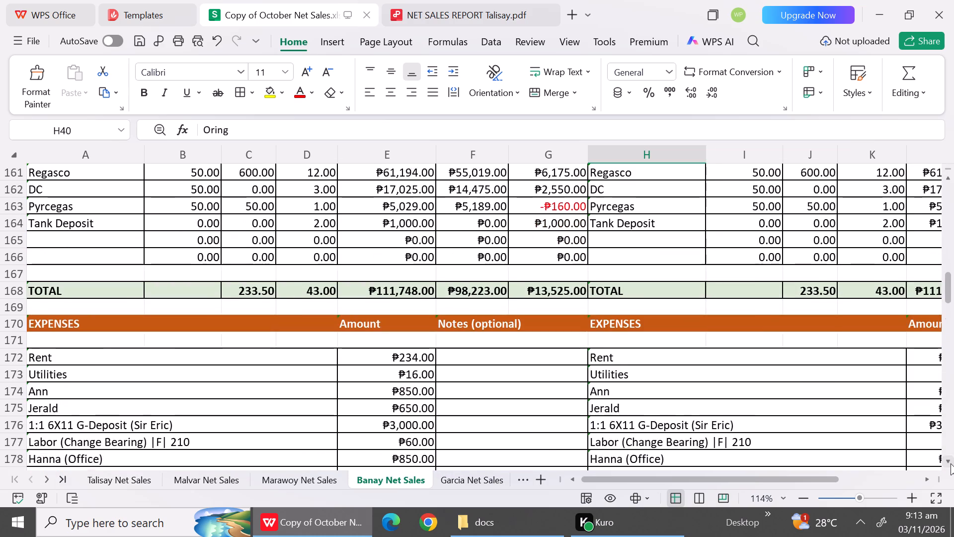
{"action": "left_click", "coordinate": [951, 463]}
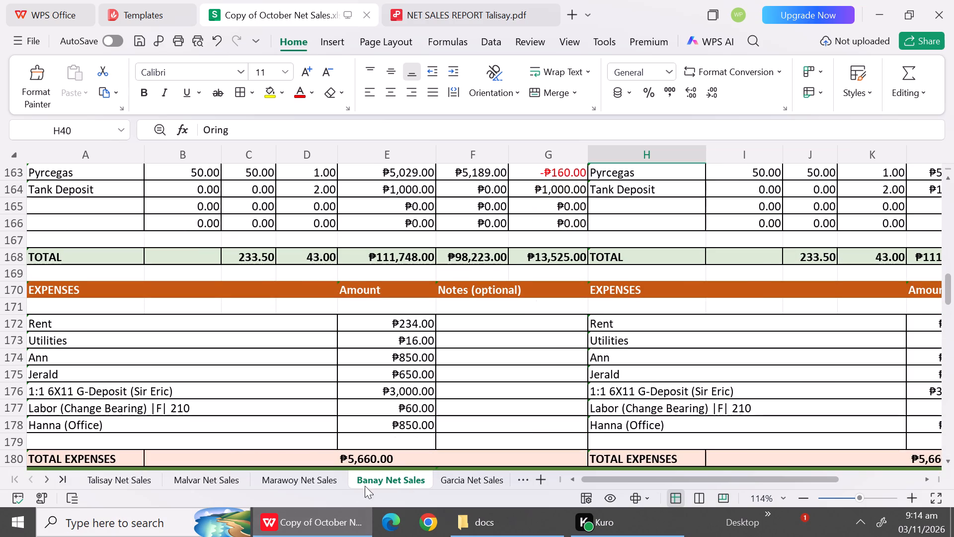
Return to Marawoy's sheet and review the October 1 report's product rows, total kilos, expenses and net sales.
{"action": "left_click", "coordinate": [267, 480]}
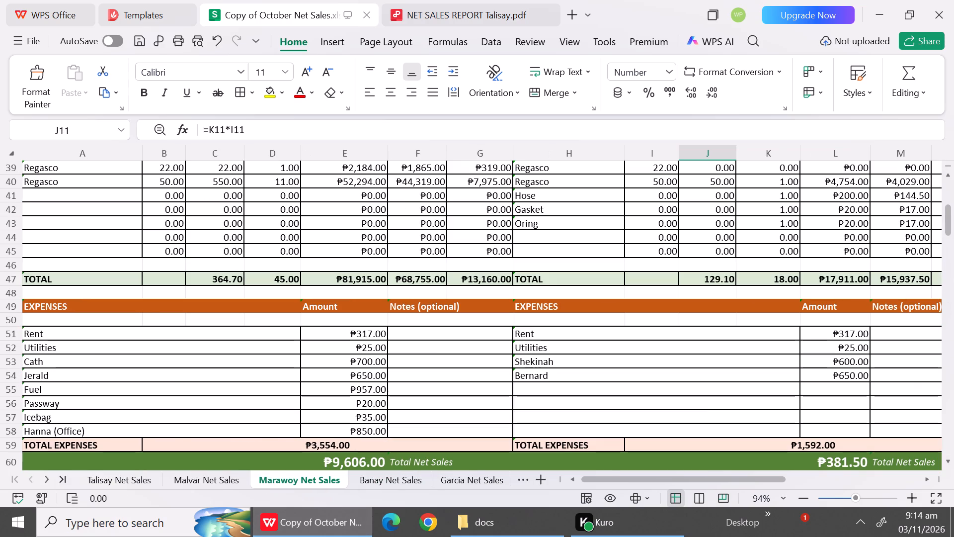
{"action": "triple_click", "coordinate": [951, 179]}
{"action": "triple_click", "coordinate": [951, 179]}
{"action": "double_click", "coordinate": [951, 179]}
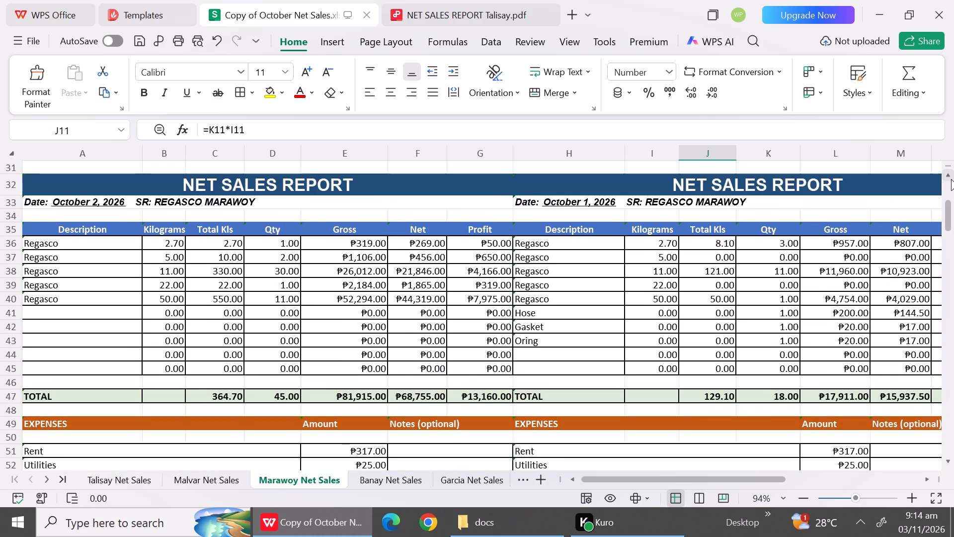
{"action": "triple_click", "coordinate": [951, 179]}
{"action": "triple_click", "coordinate": [951, 179]}
{"action": "triple_click", "coordinate": [951, 179]}
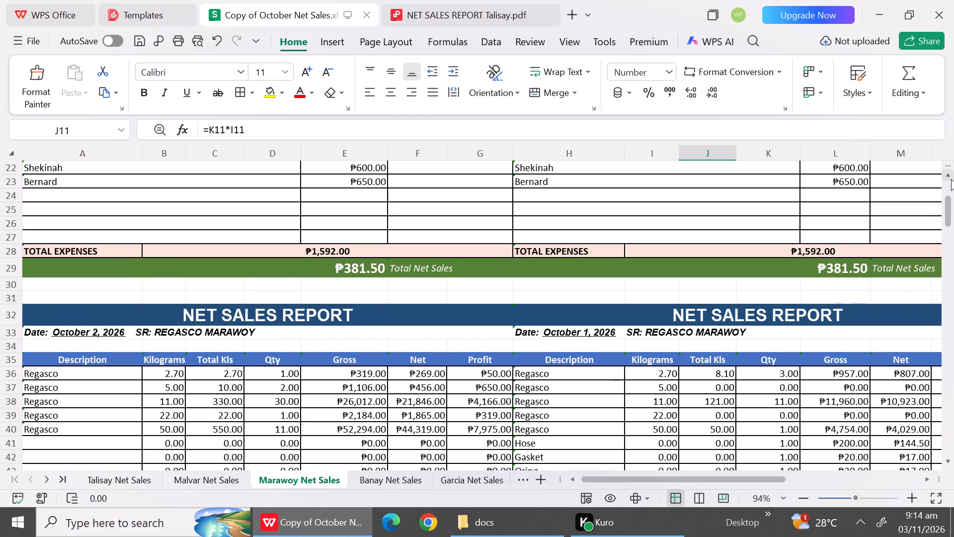
{"action": "triple_click", "coordinate": [951, 179]}
{"action": "triple_click", "coordinate": [951, 179]}
{"action": "triple_click", "coordinate": [951, 179]}
{"action": "triple_click", "coordinate": [951, 179]}
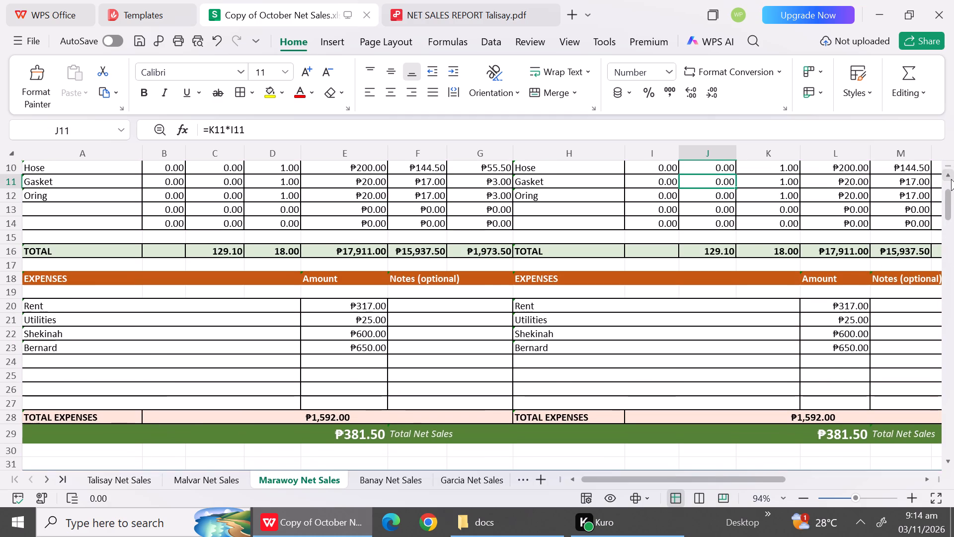
{"action": "left_click", "coordinate": [951, 179]}
{"action": "left_click_drag", "start_coordinate": [951, 179], "coordinate": [947, 184]}
{"action": "double_click", "coordinate": [947, 184]}
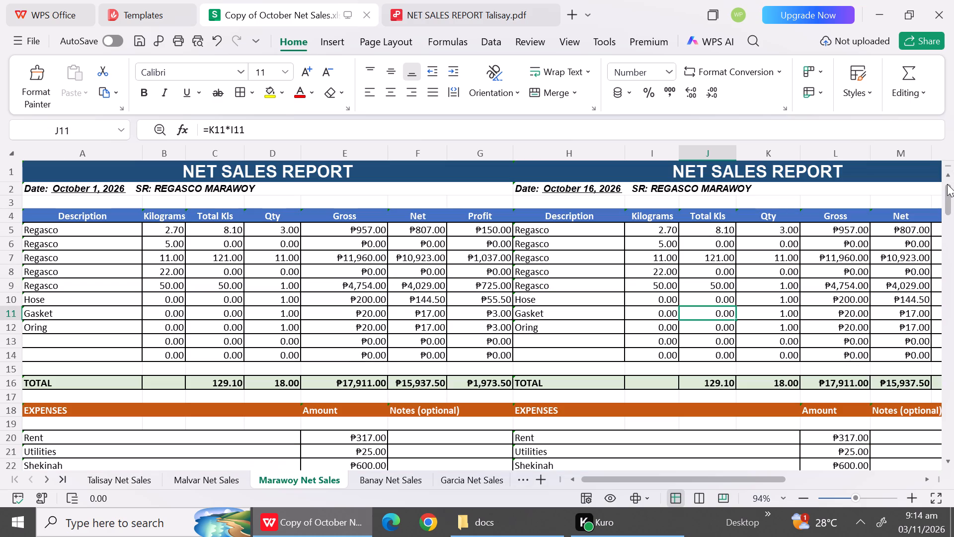
{"action": "triple_click", "coordinate": [951, 457]}
{"action": "triple_click", "coordinate": [951, 457]}
{"action": "triple_click", "coordinate": [951, 457]}
{"action": "left_click", "coordinate": [951, 457]}
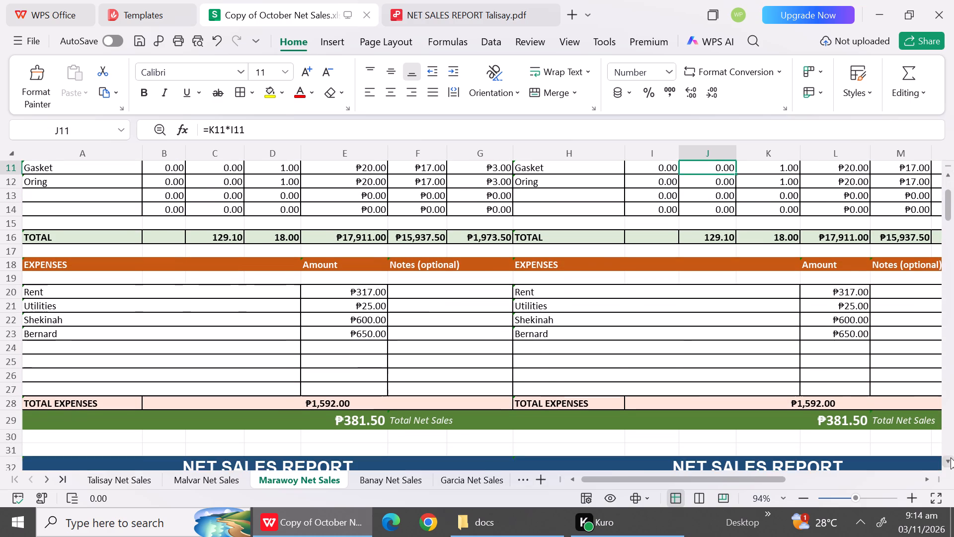
{"action": "left_click", "coordinate": [951, 457]}
{"action": "triple_click", "coordinate": [951, 457]}
{"action": "triple_click", "coordinate": [951, 457]}
{"action": "triple_click", "coordinate": [951, 457]}
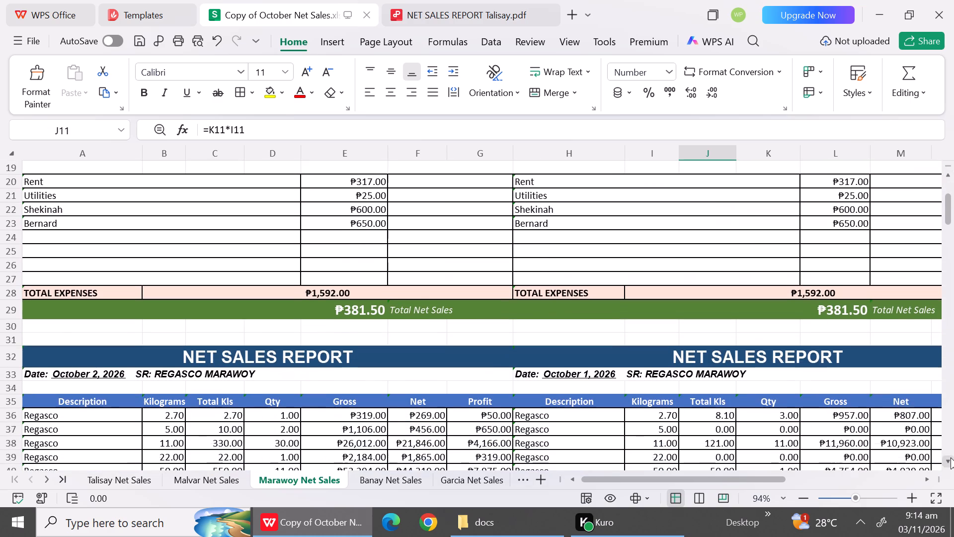
Review the product rows, total kilos, expenses and net sales of Marawoy's October 2 report.
{"action": "triple_click", "coordinate": [951, 457]}
{"action": "triple_click", "coordinate": [951, 457]}
{"action": "triple_click", "coordinate": [951, 457]}
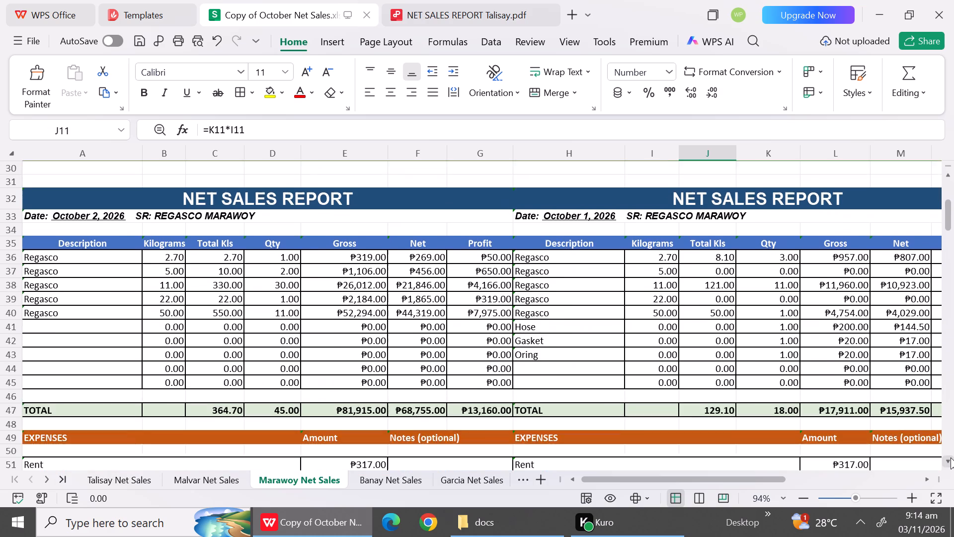
{"action": "triple_click", "coordinate": [951, 457]}
{"action": "triple_click", "coordinate": [951, 457]}
{"action": "triple_click", "coordinate": [951, 457]}
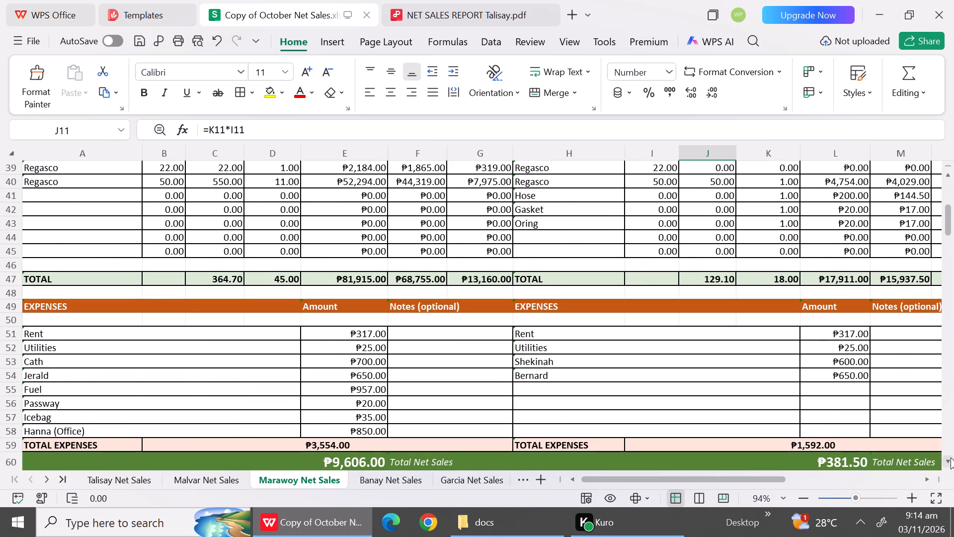
{"action": "triple_click", "coordinate": [951, 457]}
{"action": "left_click_drag", "start_coordinate": [951, 457], "coordinate": [482, 536]}
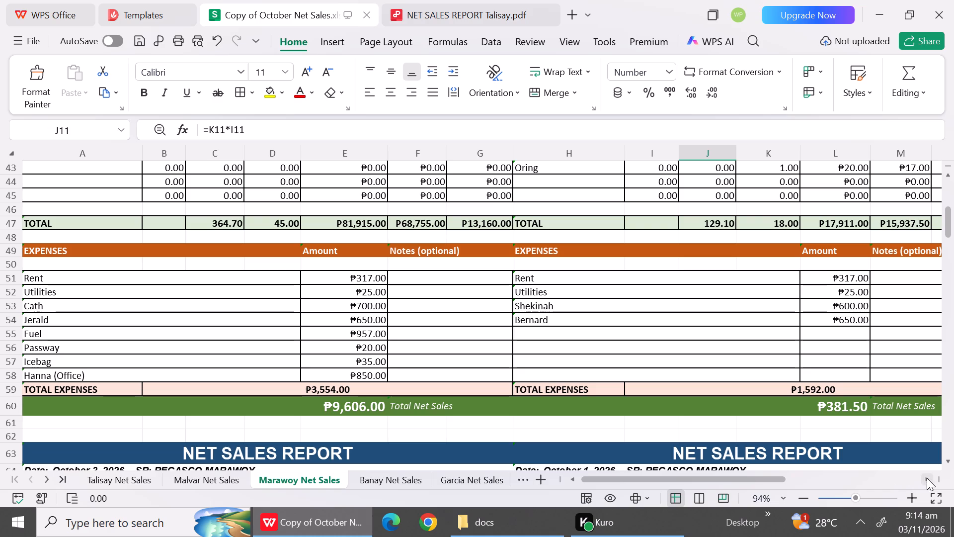
Open Tambo's sheet and review the October 1 report's product rows, total kilos, expenses and net sales.
{"action": "left_click", "coordinate": [528, 483]}
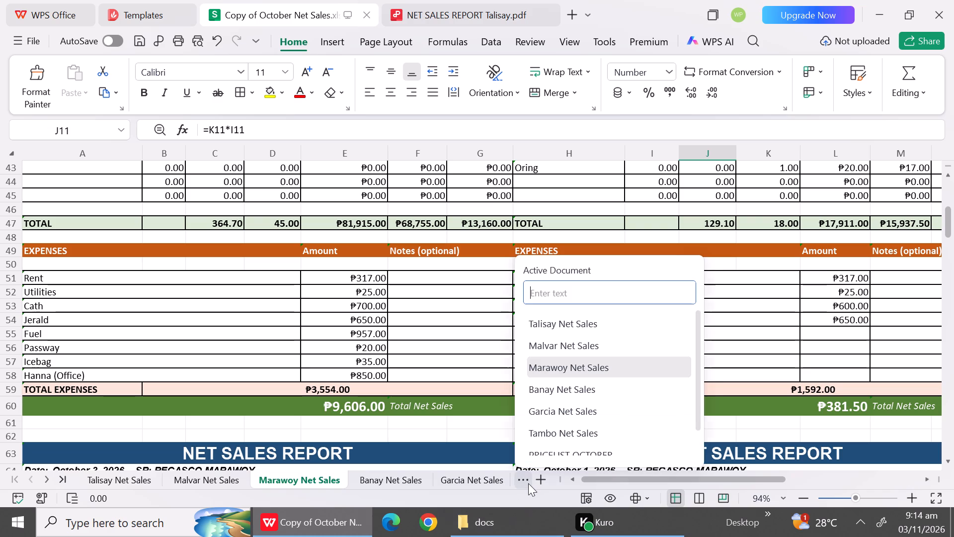
{"action": "left_click", "coordinate": [516, 483]}
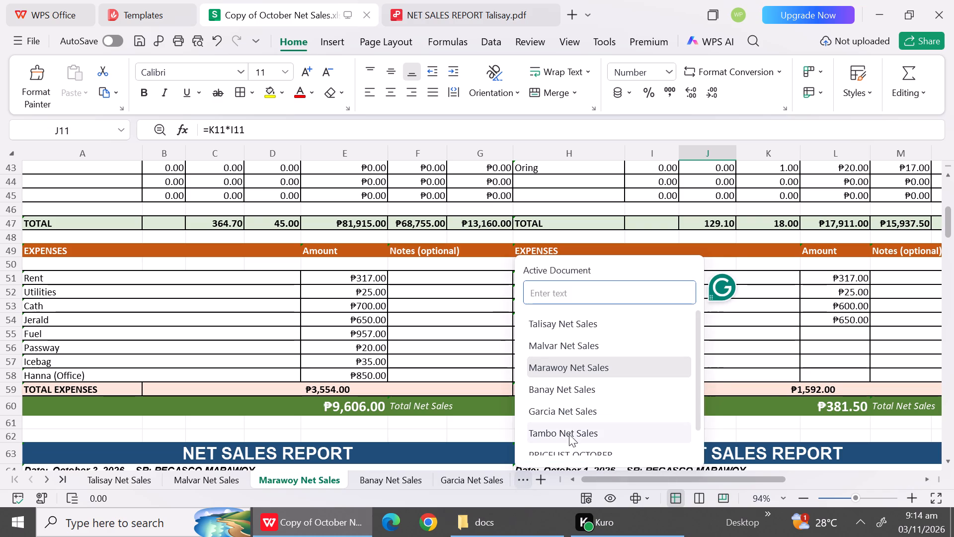
{"action": "left_click", "coordinate": [559, 436]}
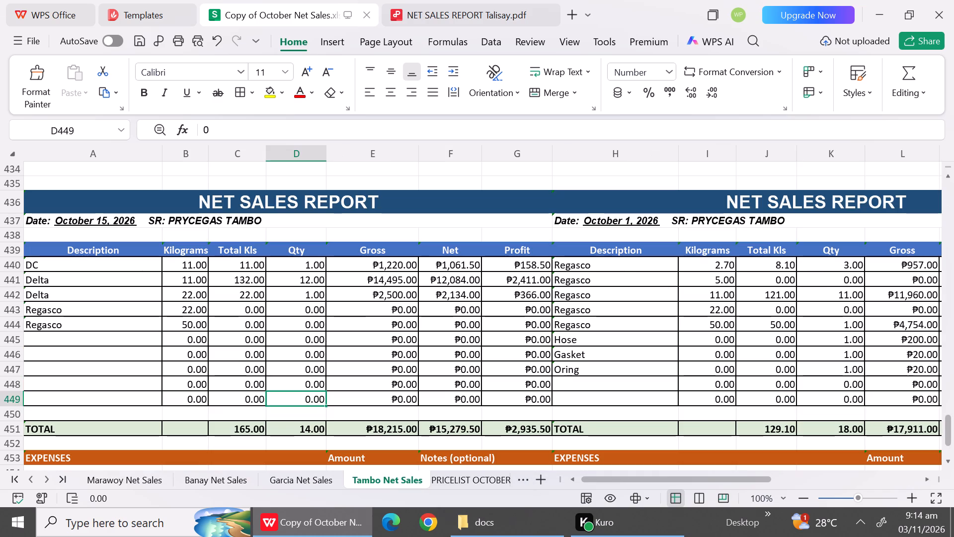
{"action": "scroll", "coordinate": [944, 382], "scroll_direction": "up", "scroll_amount": 1}
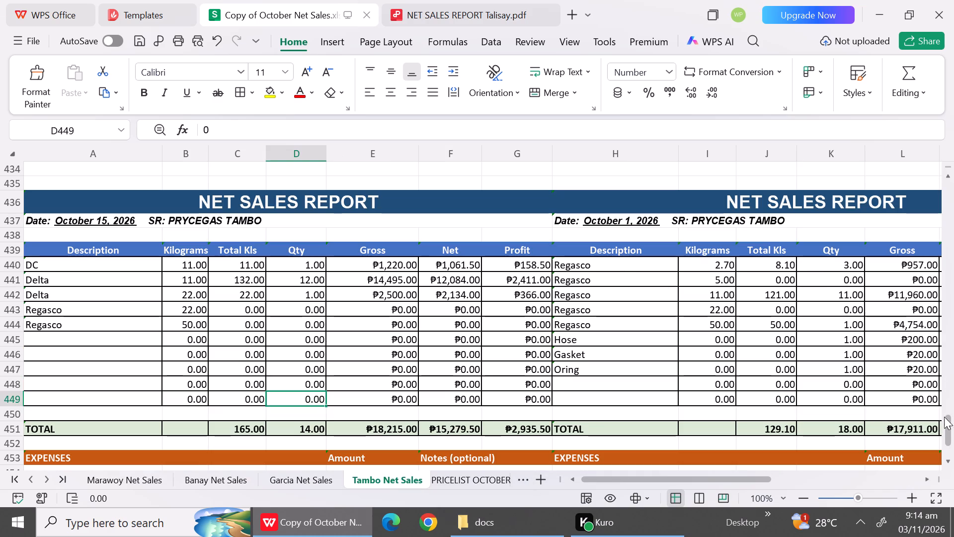
{"action": "scroll", "coordinate": [944, 417], "scroll_direction": "up", "scroll_amount": 1}
{"action": "left_click_drag", "start_coordinate": [952, 434], "coordinate": [943, 318]}
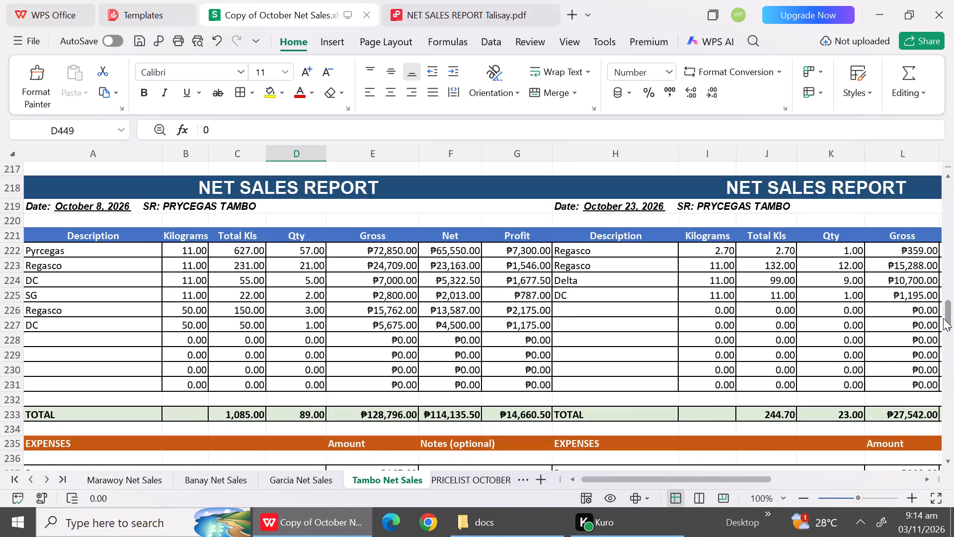
{"action": "left_click_drag", "start_coordinate": [943, 318], "coordinate": [924, 182]}
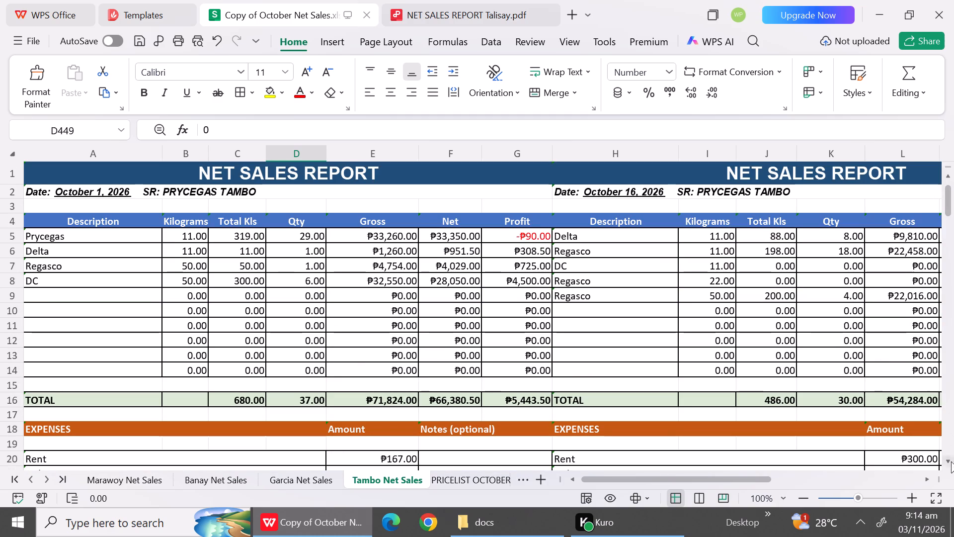
{"action": "triple_click", "coordinate": [946, 462]}
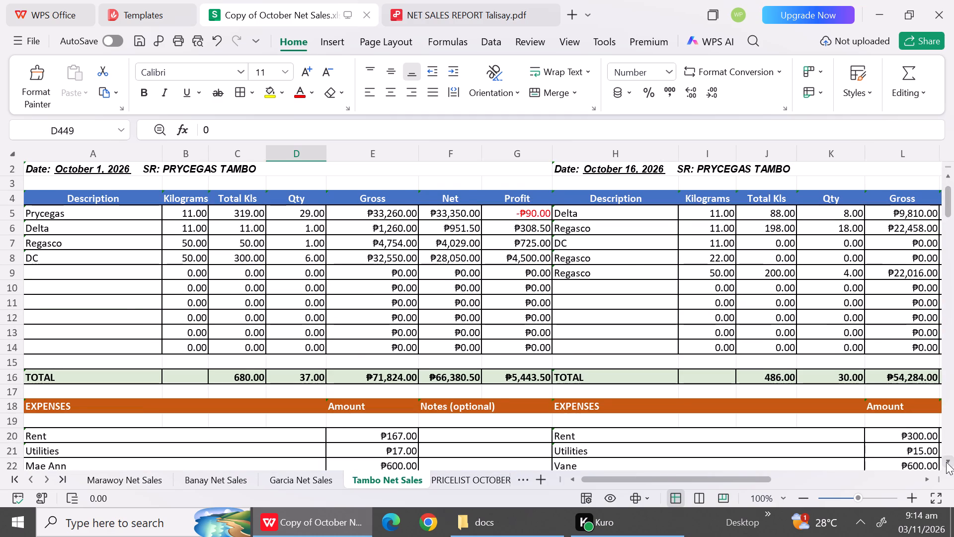
{"action": "triple_click", "coordinate": [946, 462]}
{"action": "triple_click", "coordinate": [946, 462]}
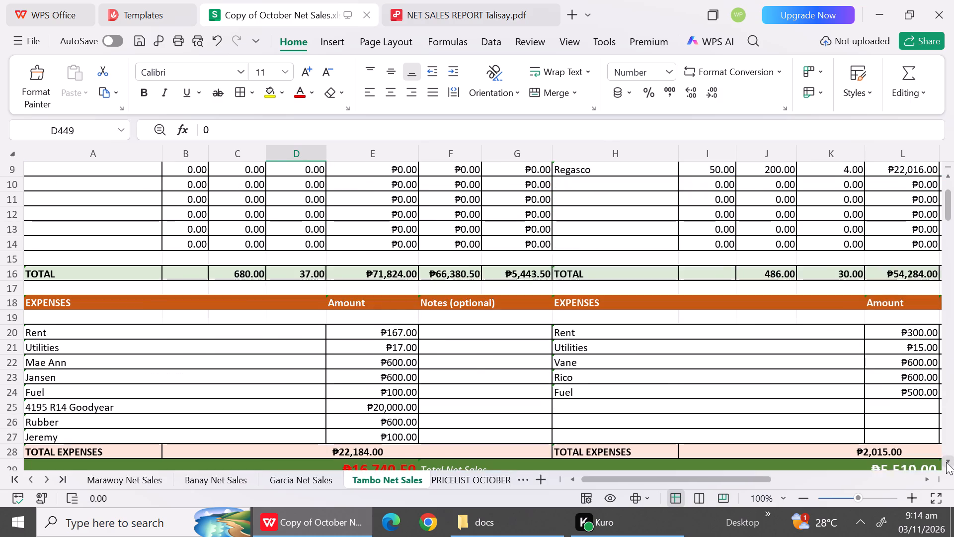
{"action": "left_click", "coordinate": [946, 462]}
{"action": "triple_click", "coordinate": [946, 462]}
{"action": "triple_click", "coordinate": [946, 462]}
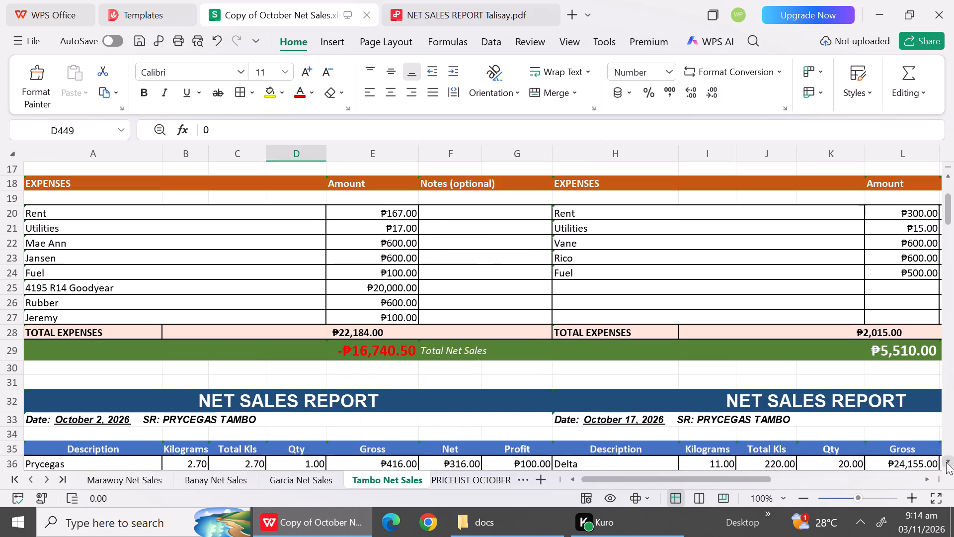
Review the product rows, total kilos, expenses and net sales of Tambo's October 2 report.
{"action": "triple_click", "coordinate": [946, 462]}
{"action": "triple_click", "coordinate": [946, 462]}
{"action": "triple_click", "coordinate": [946, 462]}
{"action": "triple_click", "coordinate": [946, 462]}
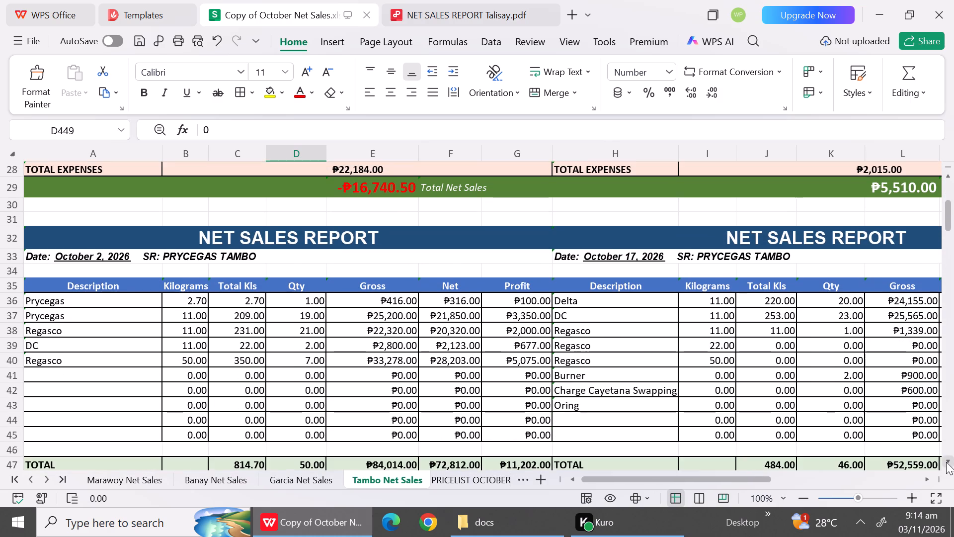
{"action": "triple_click", "coordinate": [946, 462]}
{"action": "triple_click", "coordinate": [946, 462]}
{"action": "triple_click", "coordinate": [946, 462]}
{"action": "triple_click", "coordinate": [946, 462]}
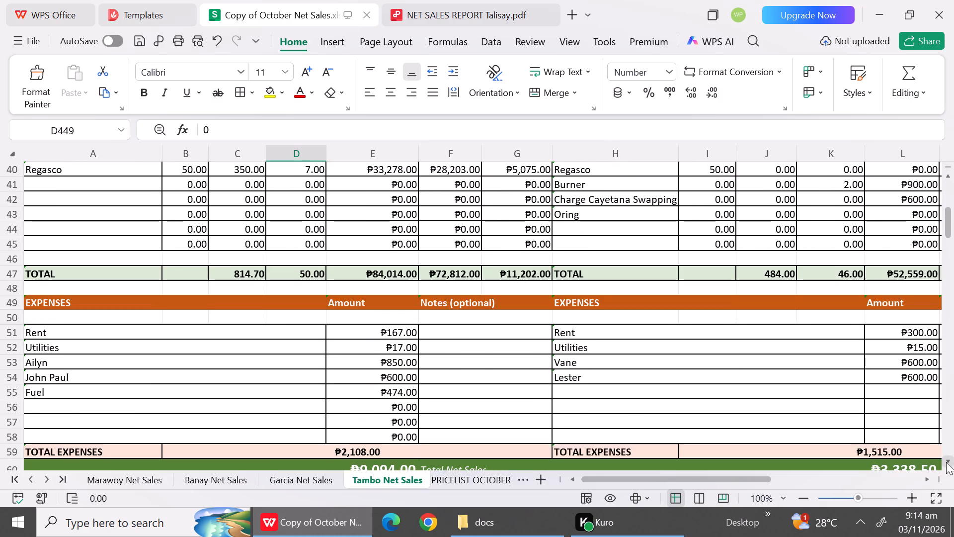
{"action": "double_click", "coordinate": [946, 462]}
{"action": "left_click_drag", "start_coordinate": [946, 462], "coordinate": [300, 420]}
Return to Banay Banay's sheet and review the October 1 report's product rows, total kilos, expenses and net sales.
{"action": "left_click", "coordinate": [239, 477]}
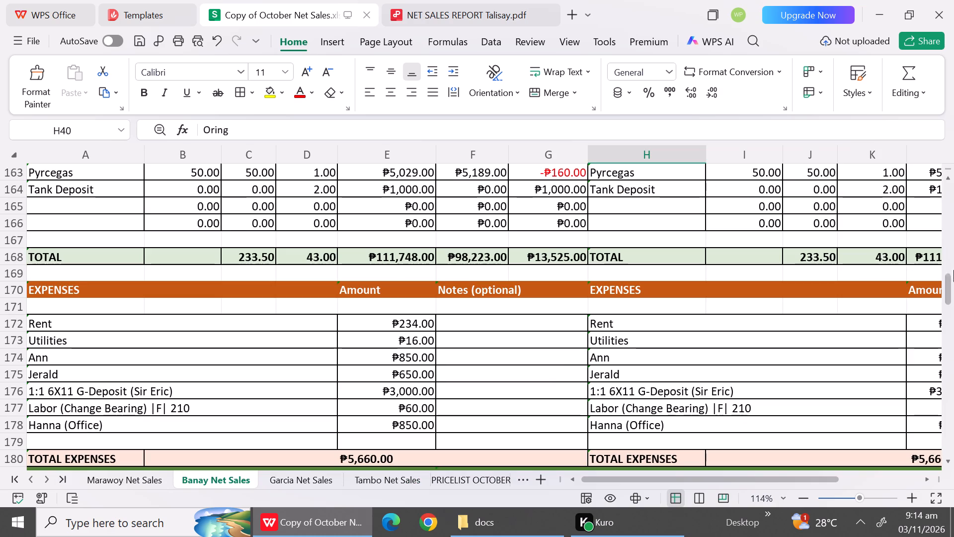
{"action": "left_click", "coordinate": [950, 285]}
{"action": "left_click_drag", "start_coordinate": [950, 285], "coordinate": [947, 269]}
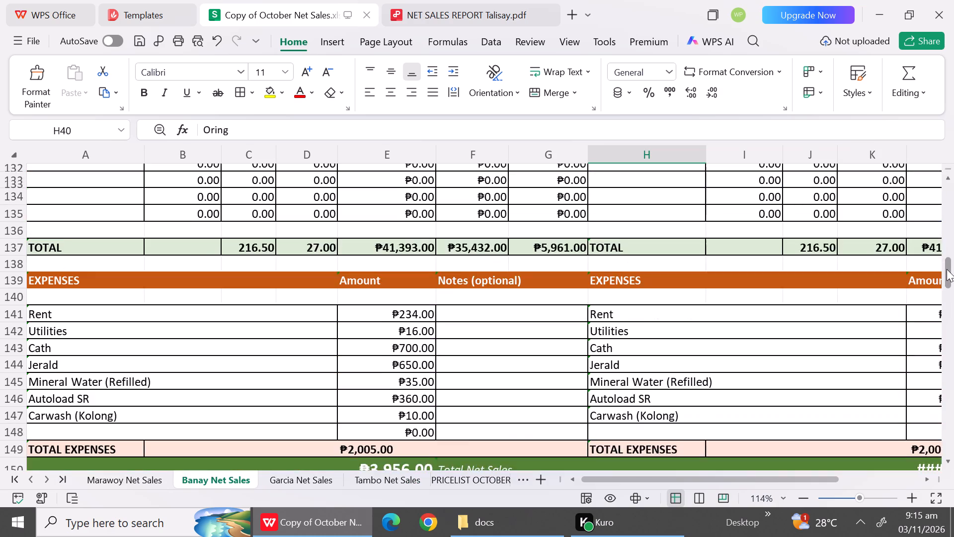
{"action": "left_click_drag", "start_coordinate": [947, 269], "coordinate": [947, 263]}
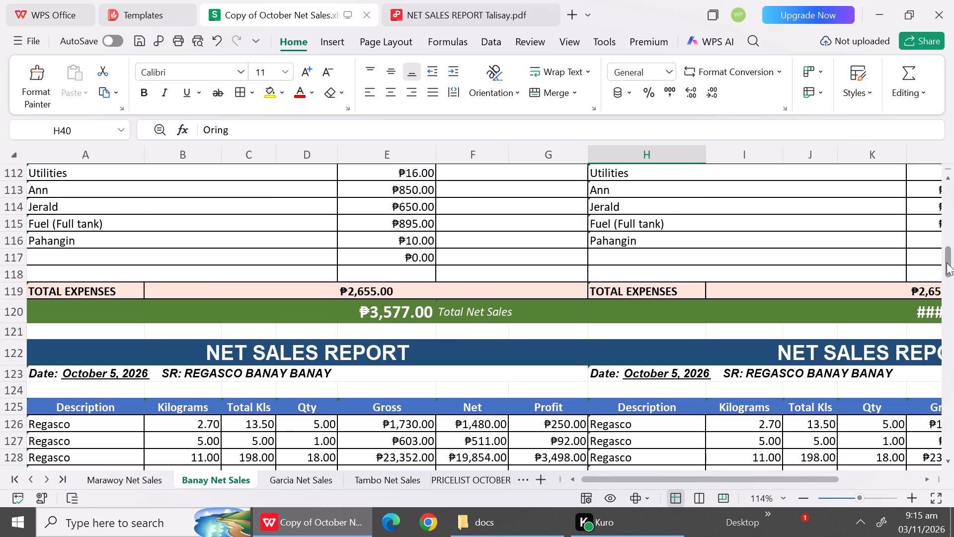
{"action": "left_click_drag", "start_coordinate": [947, 263], "coordinate": [947, 258]}
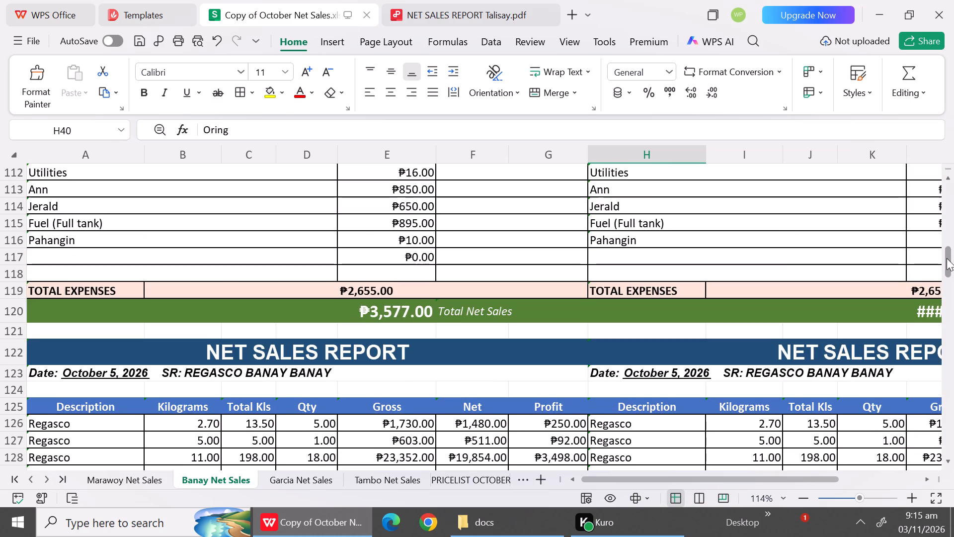
{"action": "left_click_drag", "start_coordinate": [947, 258], "coordinate": [947, 238]}
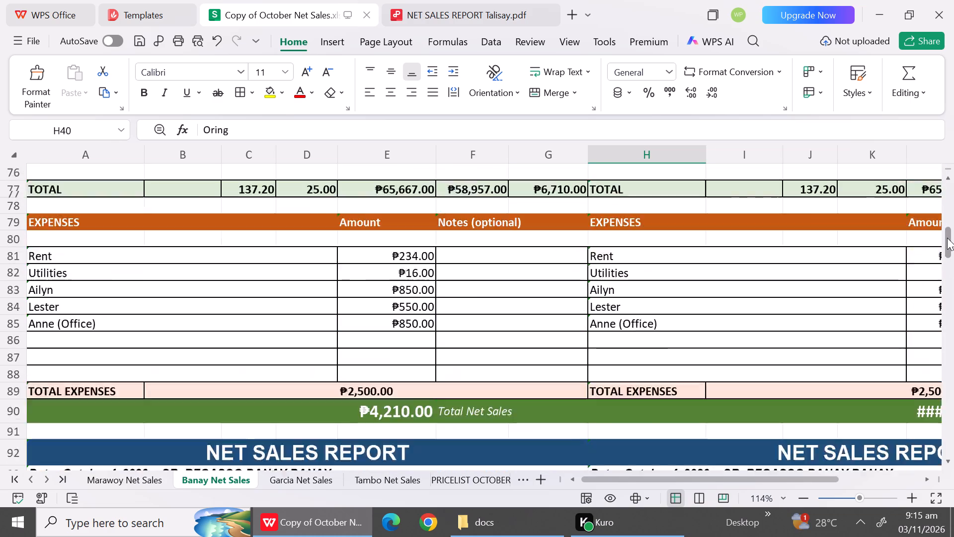
{"action": "left_click_drag", "start_coordinate": [947, 238], "coordinate": [947, 224]}
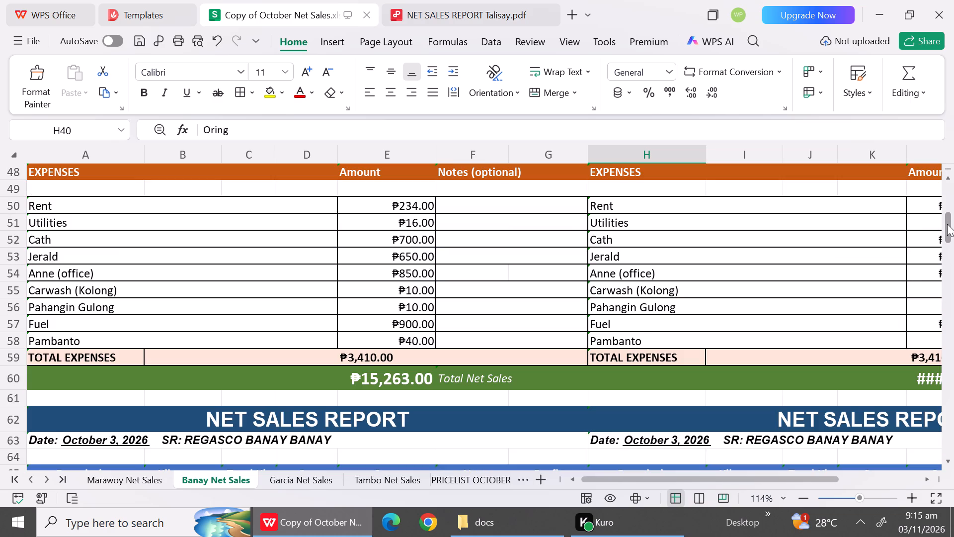
{"action": "left_click_drag", "start_coordinate": [947, 224], "coordinate": [947, 201]}
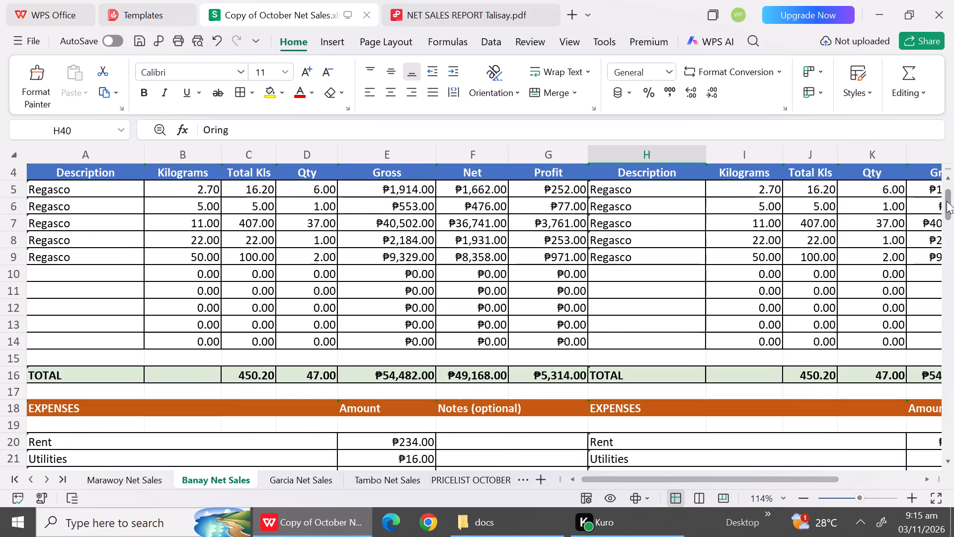
{"action": "left_click_drag", "start_coordinate": [947, 201], "coordinate": [946, 189]}
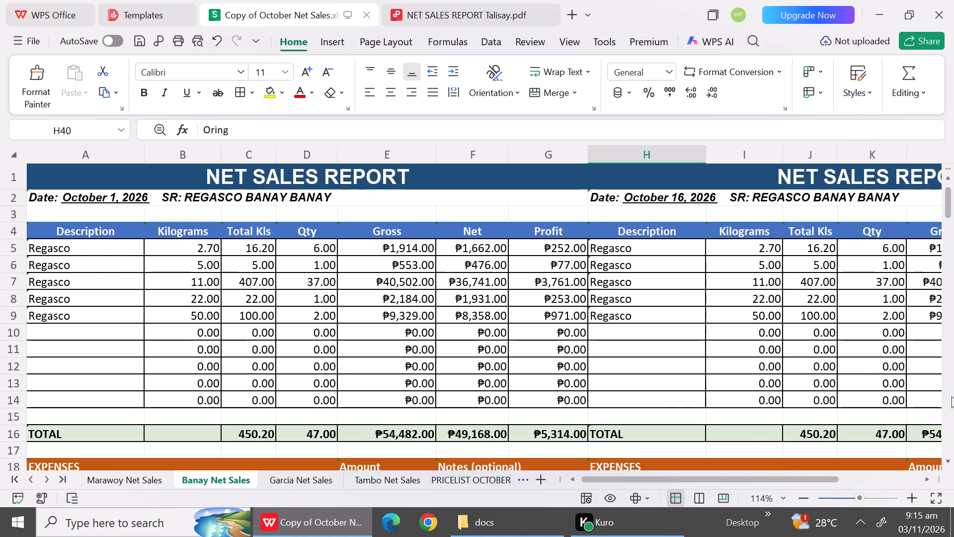
{"action": "left_click", "coordinate": [949, 402]}
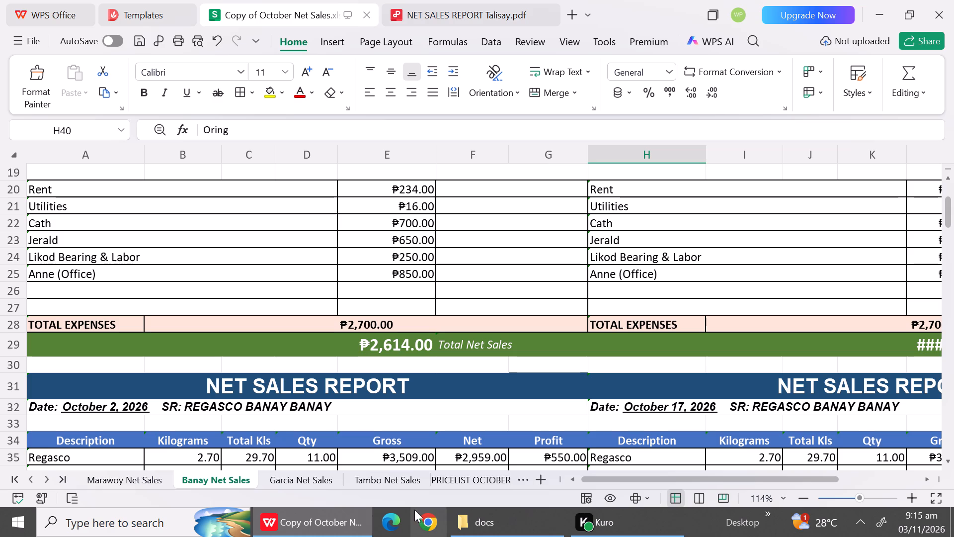
Go back to Tambo's sheet and recheck the October 1 report's product rows, expenses and net sales.
{"action": "left_click", "coordinate": [385, 476]}
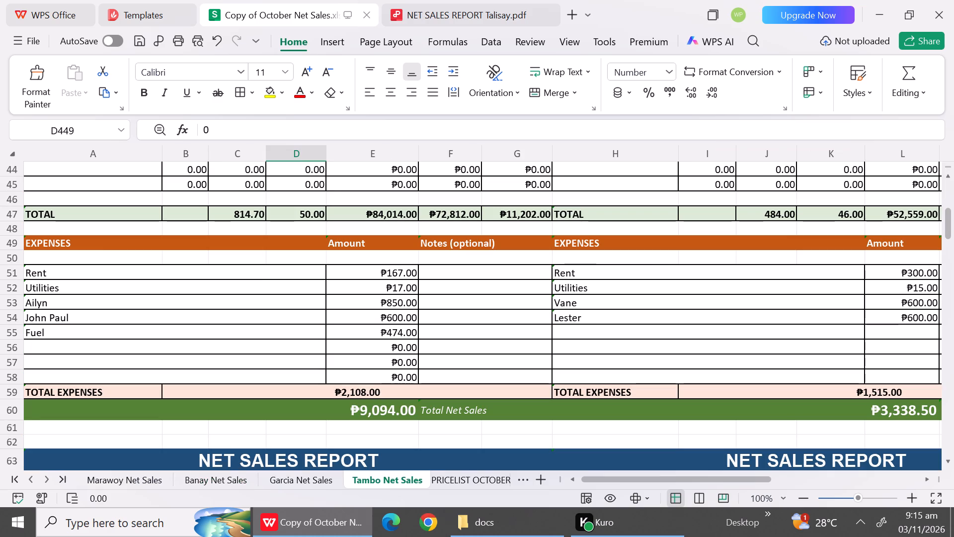
{"action": "left_click_drag", "start_coordinate": [949, 230], "coordinate": [942, 193]}
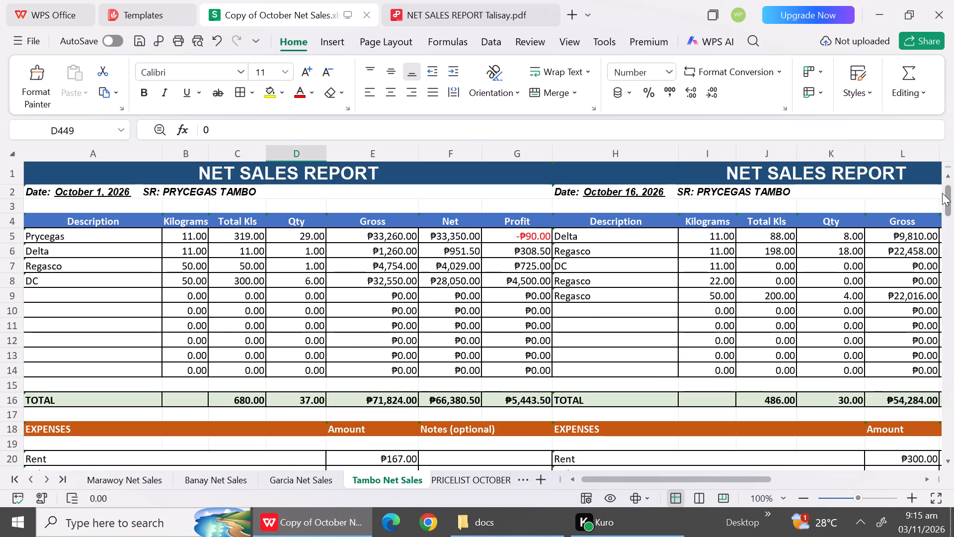
{"action": "left_click_drag", "start_coordinate": [942, 193], "coordinate": [942, 195]}
{"action": "left_click_drag", "start_coordinate": [942, 195], "coordinate": [943, 196]}
{"action": "left_click_drag", "start_coordinate": [949, 201], "coordinate": [949, 207]}
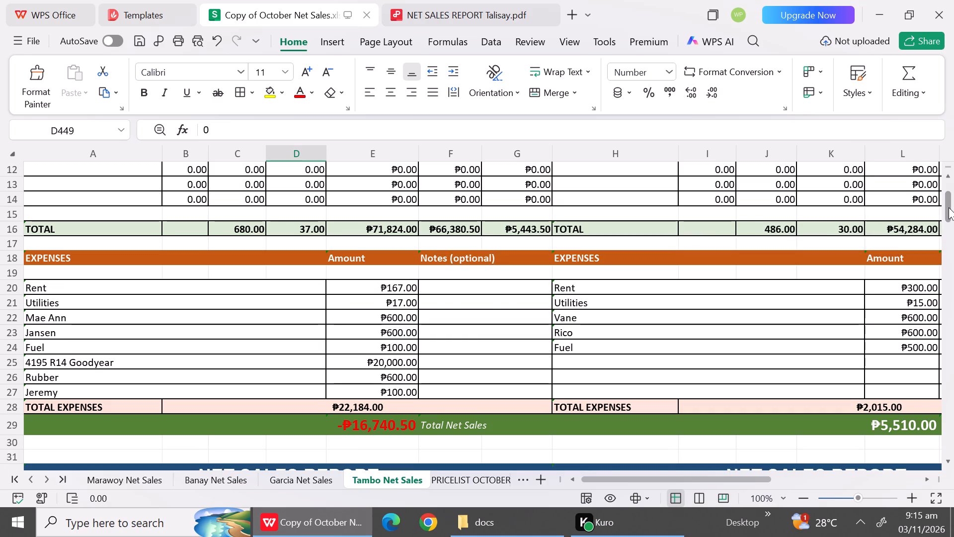
{"action": "left_click_drag", "start_coordinate": [949, 207], "coordinate": [944, 206]}
Add a Hanna (Office) expense of 850 below Anne (Office) in Banay Banay's October 1 report.
{"action": "left_click_drag", "start_coordinate": [221, 489], "coordinate": [217, 483]}
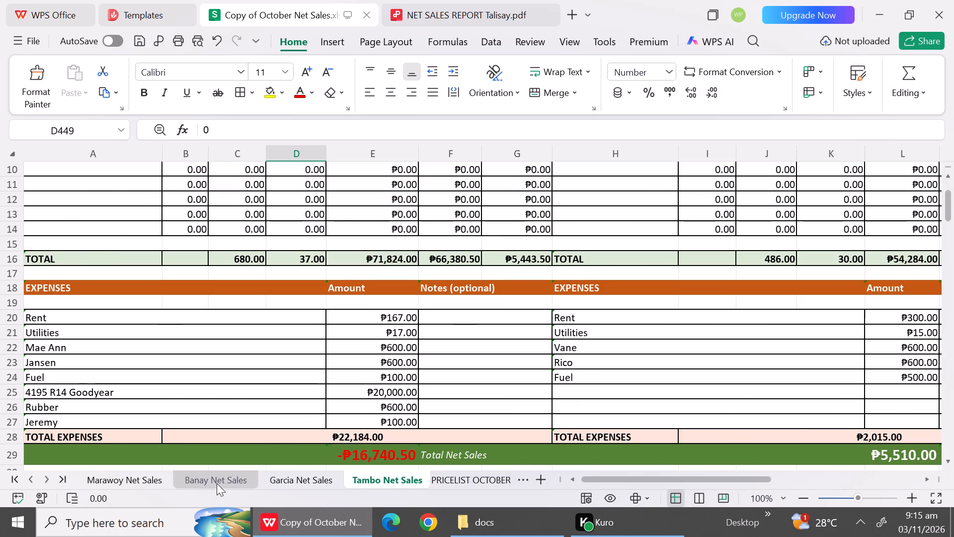
{"action": "left_click", "coordinate": [217, 483]}
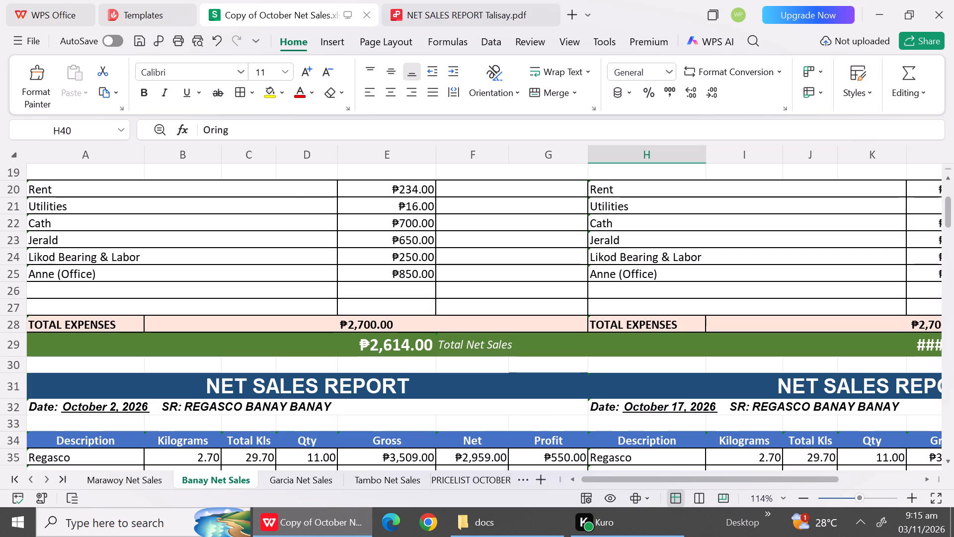
{"action": "left_click", "coordinate": [78, 295]}
{"action": "type", "text": "hANN"}
{"action": "key", "text": "BackSpace"}
{"action": "key", "text": "BackSpace"}
{"action": "key", "text": "BackSpace"}
{"action": "key", "text": "BackSpace"}
{"action": "key", "text": "BackSpace"}
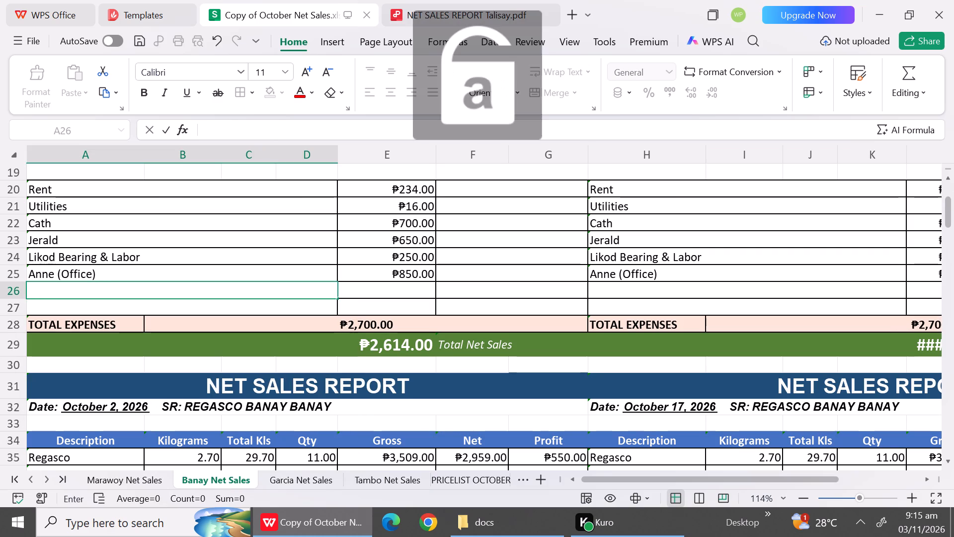
{"action": "type", "text": "Ha"}
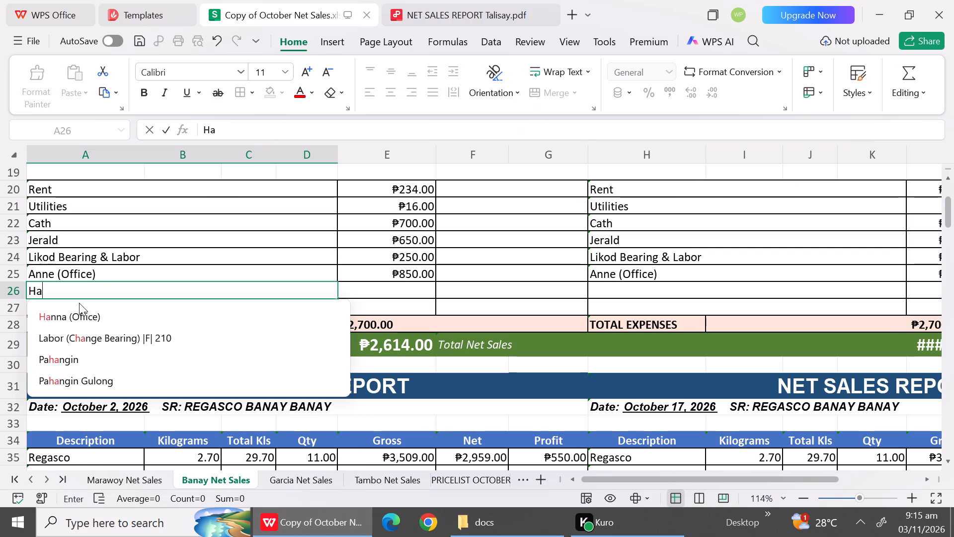
{"action": "left_click", "coordinate": [80, 308]}
{"action": "left_click", "coordinate": [417, 292]}
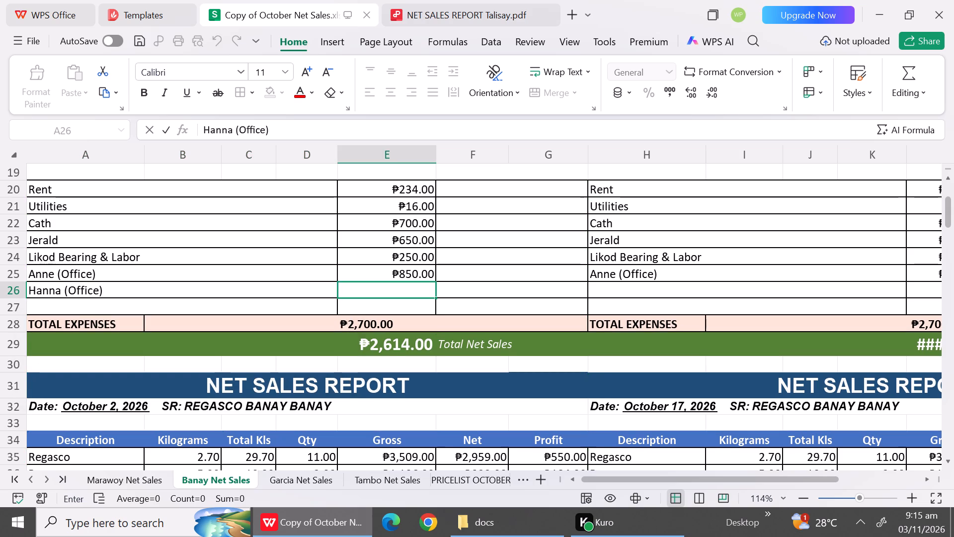
{"action": "type", "text": "850"}
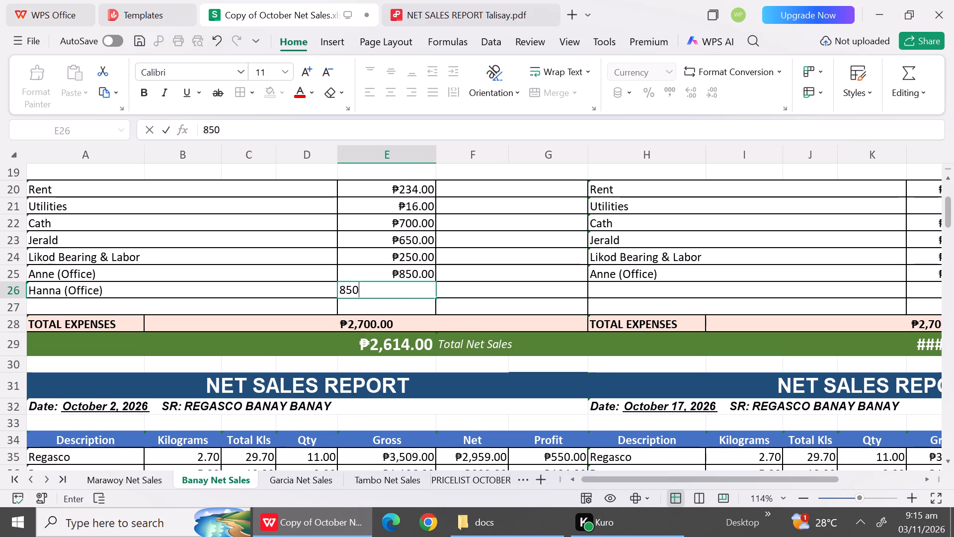
{"action": "left_click", "coordinate": [394, 364]}
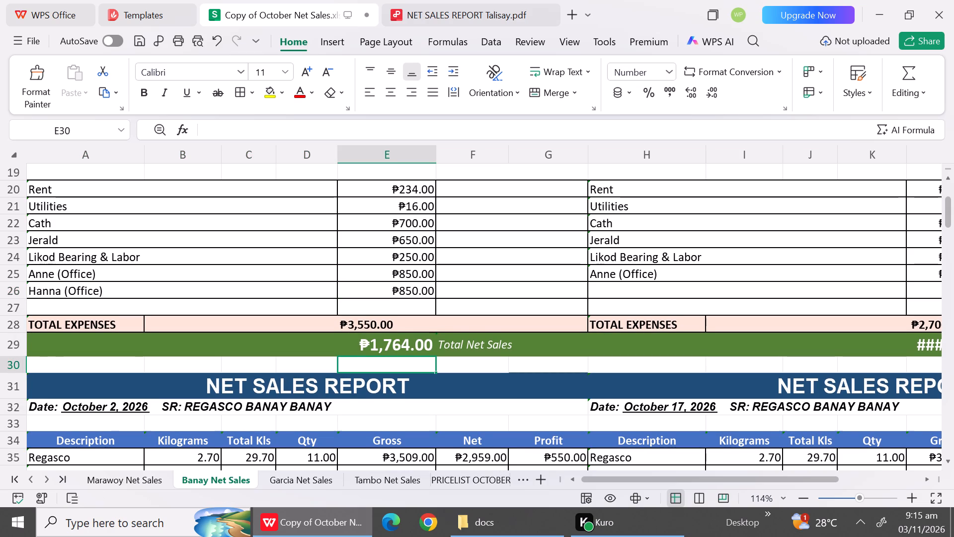
Open Marawoy's sheet and recheck the October 1 report's product rows, totals and expenses.
{"action": "left_click", "coordinate": [105, 475]}
{"action": "left_click", "coordinate": [947, 188]}
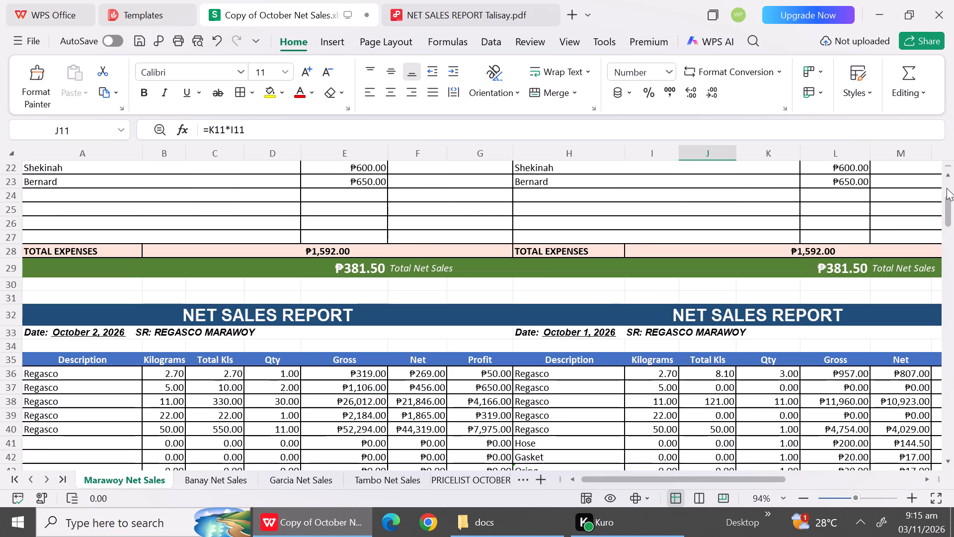
{"action": "left_click", "coordinate": [947, 188]}
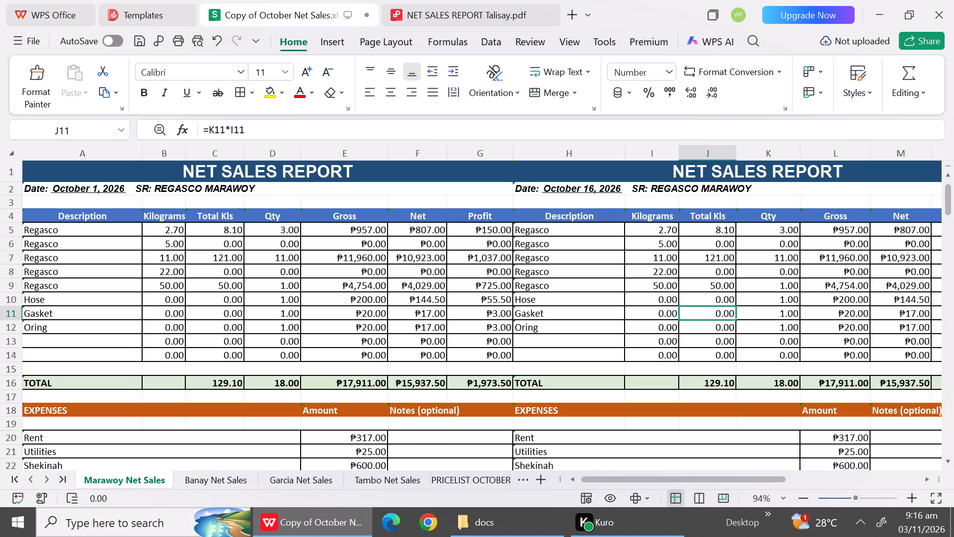
{"action": "left_click", "coordinate": [952, 467]}
Open Malvar's sheet and review the product rows, total kilos and expenses of its first report.
{"action": "left_click", "coordinate": [524, 474]}
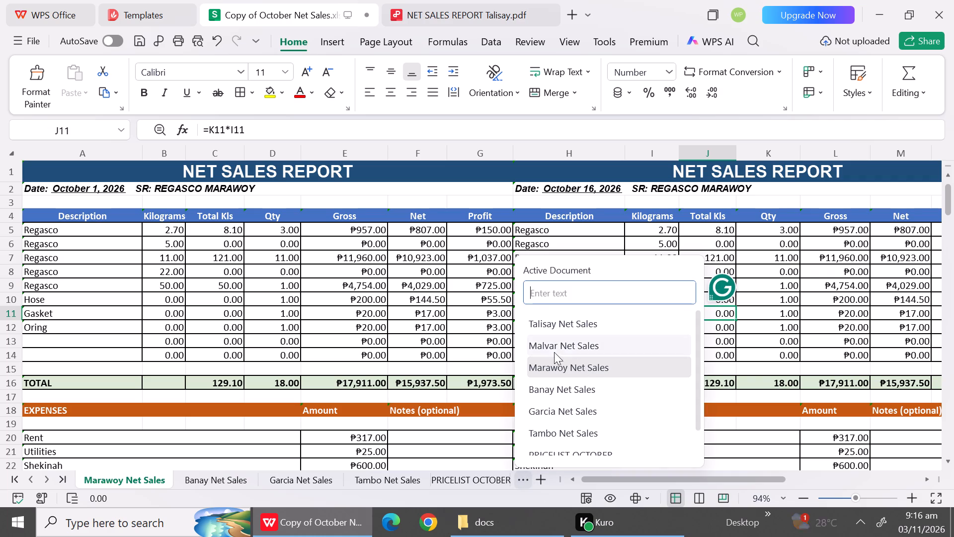
{"action": "left_click", "coordinate": [550, 342]}
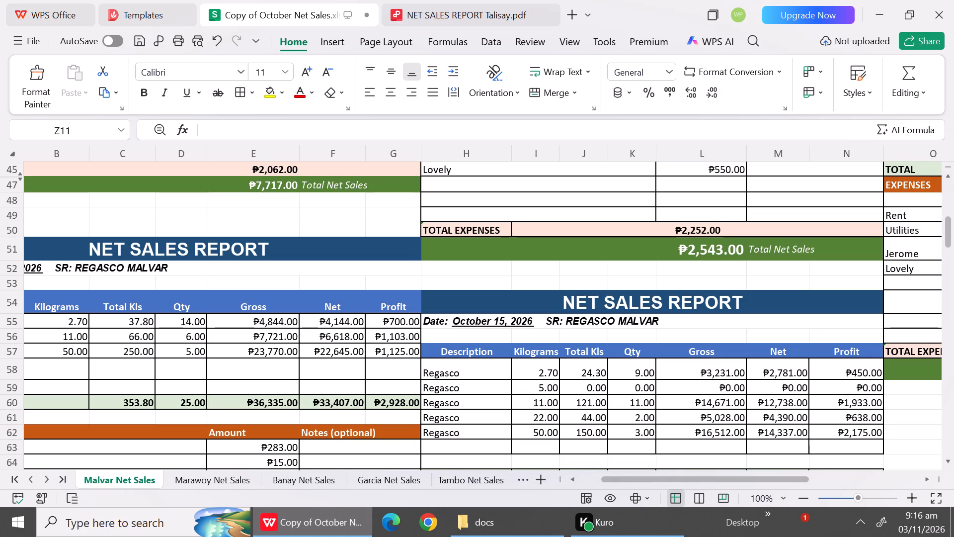
{"action": "triple_click", "coordinate": [948, 188]}
{"action": "left_click", "coordinate": [948, 188]}
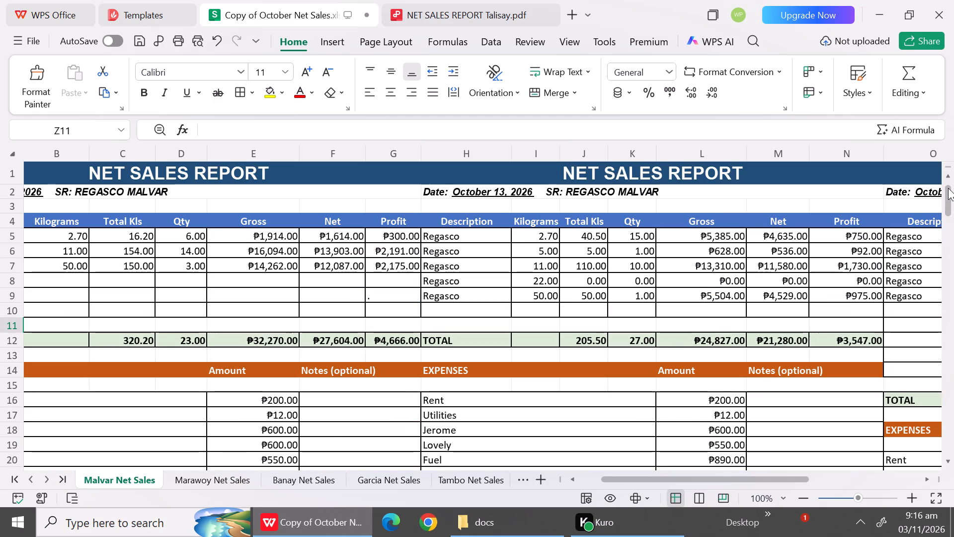
{"action": "left_click", "coordinate": [948, 188]}
{"action": "left_click", "coordinate": [947, 183]}
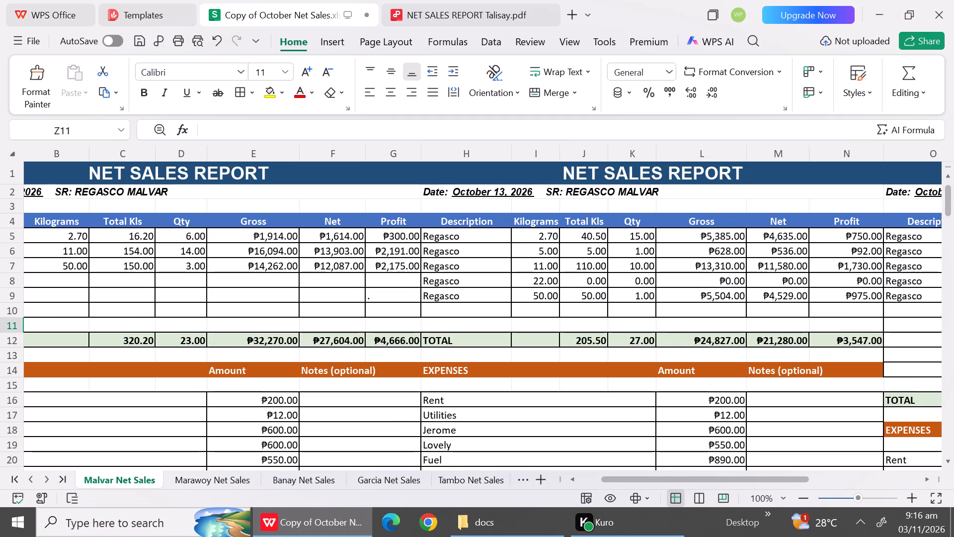
{"action": "double_click", "coordinate": [948, 460]}
{"action": "left_click", "coordinate": [948, 460]}
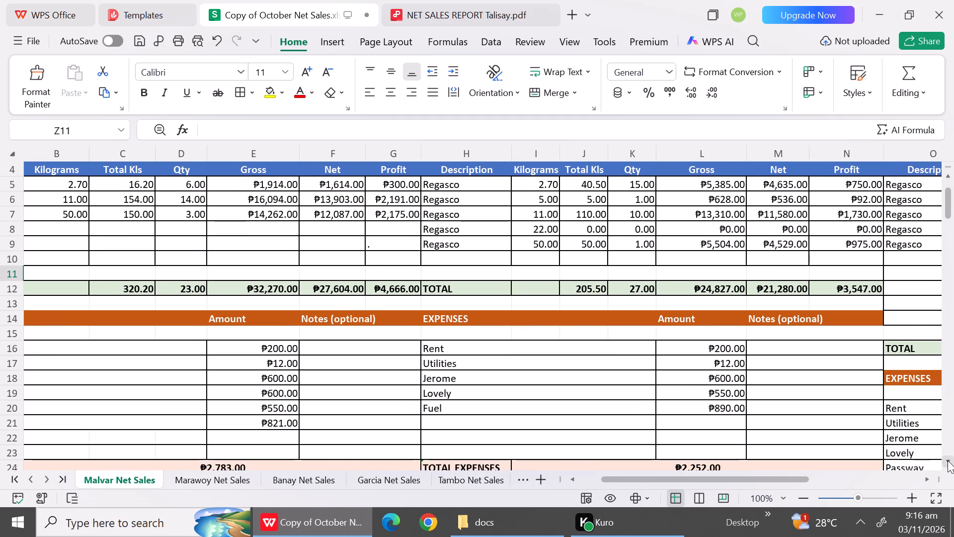
{"action": "left_click", "coordinate": [948, 460]}
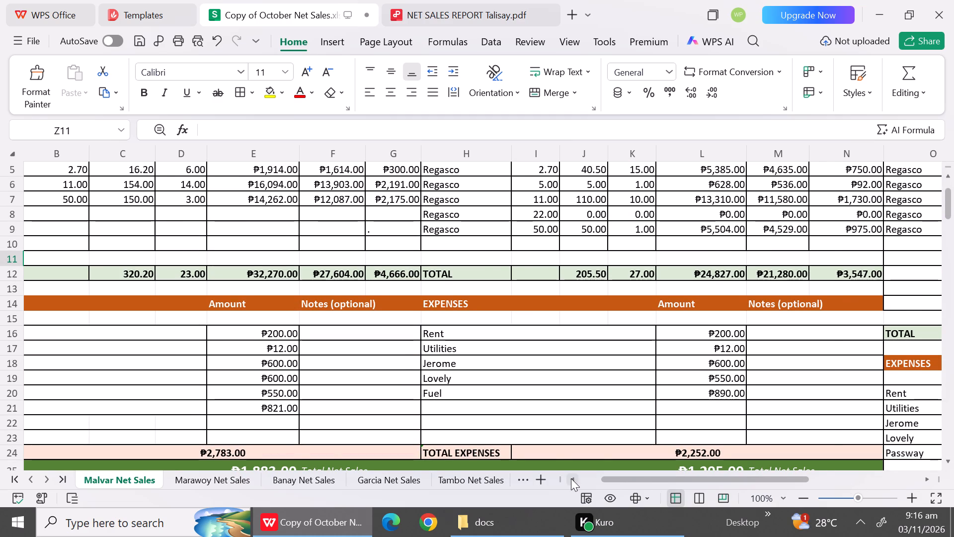
{"action": "left_click", "coordinate": [571, 478]}
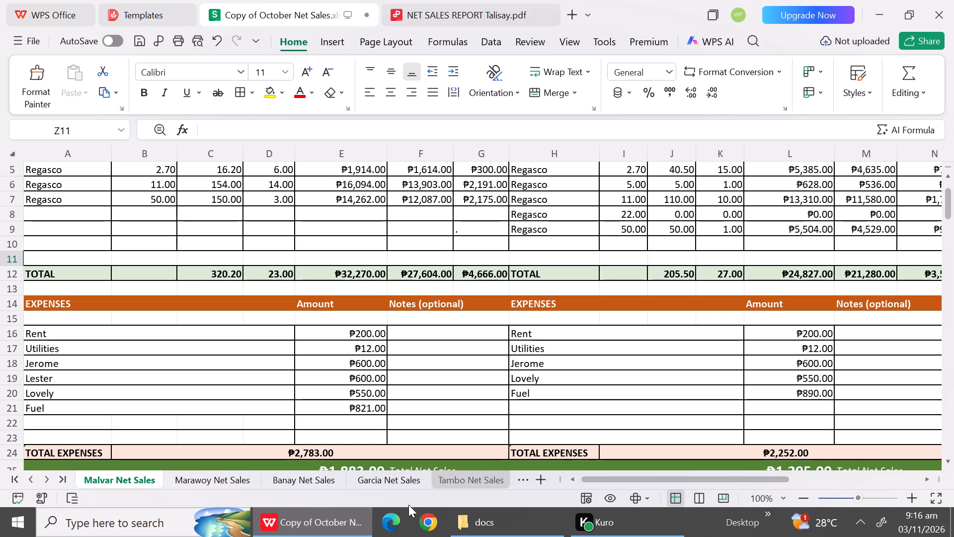
Open Garcia's sheet and review the October 1 report's product rows, total kilos, expenses and net sales.
{"action": "left_click", "coordinate": [517, 480]}
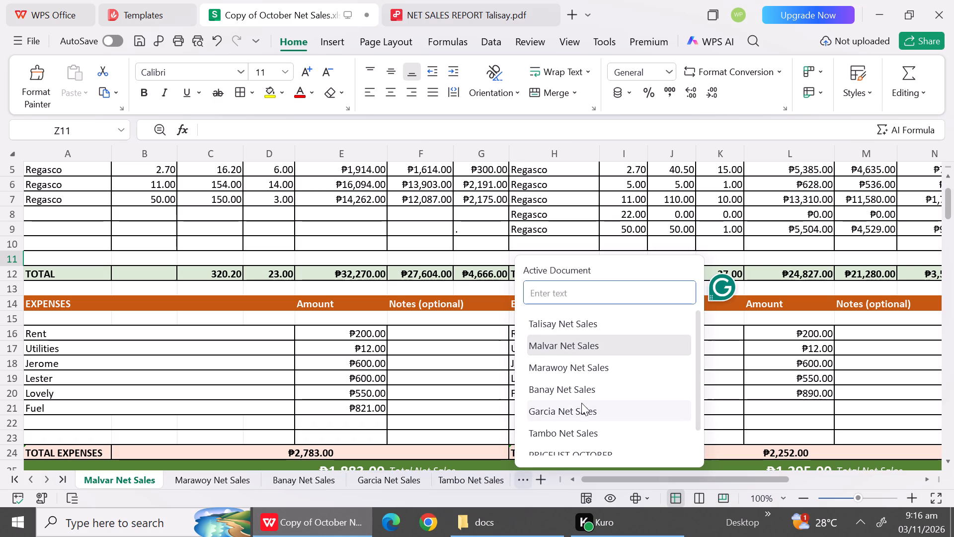
{"action": "left_click", "coordinate": [576, 417]}
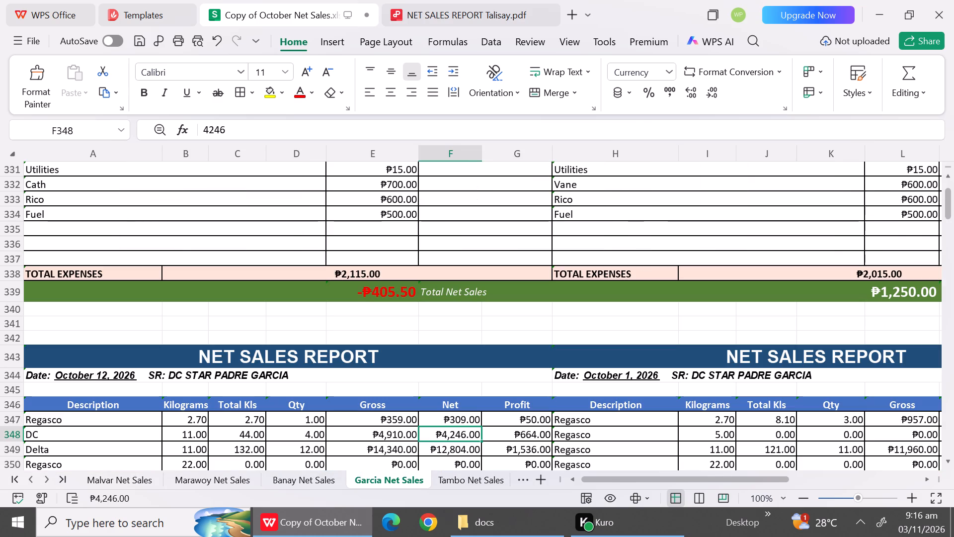
{"action": "triple_click", "coordinate": [949, 197]}
{"action": "triple_click", "coordinate": [949, 197]}
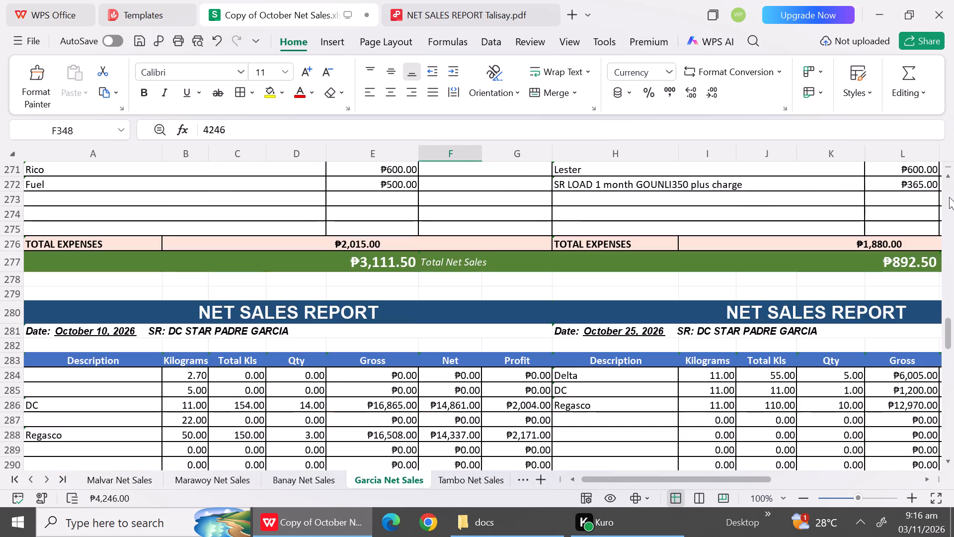
{"action": "double_click", "coordinate": [949, 197]}
{"action": "triple_click", "coordinate": [948, 193]}
{"action": "triple_click", "coordinate": [948, 193]}
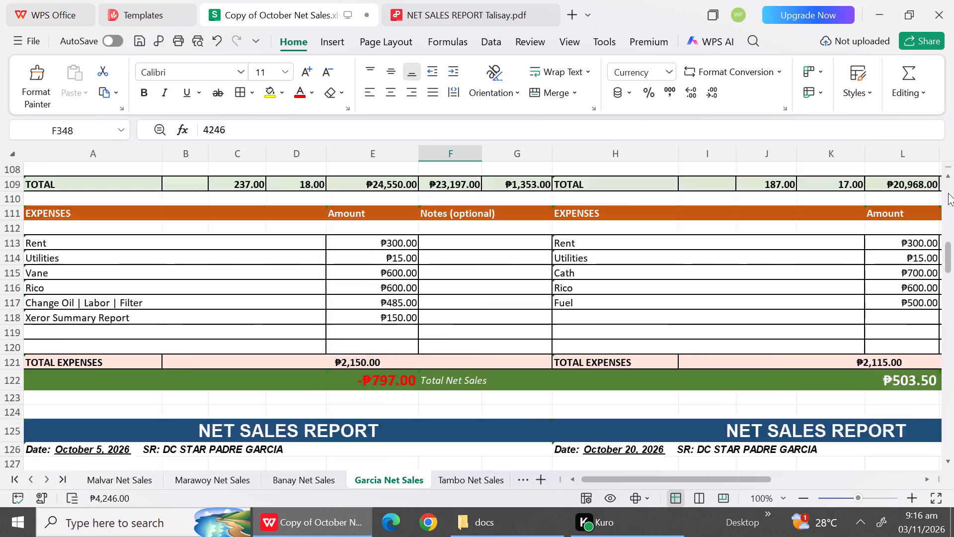
{"action": "double_click", "coordinate": [948, 193]}
{"action": "left_click_drag", "start_coordinate": [948, 193], "coordinate": [945, 184]}
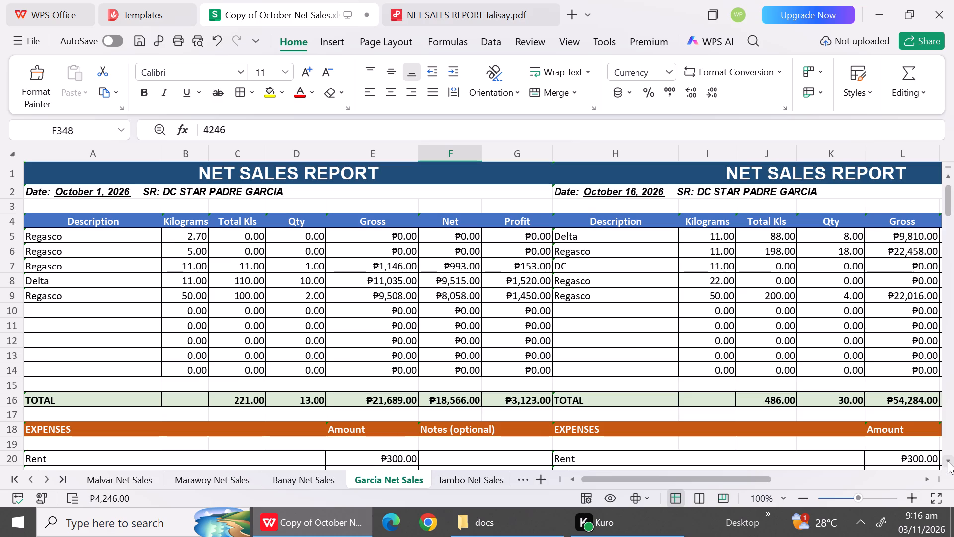
{"action": "triple_click", "coordinate": [948, 461]}
{"action": "triple_click", "coordinate": [948, 461]}
{"action": "triple_click", "coordinate": [948, 461]}
{"action": "double_click", "coordinate": [948, 461]}
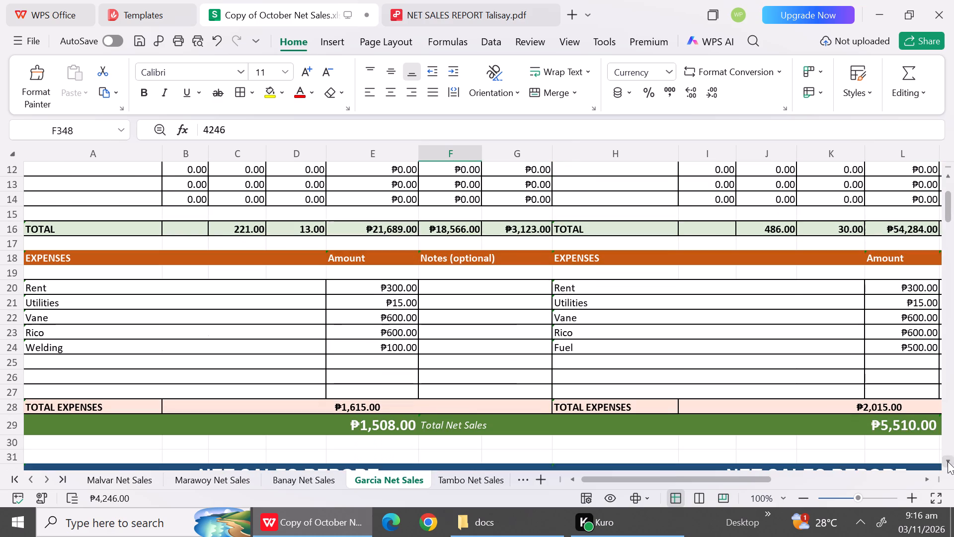
Return to Banay Banay's sheet at the October 1 report's expenses.
{"action": "left_click", "coordinate": [291, 487]}
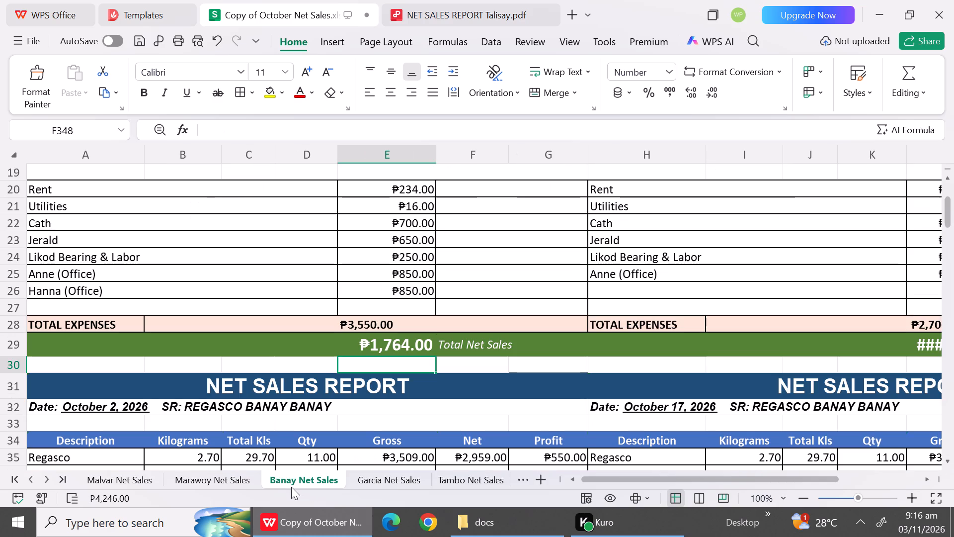
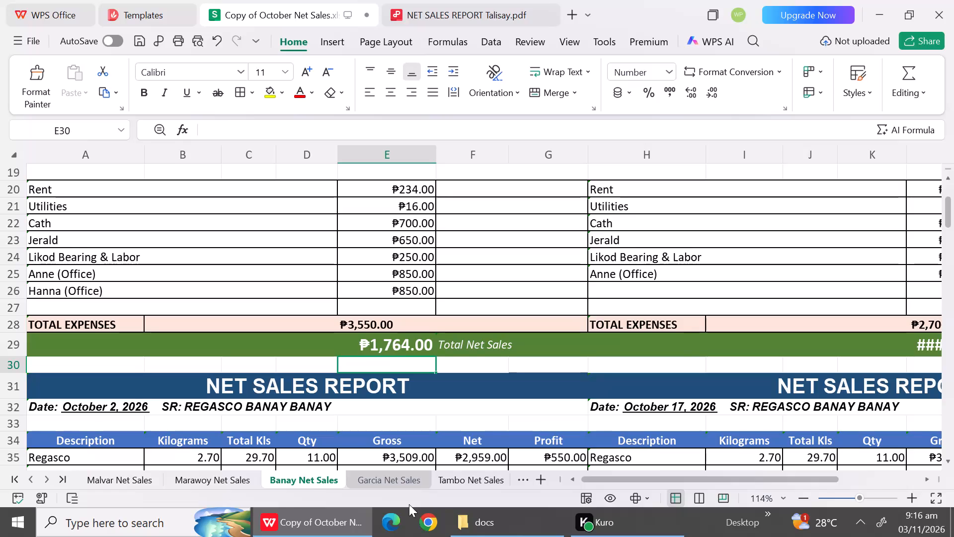
Open Marawoy's sheet and skim the net sales reports from October 1 through October 4.
{"action": "left_click", "coordinate": [184, 484]}
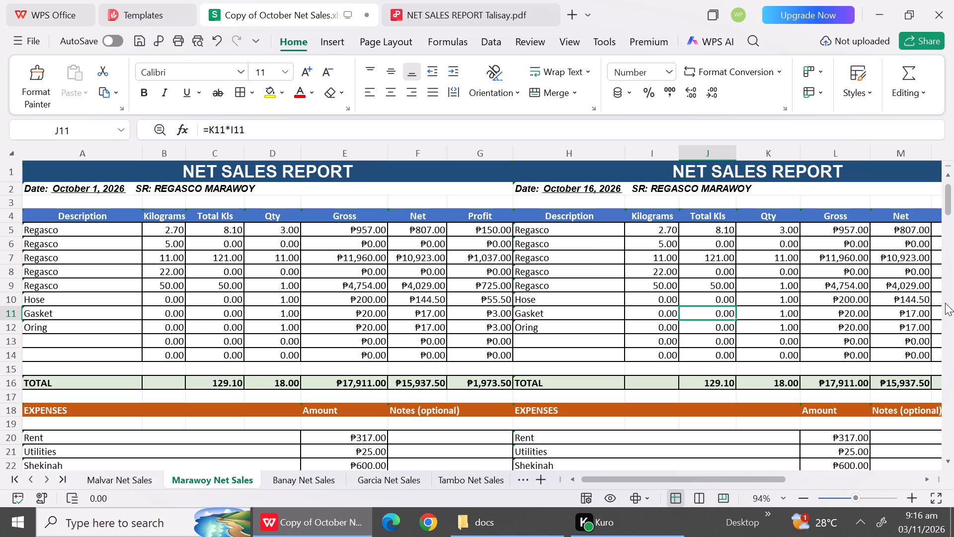
{"action": "left_click", "coordinate": [945, 303]}
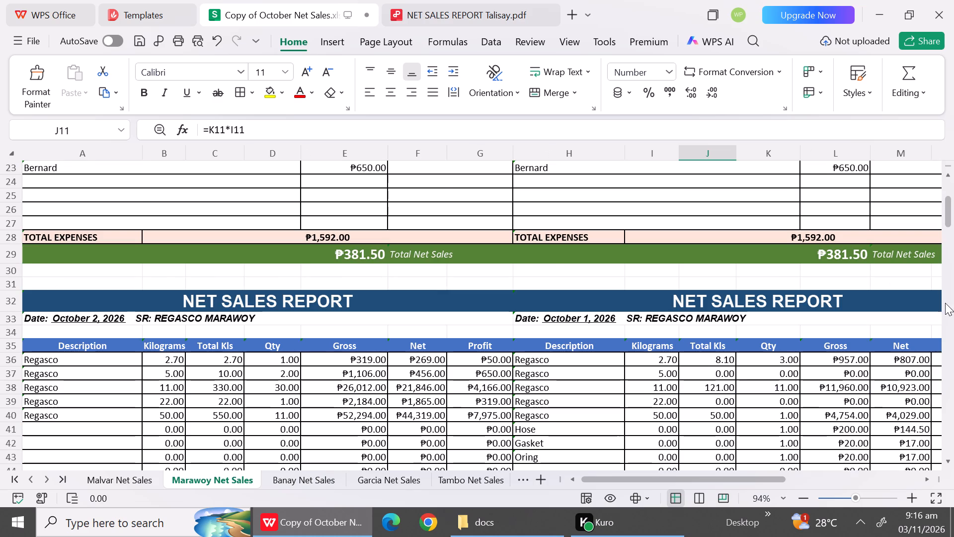
{"action": "left_click", "coordinate": [945, 303]}
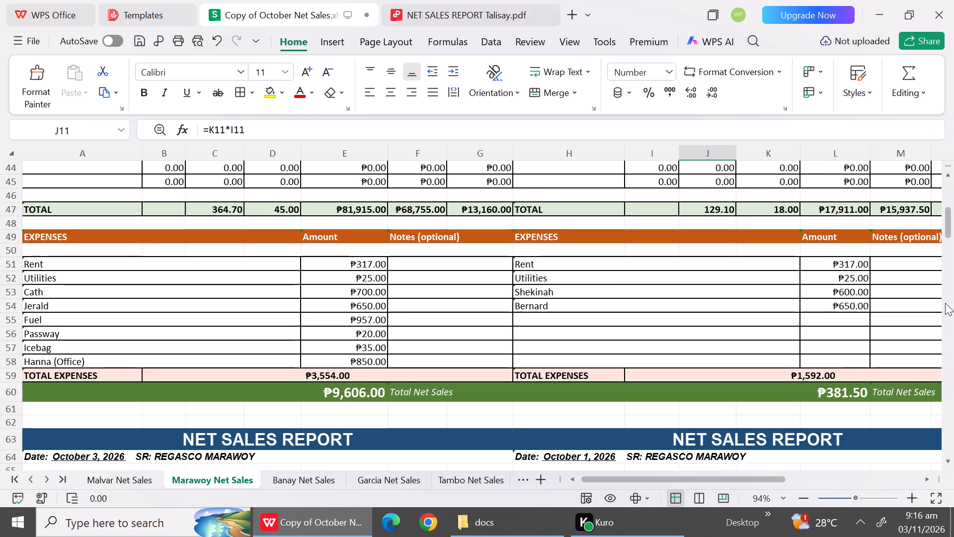
{"action": "left_click", "coordinate": [945, 303]}
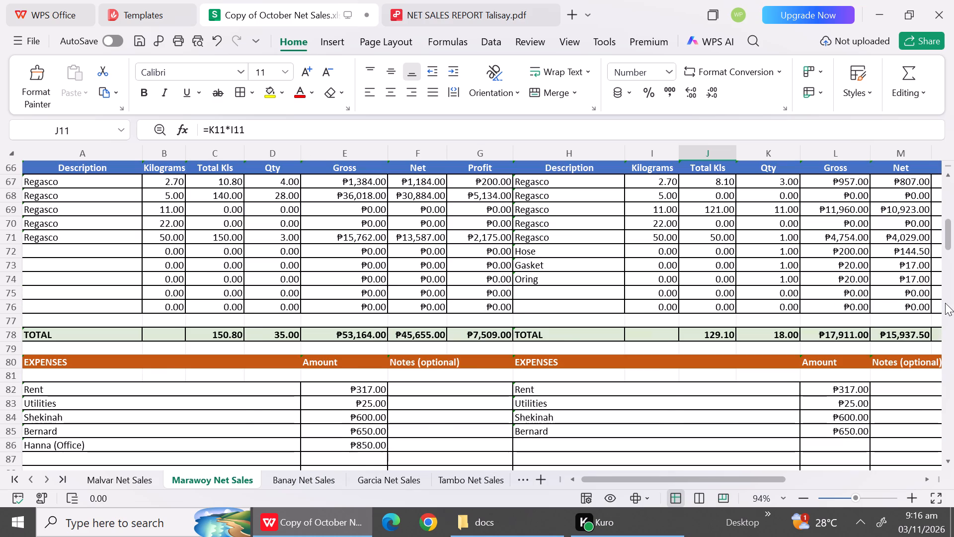
{"action": "left_click", "coordinate": [945, 303]}
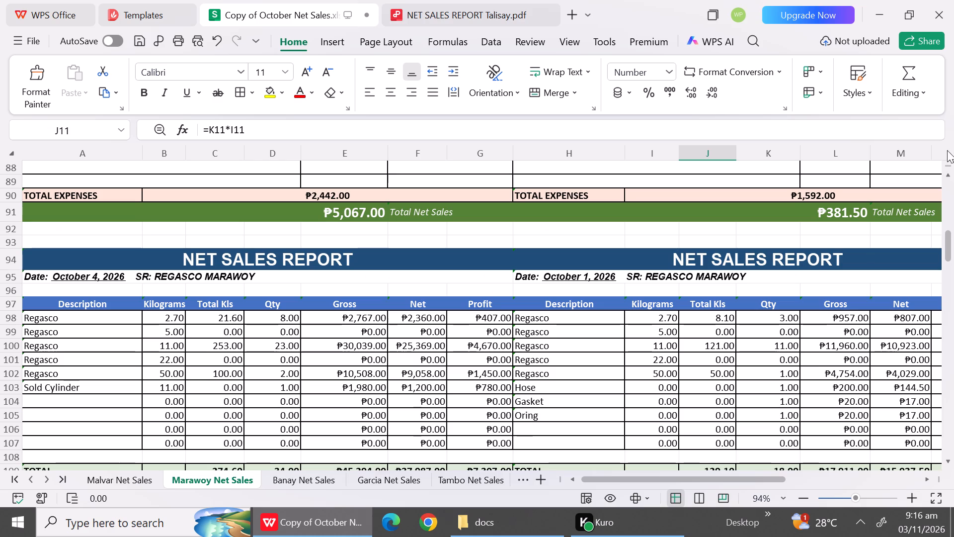
{"action": "left_click", "coordinate": [947, 189]}
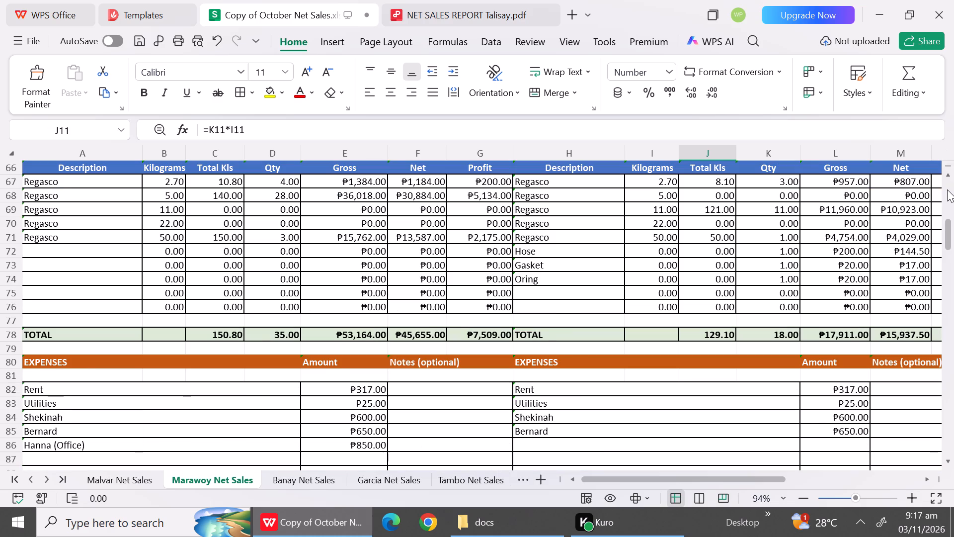
{"action": "left_click", "coordinate": [947, 189]}
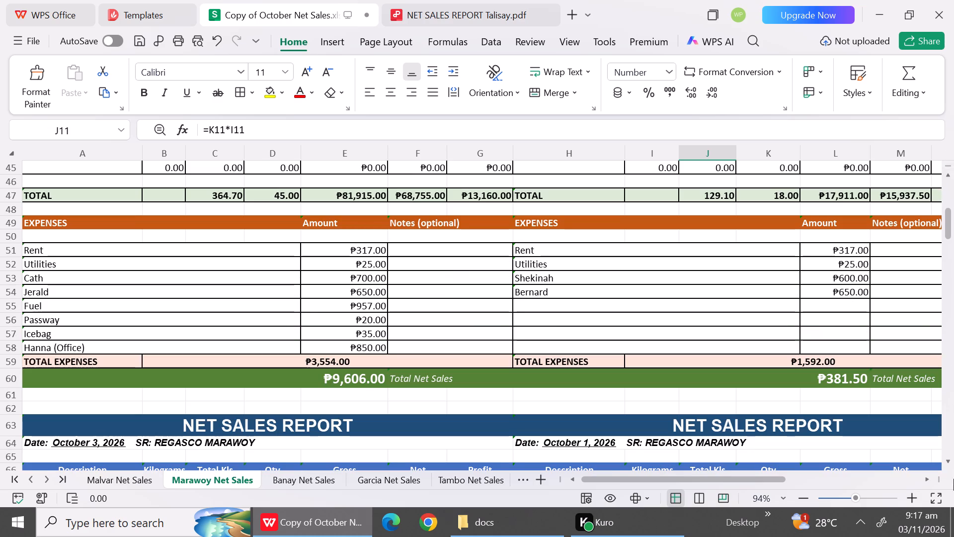
{"action": "triple_click", "coordinate": [946, 464]}
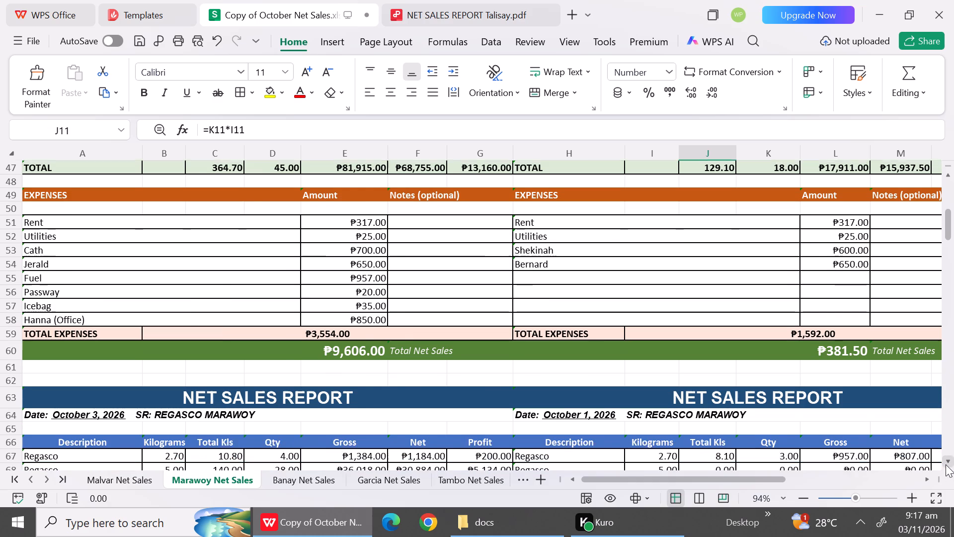
{"action": "double_click", "coordinate": [946, 464]}
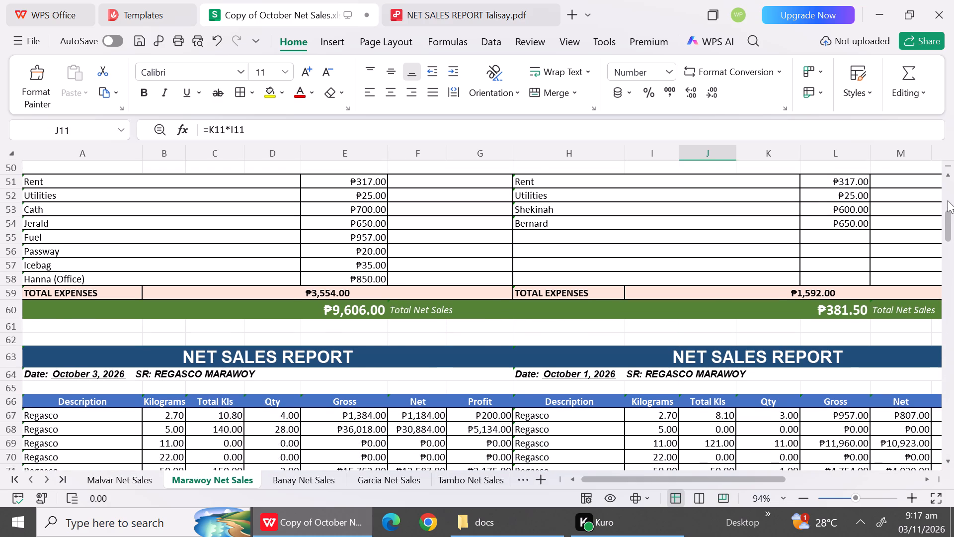
Review the product rows, total kilos, expenses and net sales of Marawoy's October 2 report.
{"action": "left_click", "coordinate": [948, 200]}
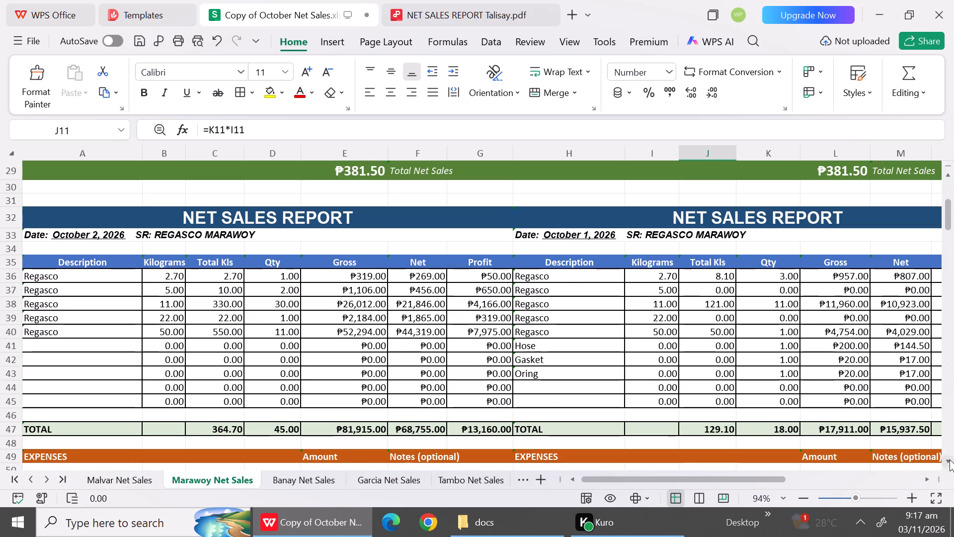
{"action": "triple_click", "coordinate": [950, 459]}
{"action": "triple_click", "coordinate": [950, 459]}
{"action": "triple_click", "coordinate": [950, 459]}
{"action": "triple_click", "coordinate": [950, 459]}
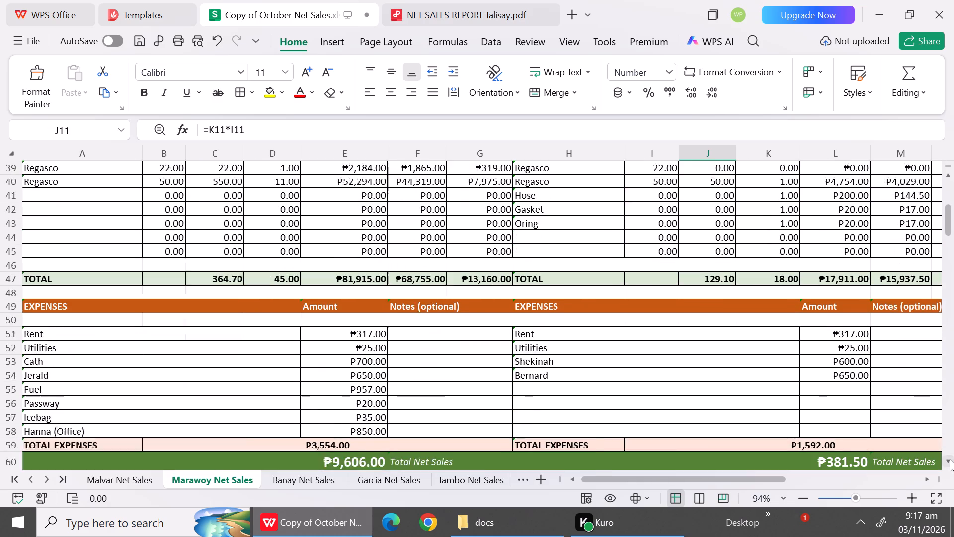
{"action": "triple_click", "coordinate": [950, 459]}
{"action": "triple_click", "coordinate": [950, 459]}
{"action": "triple_click", "coordinate": [950, 459]}
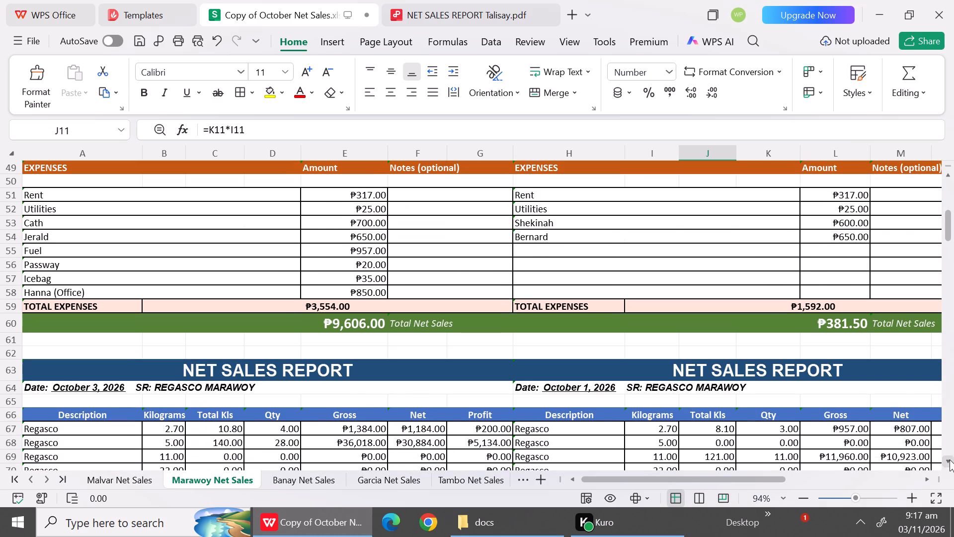
Review the product rows, totals, expenses and net sales of Marawoy's October 3 report.
{"action": "triple_click", "coordinate": [950, 459]}
{"action": "triple_click", "coordinate": [950, 459]}
{"action": "triple_click", "coordinate": [950, 459]}
{"action": "triple_click", "coordinate": [950, 459]}
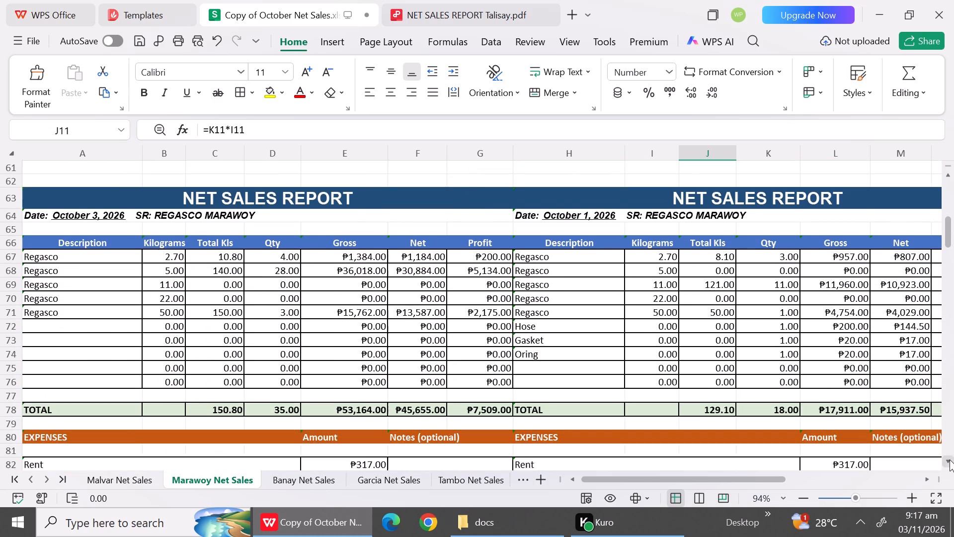
{"action": "triple_click", "coordinate": [950, 459]}
{"action": "double_click", "coordinate": [950, 459]}
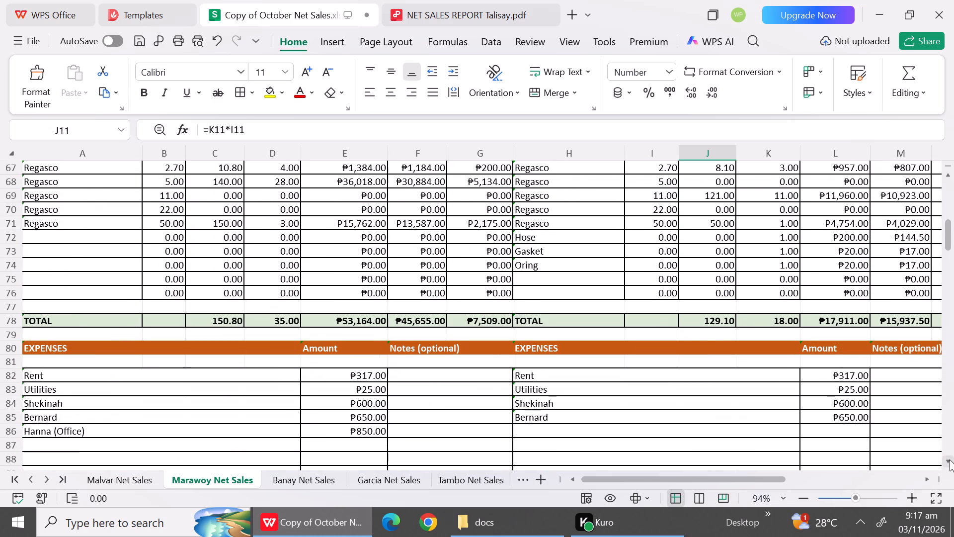
{"action": "triple_click", "coordinate": [950, 459]}
{"action": "triple_click", "coordinate": [950, 459]}
{"action": "triple_click", "coordinate": [950, 459]}
{"action": "triple_click", "coordinate": [950, 459]}
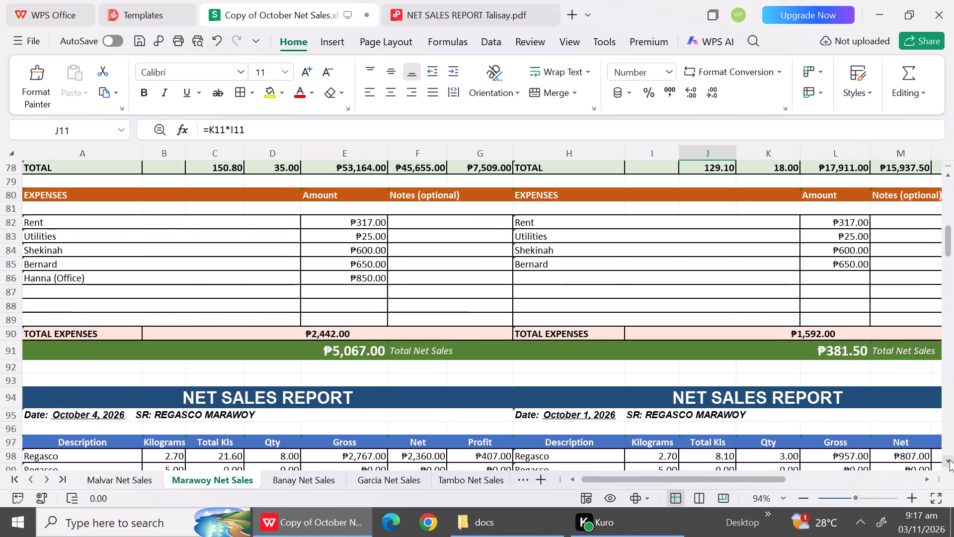
Review the product rows, including the sold cylinder, and the totals and expenses of Marawoy's October 4 report.
{"action": "triple_click", "coordinate": [950, 459]}
{"action": "triple_click", "coordinate": [950, 459]}
{"action": "triple_click", "coordinate": [950, 459]}
{"action": "triple_click", "coordinate": [950, 459]}
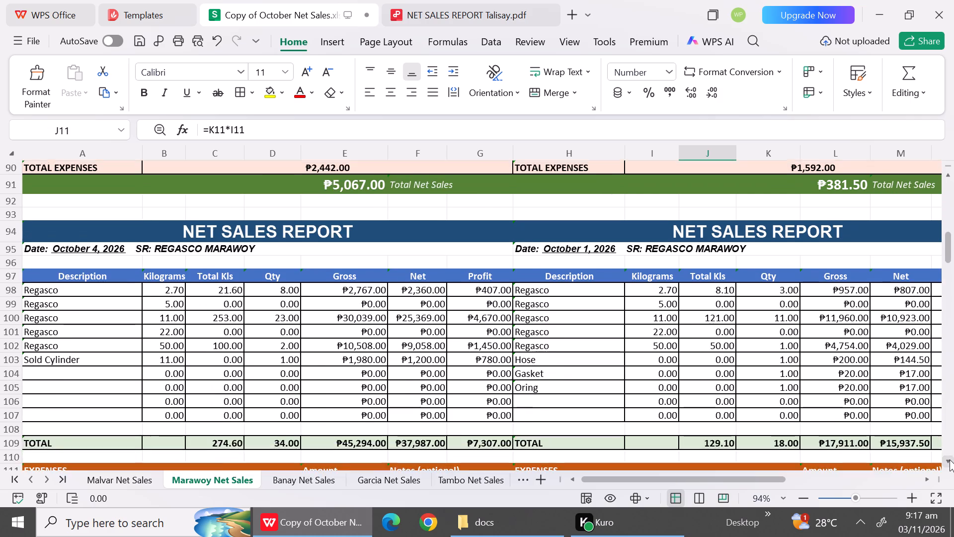
{"action": "triple_click", "coordinate": [950, 459]}
{"action": "triple_click", "coordinate": [950, 459]}
{"action": "left_click", "coordinate": [950, 459]}
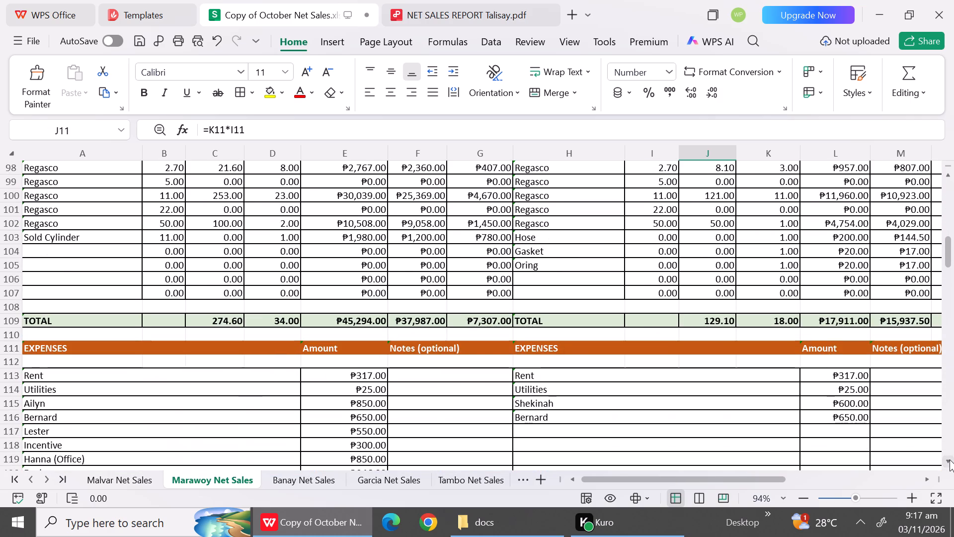
{"action": "triple_click", "coordinate": [950, 459]}
{"action": "triple_click", "coordinate": [950, 459]}
{"action": "triple_click", "coordinate": [950, 459]}
{"action": "triple_click", "coordinate": [950, 459]}
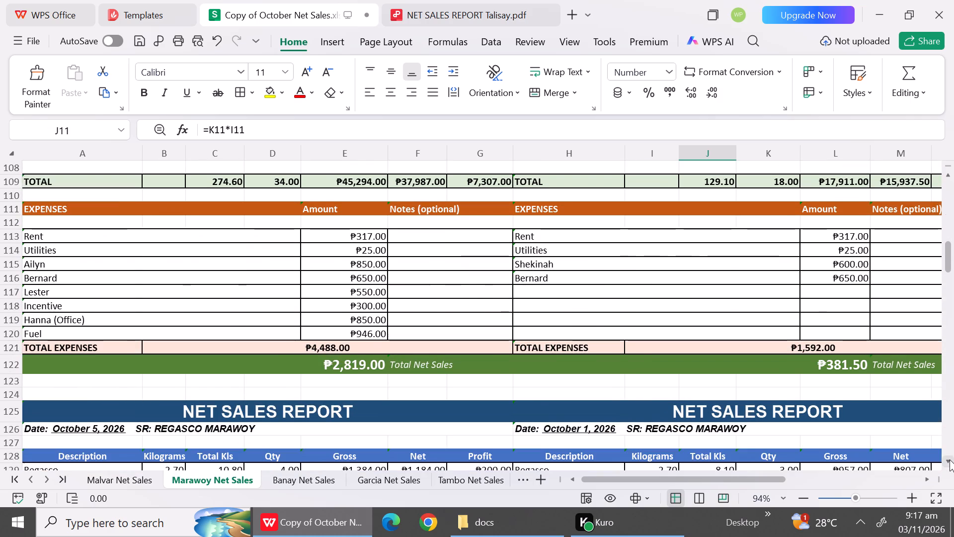
{"action": "triple_click", "coordinate": [950, 459]}
{"action": "left_click", "coordinate": [950, 459]}
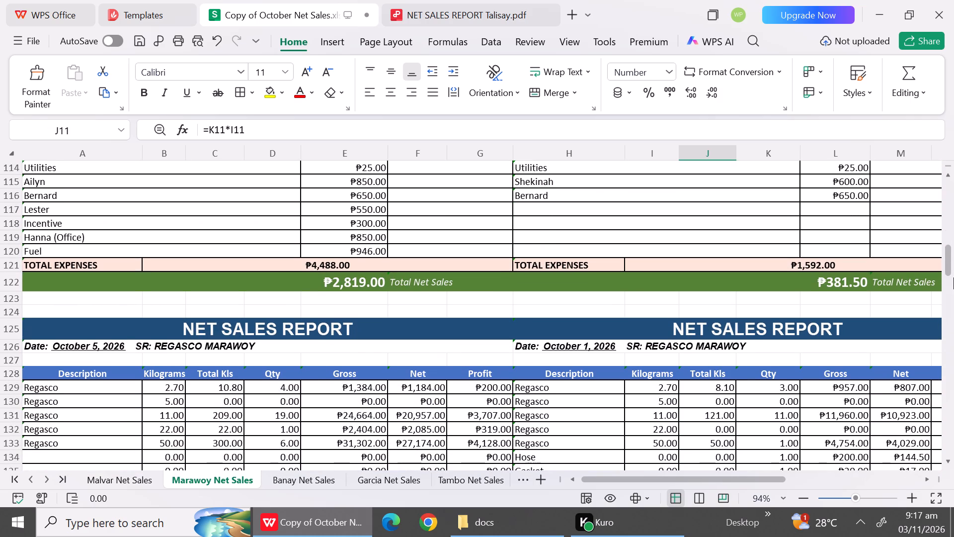
Go back to Marawoy's October 1 report and recheck its product rows, totals, expenses and net sales.
{"action": "left_click", "coordinate": [950, 212]}
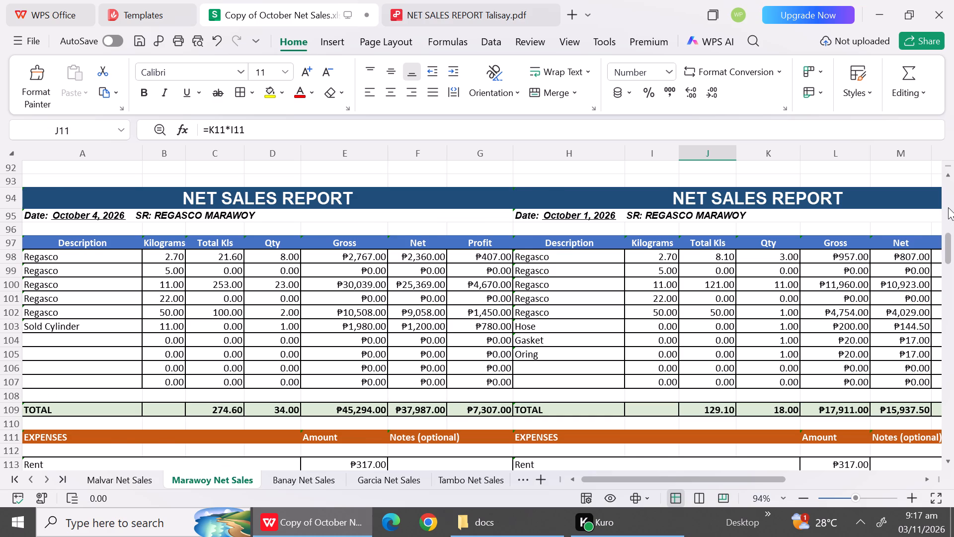
{"action": "left_click", "coordinate": [948, 207]}
{"action": "left_click", "coordinate": [948, 207]}
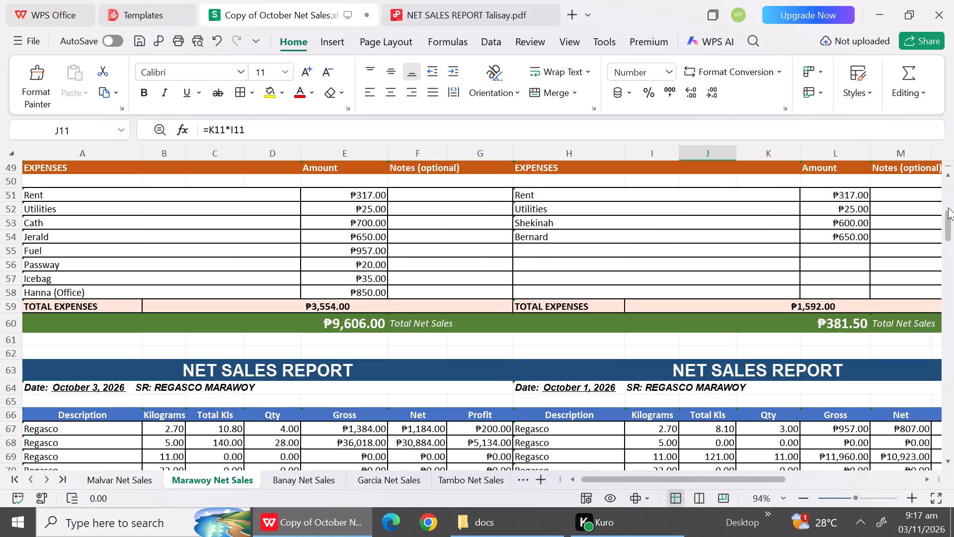
{"action": "left_click", "coordinate": [946, 197]}
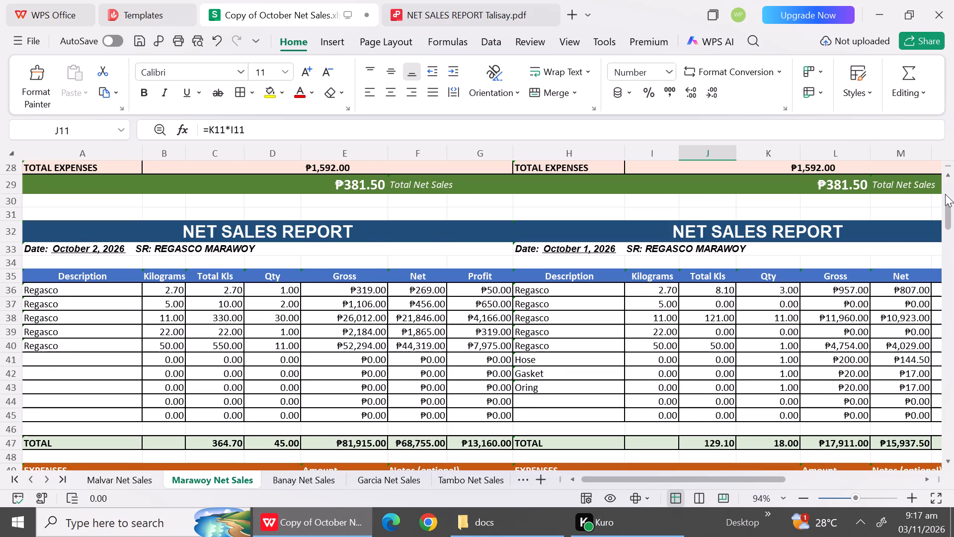
{"action": "left_click", "coordinate": [945, 194]}
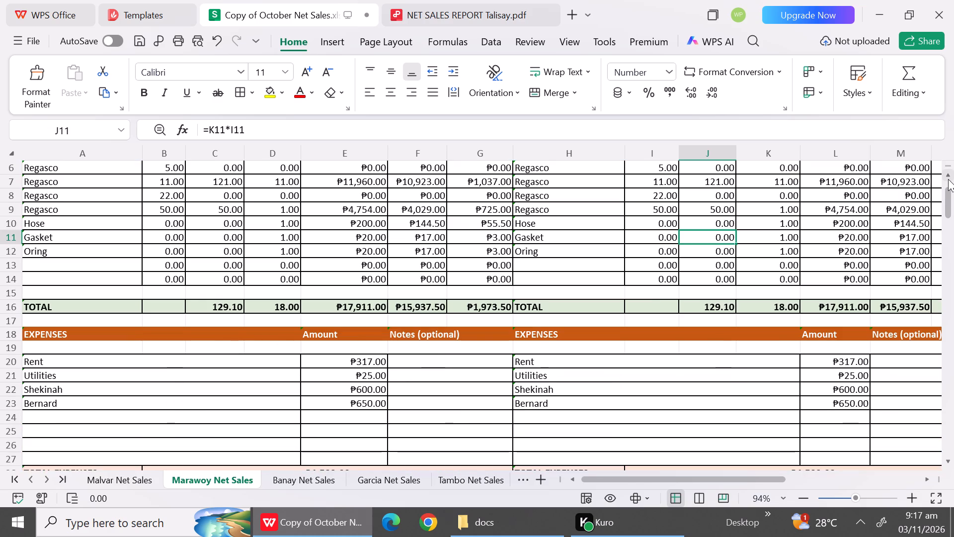
{"action": "left_click", "coordinate": [948, 179]}
{"action": "triple_click", "coordinate": [948, 179]}
{"action": "triple_click", "coordinate": [948, 179]}
{"action": "left_click_drag", "start_coordinate": [948, 179], "coordinate": [945, 338]}
{"action": "triple_click", "coordinate": [949, 461]}
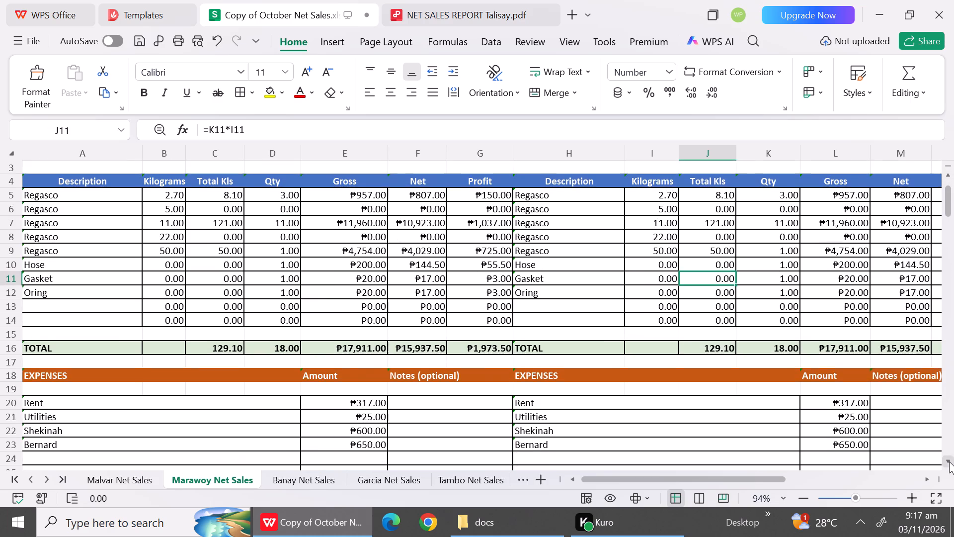
{"action": "left_click", "coordinate": [949, 461]}
{"action": "triple_click", "coordinate": [949, 461]}
{"action": "left_click", "coordinate": [949, 461]}
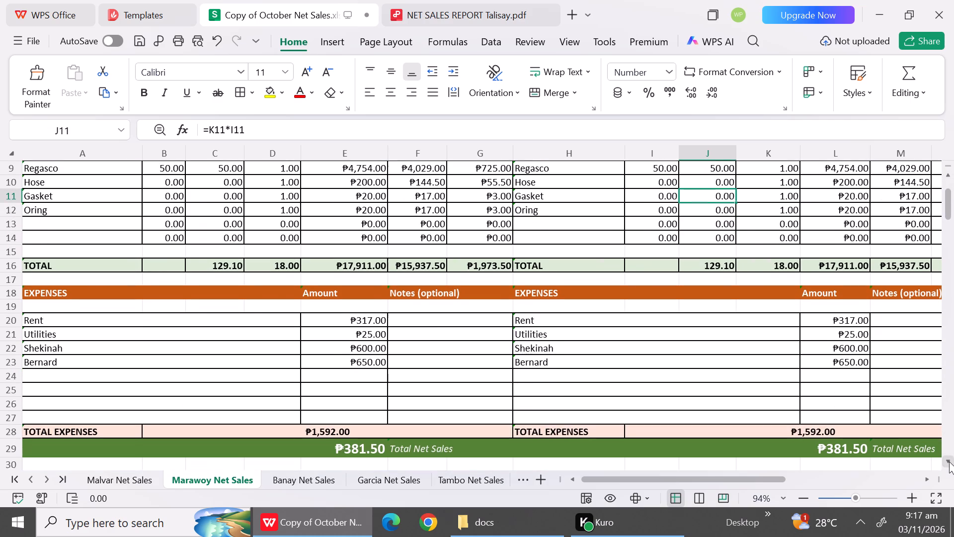
{"action": "triple_click", "coordinate": [949, 461]}
{"action": "triple_click", "coordinate": [949, 461]}
{"action": "triple_click", "coordinate": [949, 461]}
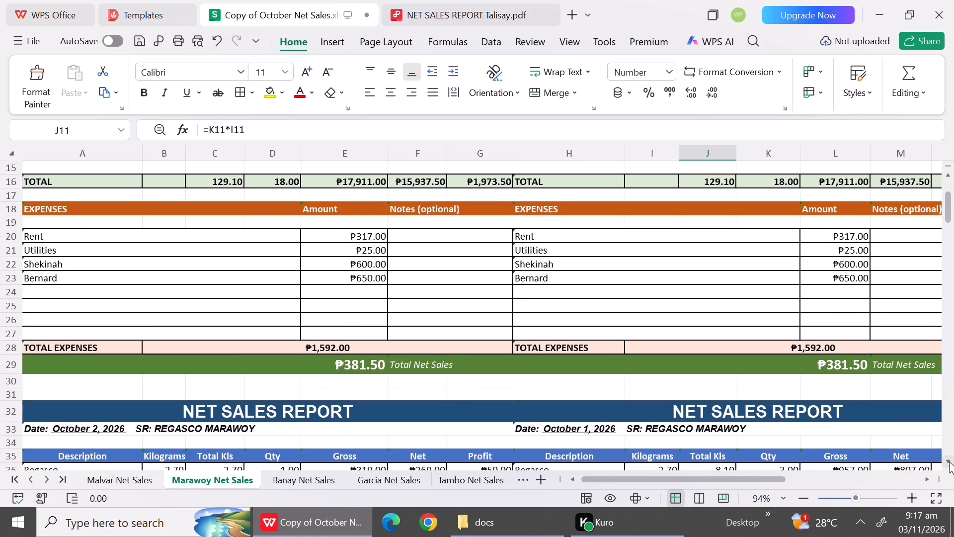
Recheck the product rows and totals of Marawoy's October 2 report.
{"action": "left_click_drag", "start_coordinate": [949, 461], "coordinate": [946, 446]}
{"action": "left_click", "coordinate": [946, 446]}
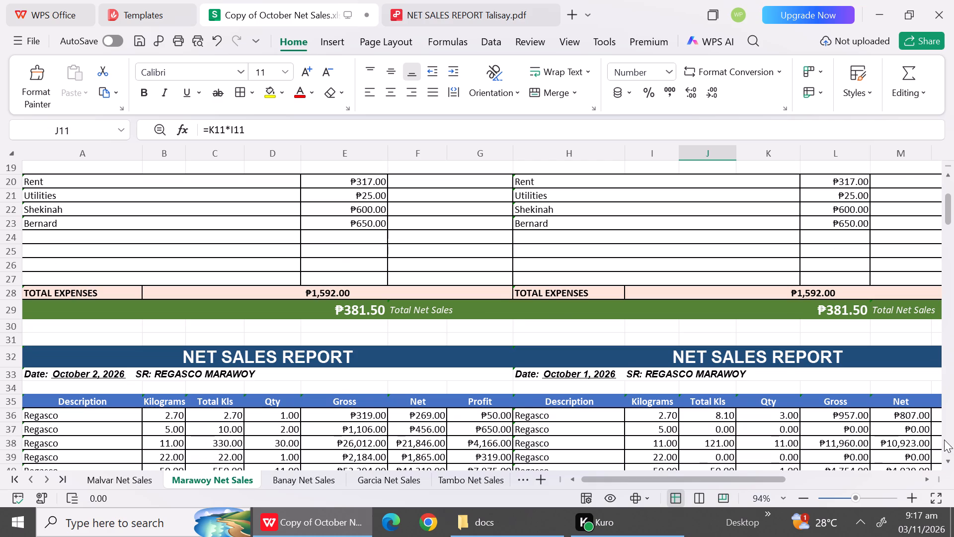
{"action": "left_click", "coordinate": [944, 440]}
{"action": "left_click", "coordinate": [946, 444]}
{"action": "left_click", "coordinate": [946, 444]}
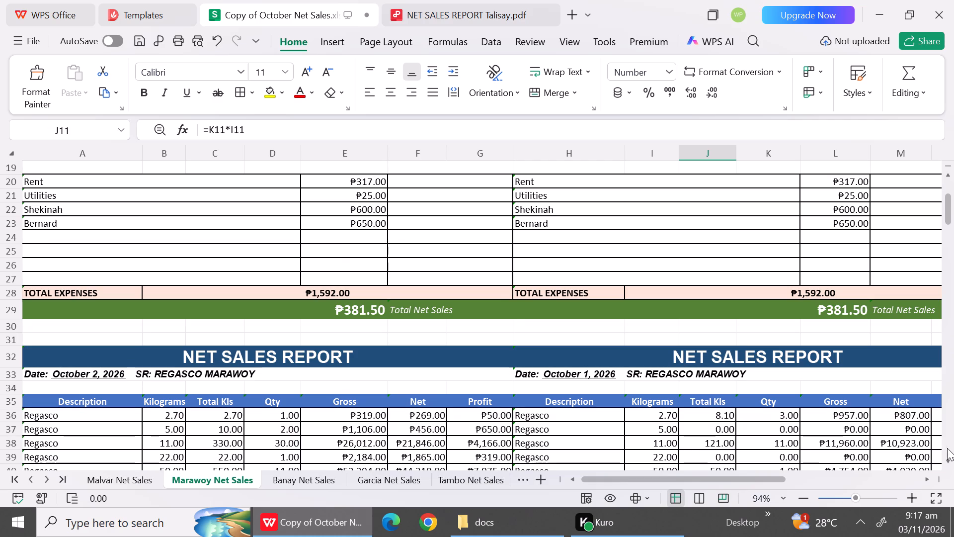
{"action": "left_click", "coordinate": [948, 454]}
{"action": "triple_click", "coordinate": [948, 458]}
{"action": "triple_click", "coordinate": [948, 458]}
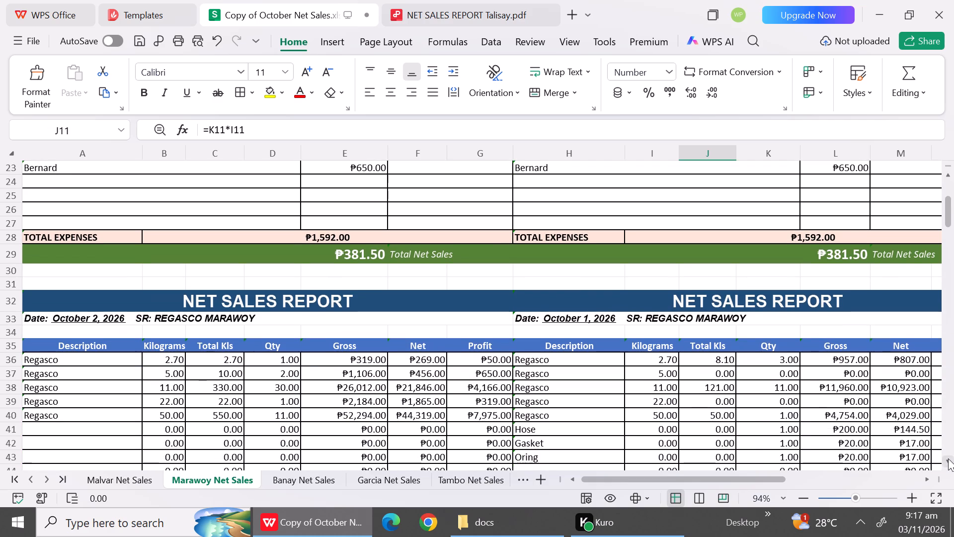
{"action": "triple_click", "coordinate": [948, 458]}
{"action": "left_click", "coordinate": [948, 458]}
{"action": "left_click_drag", "start_coordinate": [948, 458], "coordinate": [949, 229]}
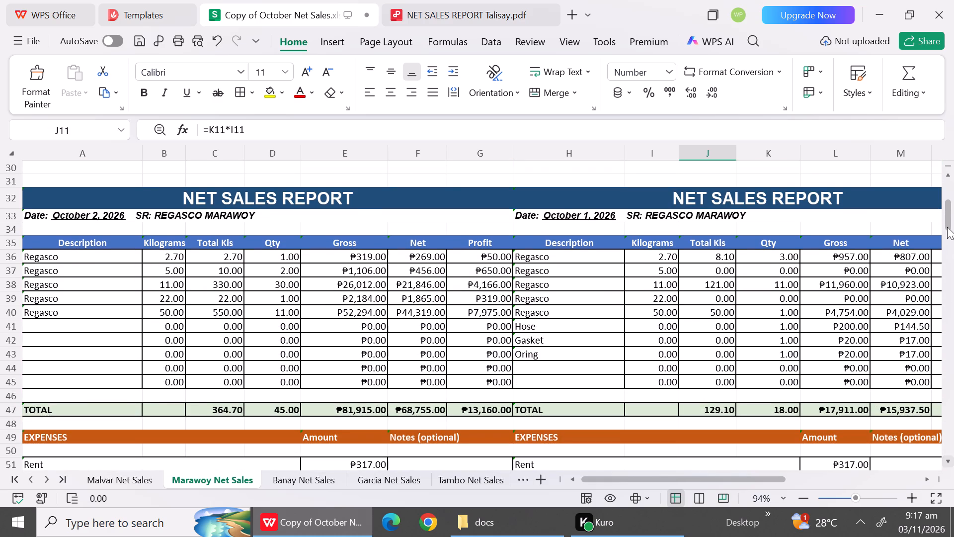
Review the product rows, totals, expenses and net sales of Marawoy's October 5 report.
{"action": "left_click_drag", "start_coordinate": [947, 225], "coordinate": [943, 258]}
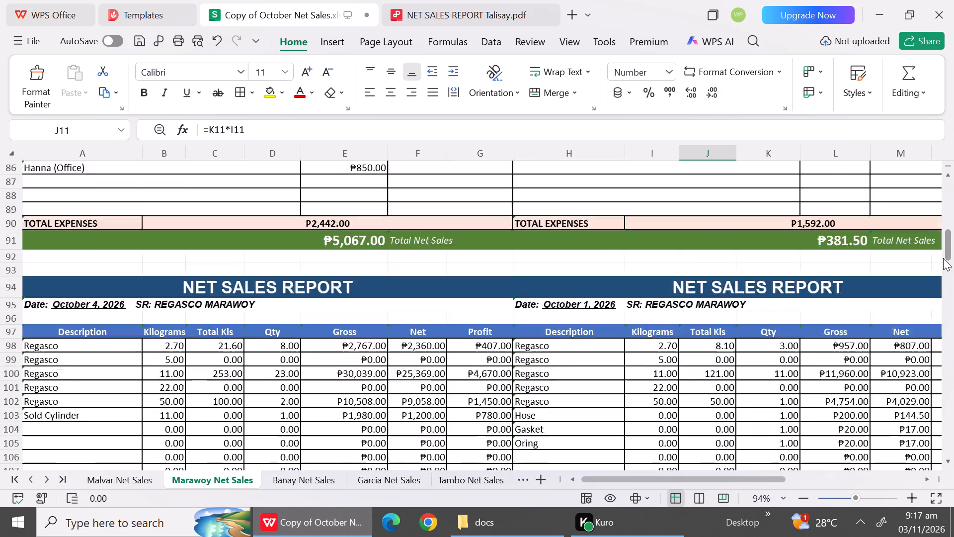
{"action": "left_click_drag", "start_coordinate": [943, 258], "coordinate": [942, 274]}
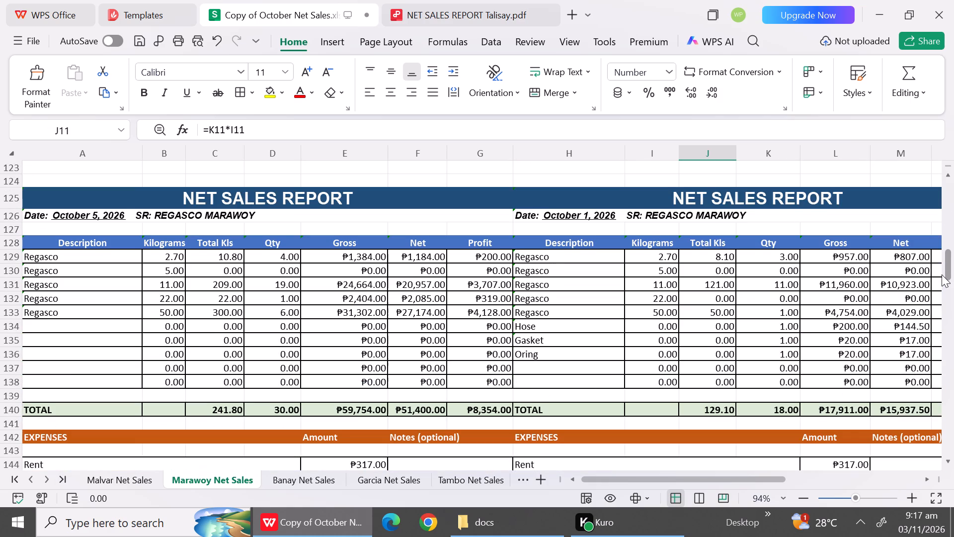
{"action": "left_click_drag", "start_coordinate": [942, 274], "coordinate": [942, 279]}
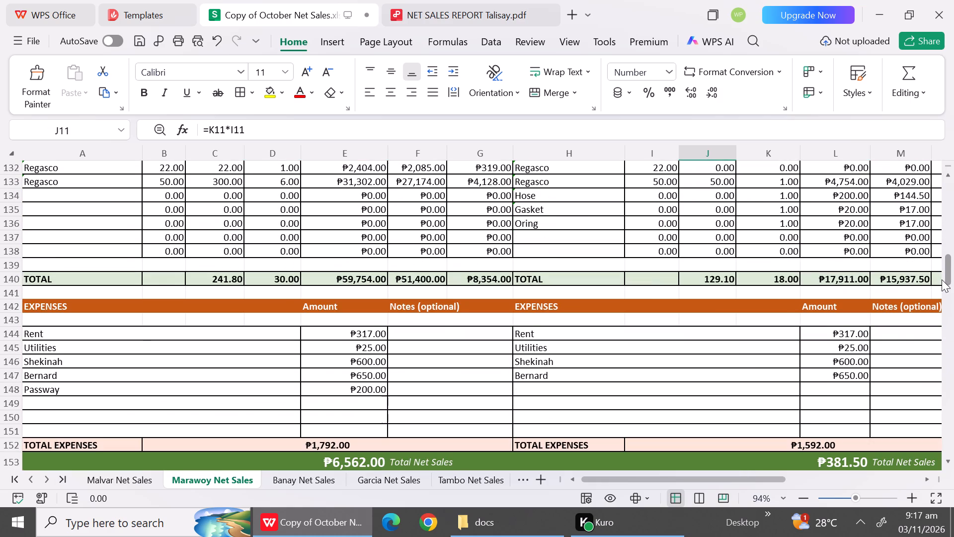
{"action": "left_click_drag", "start_coordinate": [942, 279], "coordinate": [940, 271]}
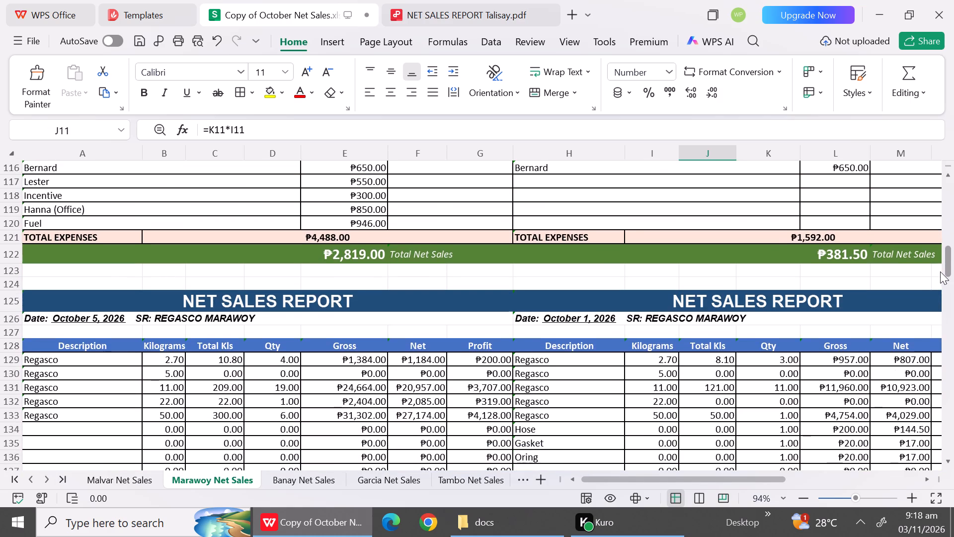
{"action": "left_click_drag", "start_coordinate": [940, 271], "coordinate": [940, 283]}
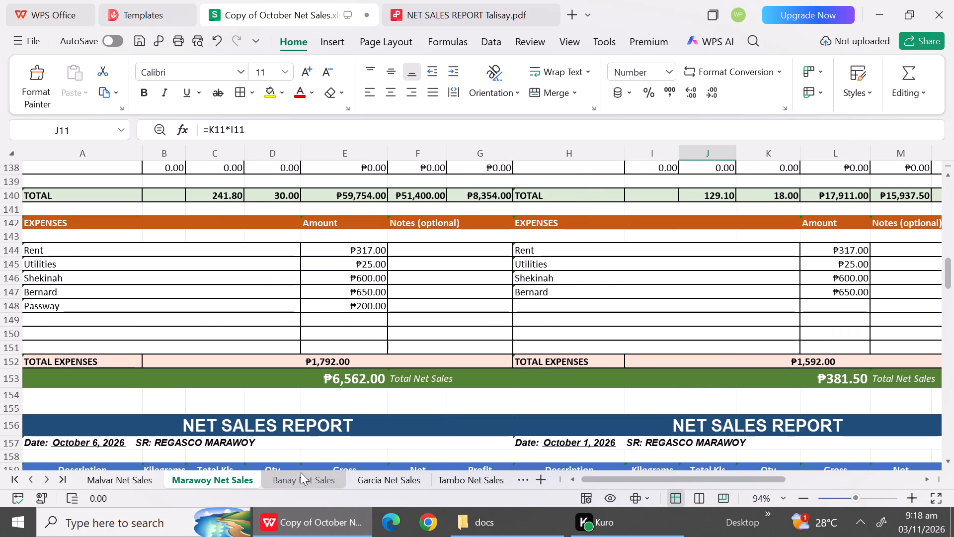
Look through Banay Banay's October 3, 4 and 5 reports, examining product rows, totals and expenses, and return to October 4.
{"action": "left_click", "coordinate": [301, 472]}
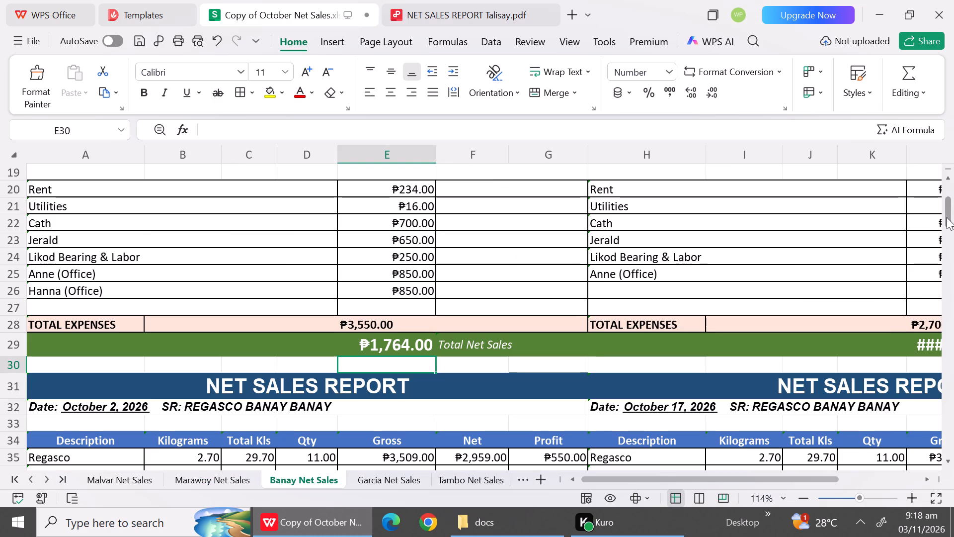
{"action": "left_click_drag", "start_coordinate": [947, 217], "coordinate": [944, 242]}
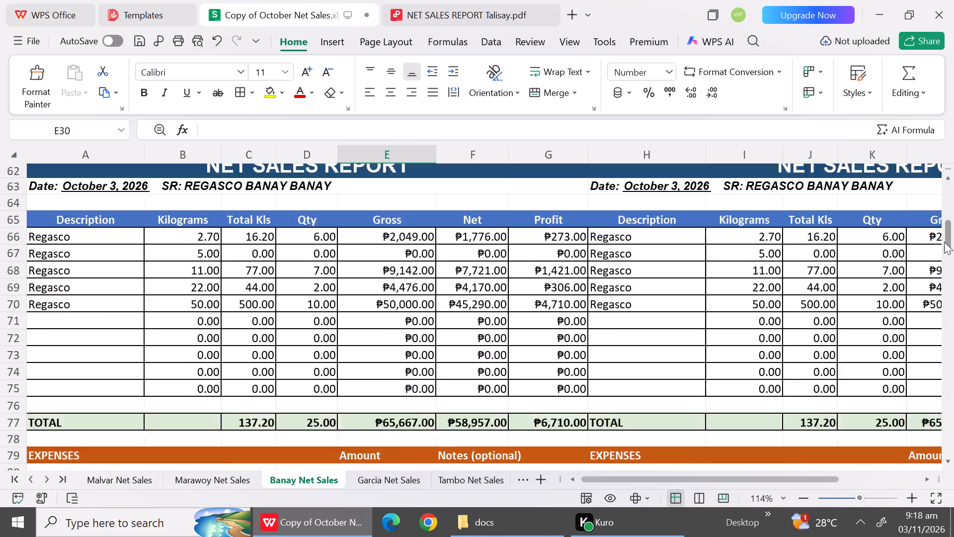
{"action": "left_click_drag", "start_coordinate": [944, 242], "coordinate": [944, 262]}
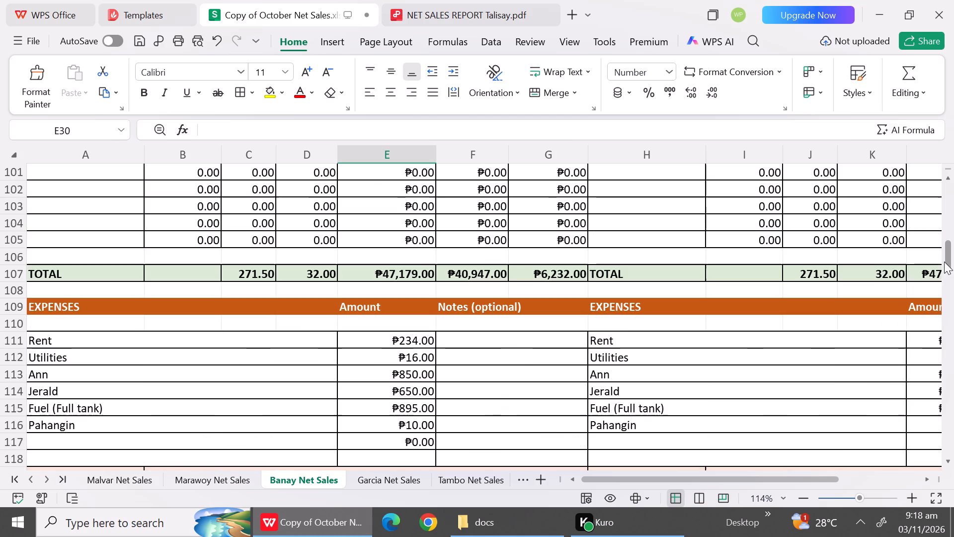
{"action": "left_click_drag", "start_coordinate": [944, 262], "coordinate": [942, 280]}
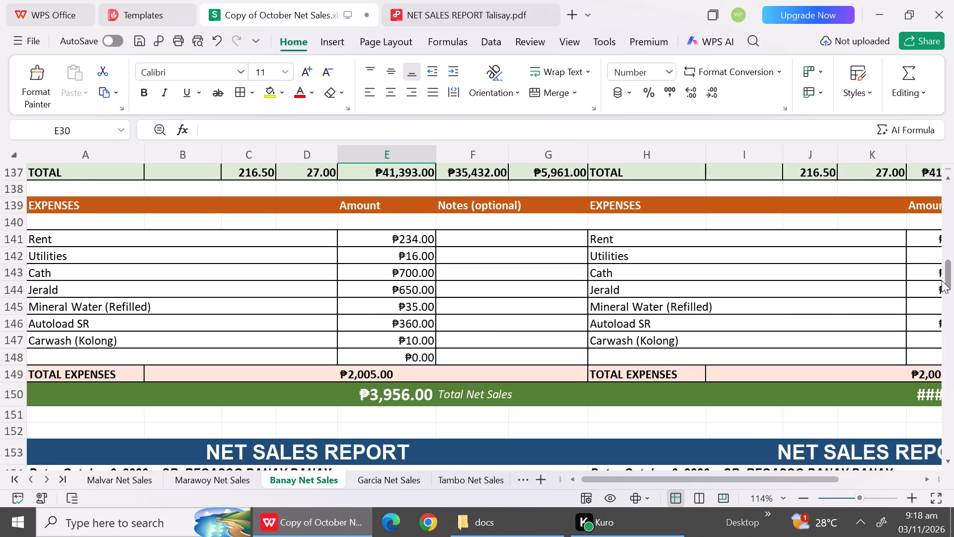
{"action": "left_click_drag", "start_coordinate": [942, 280], "coordinate": [941, 280]}
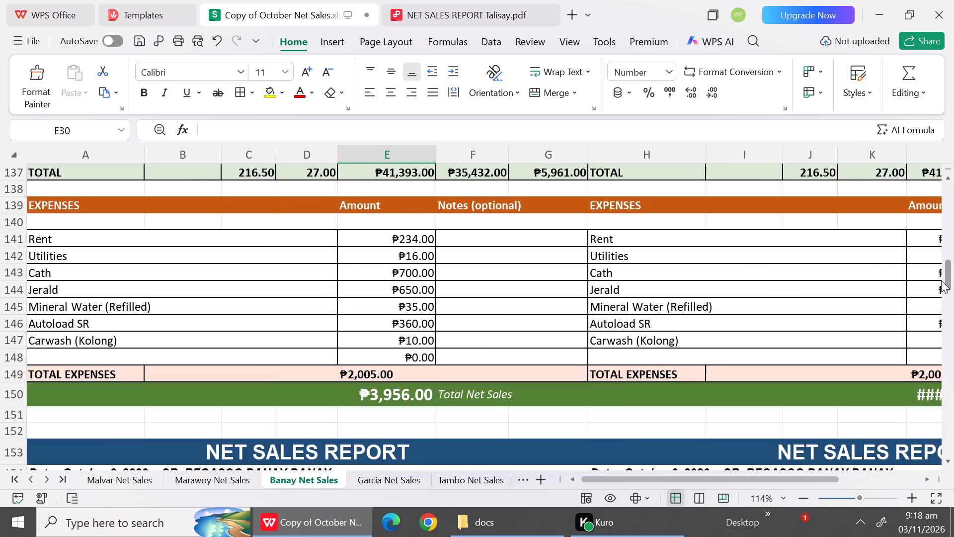
{"action": "left_click_drag", "start_coordinate": [941, 280], "coordinate": [939, 257]}
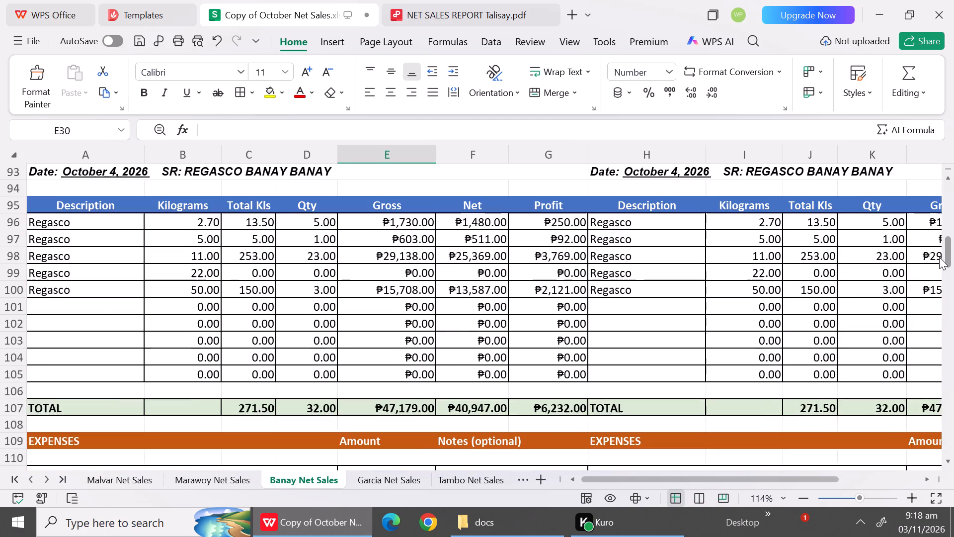
{"action": "left_click_drag", "start_coordinate": [939, 257], "coordinate": [939, 256]}
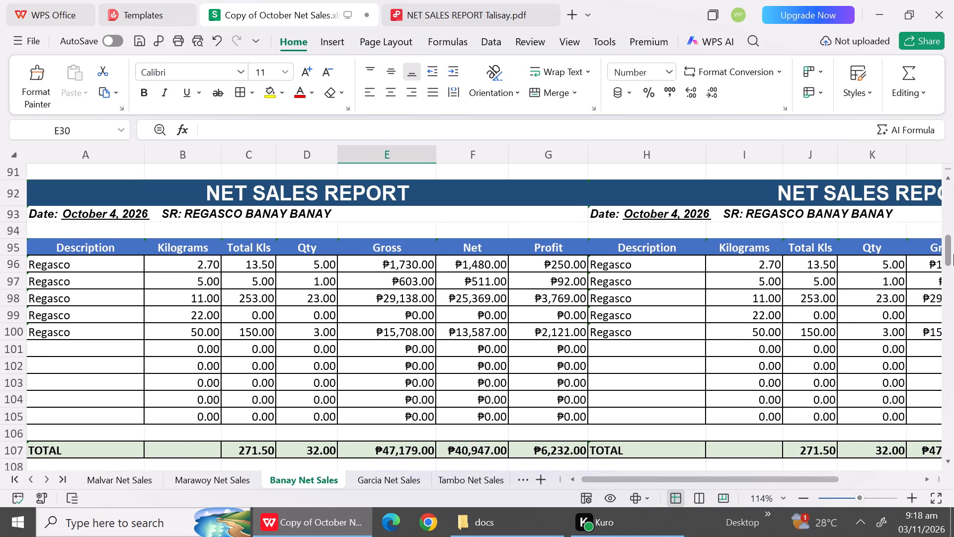
{"action": "left_click", "coordinate": [951, 246]}
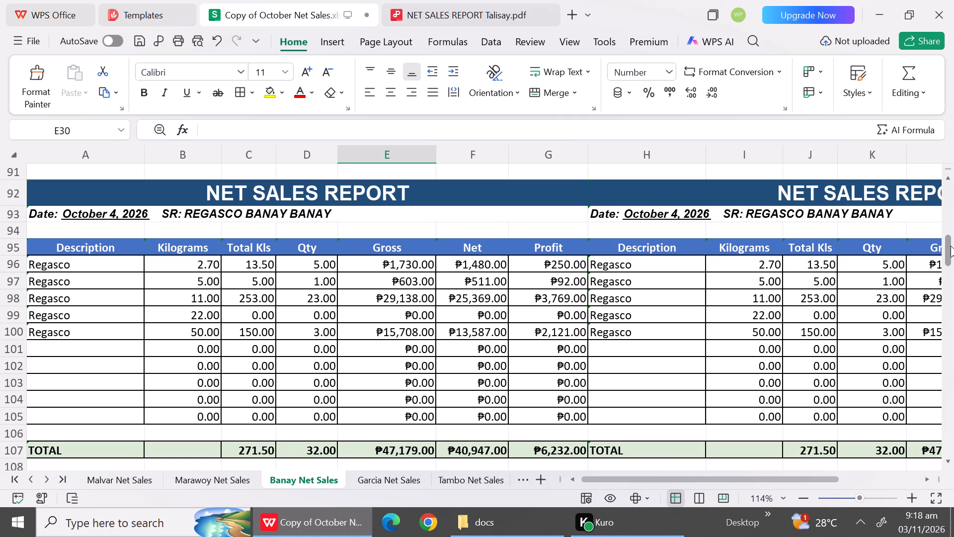
Look through Malvar's early October reports up to October 10, examining product rows, totals, expenses and net sales.
{"action": "left_click", "coordinate": [120, 482]}
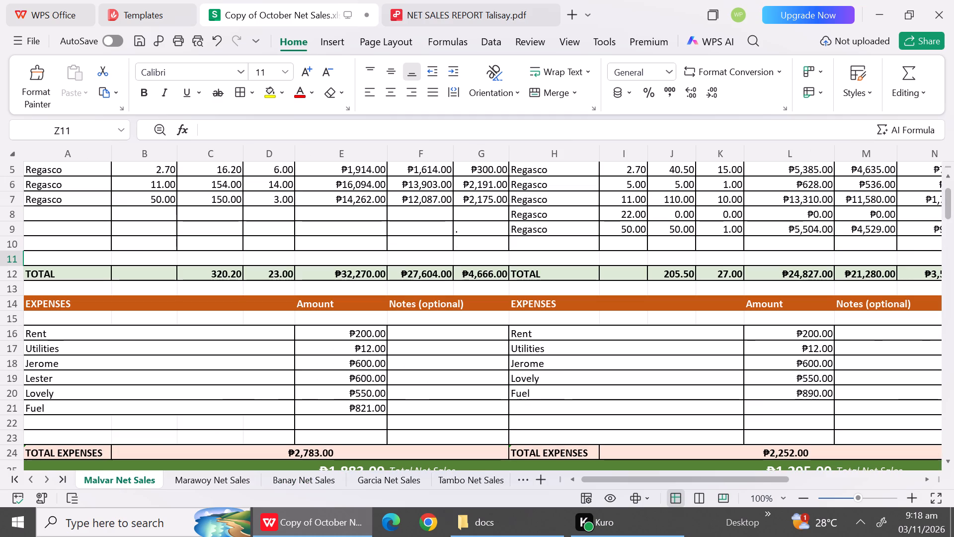
{"action": "left_click_drag", "start_coordinate": [950, 204], "coordinate": [947, 219]}
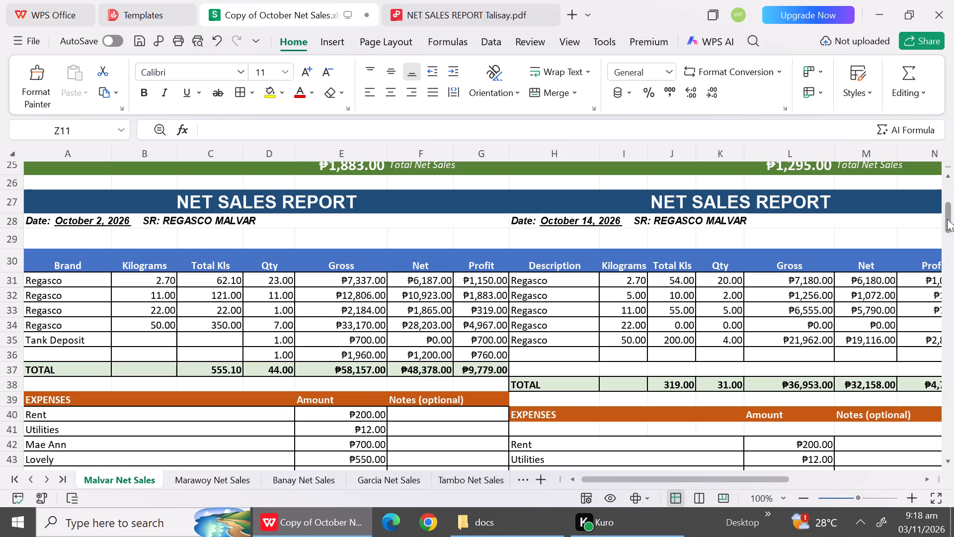
{"action": "left_click_drag", "start_coordinate": [947, 219], "coordinate": [947, 251]}
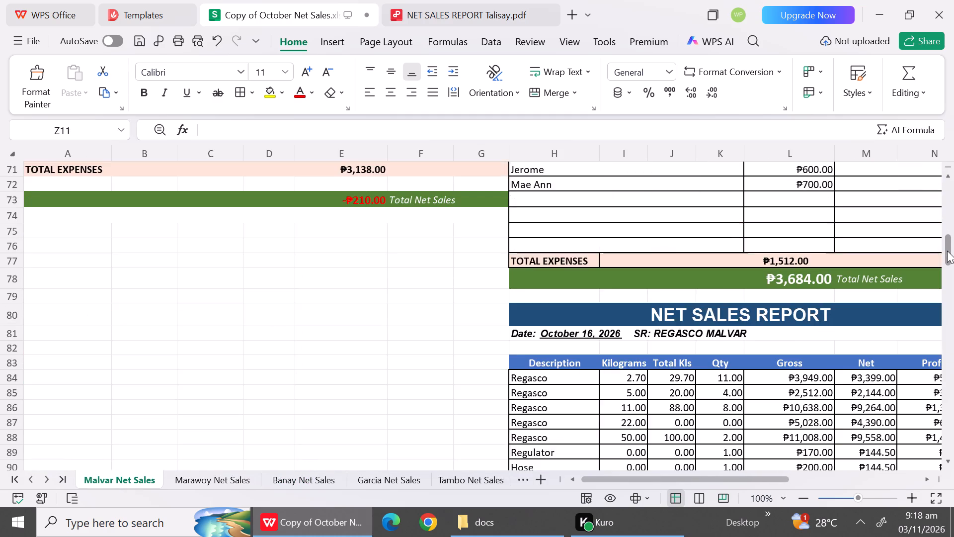
{"action": "left_click_drag", "start_coordinate": [947, 251], "coordinate": [941, 302]}
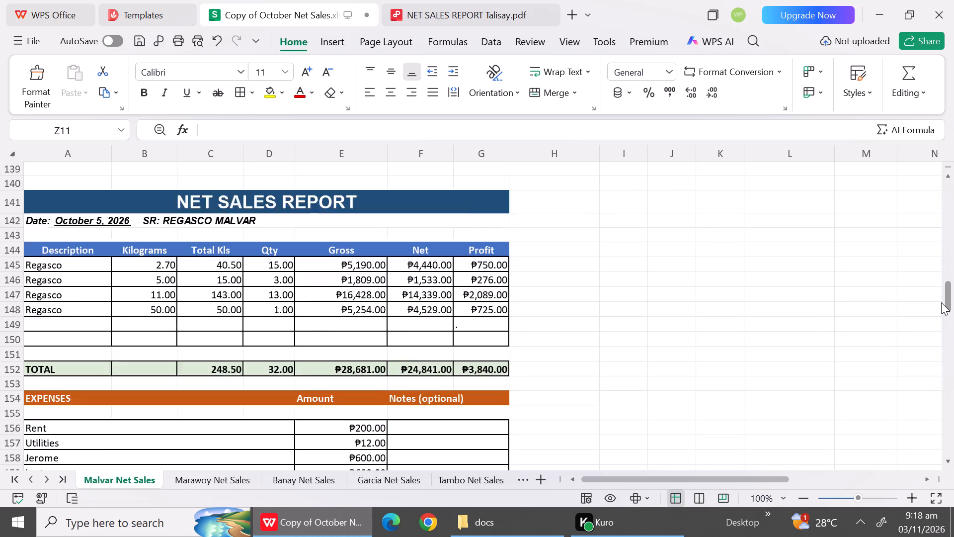
{"action": "left_click_drag", "start_coordinate": [941, 302], "coordinate": [941, 298]}
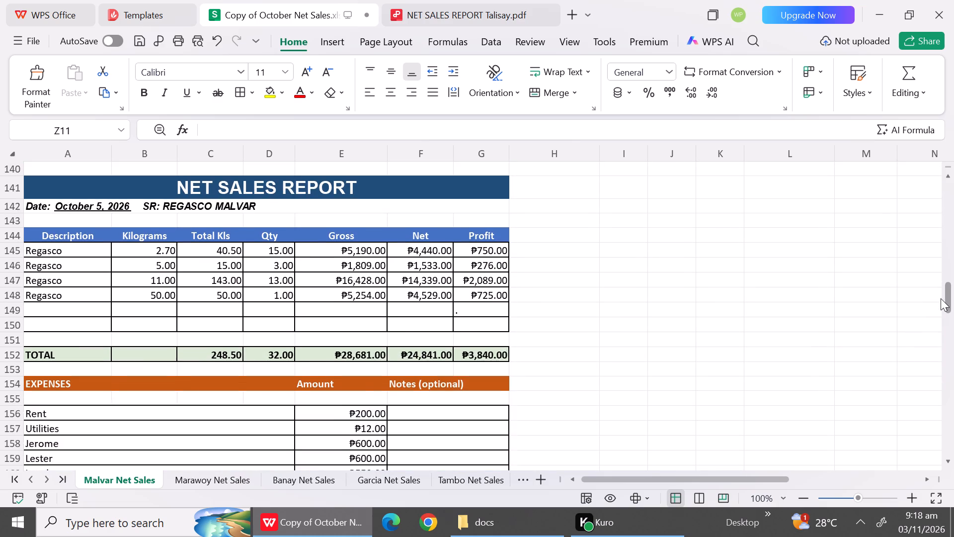
{"action": "left_click_drag", "start_coordinate": [941, 298], "coordinate": [941, 308]}
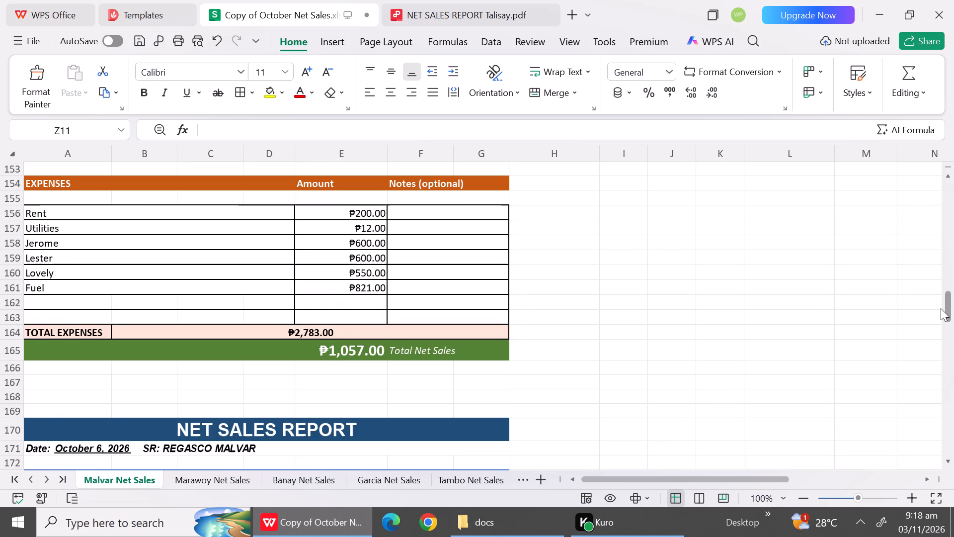
{"action": "left_click_drag", "start_coordinate": [941, 308], "coordinate": [936, 335]}
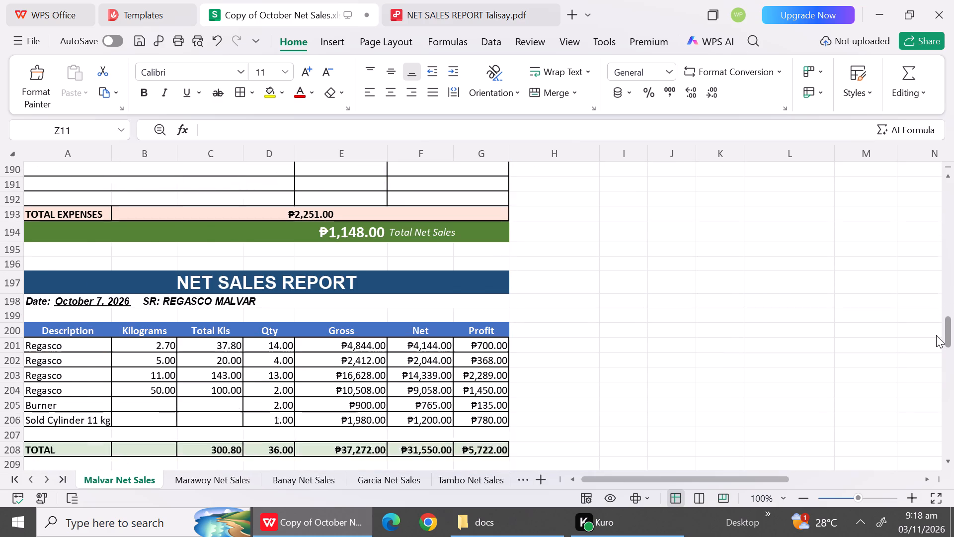
{"action": "left_click_drag", "start_coordinate": [936, 335], "coordinate": [932, 356]}
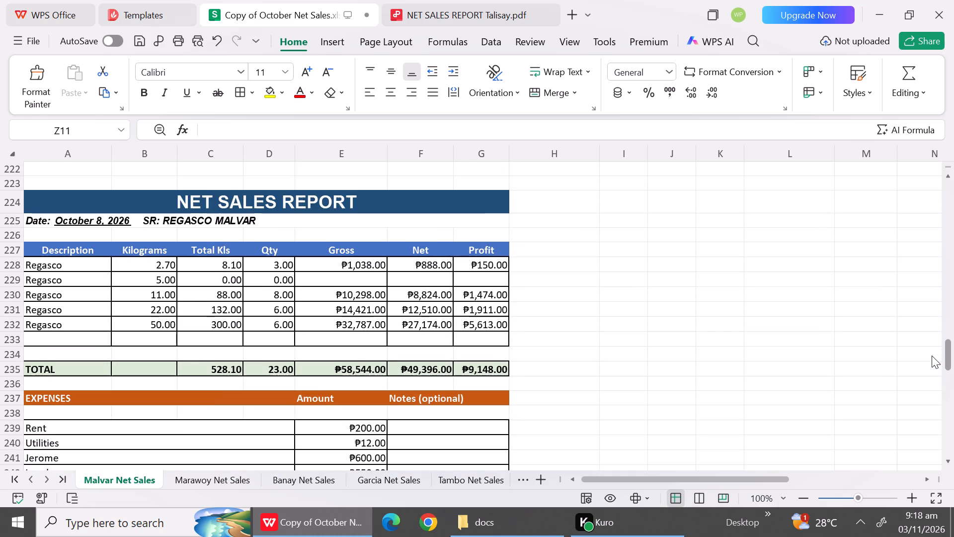
{"action": "left_click_drag", "start_coordinate": [932, 356], "coordinate": [926, 391]}
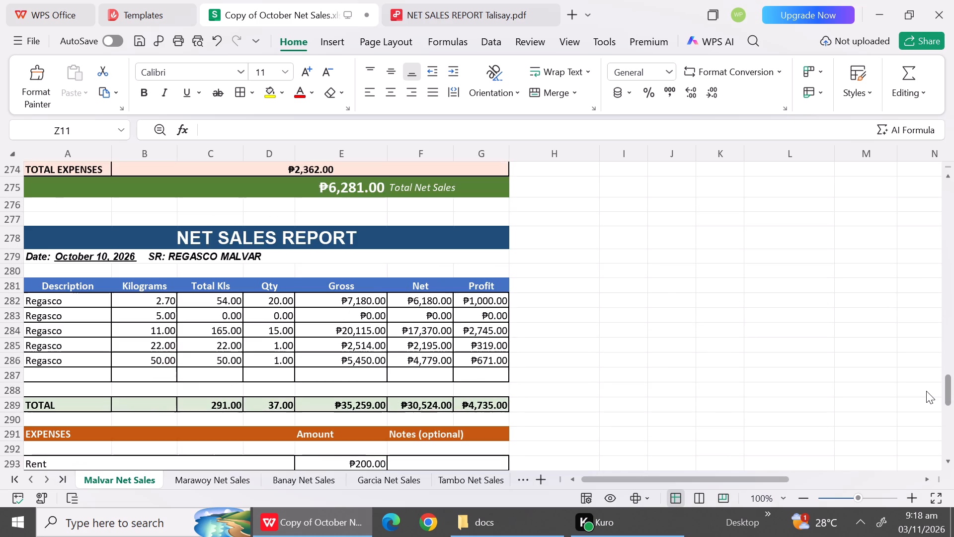
{"action": "left_click_drag", "start_coordinate": [926, 391], "coordinate": [926, 397]}
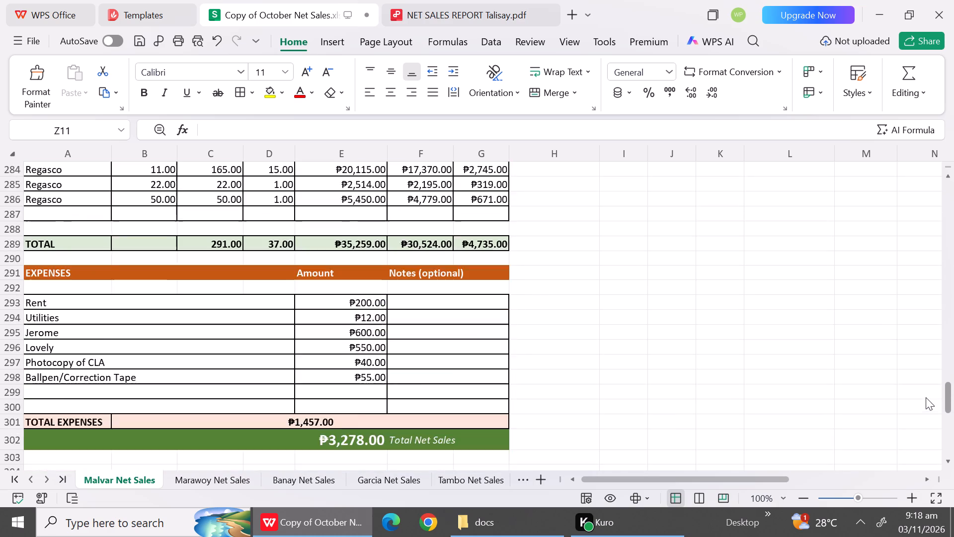
{"action": "left_click_drag", "start_coordinate": [926, 397], "coordinate": [935, 300]}
Recheck Banay Banay's October 4 and 5 product rows, totals and expenses, continuing to the October 6 expenses.
{"action": "left_click", "coordinate": [313, 482]}
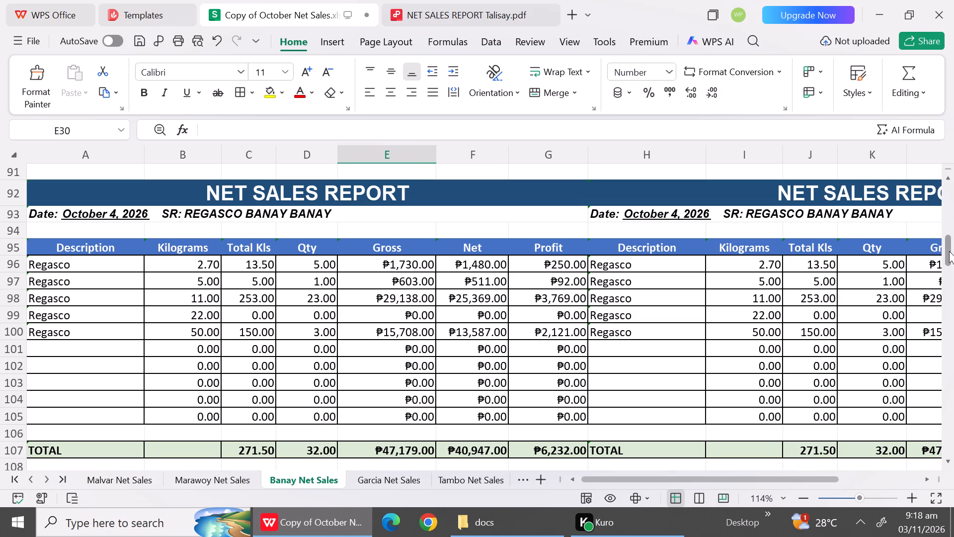
{"action": "left_click_drag", "start_coordinate": [949, 251], "coordinate": [949, 258]}
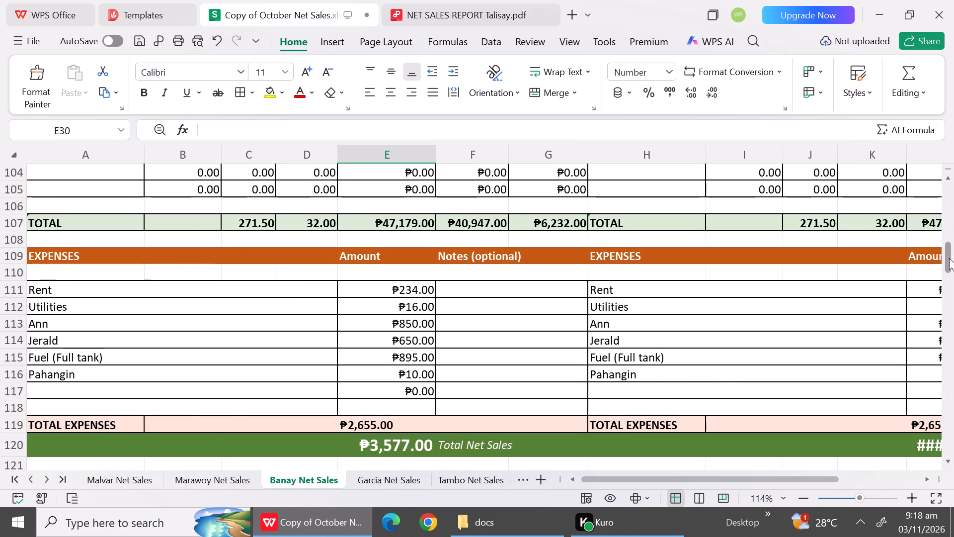
{"action": "left_click_drag", "start_coordinate": [949, 258], "coordinate": [949, 255]}
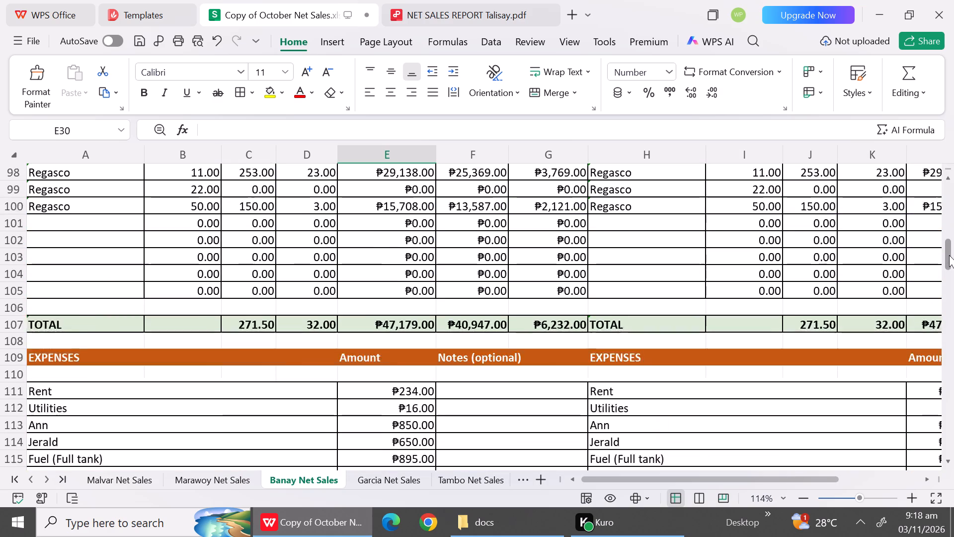
{"action": "left_click_drag", "start_coordinate": [949, 255], "coordinate": [948, 266]}
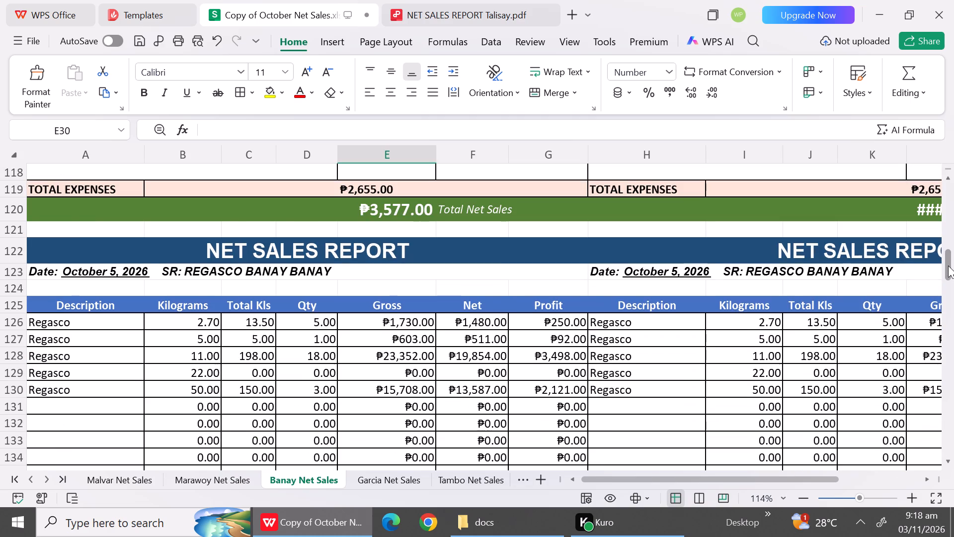
{"action": "left_click_drag", "start_coordinate": [948, 266], "coordinate": [947, 275]}
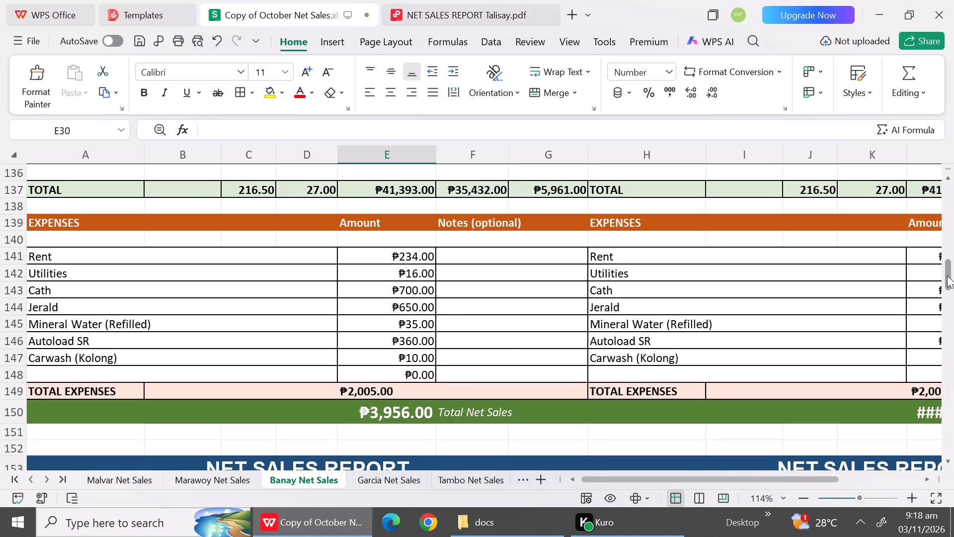
{"action": "left_click_drag", "start_coordinate": [947, 275], "coordinate": [946, 292]}
Recheck the product rows and totals of Marawoy's October 5 report.
{"action": "left_click", "coordinate": [203, 482]}
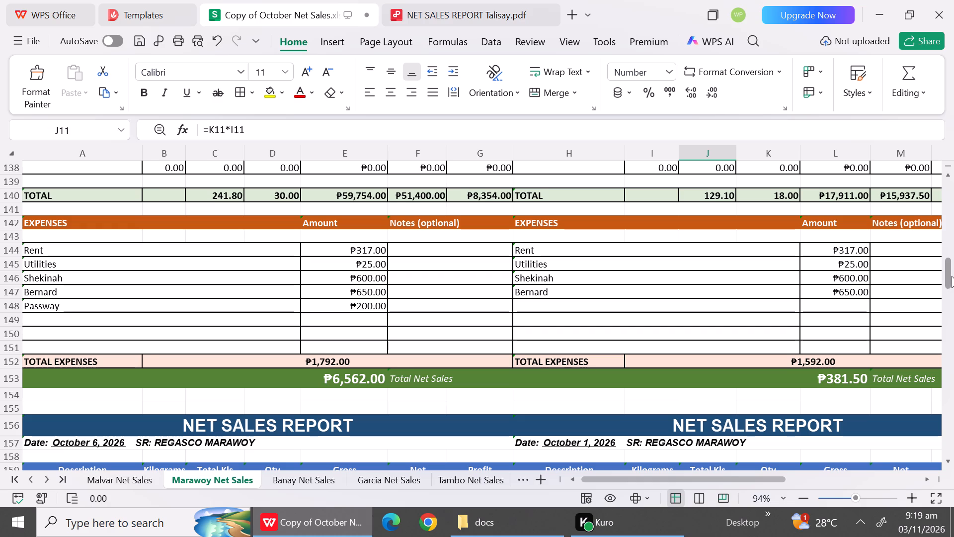
{"action": "left_click_drag", "start_coordinate": [952, 276], "coordinate": [949, 262]}
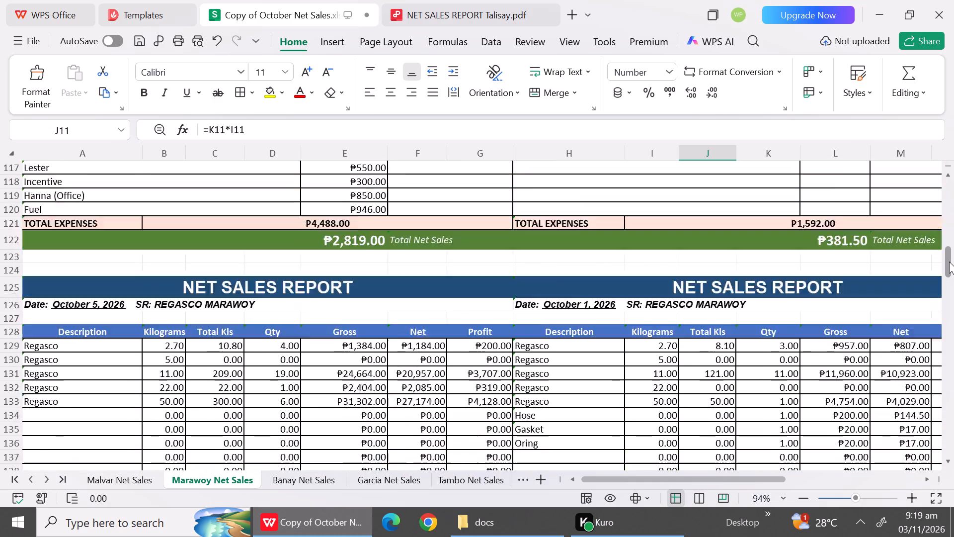
{"action": "left_click_drag", "start_coordinate": [949, 262], "coordinate": [945, 268]}
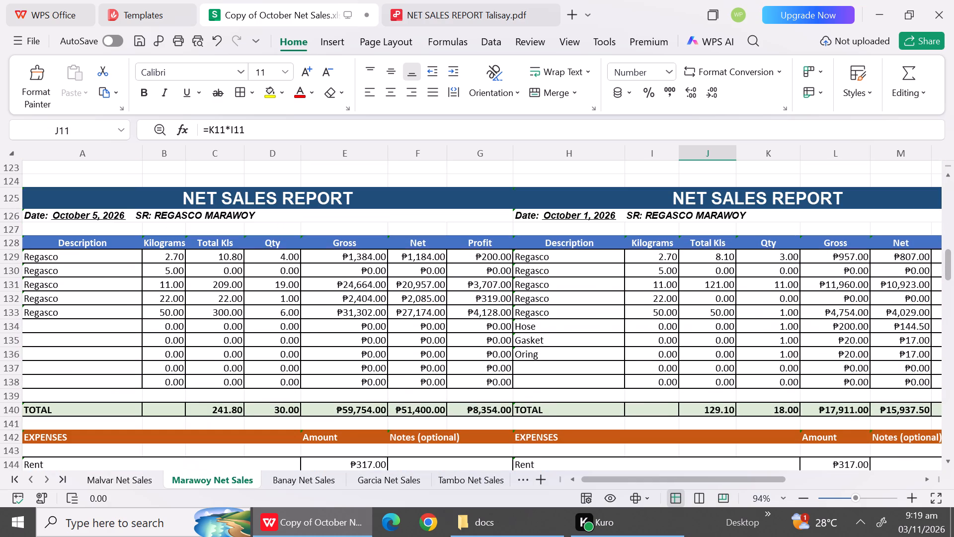
Review Tambo's reports through October 4 and 5, examining product rows, expenses and net sales.
{"action": "left_click", "coordinate": [466, 483]}
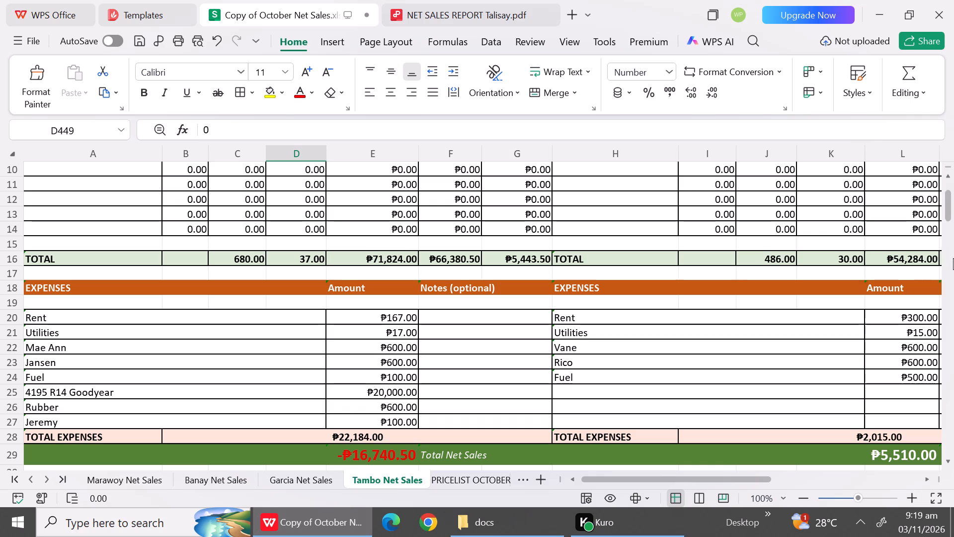
{"action": "left_click_drag", "start_coordinate": [947, 209], "coordinate": [939, 250]}
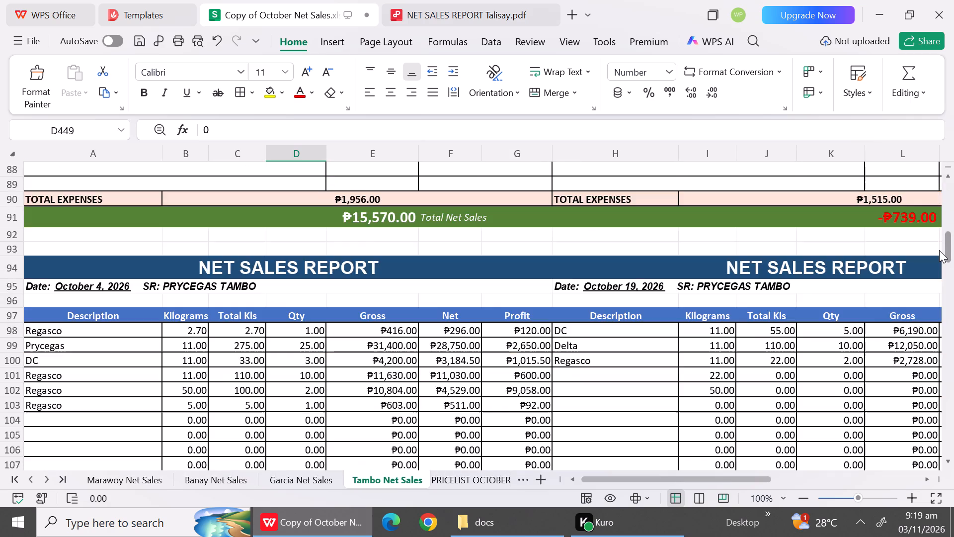
{"action": "left_click_drag", "start_coordinate": [939, 250], "coordinate": [939, 265]}
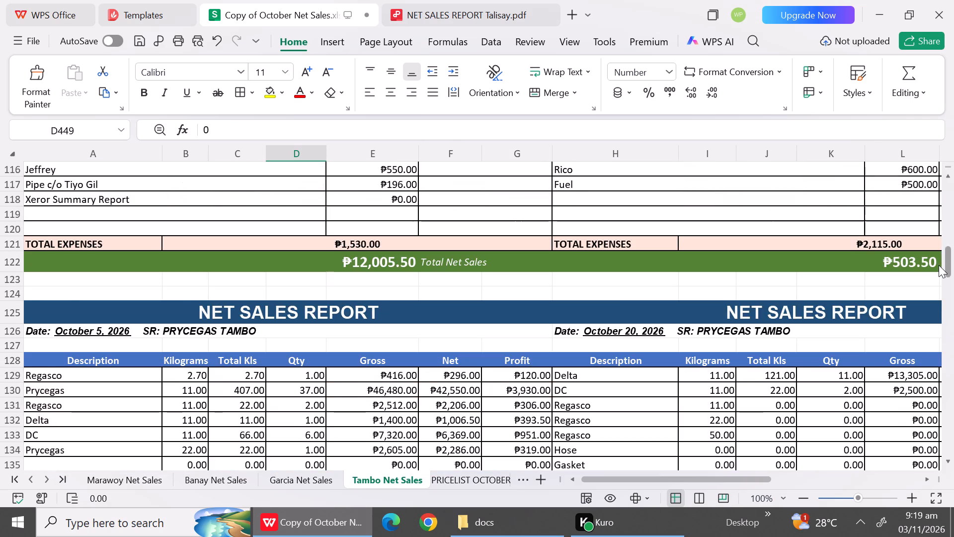
{"action": "left_click_drag", "start_coordinate": [939, 265], "coordinate": [938, 275]}
Recheck Banay Banay's October 6 product rows and the totals, expenses and net sales of its October 5 report.
{"action": "left_click", "coordinate": [227, 486]}
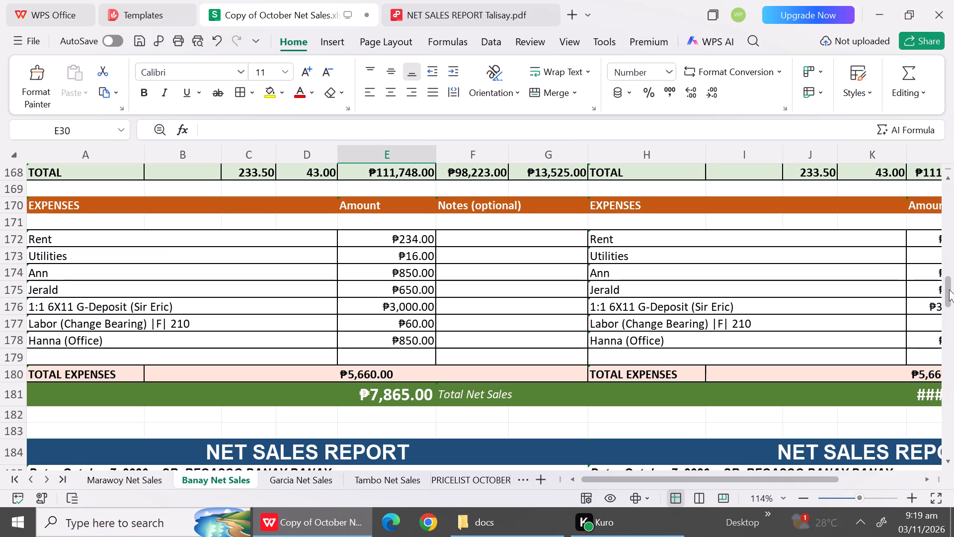
{"action": "left_click_drag", "start_coordinate": [949, 293], "coordinate": [949, 286]}
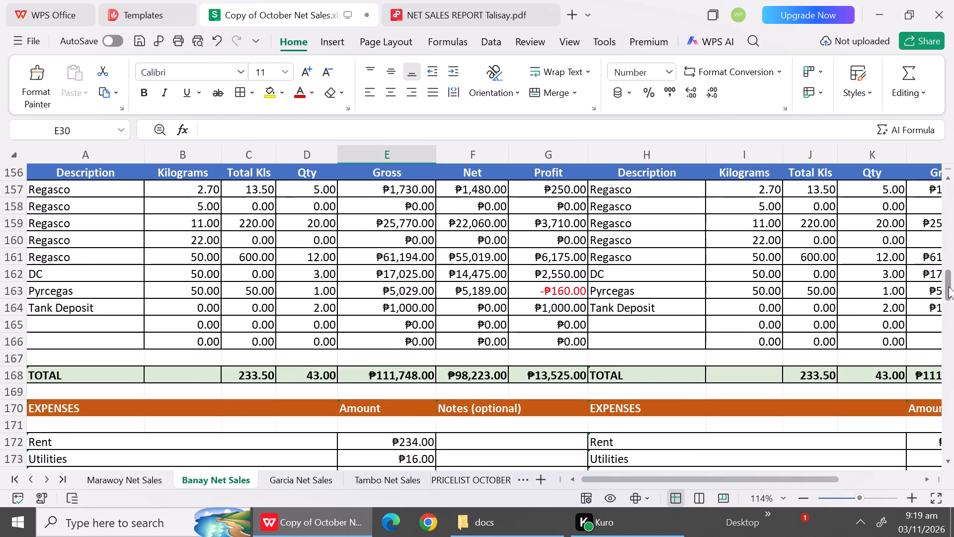
{"action": "left_click_drag", "start_coordinate": [949, 286], "coordinate": [949, 277]}
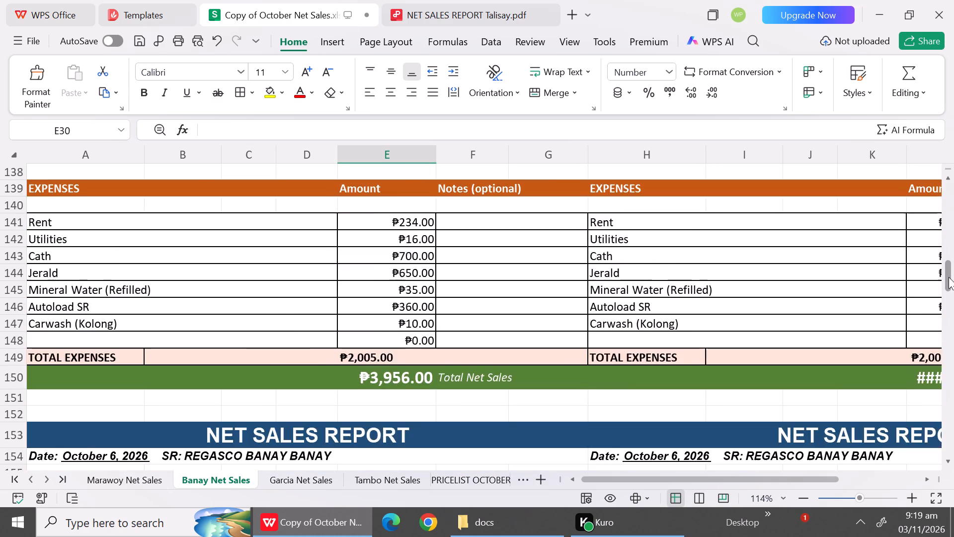
{"action": "left_click_drag", "start_coordinate": [949, 277], "coordinate": [949, 275]}
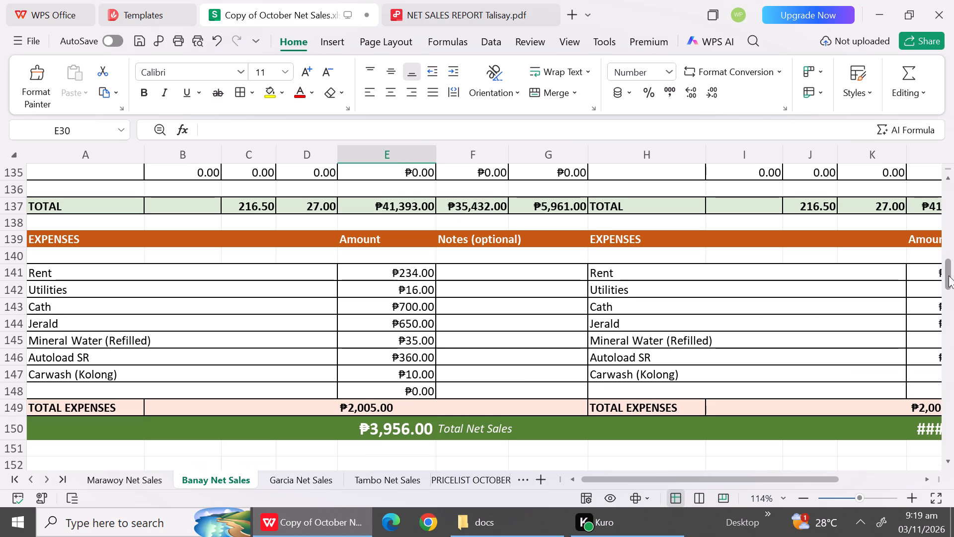
{"action": "left_click_drag", "start_coordinate": [949, 275], "coordinate": [949, 275]}
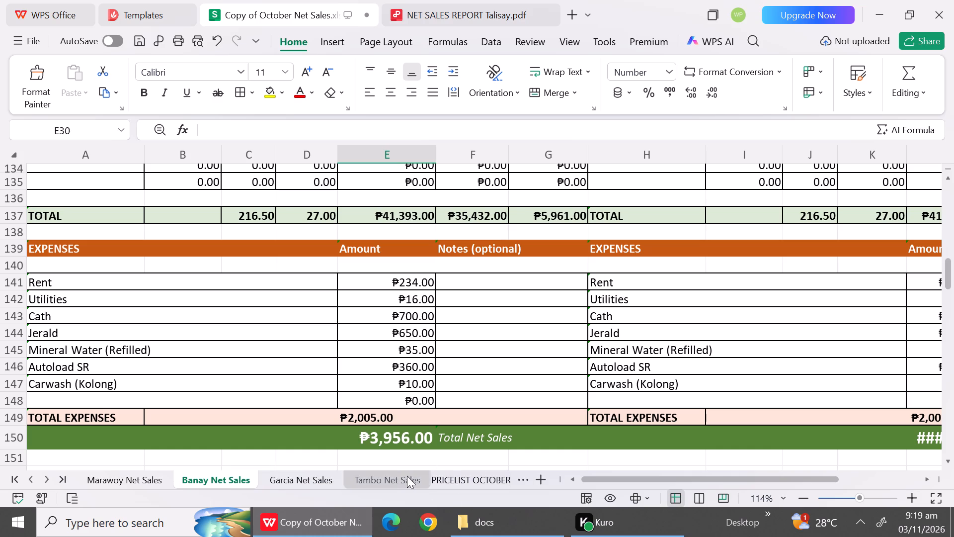
Move the Office Schedule sheet so it directly follows the Banay Net Sales sheet.
{"action": "left_click", "coordinate": [516, 478]}
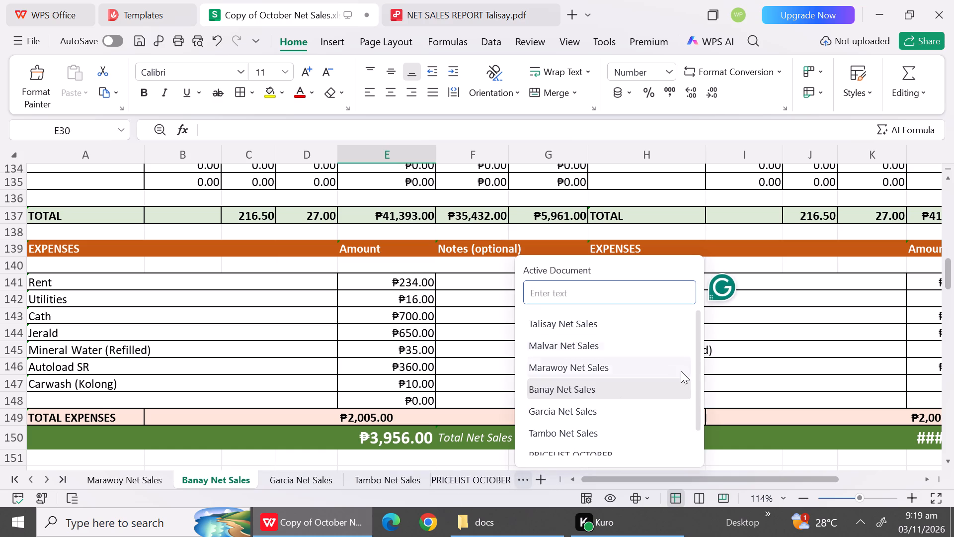
{"action": "left_click_drag", "start_coordinate": [699, 372], "coordinate": [694, 402]}
{"action": "left_click", "coordinate": [603, 446]}
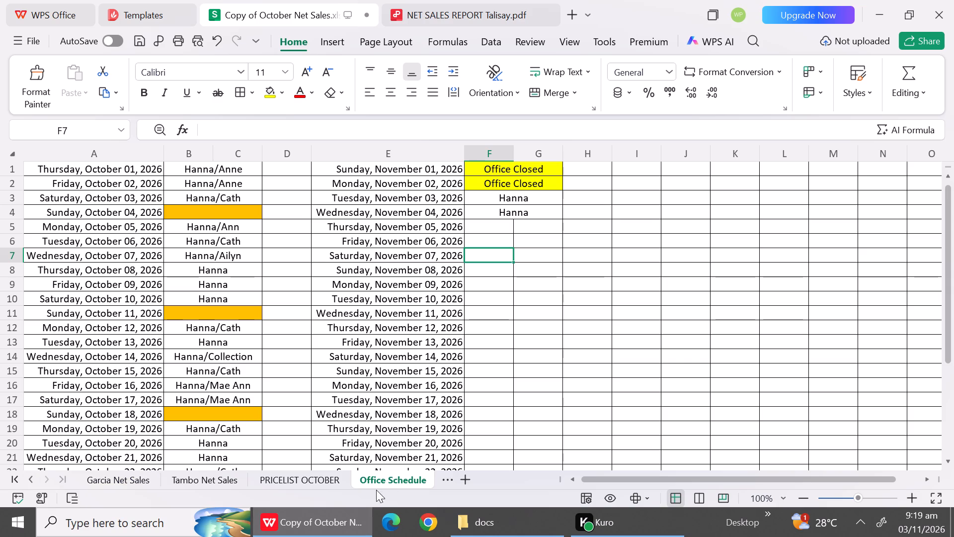
{"action": "left_click_drag", "start_coordinate": [386, 476], "coordinate": [270, 477]}
{"action": "left_click_drag", "start_coordinate": [270, 477], "coordinate": [189, 475]}
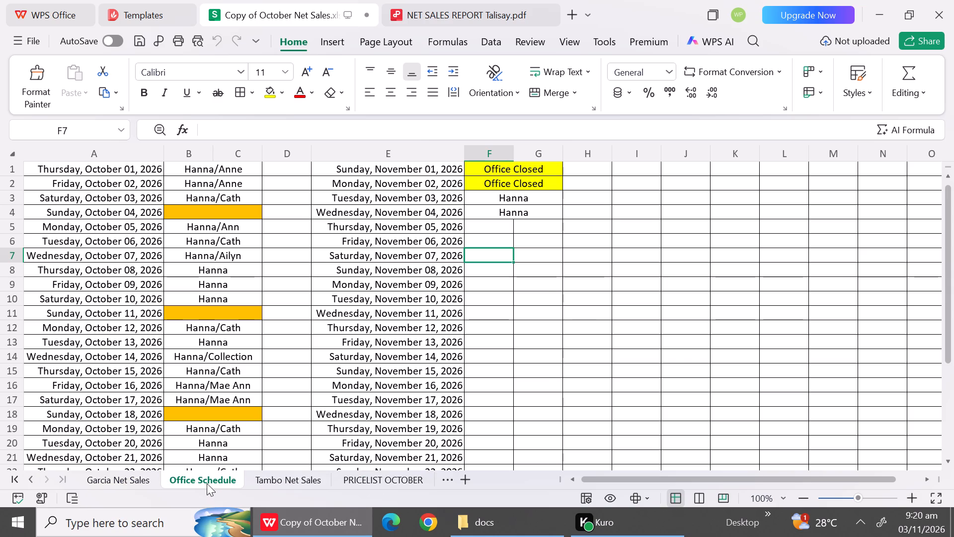
{"action": "left_click_drag", "start_coordinate": [206, 483], "coordinate": [114, 482]}
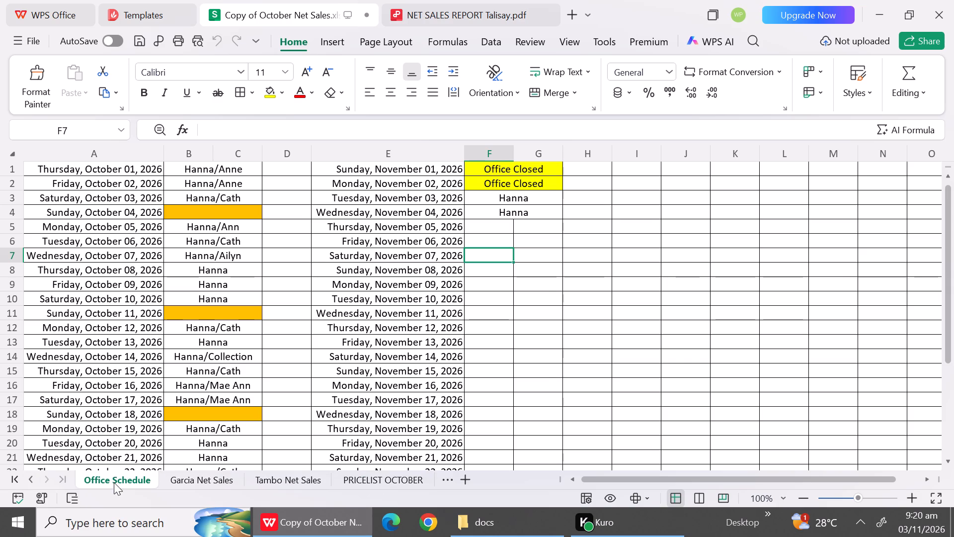
{"action": "left_click", "coordinate": [31, 471]}
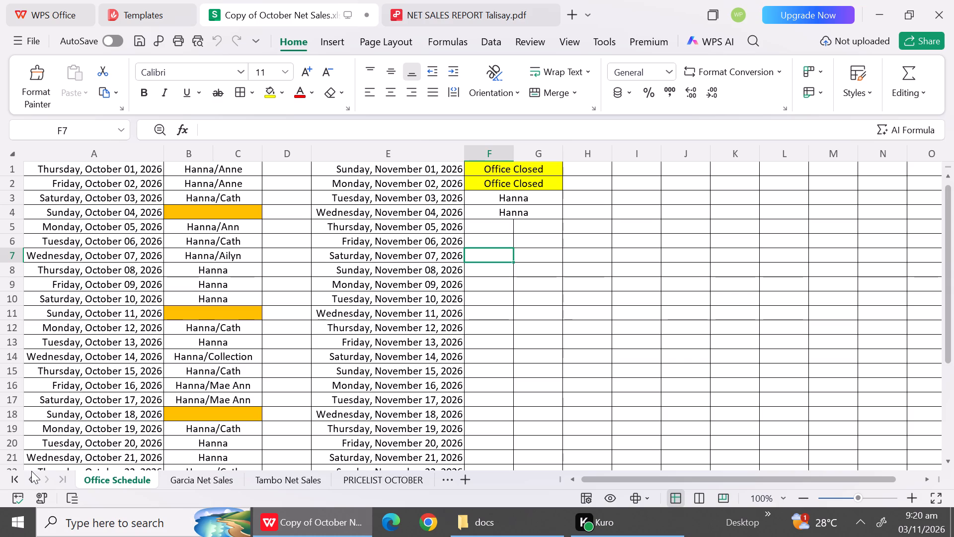
{"action": "left_click", "coordinate": [28, 477]}
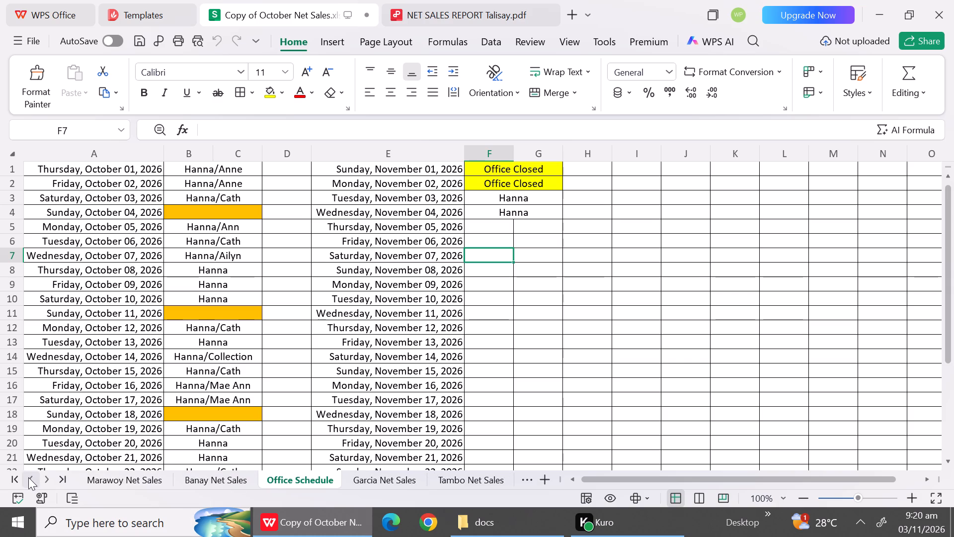
{"action": "left_click", "coordinate": [28, 477]}
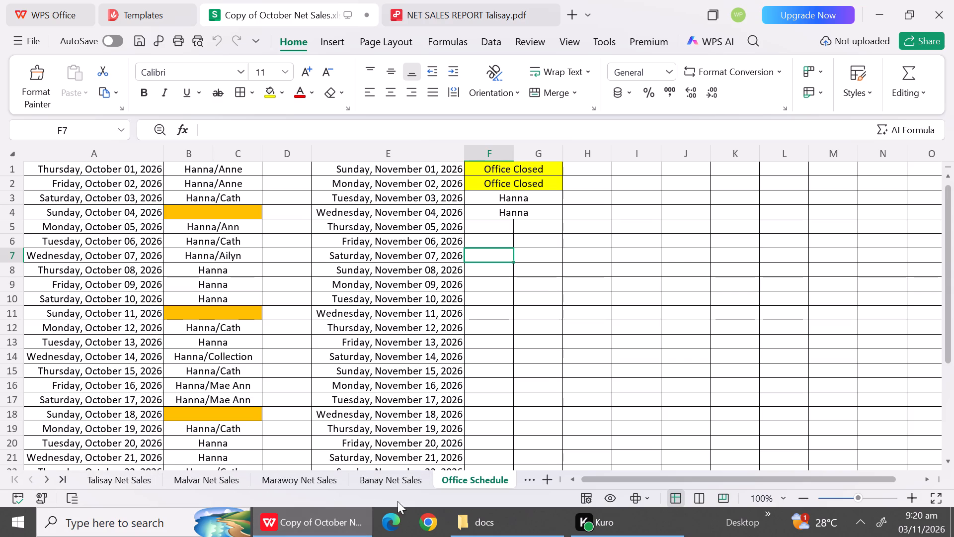
Recheck the expenses and net sales of Banay Banay's October 1 report.
{"action": "left_click", "coordinate": [395, 476]}
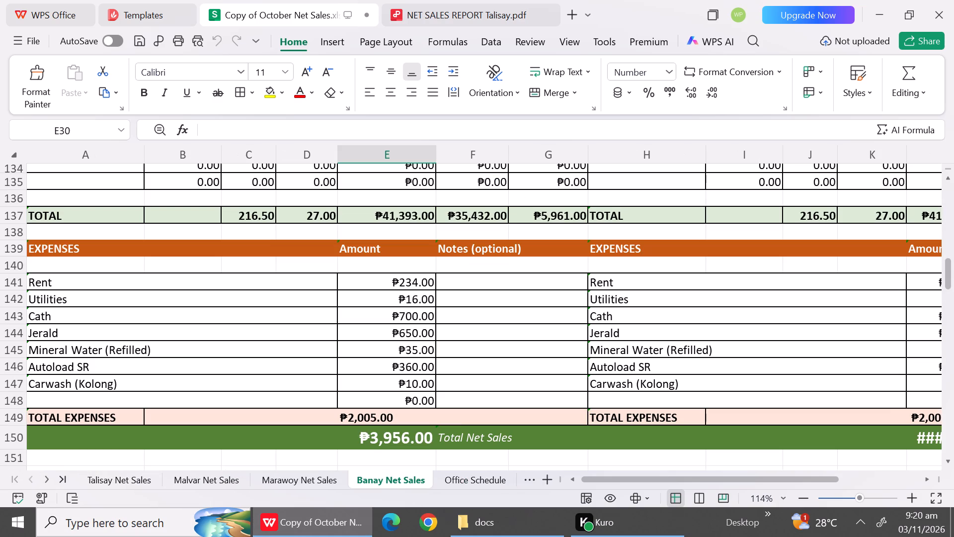
{"action": "left_click", "coordinate": [947, 204]}
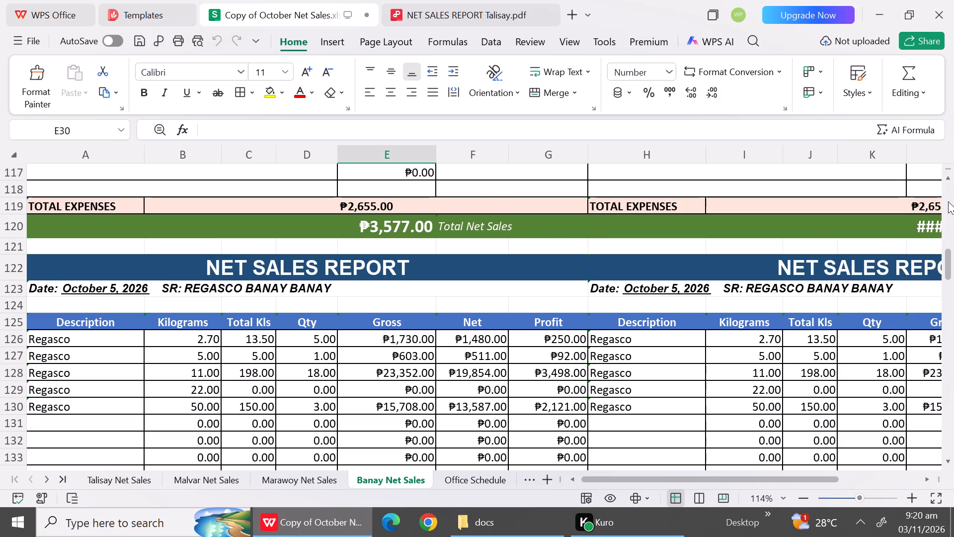
{"action": "triple_click", "coordinate": [949, 203]}
{"action": "left_click", "coordinate": [949, 203]}
{"action": "double_click", "coordinate": [949, 191]}
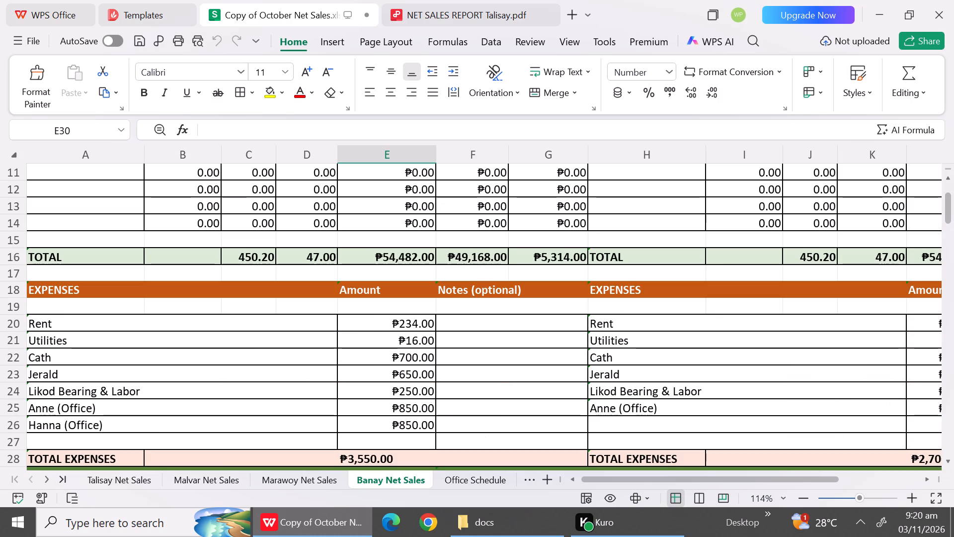
{"action": "left_click", "coordinate": [946, 468]}
{"action": "left_click", "coordinate": [946, 468]}
{"action": "left_click_drag", "start_coordinate": [946, 468], "coordinate": [943, 471]}
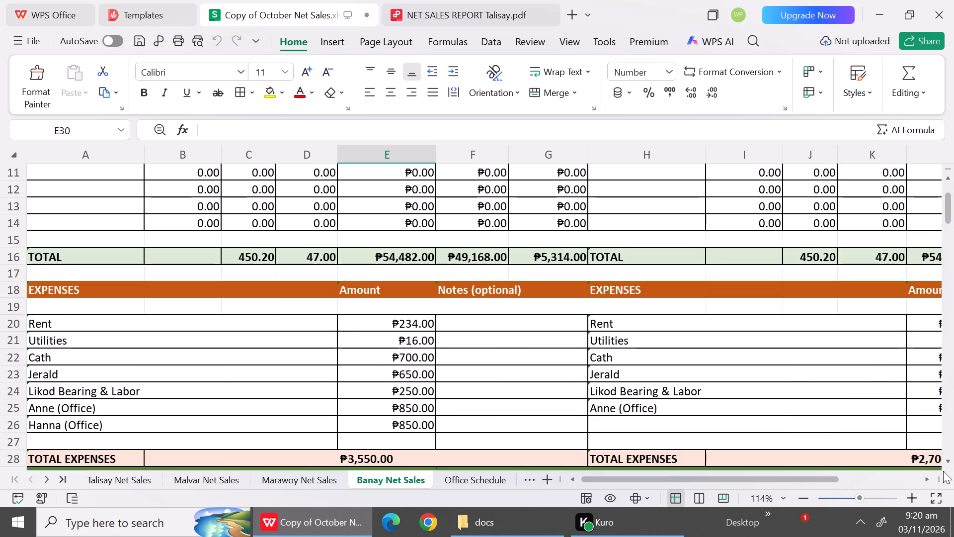
{"action": "left_click_drag", "start_coordinate": [943, 471], "coordinate": [947, 462]}
{"action": "triple_click", "coordinate": [947, 462]}
{"action": "triple_click", "coordinate": [947, 462]}
{"action": "triple_click", "coordinate": [947, 462]}
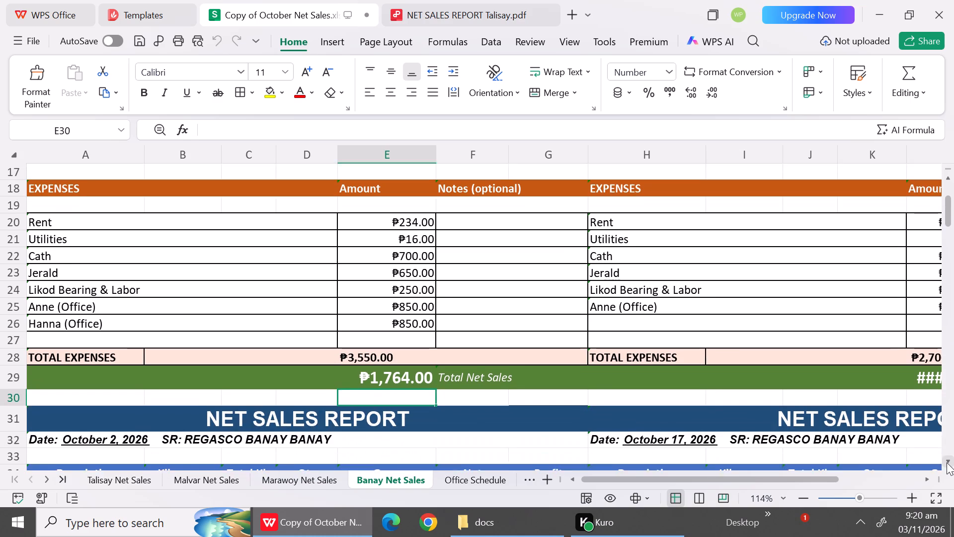
Review the product rows and expenses of Banay Banay's October 2 report, cross-checking office staff against the Office Schedule sheet.
{"action": "triple_click", "coordinate": [947, 462]}
{"action": "triple_click", "coordinate": [947, 462]}
{"action": "triple_click", "coordinate": [947, 462]}
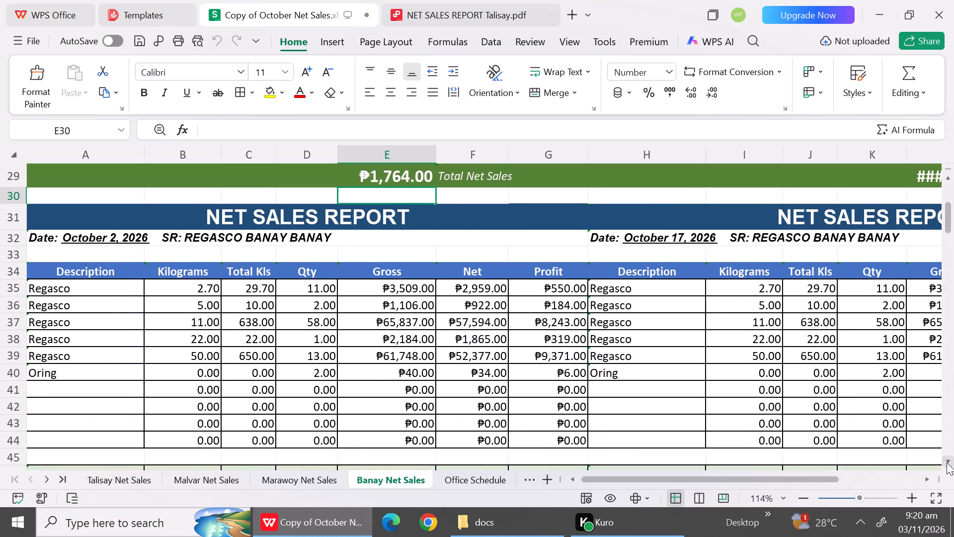
{"action": "triple_click", "coordinate": [947, 462]}
{"action": "triple_click", "coordinate": [947, 462]}
{"action": "triple_click", "coordinate": [947, 462]}
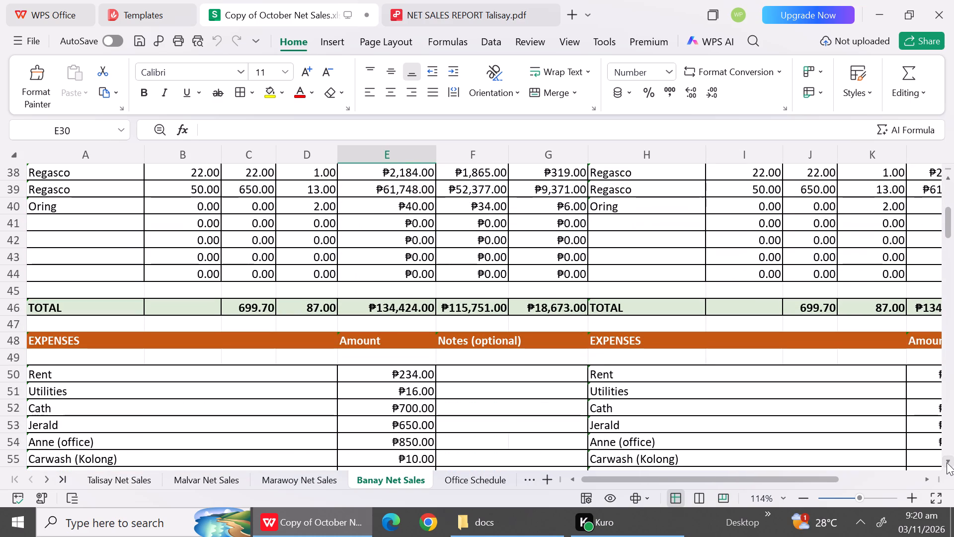
{"action": "triple_click", "coordinate": [947, 462]}
{"action": "double_click", "coordinate": [947, 462]}
{"action": "left_click", "coordinate": [947, 462]}
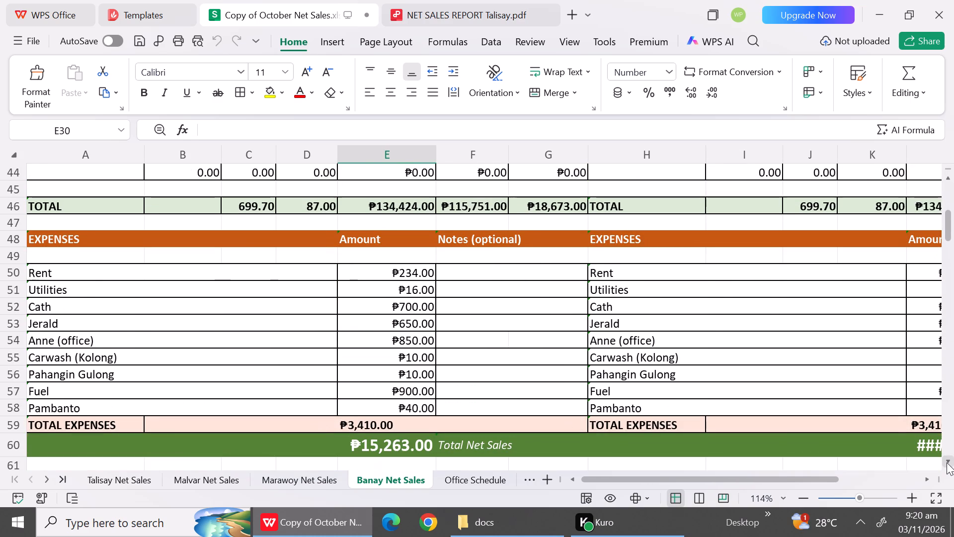
{"action": "left_click", "coordinate": [476, 479]}
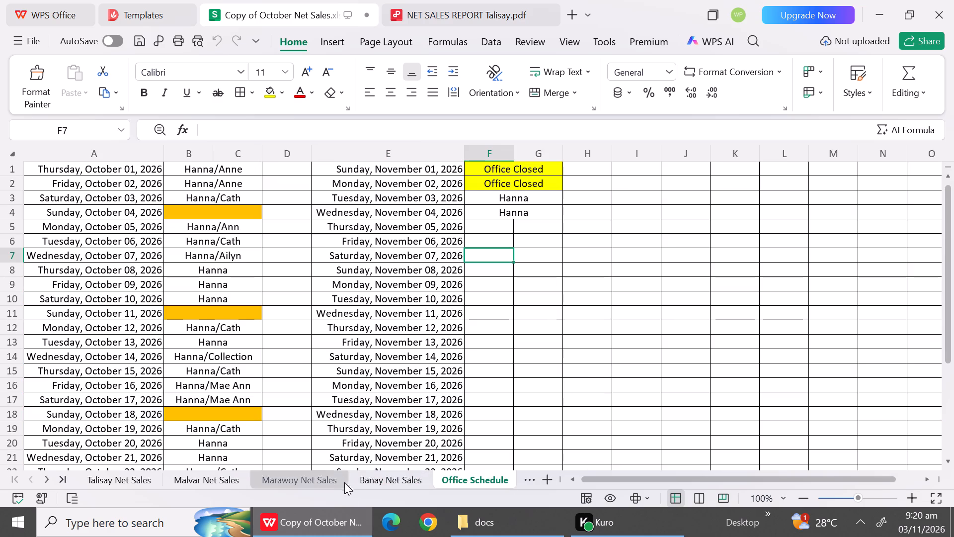
{"action": "left_click", "coordinate": [377, 480]}
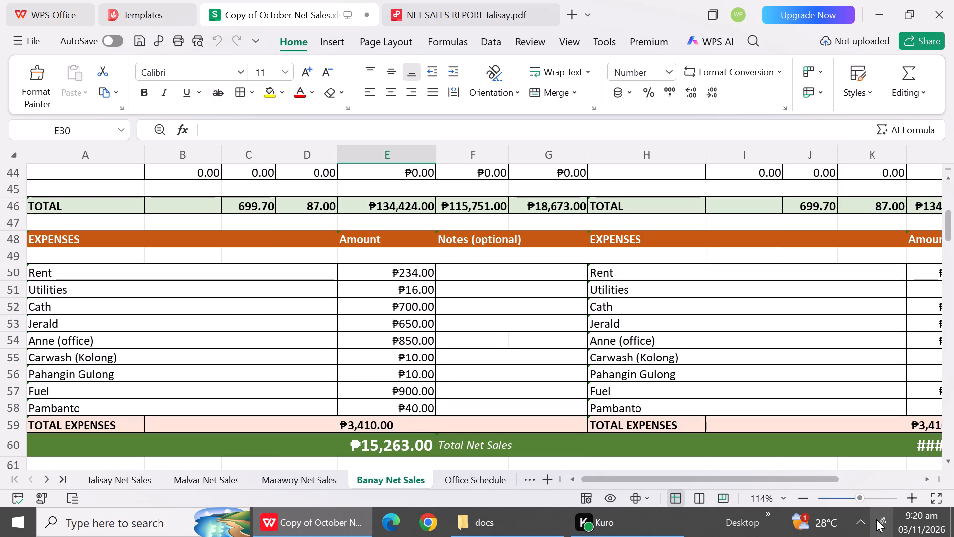
Widen column L of the Banay Net Sales sheet to about 15.07 so its net sales amounts fit.
{"action": "triple_click", "coordinate": [948, 464]}
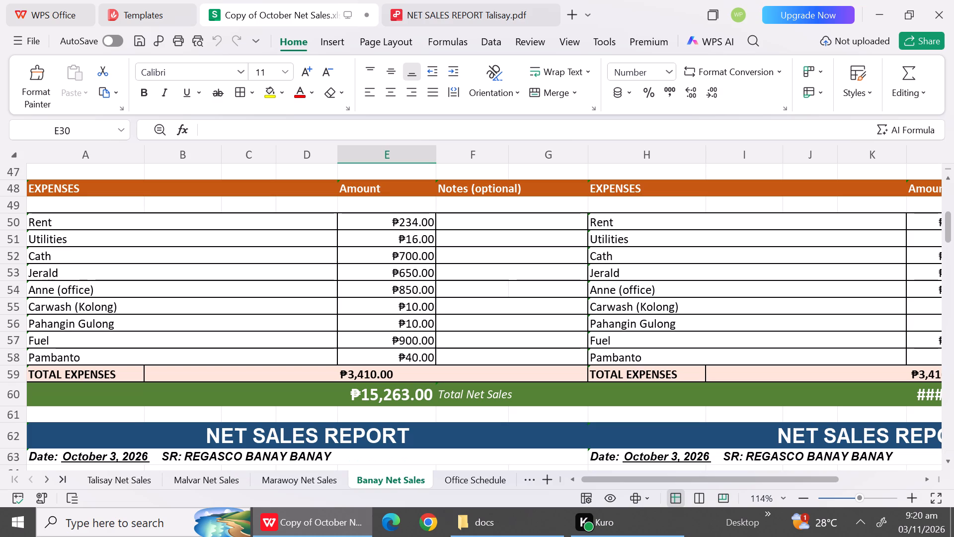
{"action": "left_click_drag", "start_coordinate": [817, 483], "coordinate": [872, 475]}
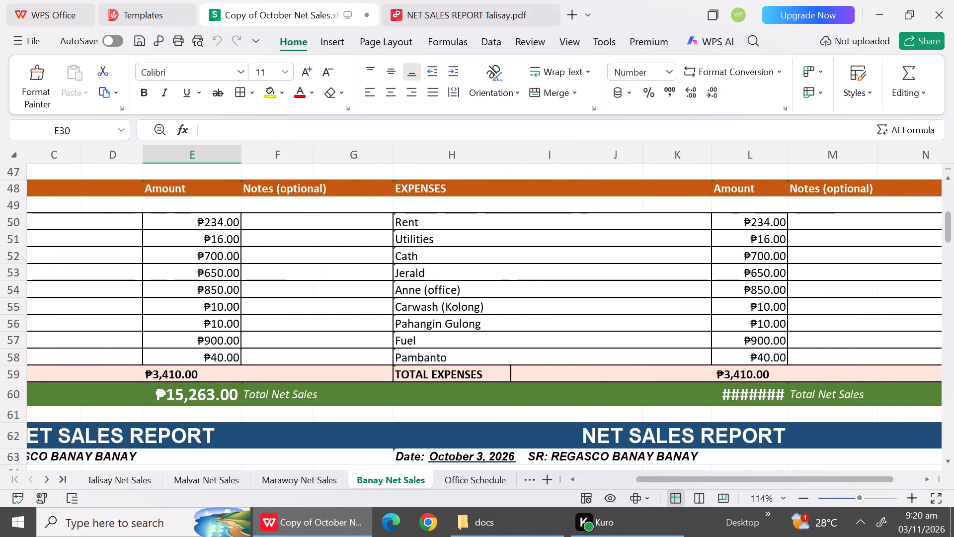
{"action": "left_click_drag", "start_coordinate": [789, 154], "coordinate": [810, 144]}
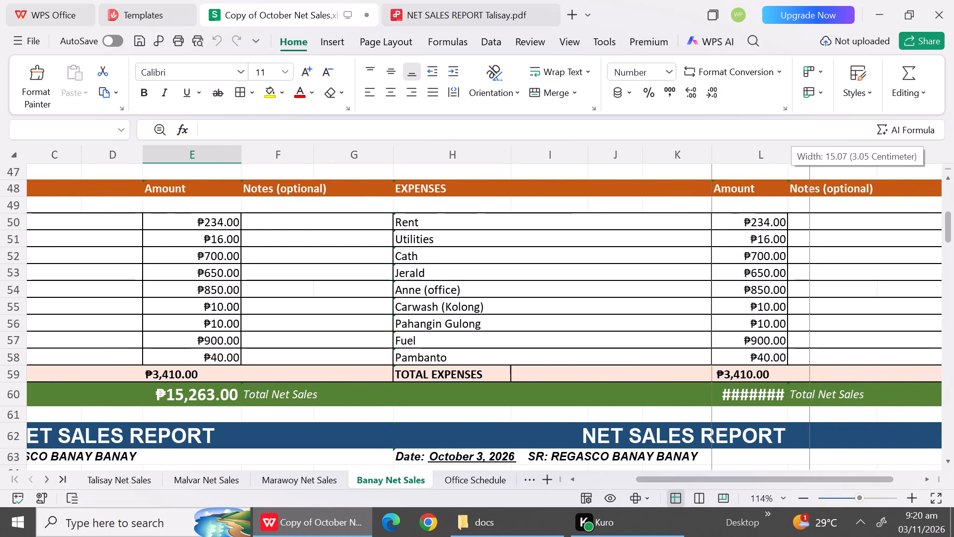
{"action": "left_click_drag", "start_coordinate": [810, 144], "coordinate": [809, 144]}
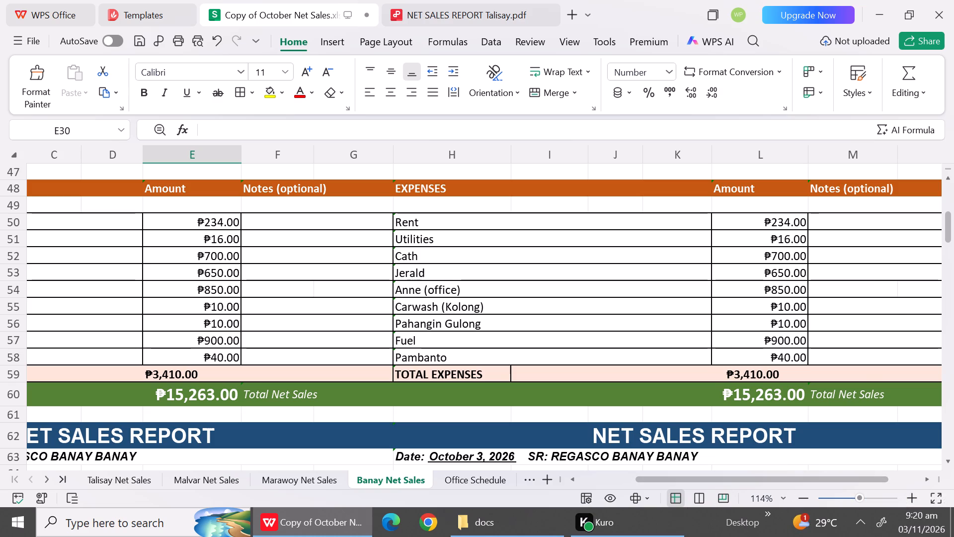
Examine Banay Banay's October 17 report alongside the October 2 report.
{"action": "left_click", "coordinate": [952, 191]}
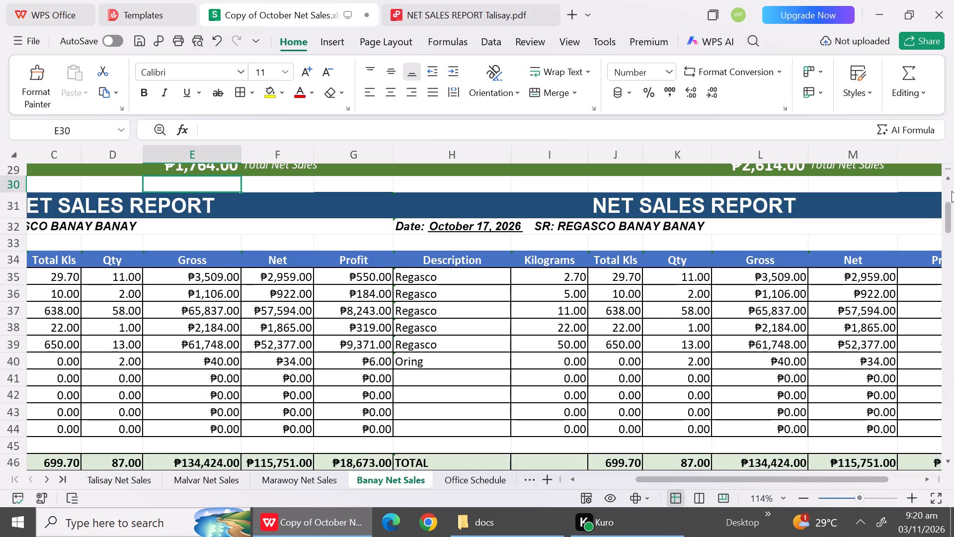
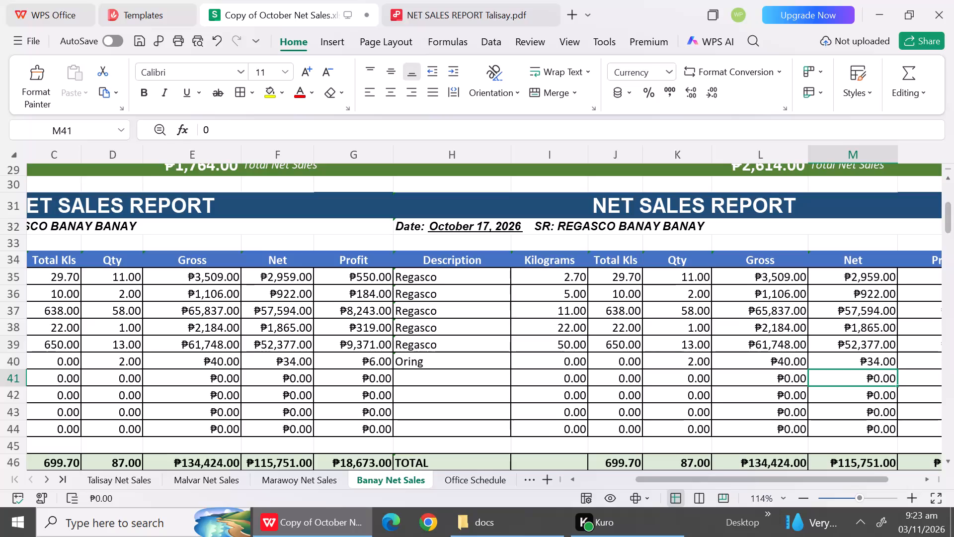
Compare the expenses and net sales of Banay Banay's October 2 report with the adjacent October 17 report.
{"action": "left_click", "coordinate": [948, 458]}
{"action": "left_click", "coordinate": [946, 439]}
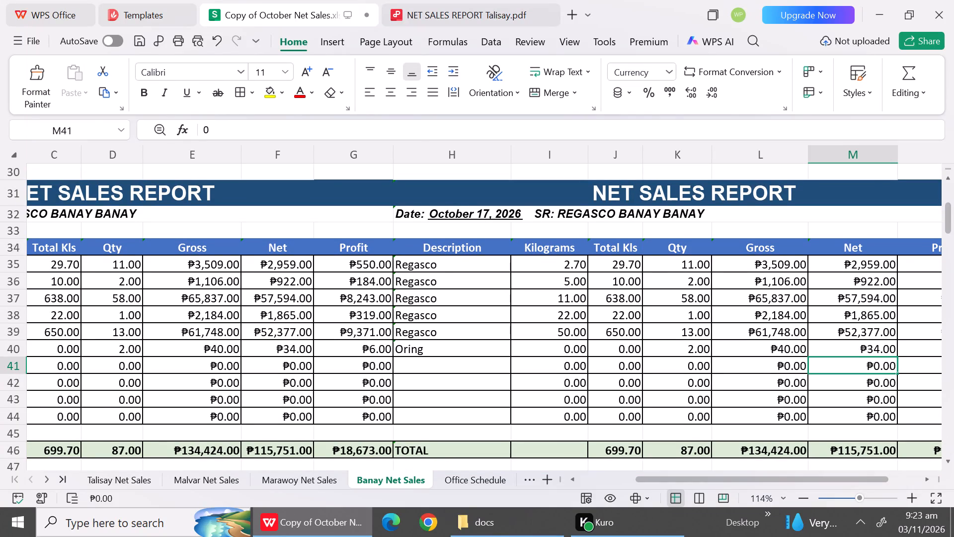
{"action": "left_click", "coordinate": [951, 411]}
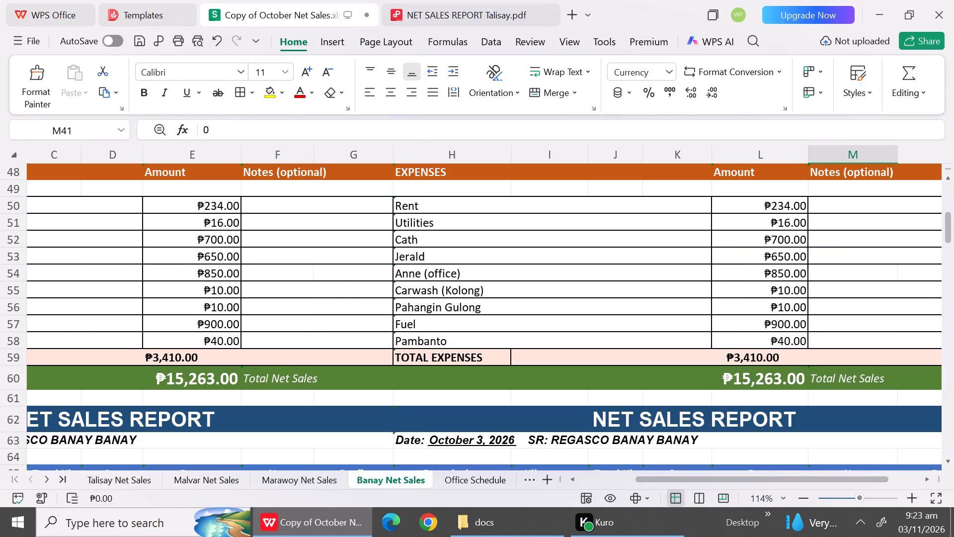
{"action": "scroll", "coordinate": [853, 328], "scroll_direction": "right", "scroll_amount": 1}
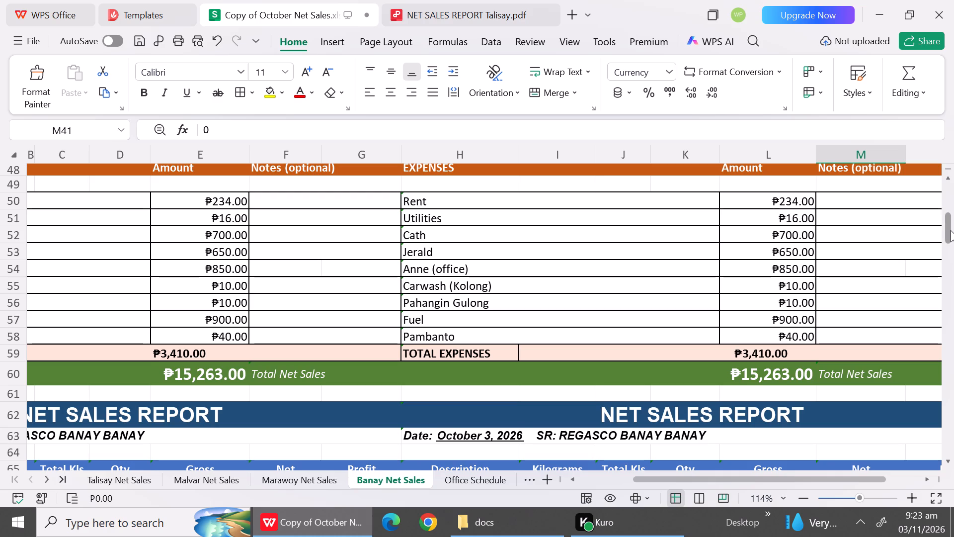
{"action": "left_click_drag", "start_coordinate": [951, 231], "coordinate": [952, 217]}
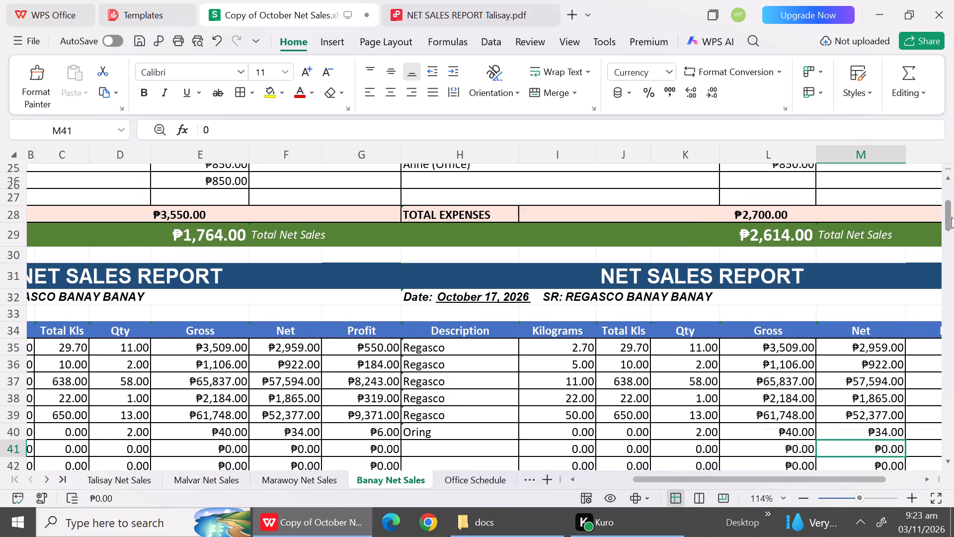
Examine the product rows, totals and expenses of Banay Banay's two side-by-side October 3 reports.
{"action": "left_click_drag", "start_coordinate": [952, 217], "coordinate": [950, 245]}
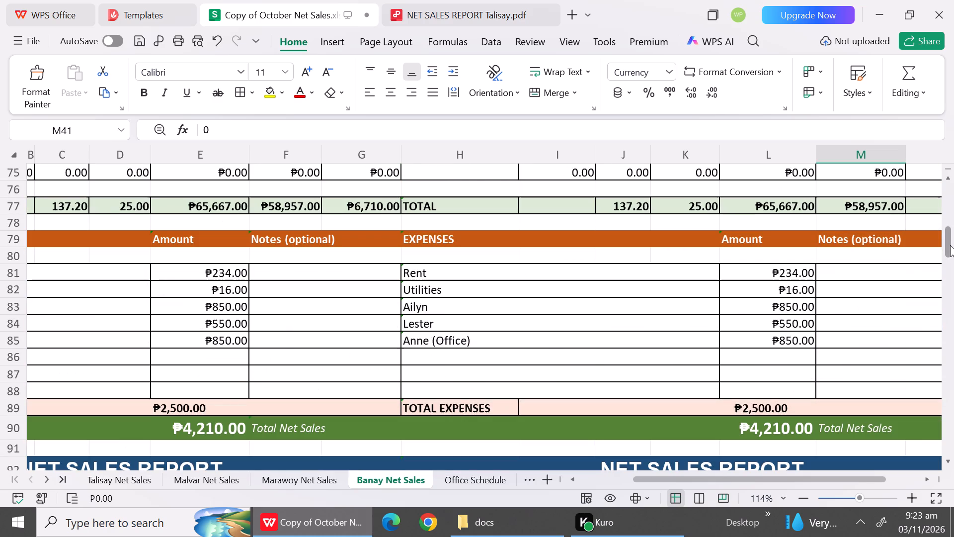
{"action": "left_click_drag", "start_coordinate": [950, 245], "coordinate": [948, 244]}
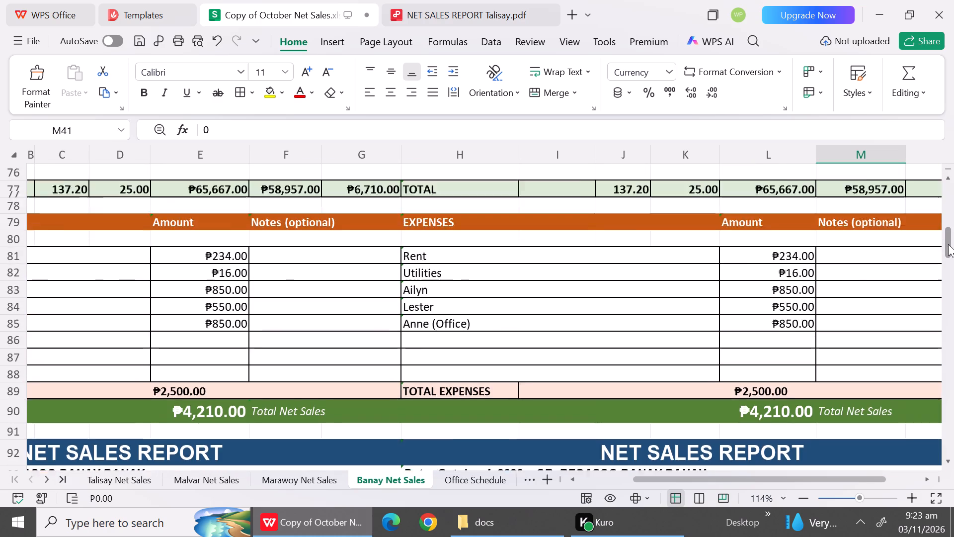
{"action": "left_click_drag", "start_coordinate": [948, 244], "coordinate": [948, 241]}
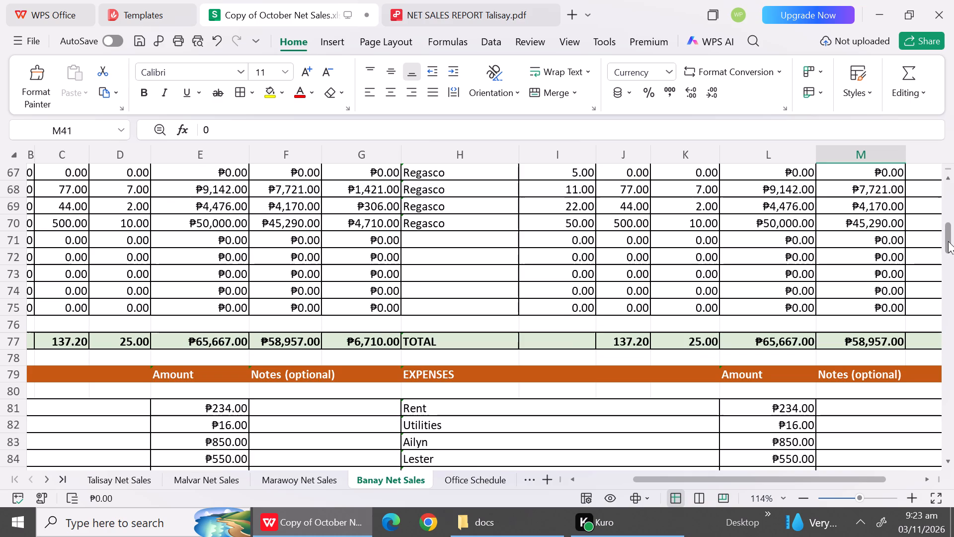
{"action": "left_click_drag", "start_coordinate": [948, 241], "coordinate": [948, 238]}
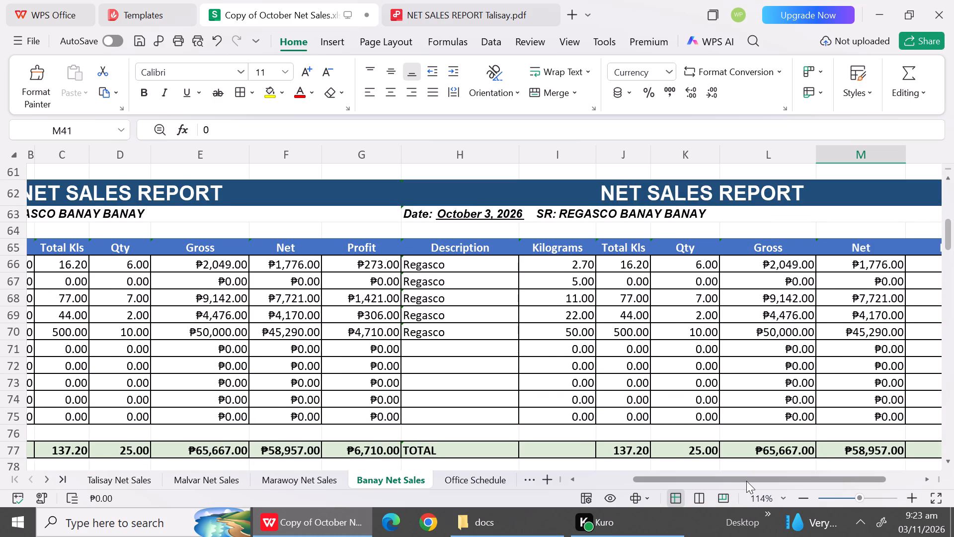
{"action": "left_click_drag", "start_coordinate": [746, 481], "coordinate": [655, 497]}
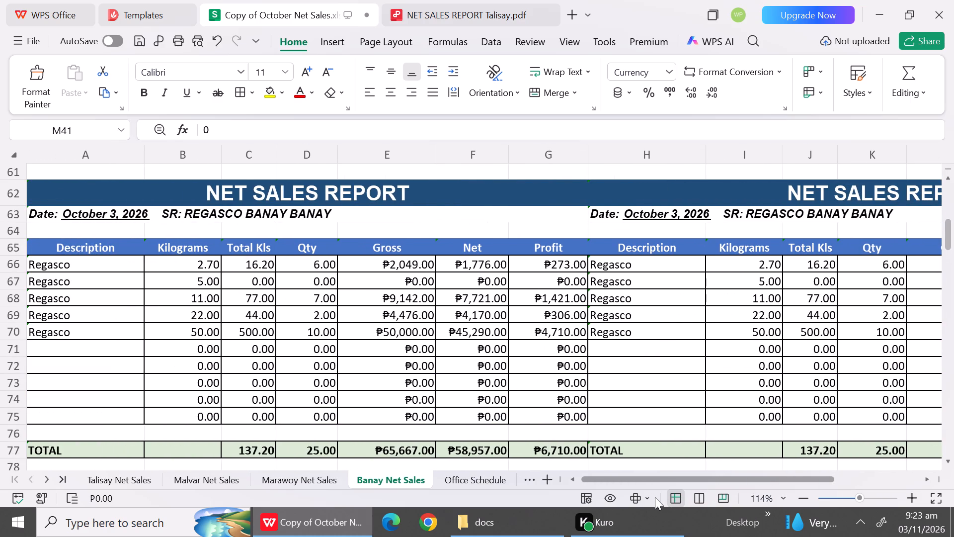
{"action": "left_click_drag", "start_coordinate": [655, 497], "coordinate": [720, 490]}
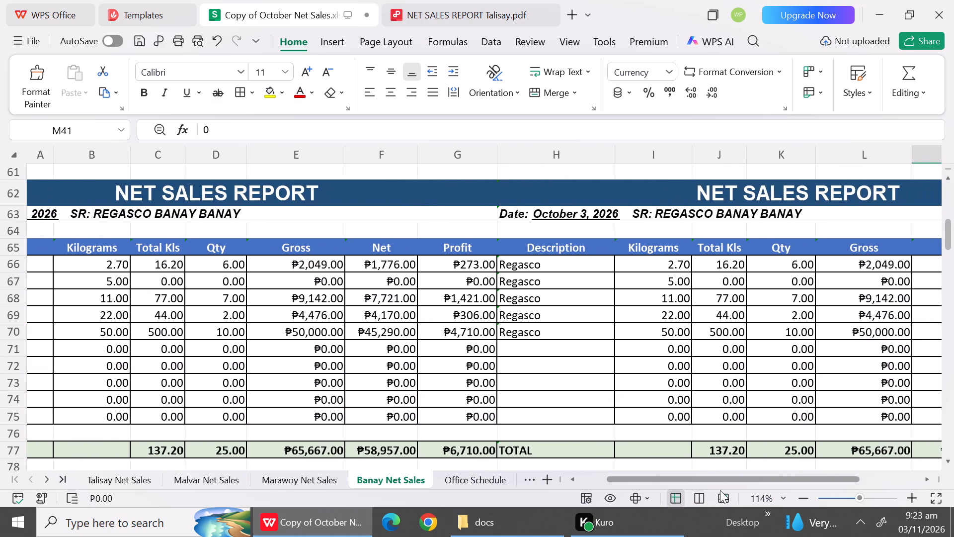
{"action": "left_click_drag", "start_coordinate": [720, 490], "coordinate": [599, 499]}
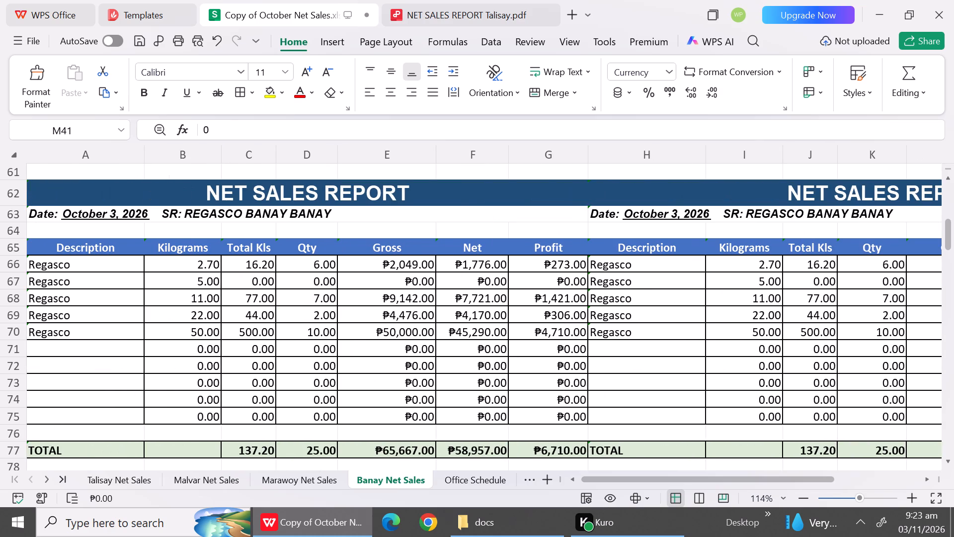
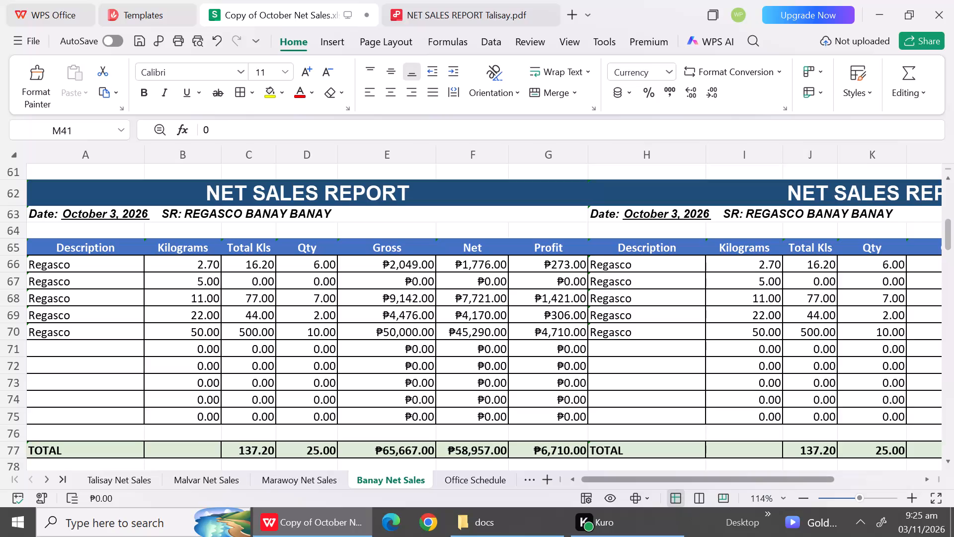
Check the office staff entry in Banay Banay's October 3 expenses against the Office Schedule.
{"action": "triple_click", "coordinate": [952, 464]}
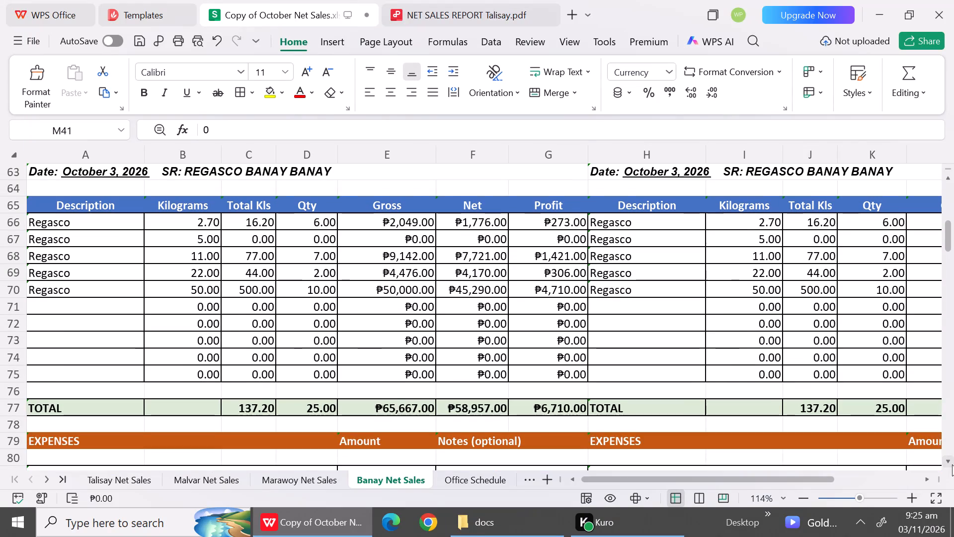
{"action": "triple_click", "coordinate": [952, 464]}
{"action": "triple_click", "coordinate": [952, 464]}
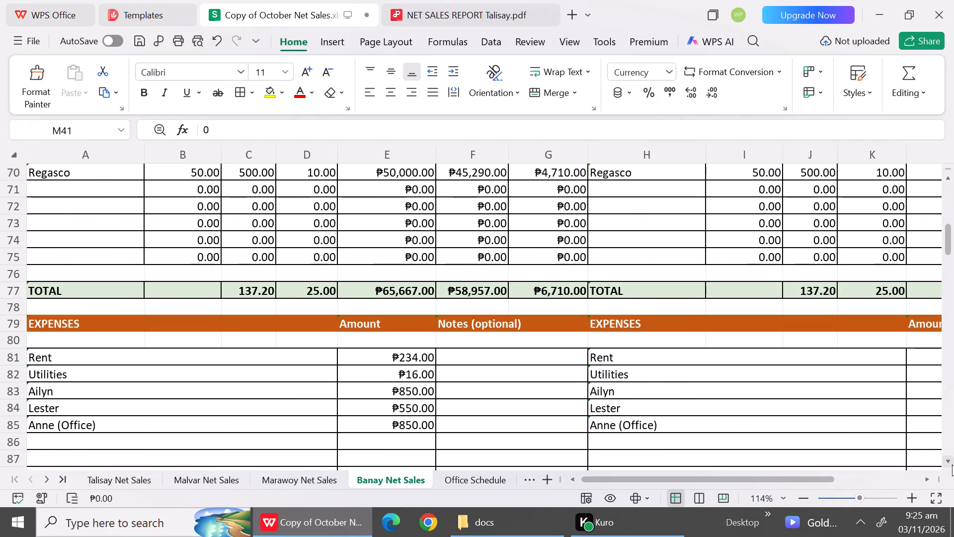
{"action": "left_click", "coordinate": [952, 464]}
{"action": "triple_click", "coordinate": [952, 464]}
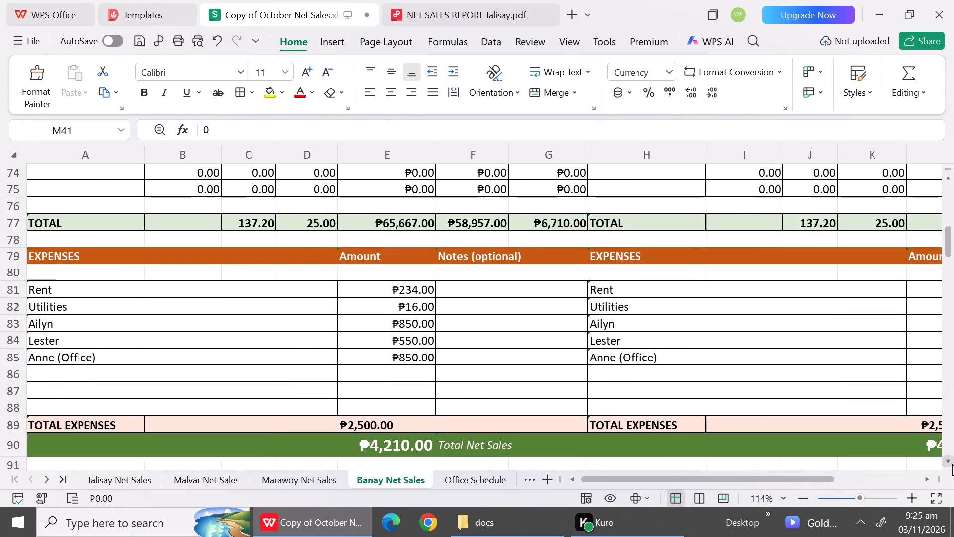
{"action": "triple_click", "coordinate": [952, 464]}
{"action": "triple_click", "coordinate": [952, 464]}
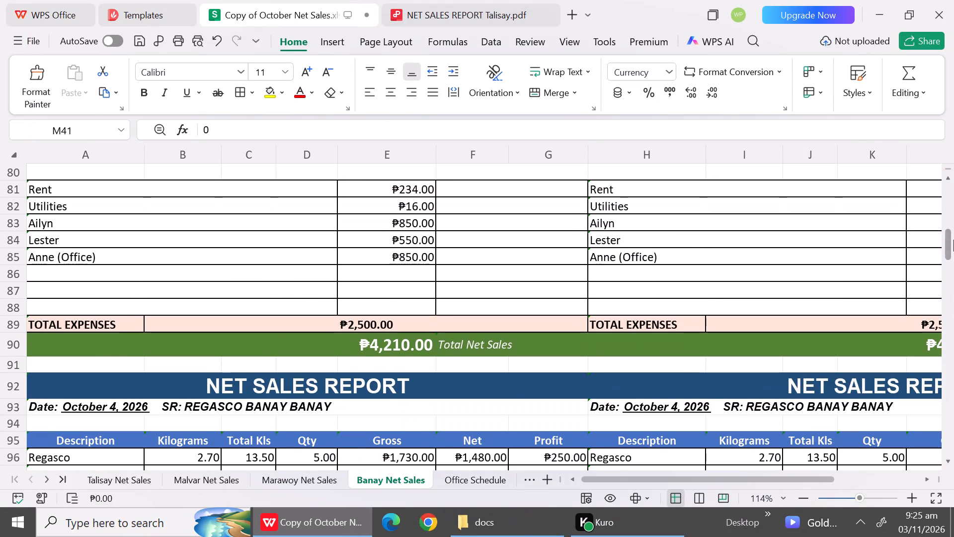
{"action": "left_click", "coordinate": [473, 480]}
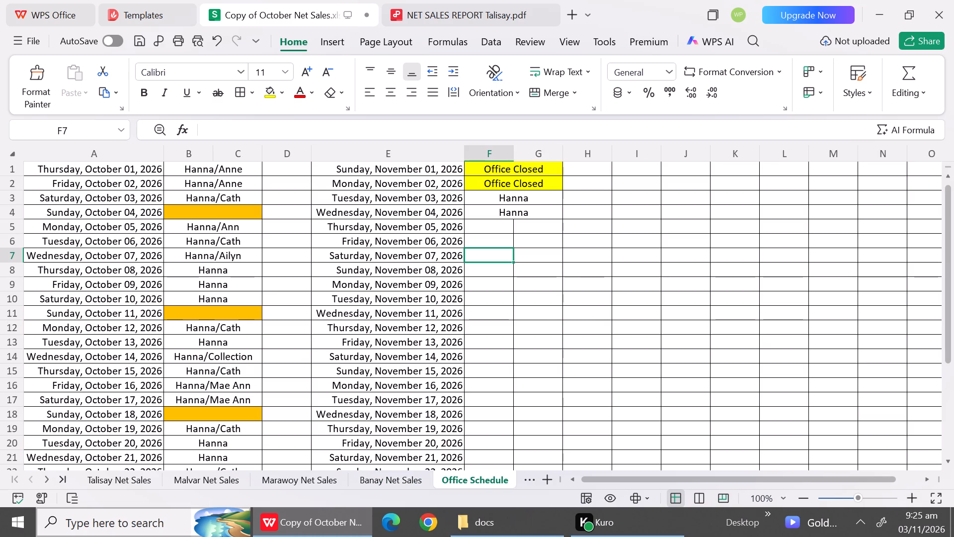
{"action": "left_click", "coordinate": [375, 478]}
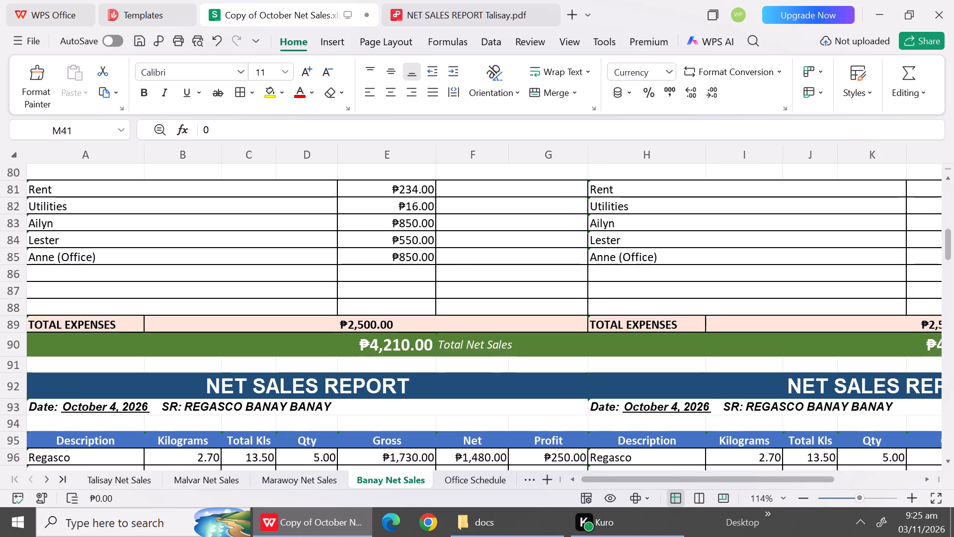
Change the office staff entry in the first October 3 Banay Banay report's expenses to Cath(Office).
{"action": "double_click", "coordinate": [57, 259]}
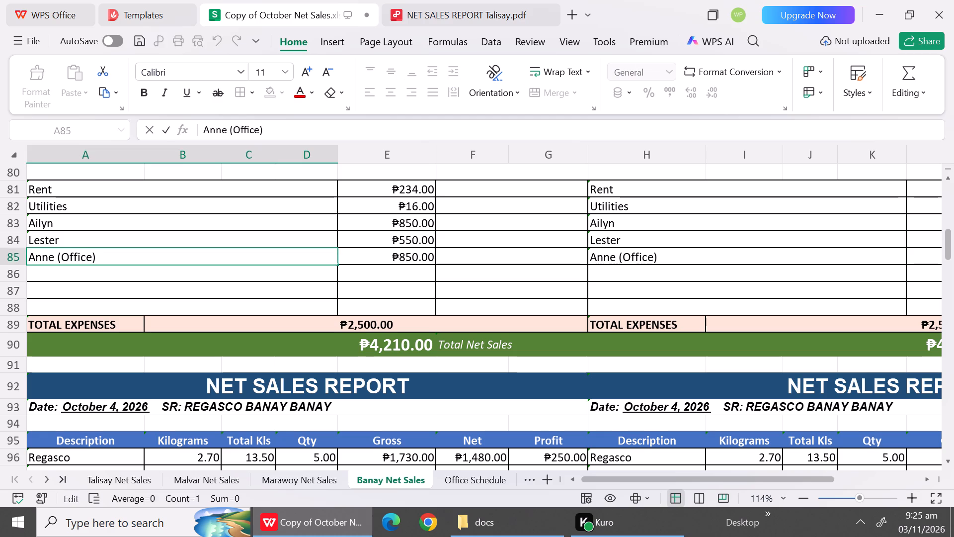
{"action": "key", "text": "BackSpace"}
{"action": "key", "text": "BackSpace"}
{"action": "key", "text": "BackSpace"}
{"action": "key", "text": "BackSpace"}
{"action": "key", "text": "BackSpace"}
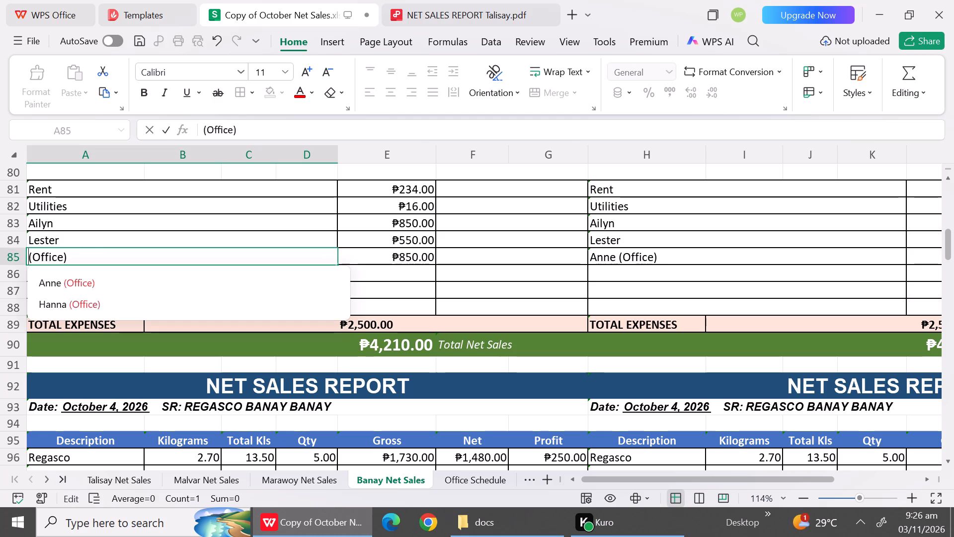
{"action": "key", "text": "shift+c"}
{"action": "type", "text": "ath"}
{"action": "left_click", "coordinate": [183, 264]}
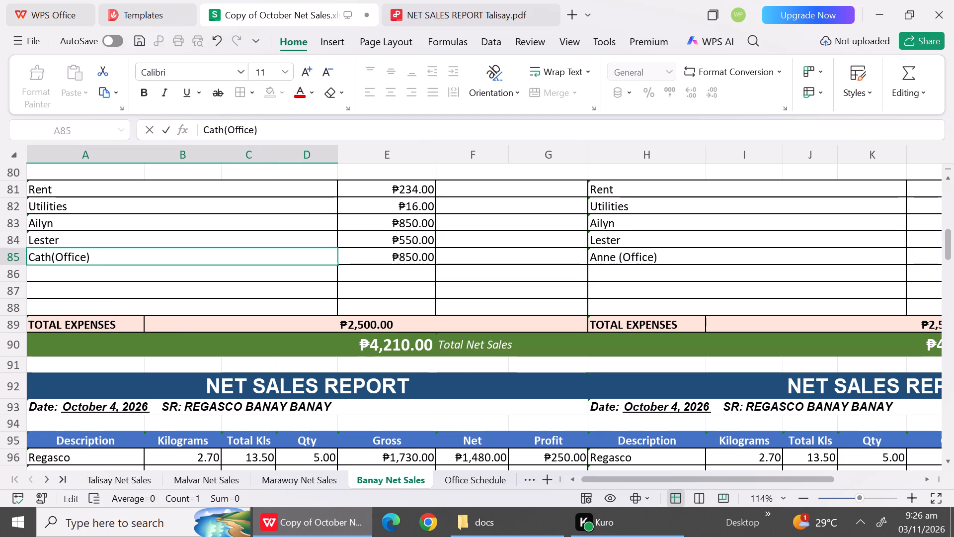
Check the expenses of Marawoy's October 3 report, including its office staff entry, for comparison with Banay Banay.
{"action": "left_click", "coordinate": [280, 479]}
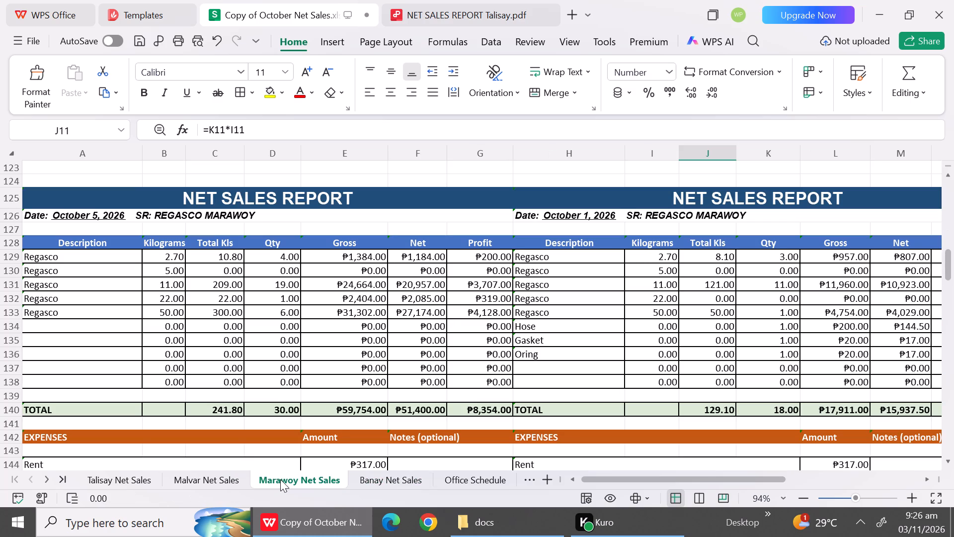
{"action": "left_click", "coordinate": [947, 205]}
{"action": "left_click", "coordinate": [947, 205]}
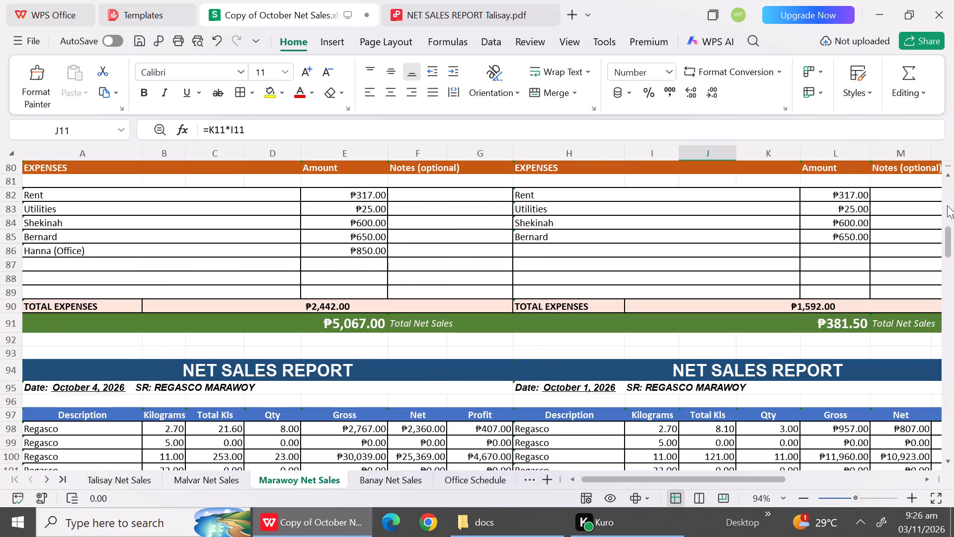
{"action": "left_click", "coordinate": [947, 205]}
{"action": "left_click", "coordinate": [947, 205]}
{"action": "left_click", "coordinate": [952, 385]}
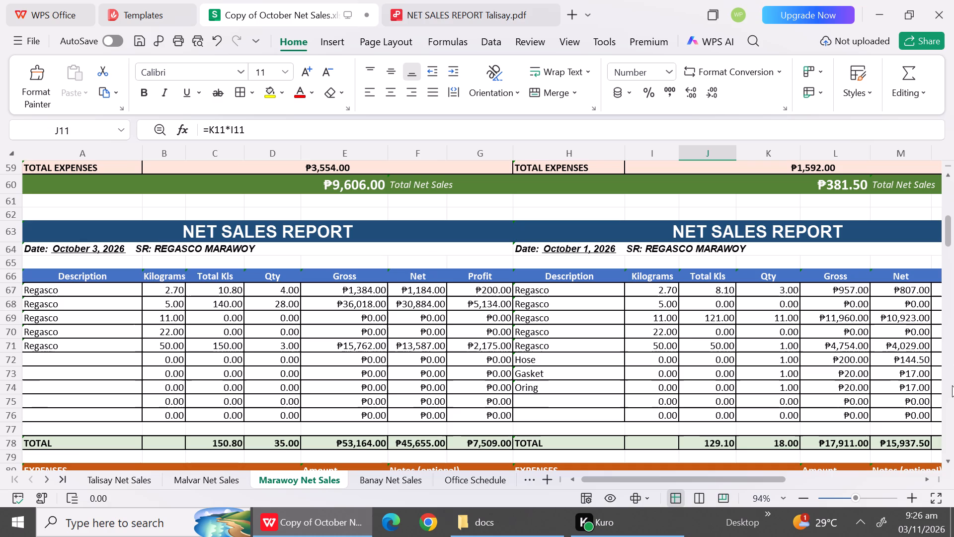
{"action": "triple_click", "coordinate": [947, 459]}
{"action": "triple_click", "coordinate": [947, 459]}
{"action": "double_click", "coordinate": [947, 459]}
{"action": "left_click", "coordinate": [947, 459]}
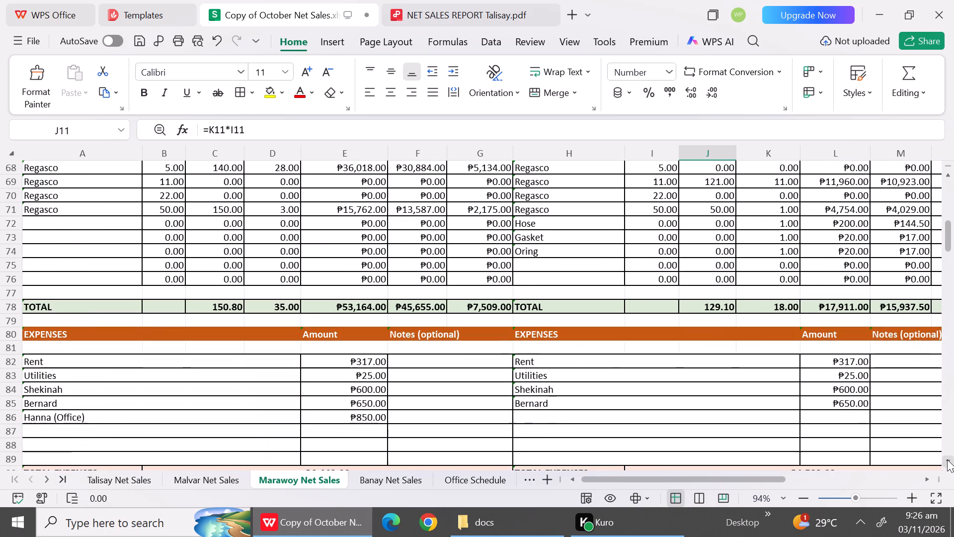
{"action": "left_click", "coordinate": [947, 459]}
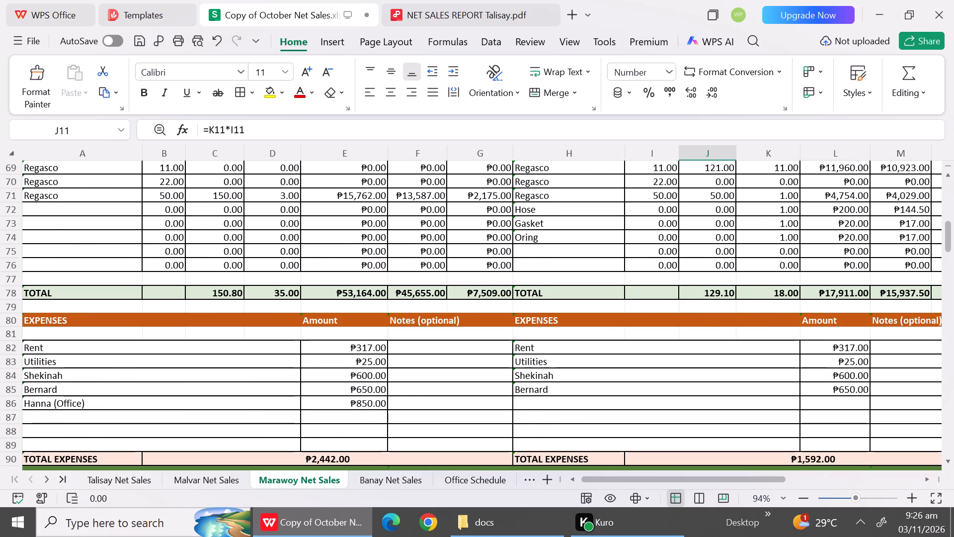
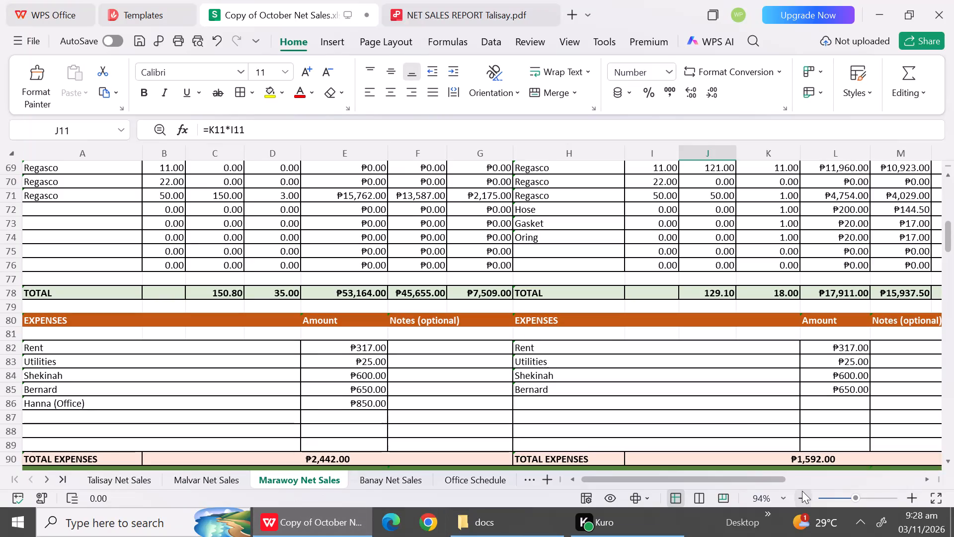
Review the product rows of Marawoy's October 4 report and consult the Office Schedule for the staff assigned that day.
{"action": "triple_click", "coordinate": [951, 461]}
{"action": "triple_click", "coordinate": [951, 461]}
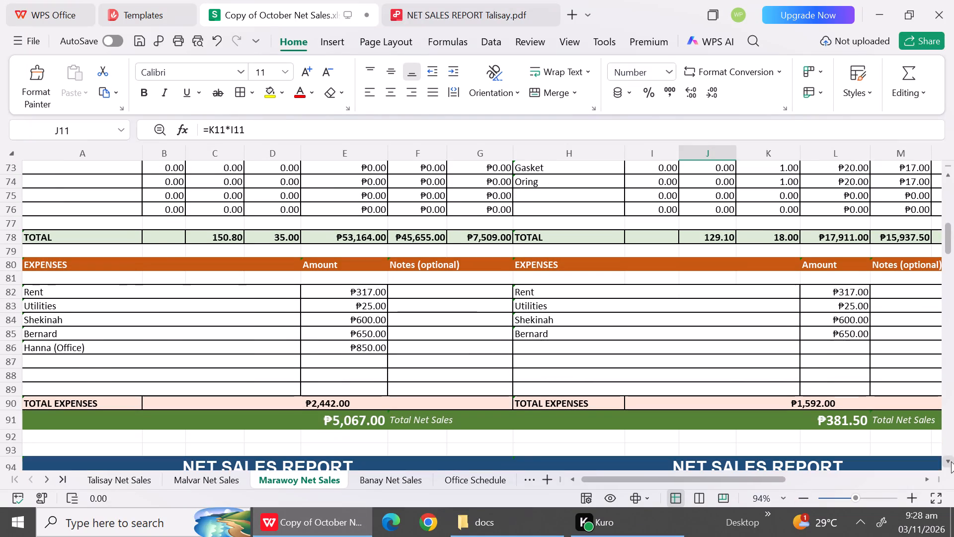
{"action": "triple_click", "coordinate": [951, 461]}
{"action": "triple_click", "coordinate": [951, 461]}
{"action": "triple_click", "coordinate": [951, 461]}
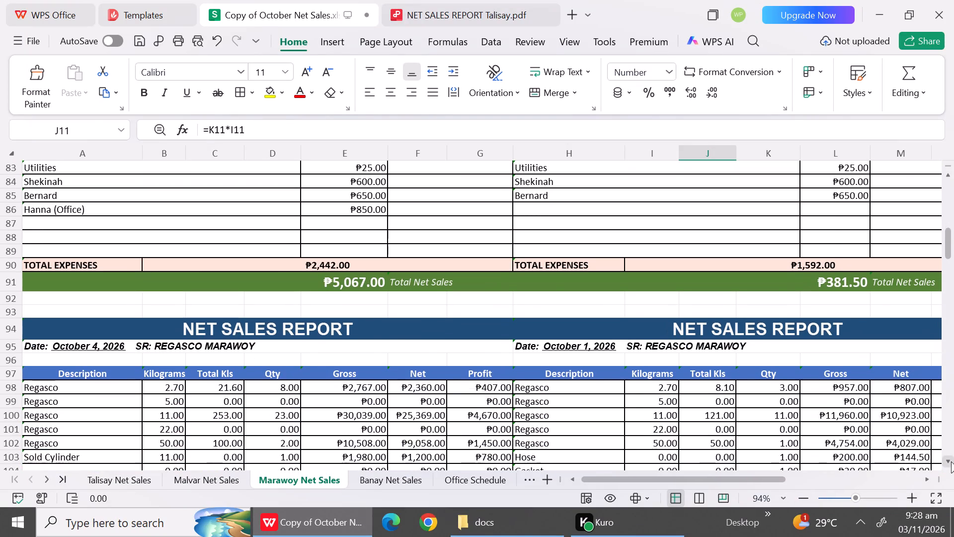
{"action": "triple_click", "coordinate": [951, 461]}
{"action": "triple_click", "coordinate": [951, 461]}
{"action": "double_click", "coordinate": [951, 461]}
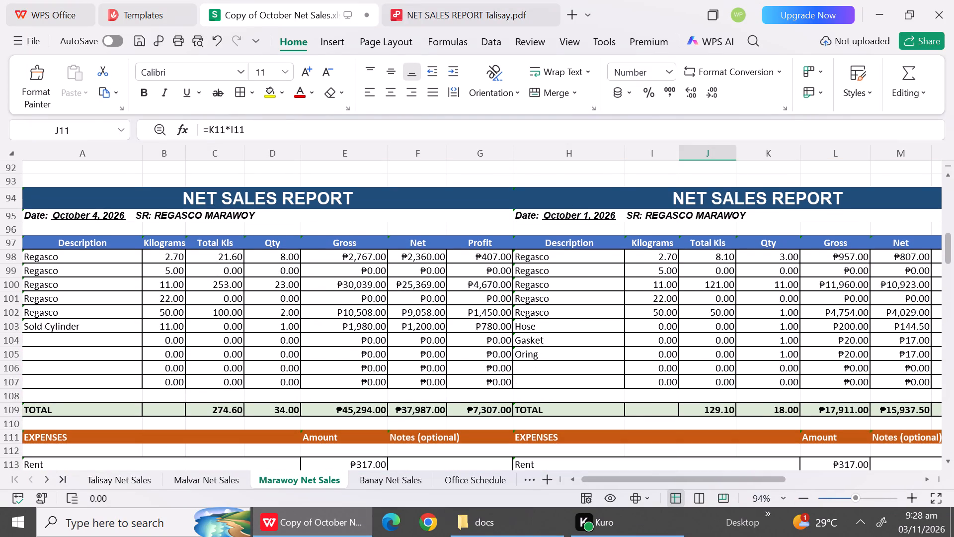
{"action": "left_click", "coordinate": [477, 480]}
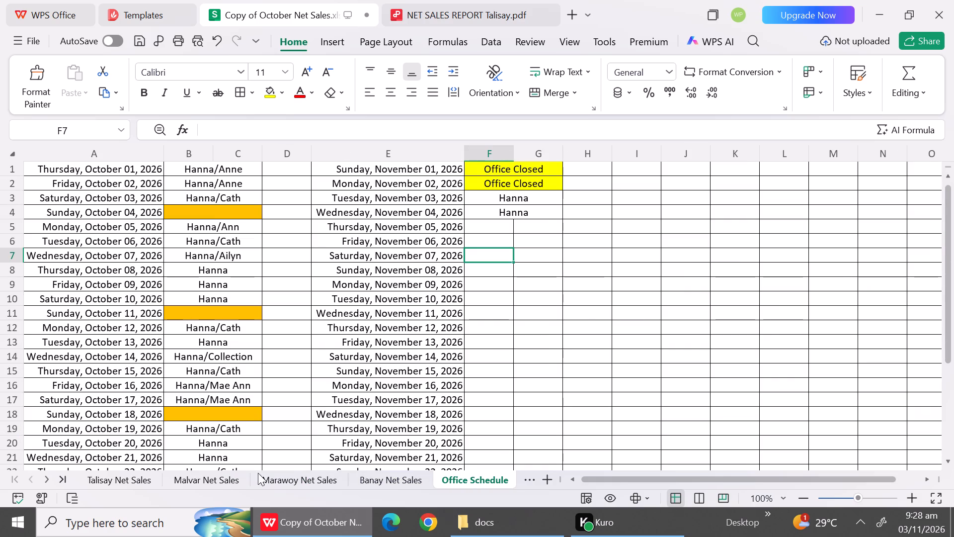
Examine the product rows and expenses of Banay Banay's October 4 report, checking for office staff pay against the Office Schedule.
{"action": "left_click", "coordinate": [389, 483]}
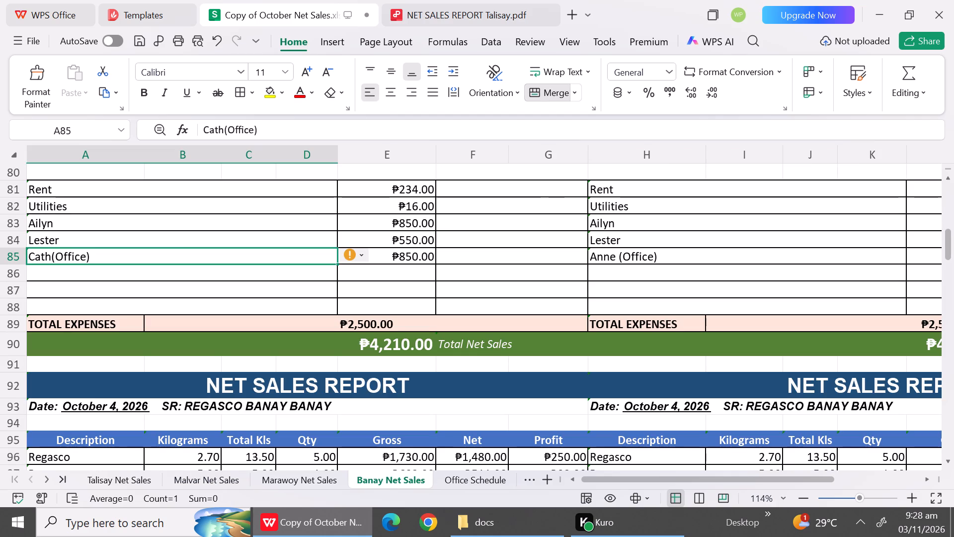
{"action": "left_click", "coordinate": [948, 467]}
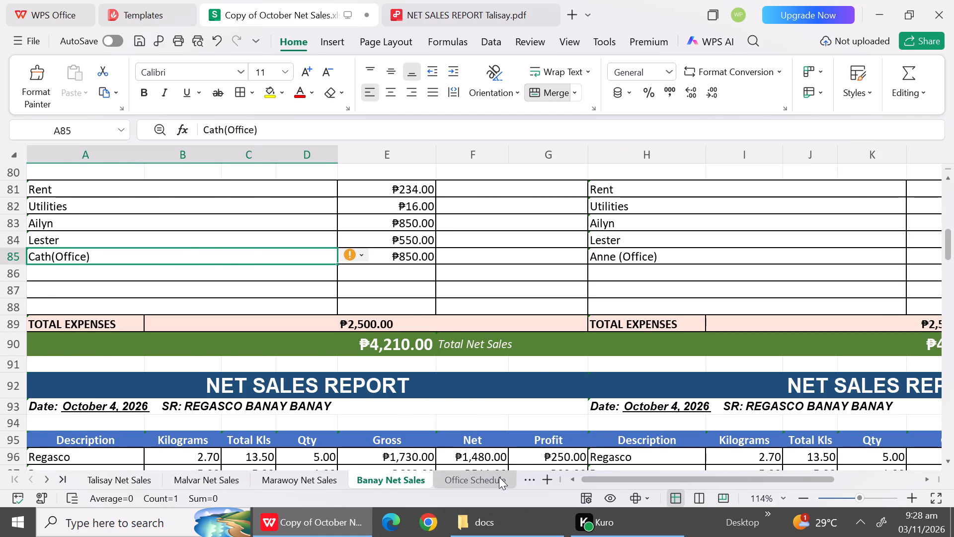
{"action": "left_click", "coordinate": [499, 477]}
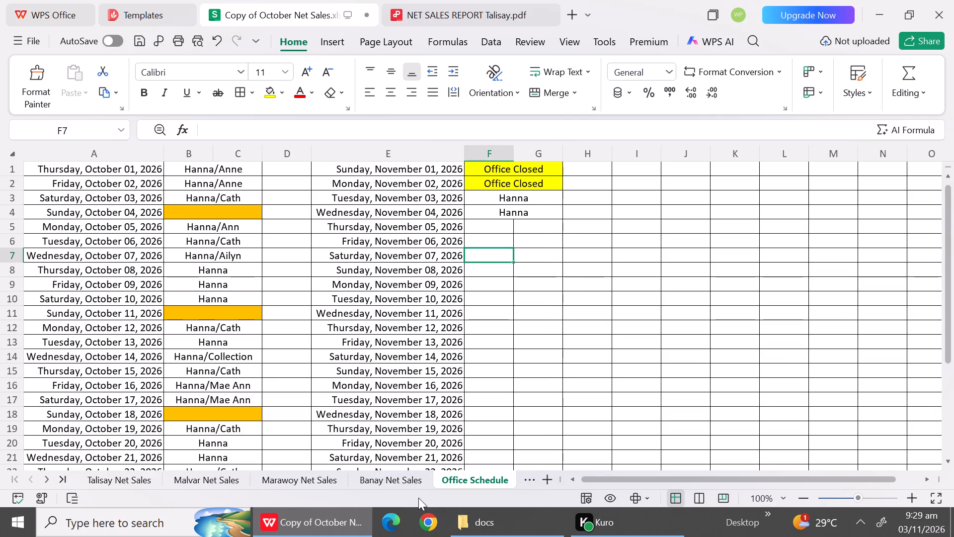
{"action": "left_click", "coordinate": [395, 480]}
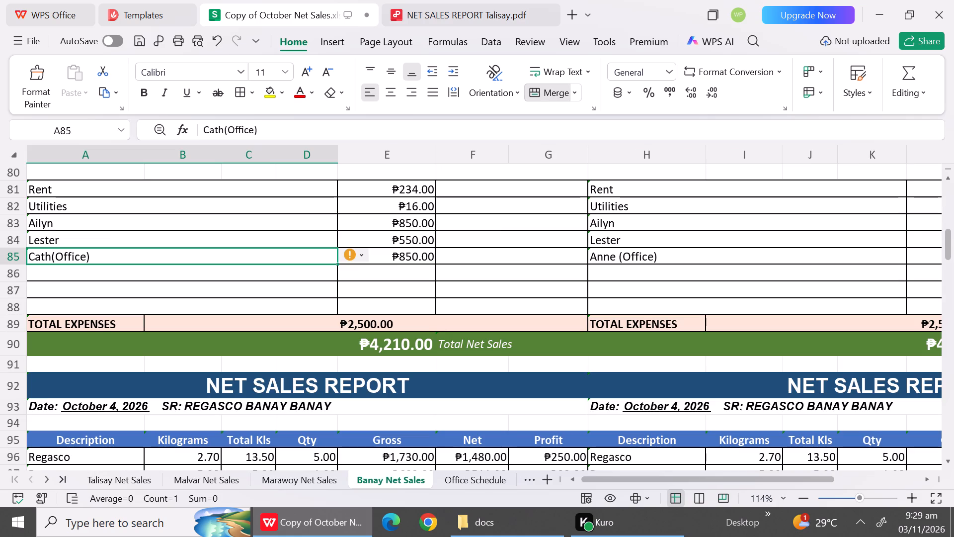
{"action": "triple_click", "coordinate": [948, 455]}
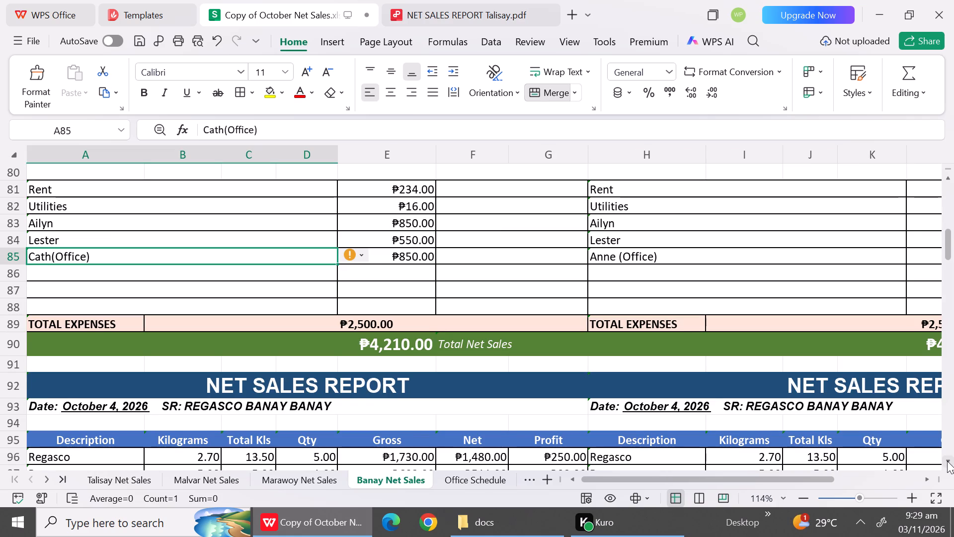
{"action": "triple_click", "coordinate": [947, 461]}
{"action": "triple_click", "coordinate": [947, 461]}
{"action": "triple_click", "coordinate": [947, 461]}
{"action": "triple_click", "coordinate": [947, 461]}
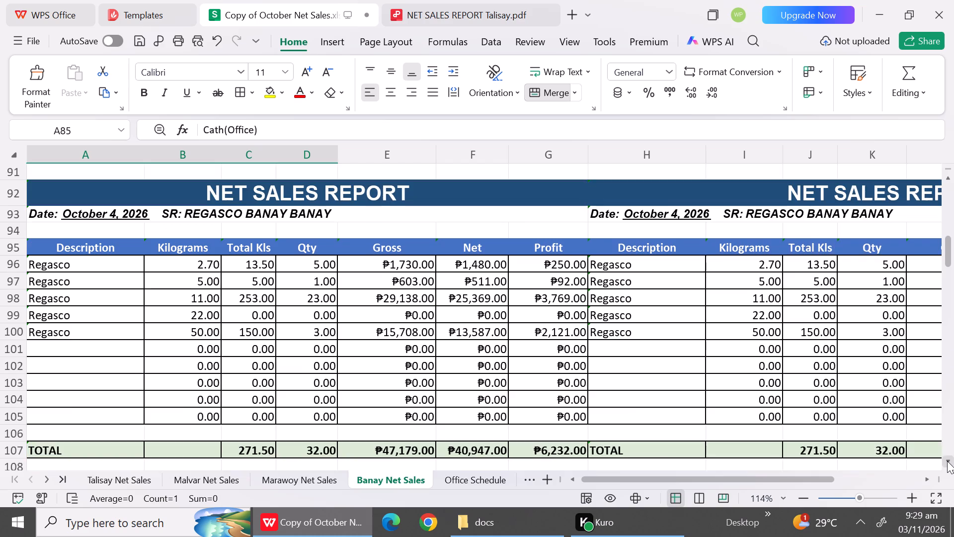
{"action": "triple_click", "coordinate": [947, 461]}
{"action": "triple_click", "coordinate": [947, 461]}
{"action": "double_click", "coordinate": [947, 461]}
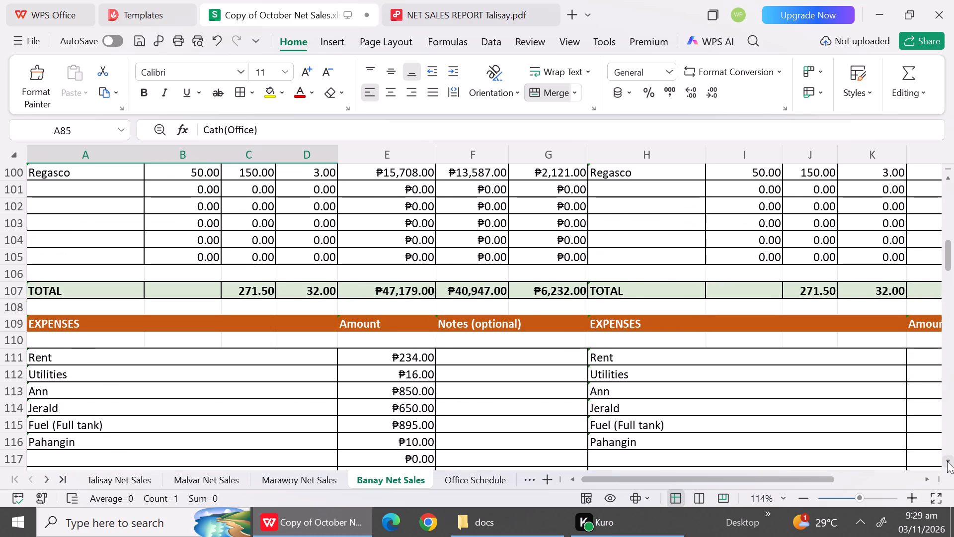
{"action": "left_click", "coordinate": [947, 461]}
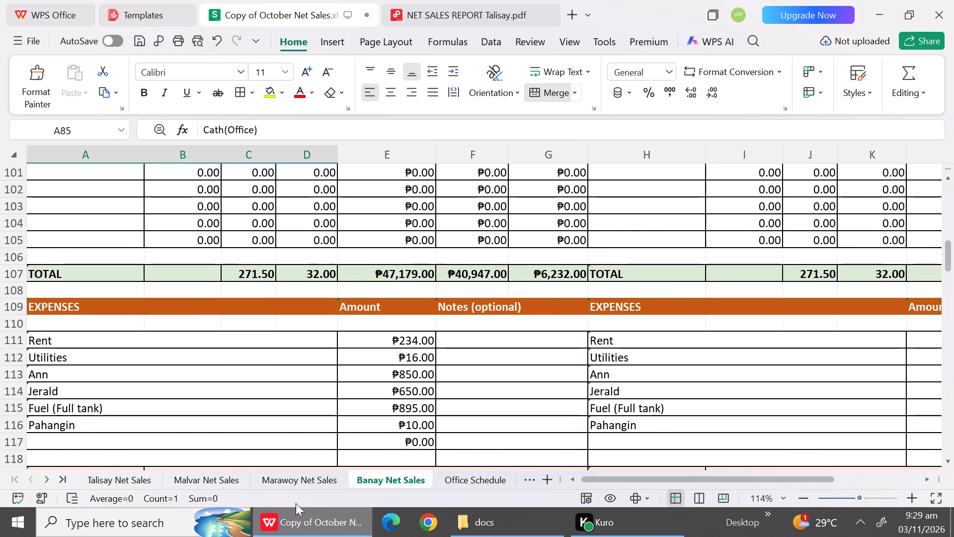
{"action": "left_click", "coordinate": [467, 477]}
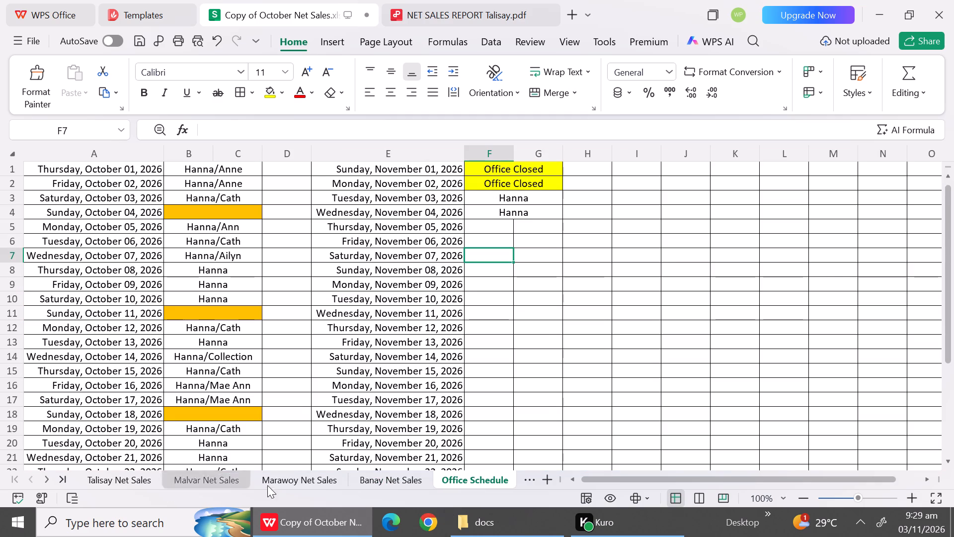
Check the expenses of Marawoy's October 4 report, including its office staff entry, against the schedule for that day.
{"action": "left_click", "coordinate": [299, 487]}
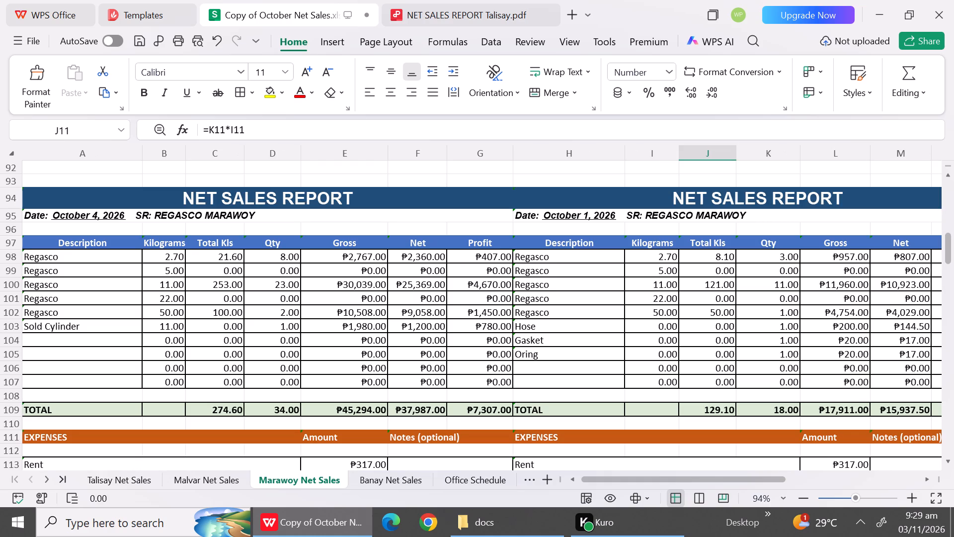
{"action": "left_click", "coordinate": [952, 467]}
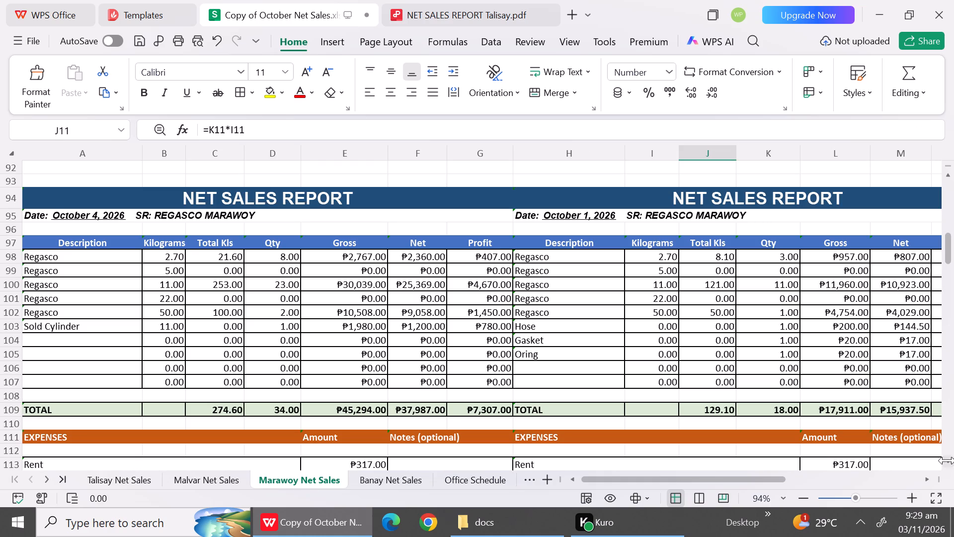
{"action": "left_click", "coordinate": [944, 462]}
{"action": "triple_click", "coordinate": [943, 460]}
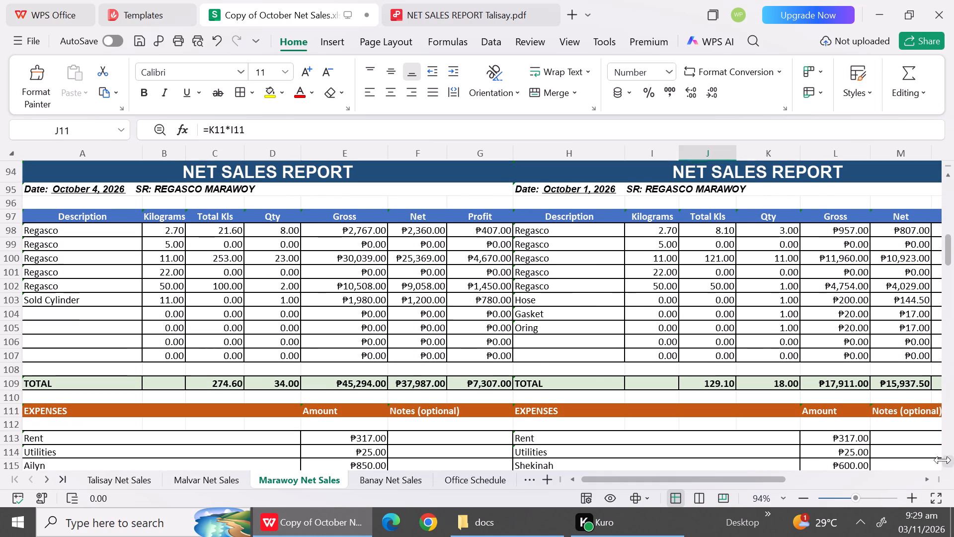
{"action": "triple_click", "coordinate": [943, 460]}
{"action": "triple_click", "coordinate": [943, 460]}
{"action": "left_click", "coordinate": [943, 460]}
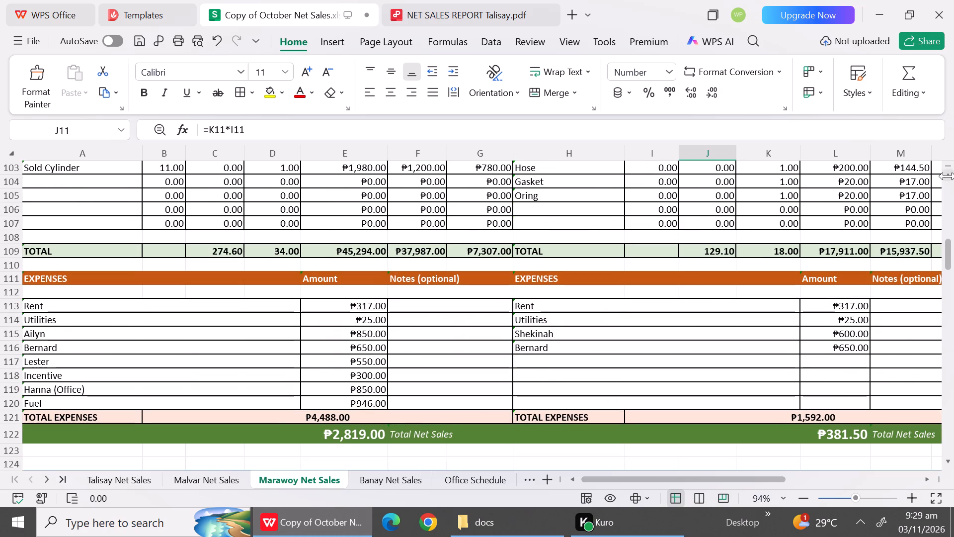
{"action": "left_click", "coordinate": [946, 462]}
{"action": "triple_click", "coordinate": [946, 462]}
{"action": "left_click", "coordinate": [946, 462]}
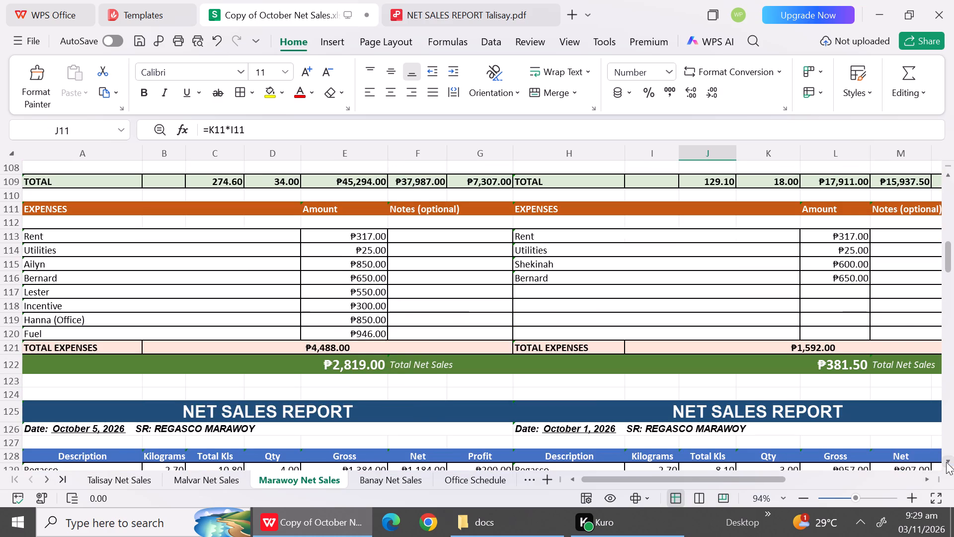
Examine the product rows and expenses of Marawoy's October 5 report, looking for an office staff entry.
{"action": "triple_click", "coordinate": [946, 462]}
{"action": "triple_click", "coordinate": [946, 462]}
{"action": "triple_click", "coordinate": [946, 462]}
{"action": "triple_click", "coordinate": [946, 462]}
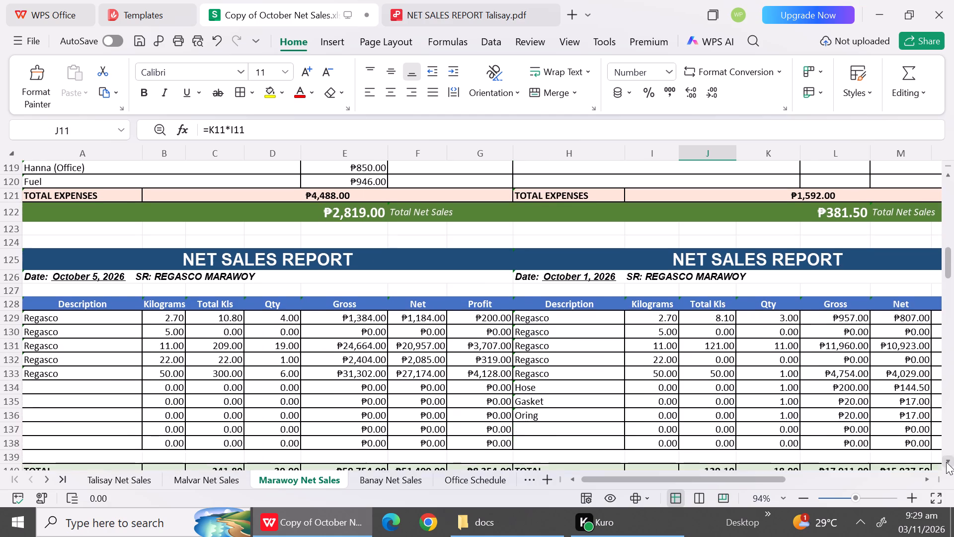
{"action": "triple_click", "coordinate": [946, 462]}
{"action": "triple_click", "coordinate": [946, 462]}
{"action": "triple_click", "coordinate": [946, 462]}
{"action": "triple_click", "coordinate": [946, 462]}
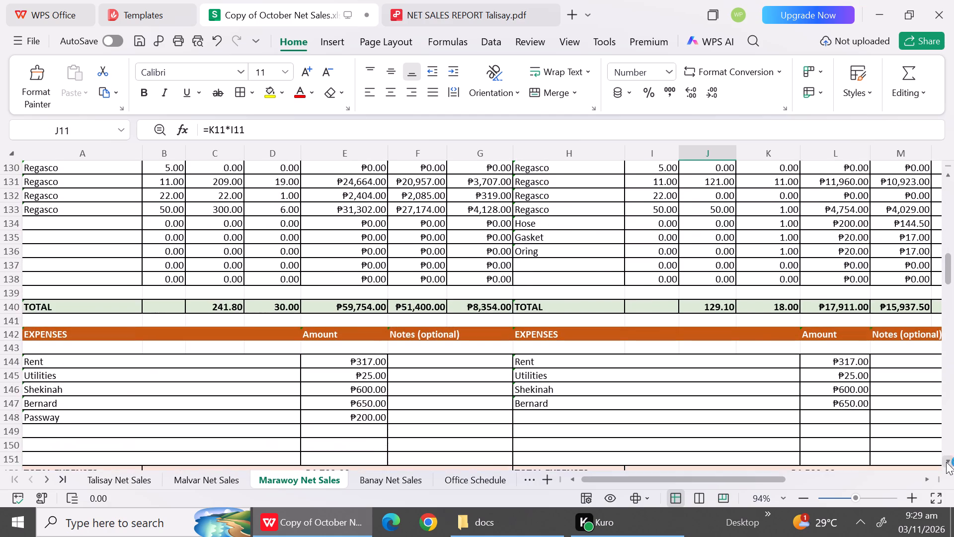
{"action": "left_click", "coordinate": [946, 462]}
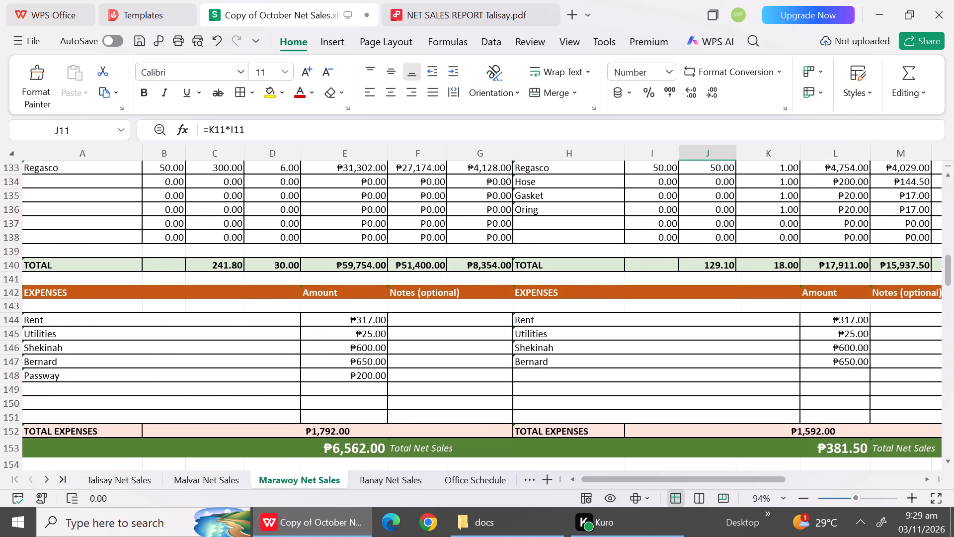
Examine the product rows and expenses of Banay Banay's October 5 report and compare the staff listed with the Office Schedule.
{"action": "left_click", "coordinate": [371, 480]}
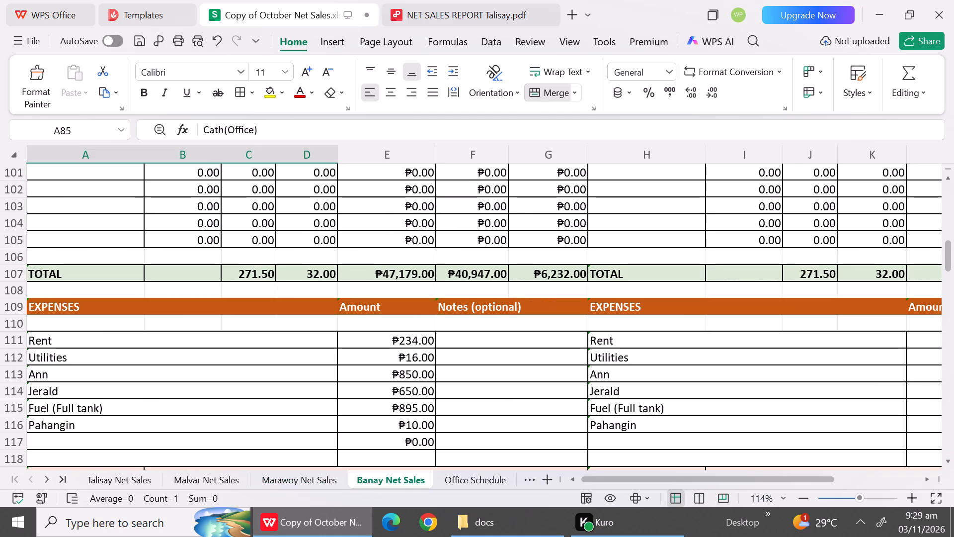
{"action": "triple_click", "coordinate": [951, 463]}
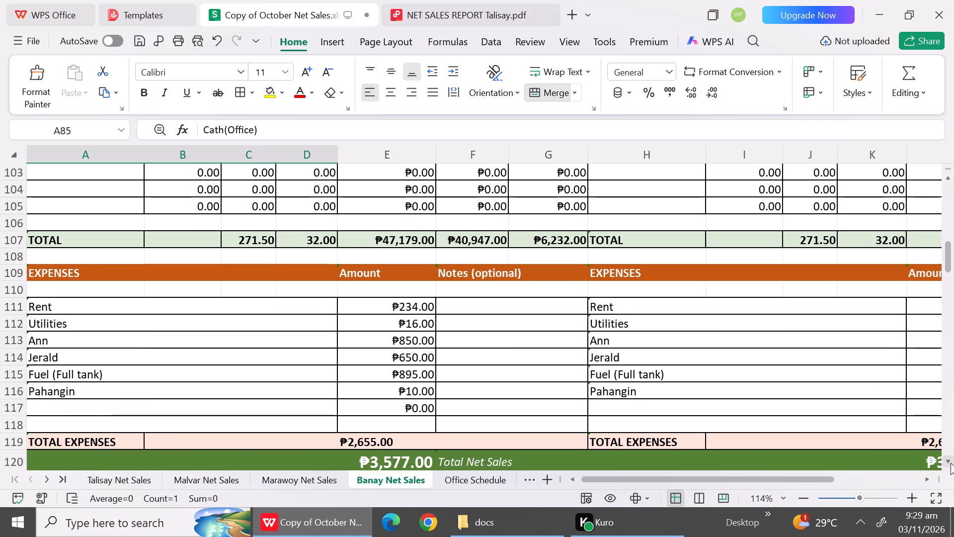
{"action": "triple_click", "coordinate": [951, 463]}
{"action": "triple_click", "coordinate": [951, 463]}
{"action": "triple_click", "coordinate": [951, 463]}
{"action": "triple_click", "coordinate": [951, 463]}
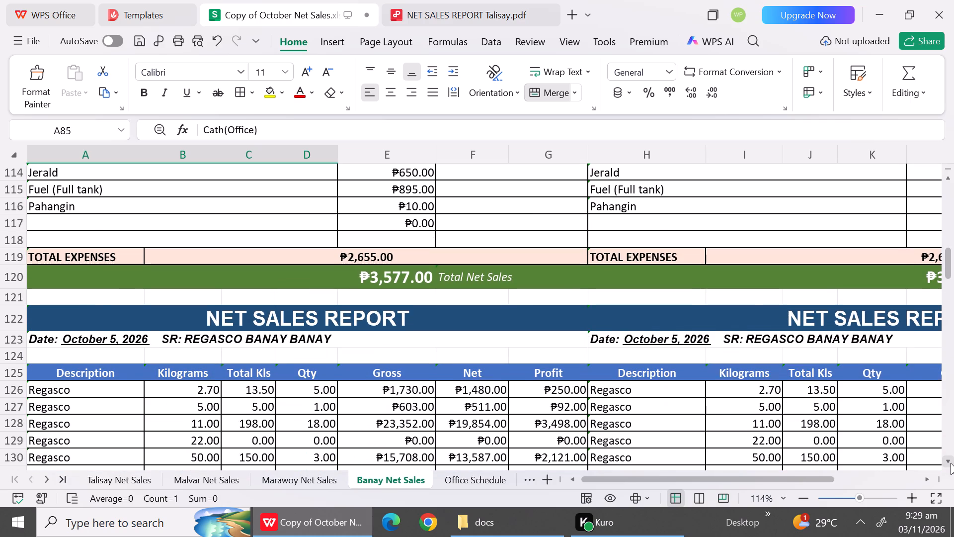
{"action": "triple_click", "coordinate": [951, 463]}
{"action": "triple_click", "coordinate": [951, 463]}
{"action": "triple_click", "coordinate": [951, 463]}
{"action": "triple_click", "coordinate": [951, 463]}
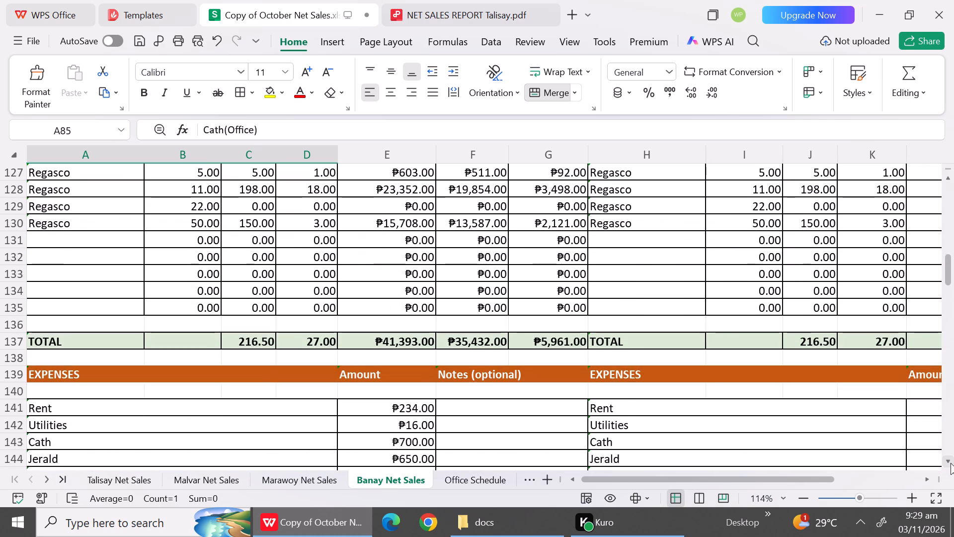
{"action": "double_click", "coordinate": [951, 463]}
{"action": "left_click", "coordinate": [951, 463]}
{"action": "left_click", "coordinate": [951, 463]}
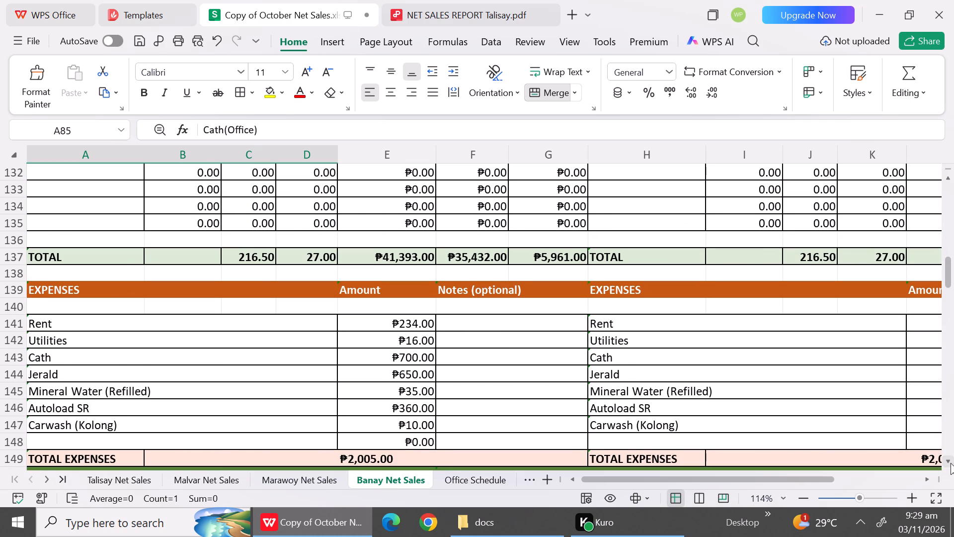
{"action": "left_click", "coordinate": [494, 475]}
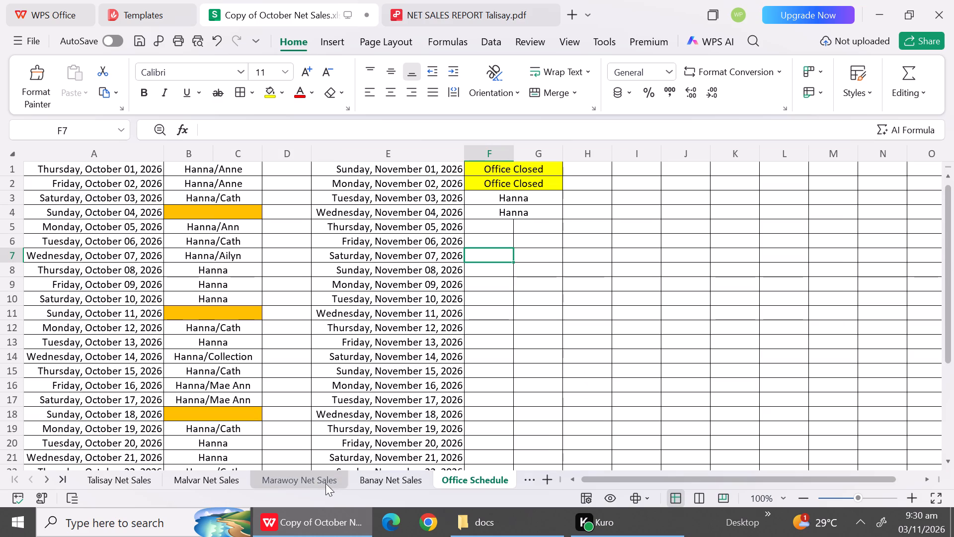
Recheck the date, product rows and expenses of Banay Banay's October 5 report after consulting the Office Schedule.
{"action": "left_click", "coordinate": [382, 486]}
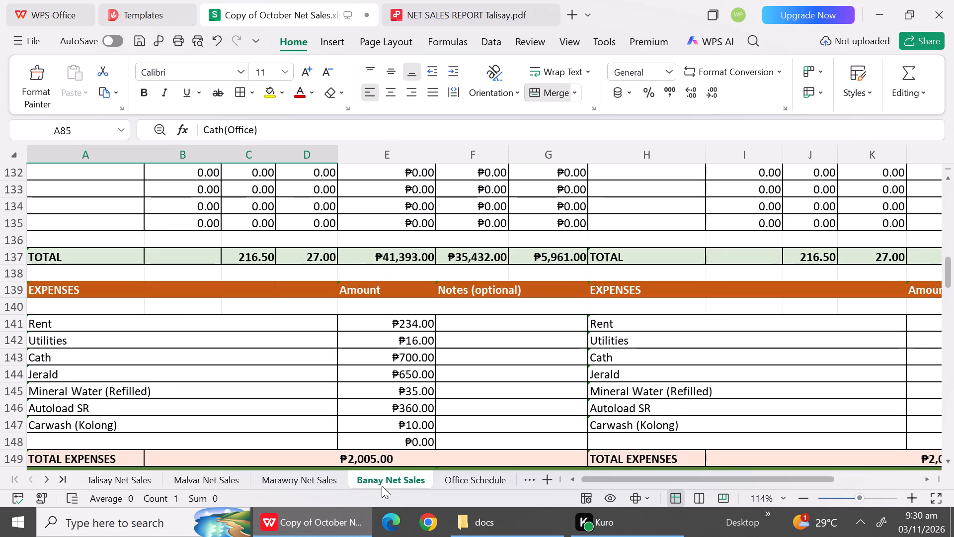
{"action": "triple_click", "coordinate": [945, 174]}
{"action": "triple_click", "coordinate": [945, 174]}
{"action": "triple_click", "coordinate": [945, 174]}
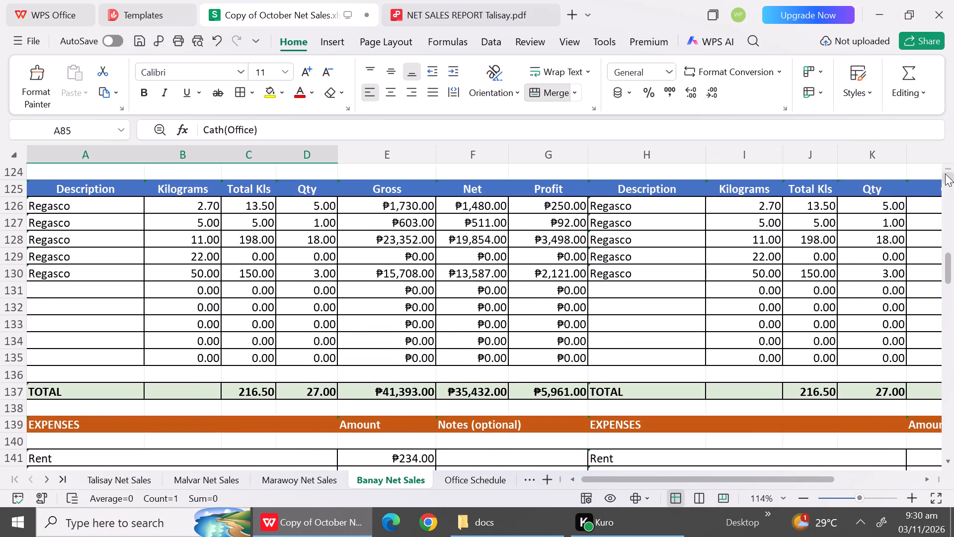
{"action": "left_click", "coordinate": [945, 174]}
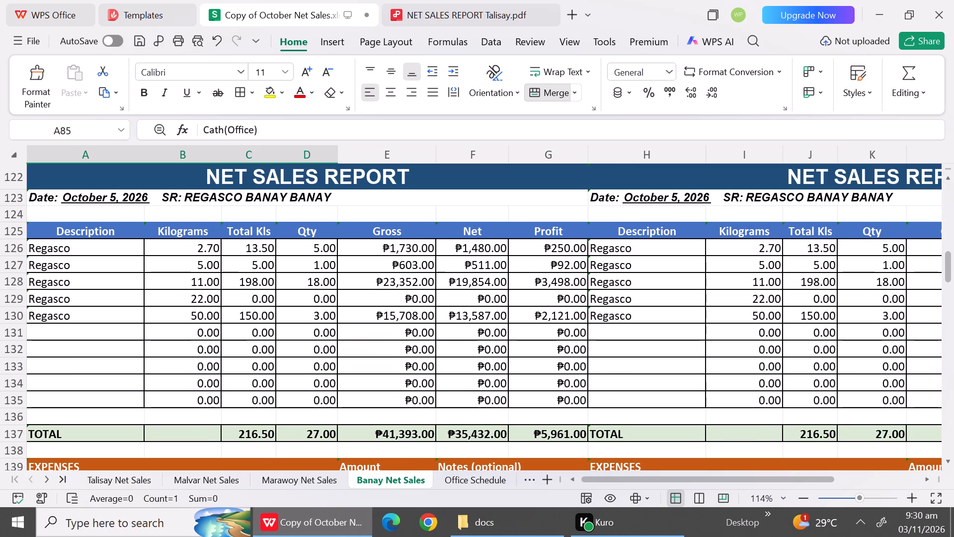
{"action": "triple_click", "coordinate": [947, 459]}
{"action": "triple_click", "coordinate": [947, 459]}
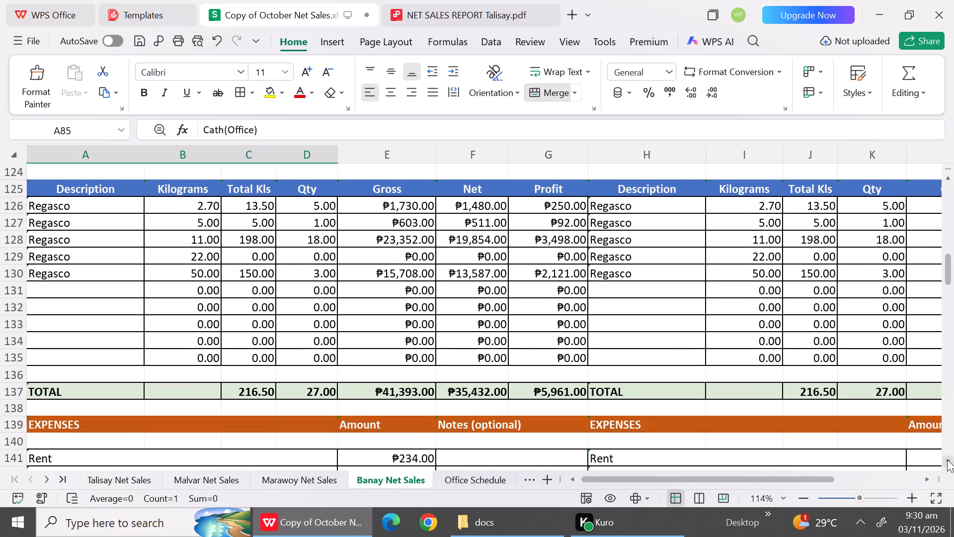
{"action": "double_click", "coordinate": [947, 459]}
{"action": "left_click", "coordinate": [947, 459]}
{"action": "left_click", "coordinate": [947, 459]}
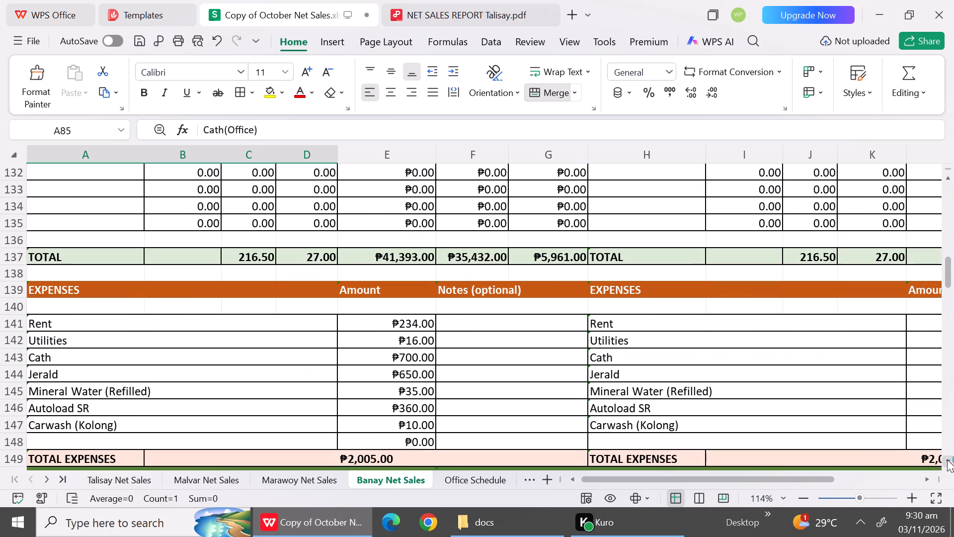
Compare the staff expenses of Marawoy's and Banay Banay's October 5 reports with the Office Schedule for that day.
{"action": "left_click", "coordinate": [330, 482]}
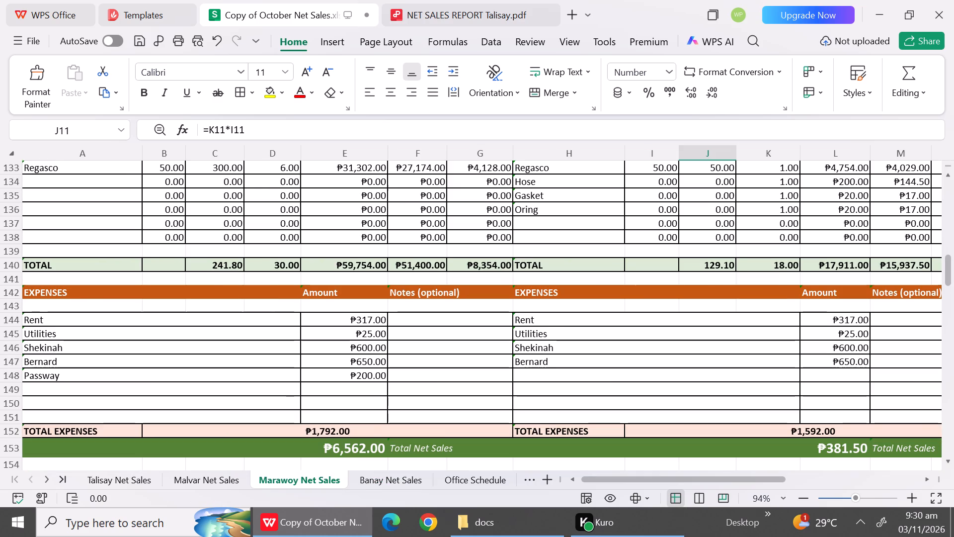
{"action": "triple_click", "coordinate": [948, 175]}
{"action": "triple_click", "coordinate": [948, 175]}
{"action": "triple_click", "coordinate": [948, 175]}
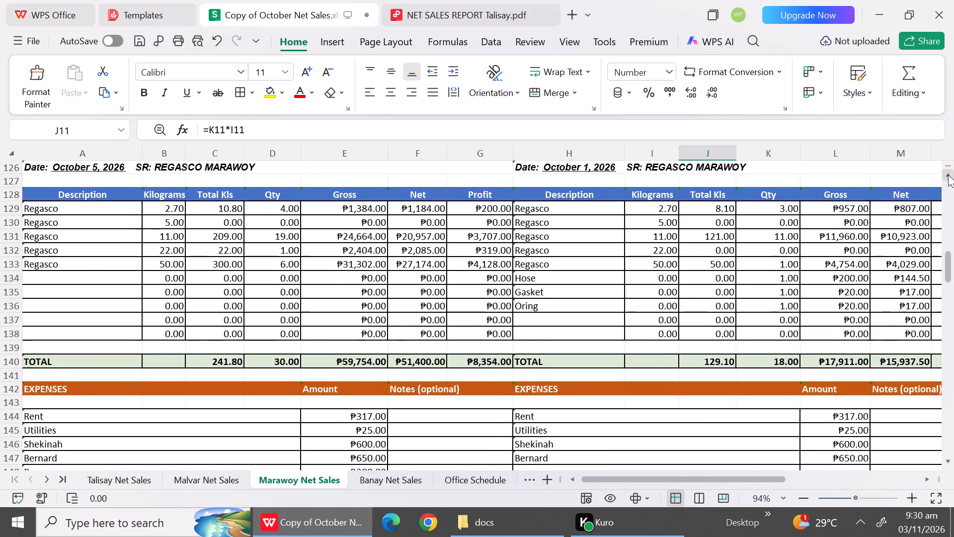
{"action": "left_click", "coordinate": [381, 479]}
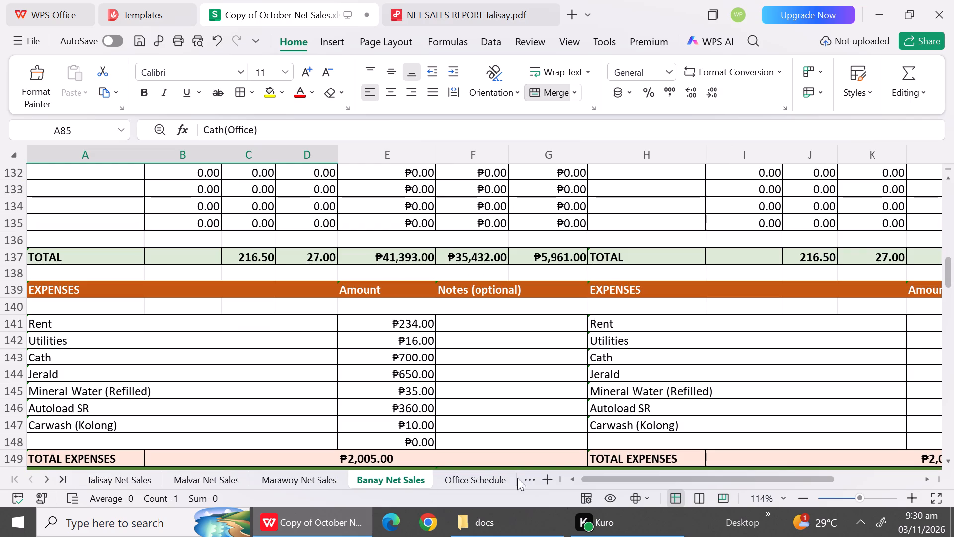
{"action": "left_click", "coordinate": [317, 476]}
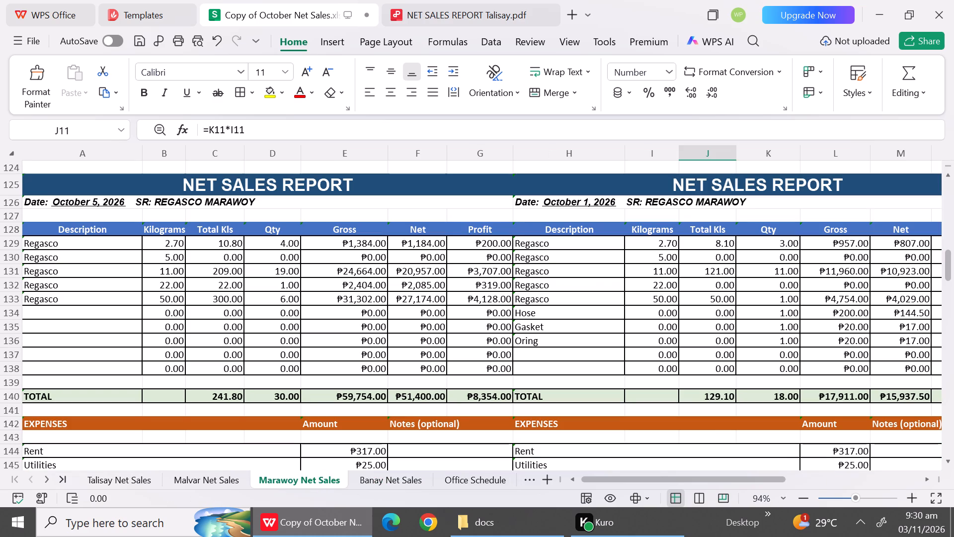
{"action": "triple_click", "coordinate": [950, 460]}
{"action": "double_click", "coordinate": [950, 460]}
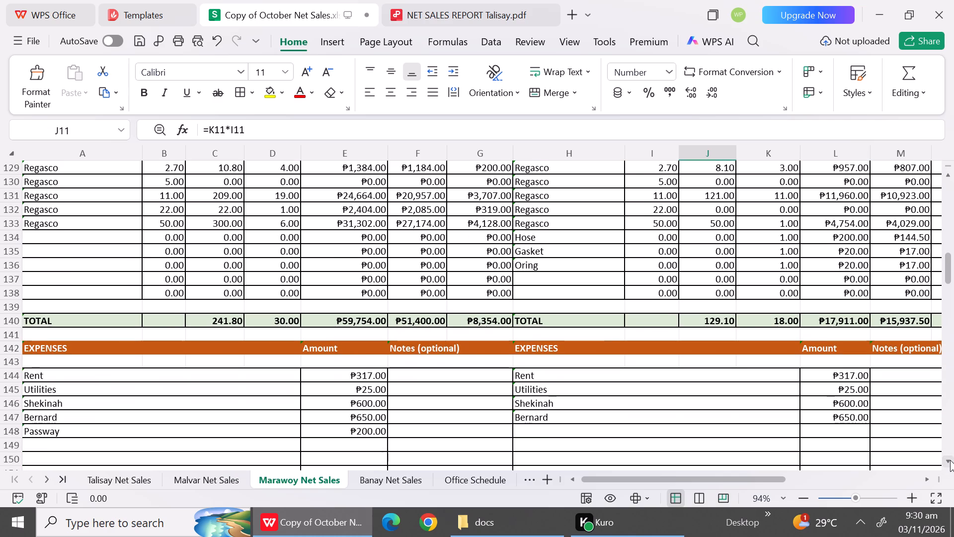
{"action": "left_click", "coordinate": [377, 482]}
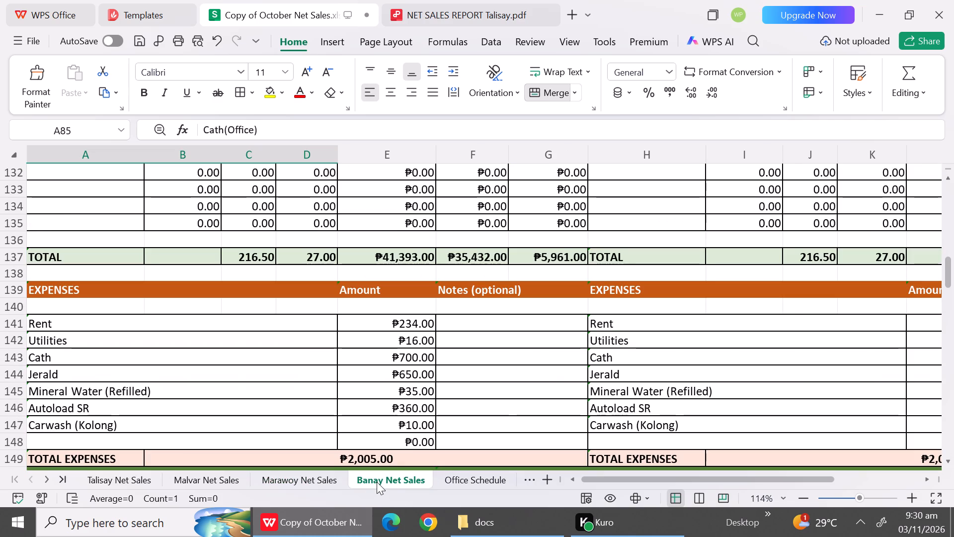
{"action": "left_click", "coordinate": [465, 477]}
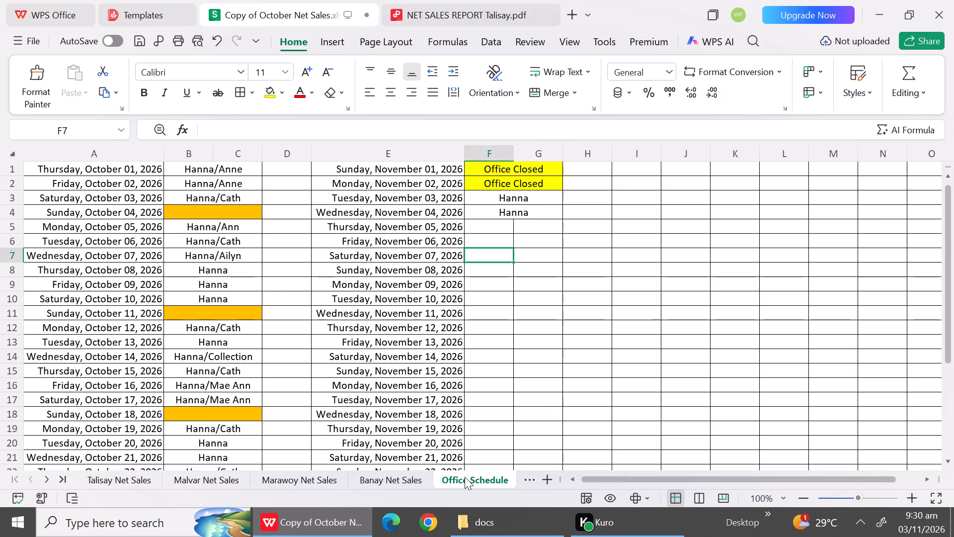
{"action": "left_click", "coordinate": [319, 480]}
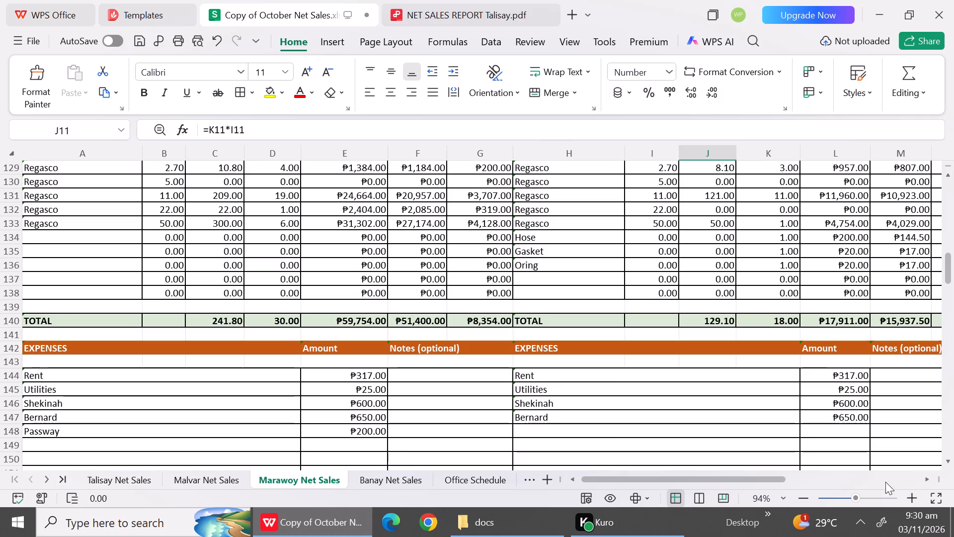
{"action": "triple_click", "coordinate": [946, 176]}
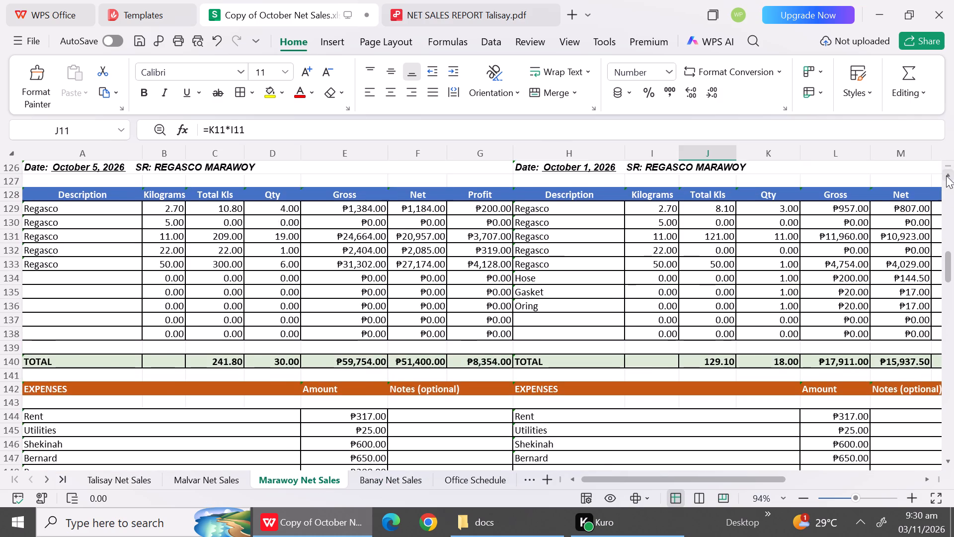
{"action": "left_click", "coordinate": [946, 176]}
Examine the product rows and expenses of Banay Banay's October 6 report and compare its office staff entries with the Office Schedule.
{"action": "left_click", "coordinate": [369, 487]}
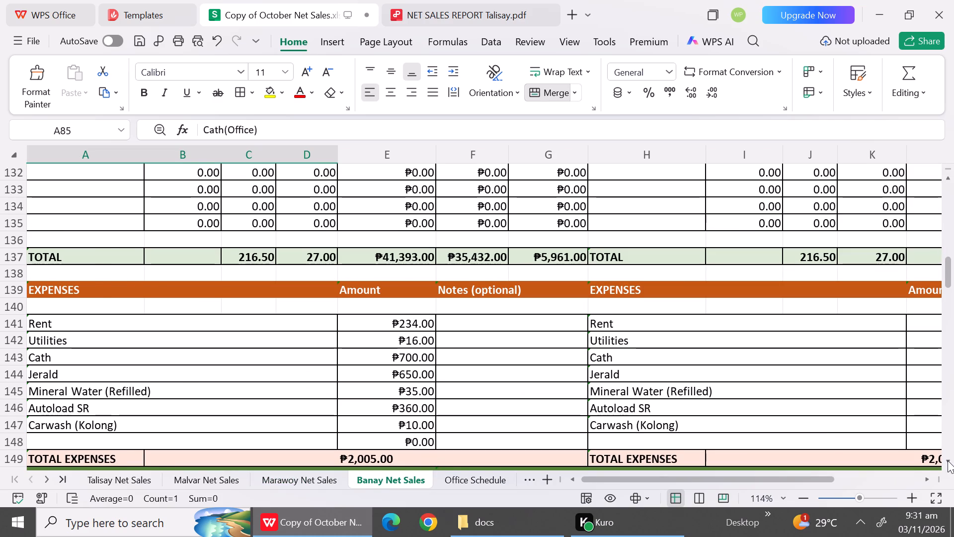
{"action": "triple_click", "coordinate": [948, 460]}
{"action": "triple_click", "coordinate": [948, 460]}
{"action": "triple_click", "coordinate": [948, 460]}
{"action": "triple_click", "coordinate": [948, 460]}
{"action": "triple_click", "coordinate": [948, 460]}
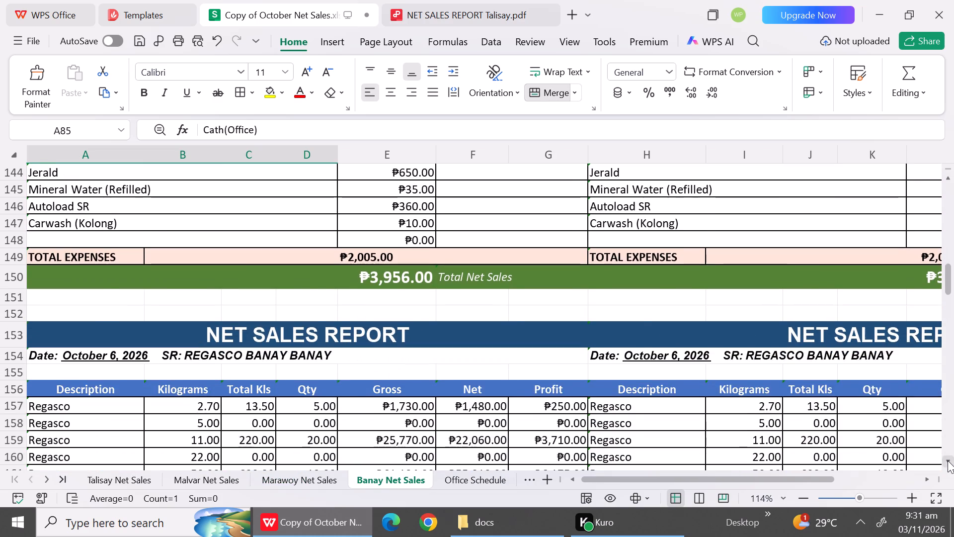
{"action": "triple_click", "coordinate": [948, 460]}
{"action": "triple_click", "coordinate": [948, 460]}
{"action": "triple_click", "coordinate": [948, 460]}
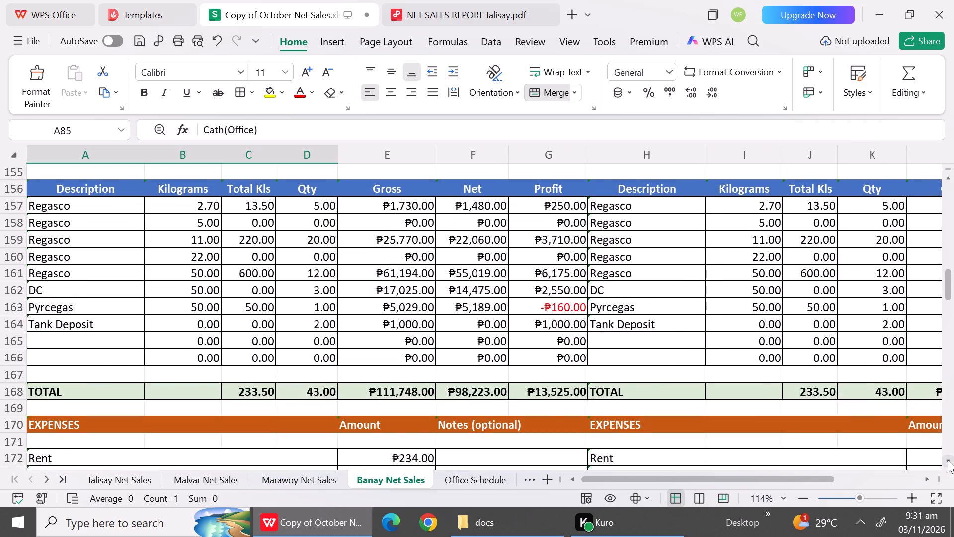
{"action": "triple_click", "coordinate": [948, 460]}
{"action": "left_click", "coordinate": [948, 460]}
{"action": "left_click", "coordinate": [948, 460]}
{"action": "left_click", "coordinate": [948, 460]}
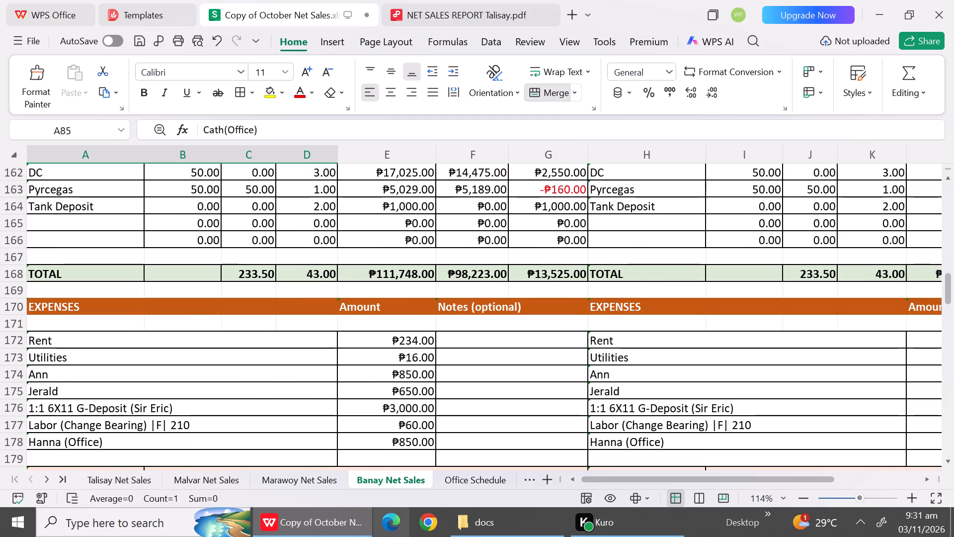
{"action": "left_click", "coordinate": [459, 481]}
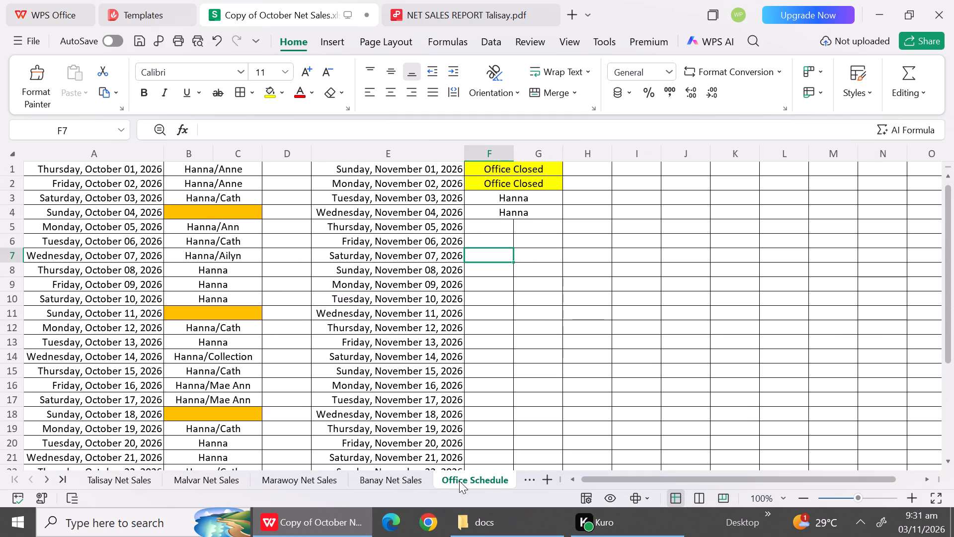
{"action": "left_click", "coordinate": [300, 479]}
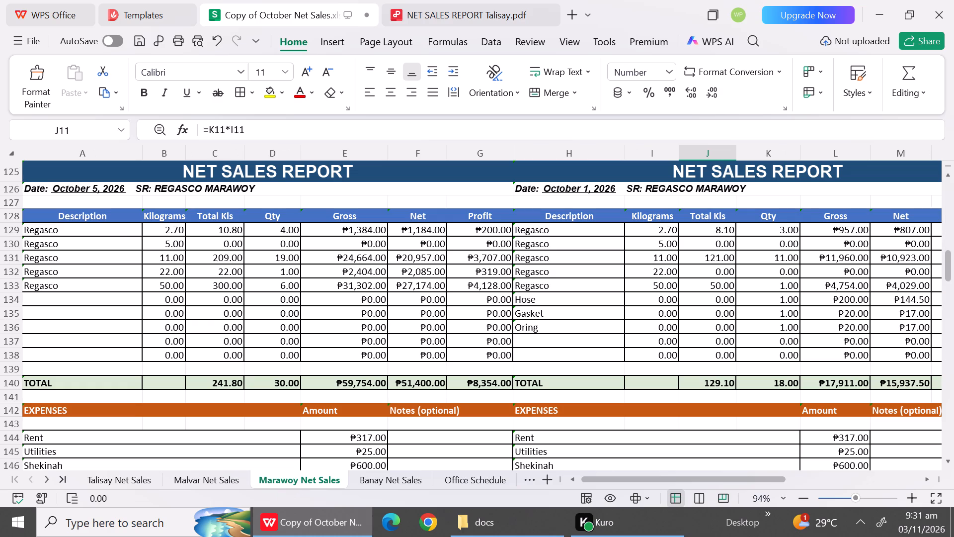
{"action": "left_click", "coordinate": [409, 482]}
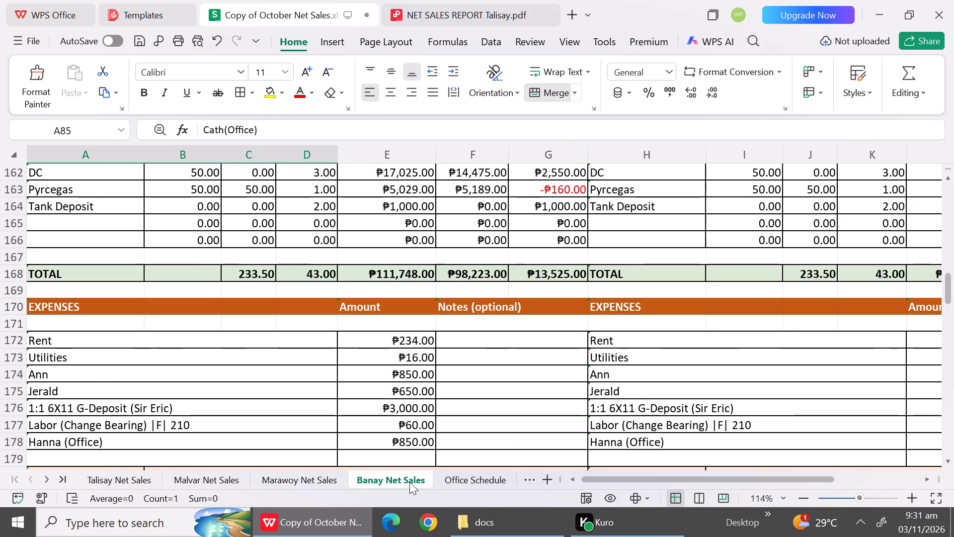
Add a Cath(Office) expense of 700 in the empty row below Hanna (Office) in Banay Banay's October 6 report.
{"action": "left_click", "coordinate": [106, 456]}
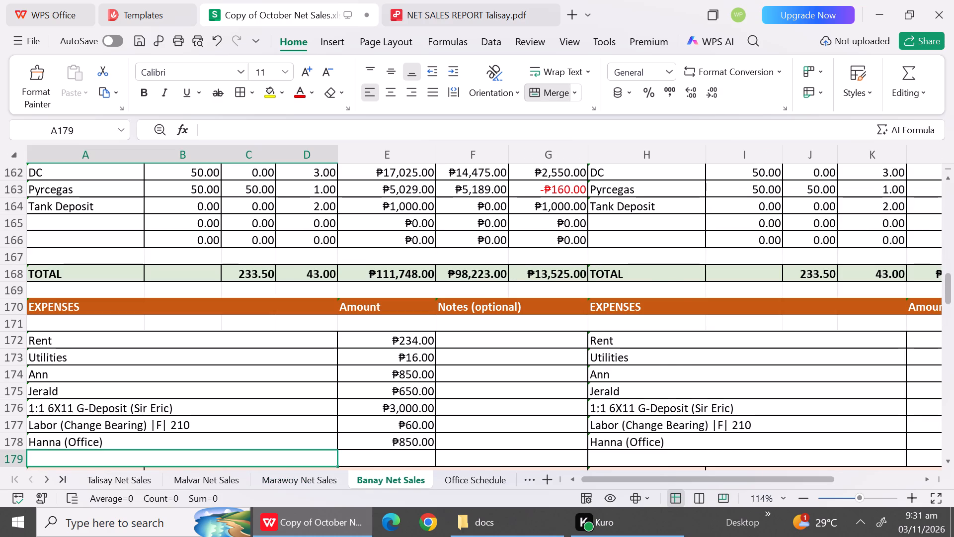
{"action": "type", "text": "Cath"}
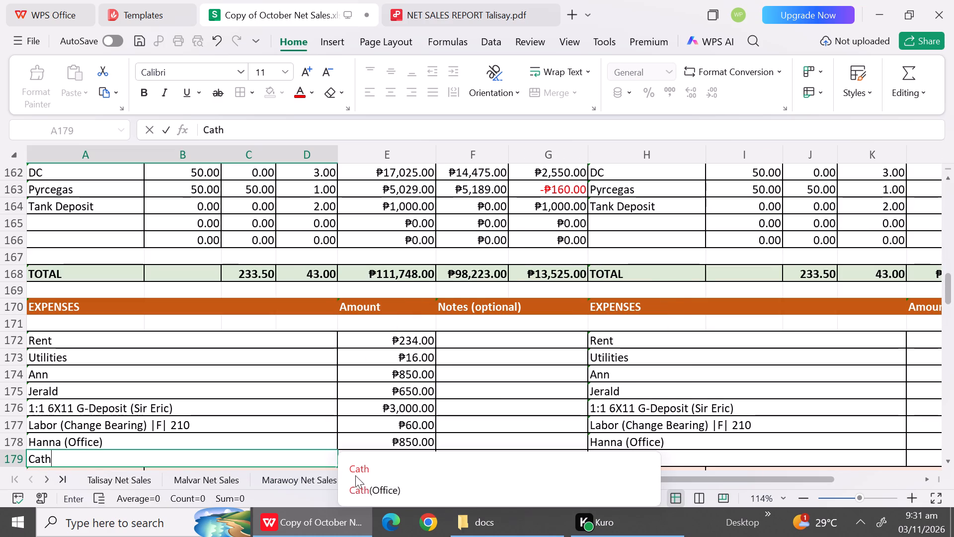
{"action": "left_click", "coordinate": [360, 492]}
{"action": "left_click", "coordinate": [404, 461]}
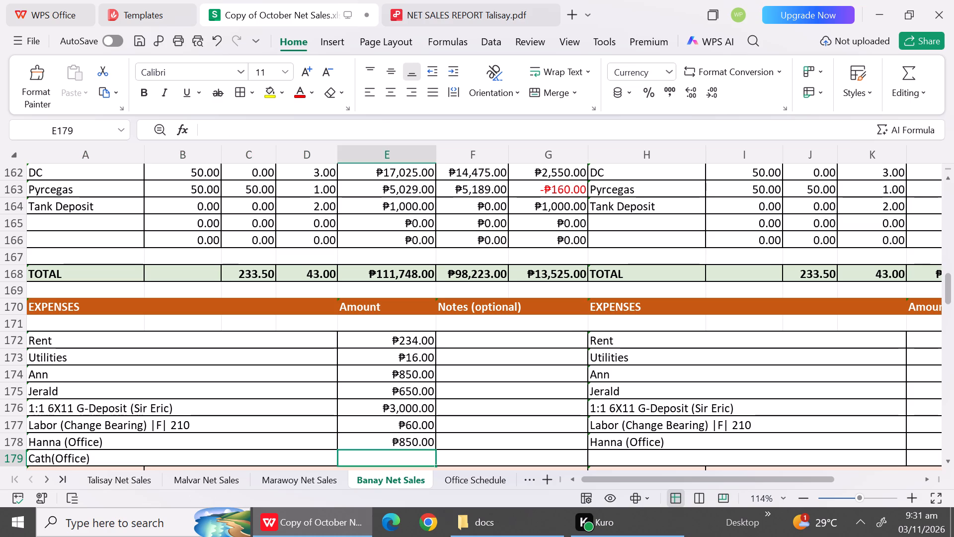
{"action": "key", "text": "8"}
{"action": "key", "text": "5"}
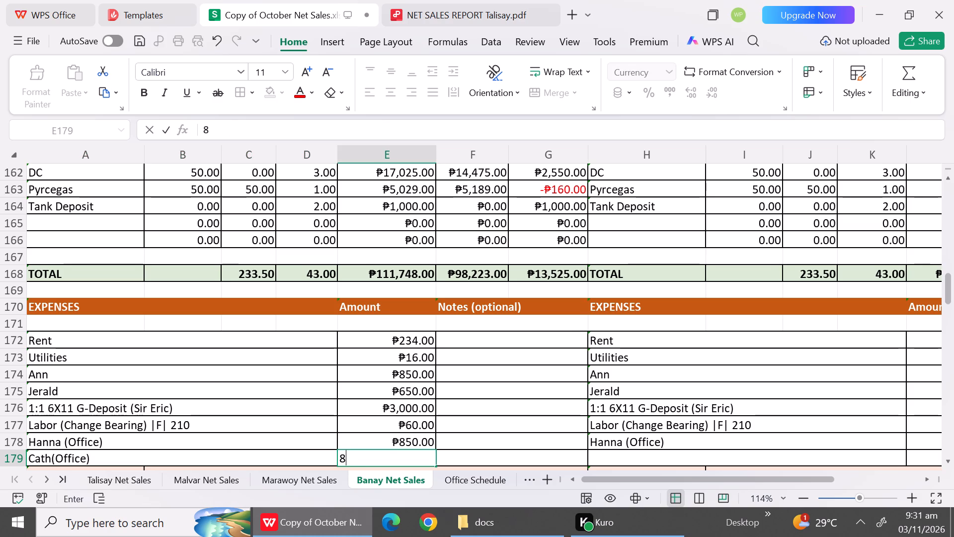
{"action": "key", "text": "BackSpace"}
{"action": "key", "text": "BackSpace"}
{"action": "type", "text": "700"}
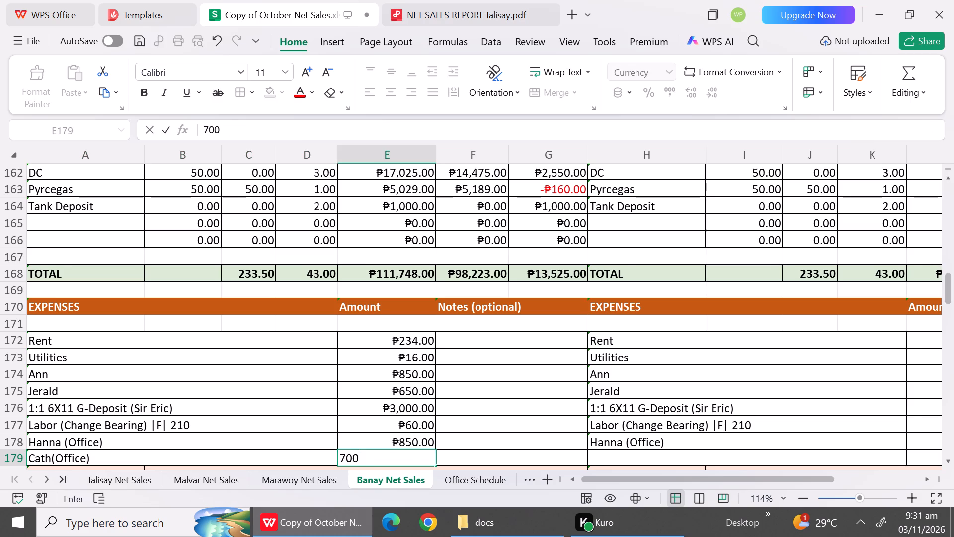
{"action": "left_click", "coordinate": [480, 444]}
{"action": "triple_click", "coordinate": [947, 461]}
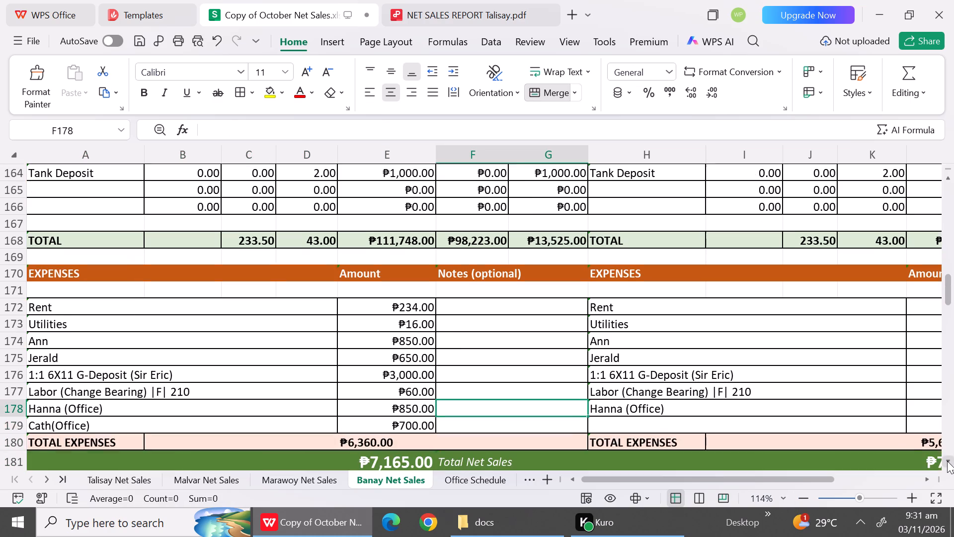
{"action": "triple_click", "coordinate": [947, 461]}
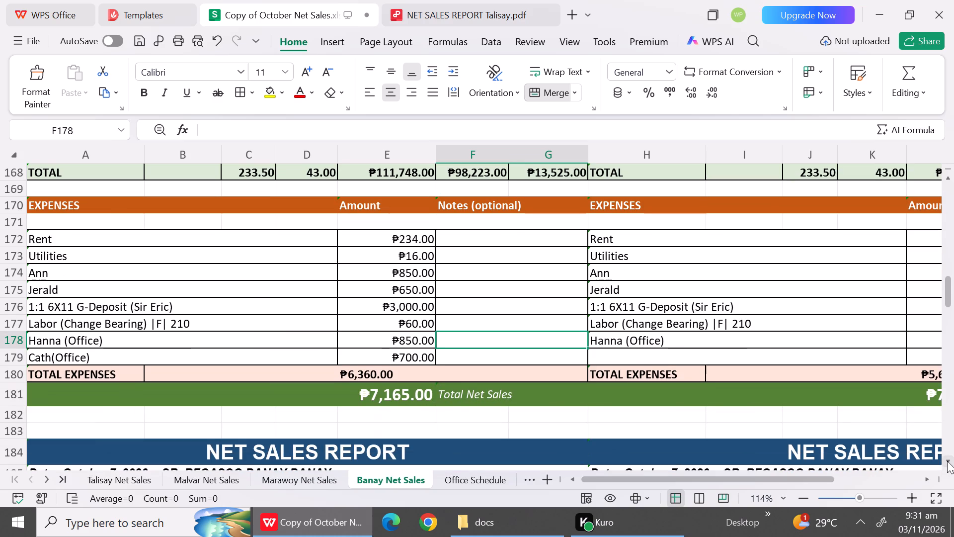
Consult the Office Schedule and examine the product rows and expenses of Marawoy's October 6 report for an office staff entry.
{"action": "left_click", "coordinate": [307, 480]}
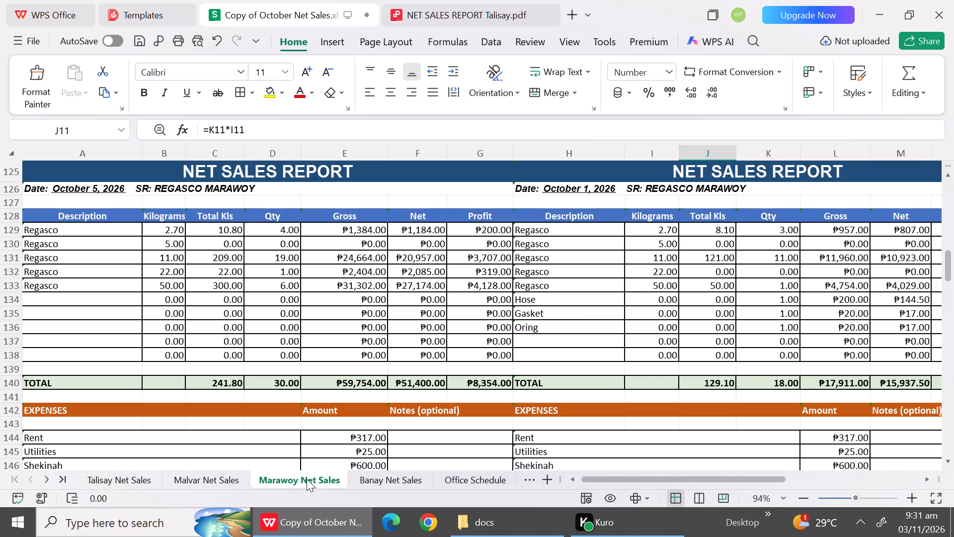
{"action": "left_click", "coordinate": [466, 479]}
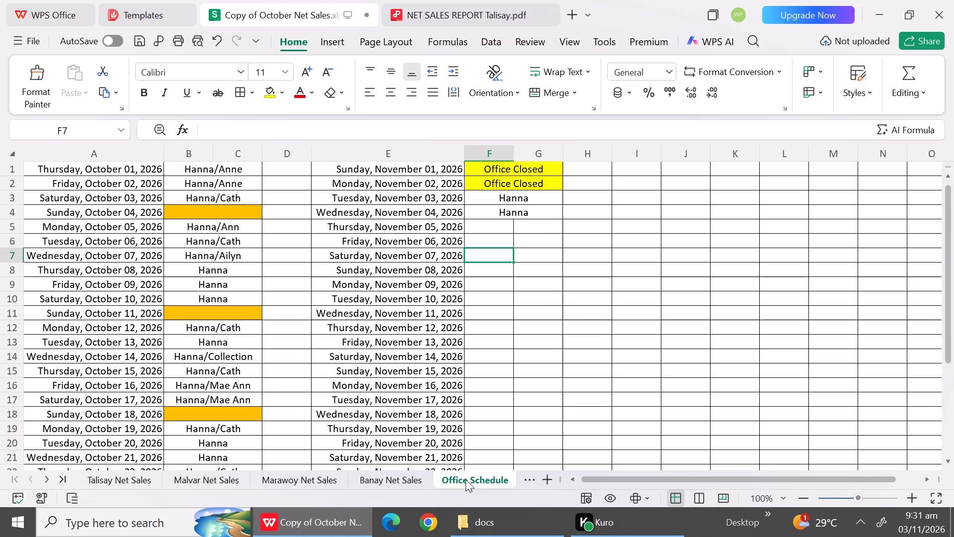
{"action": "left_click", "coordinate": [302, 481]}
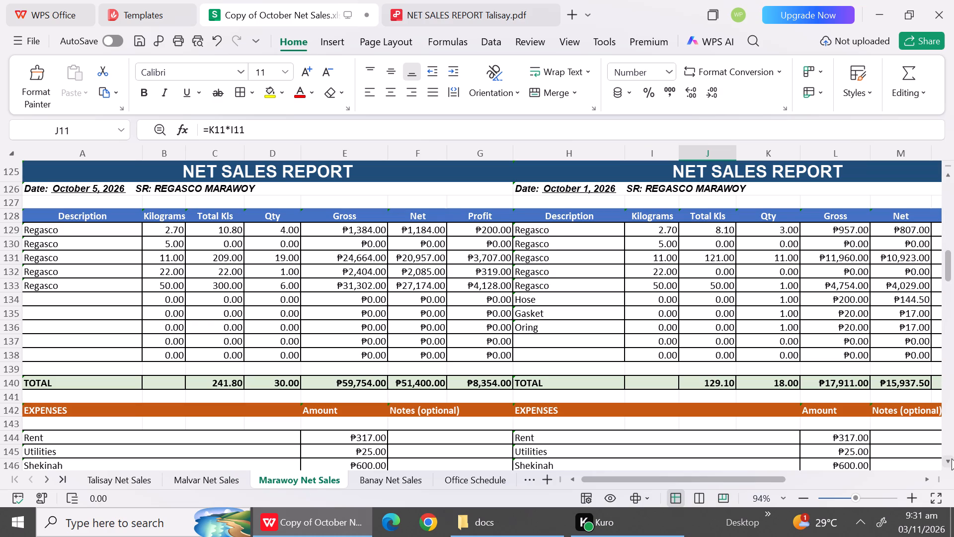
{"action": "triple_click", "coordinate": [952, 458]}
{"action": "triple_click", "coordinate": [952, 458]}
{"action": "triple_click", "coordinate": [952, 458]}
{"action": "triple_click", "coordinate": [952, 458]}
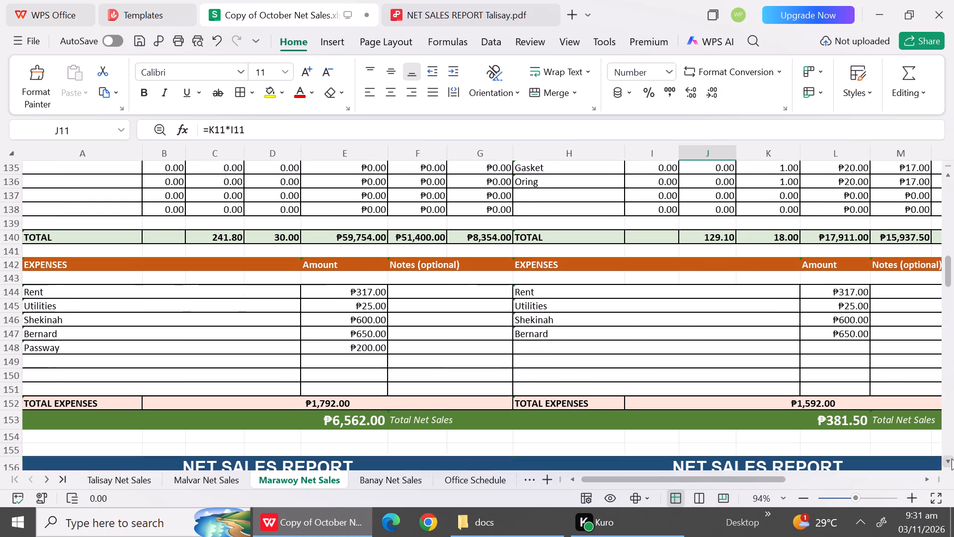
{"action": "triple_click", "coordinate": [952, 458]}
{"action": "triple_click", "coordinate": [952, 458]}
{"action": "triple_click", "coordinate": [952, 458]}
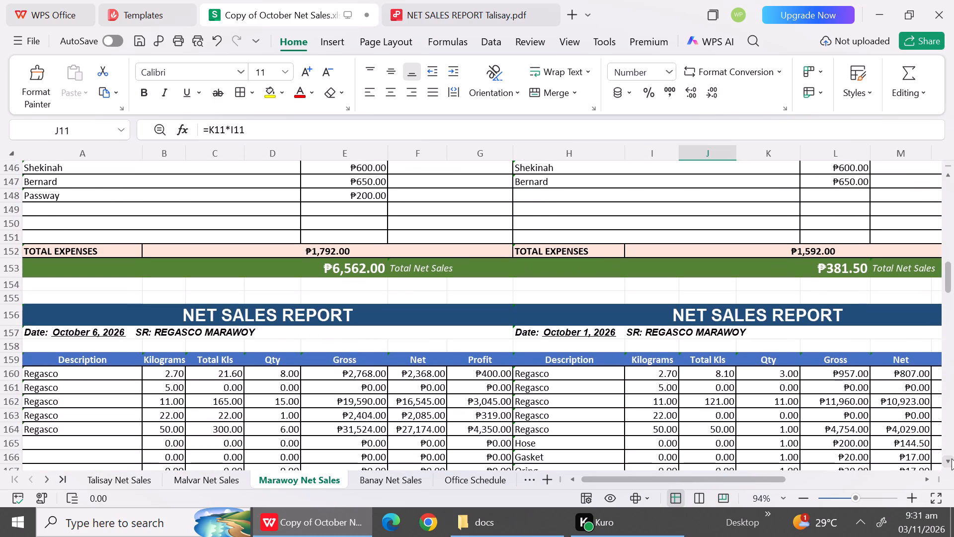
{"action": "triple_click", "coordinate": [952, 458]}
{"action": "triple_click", "coordinate": [952, 458]}
{"action": "triple_click", "coordinate": [952, 458]}
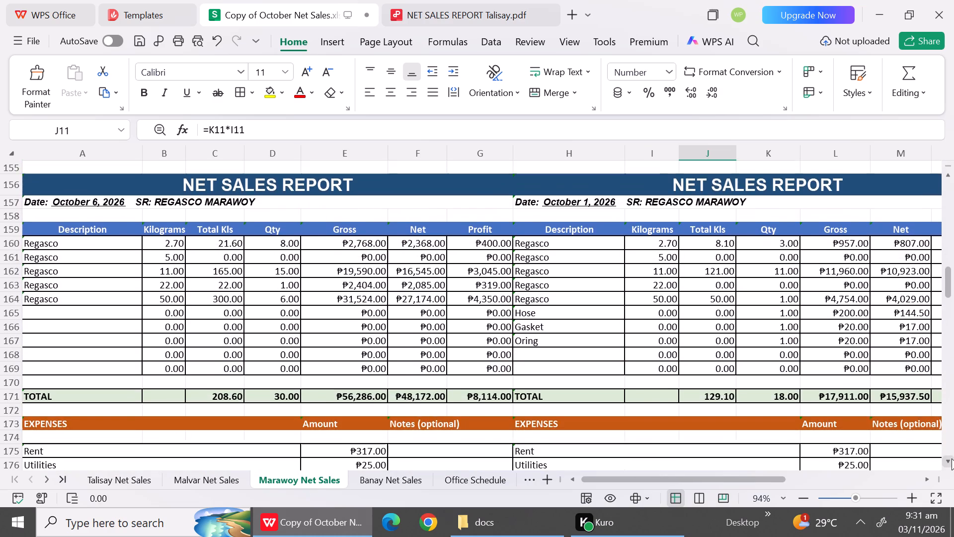
{"action": "triple_click", "coordinate": [952, 458]}
{"action": "left_click", "coordinate": [952, 458]}
{"action": "triple_click", "coordinate": [952, 458]}
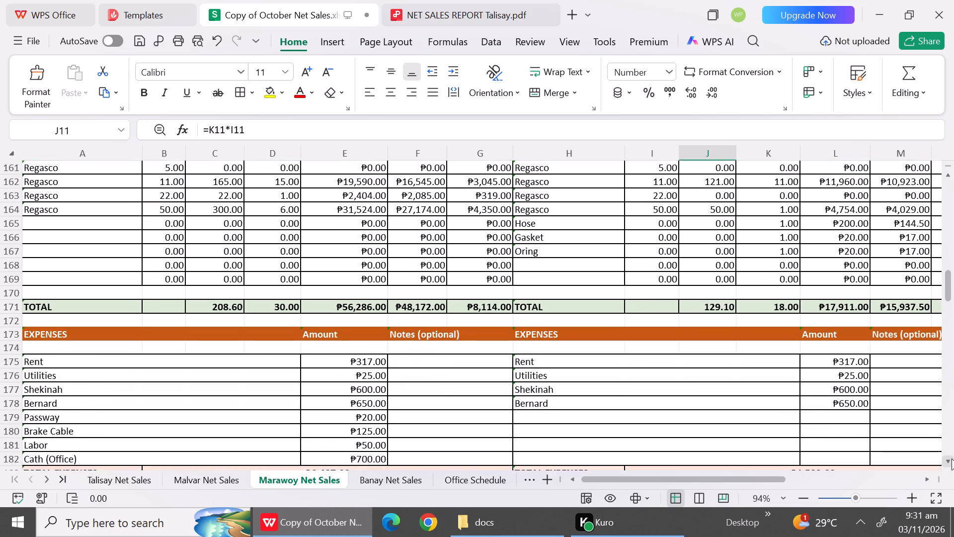
{"action": "left_click", "coordinate": [952, 458]}
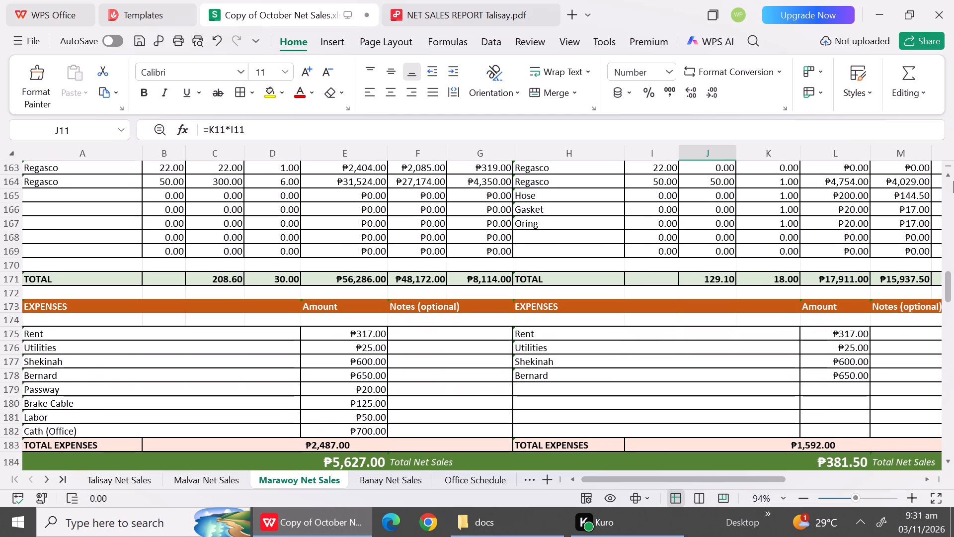
{"action": "triple_click", "coordinate": [950, 172]}
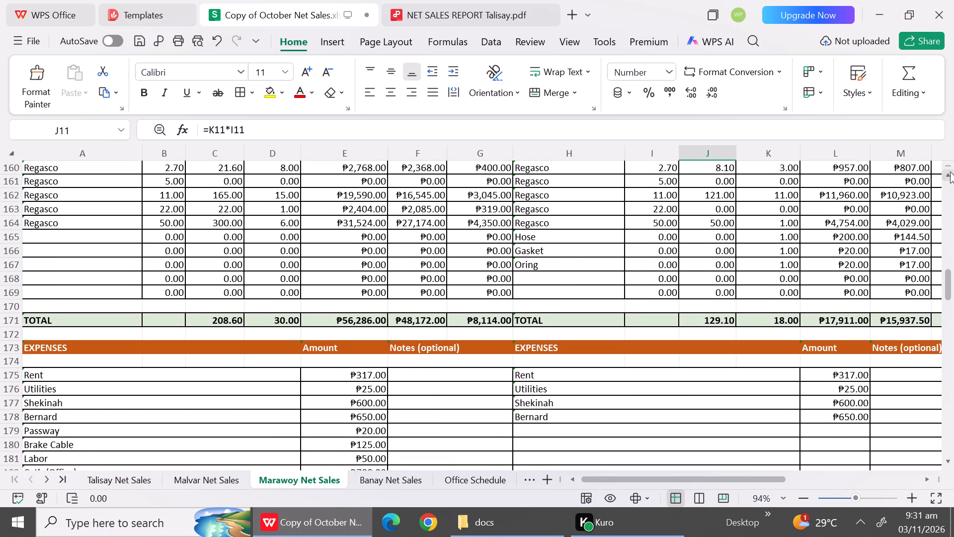
{"action": "triple_click", "coordinate": [950, 172]}
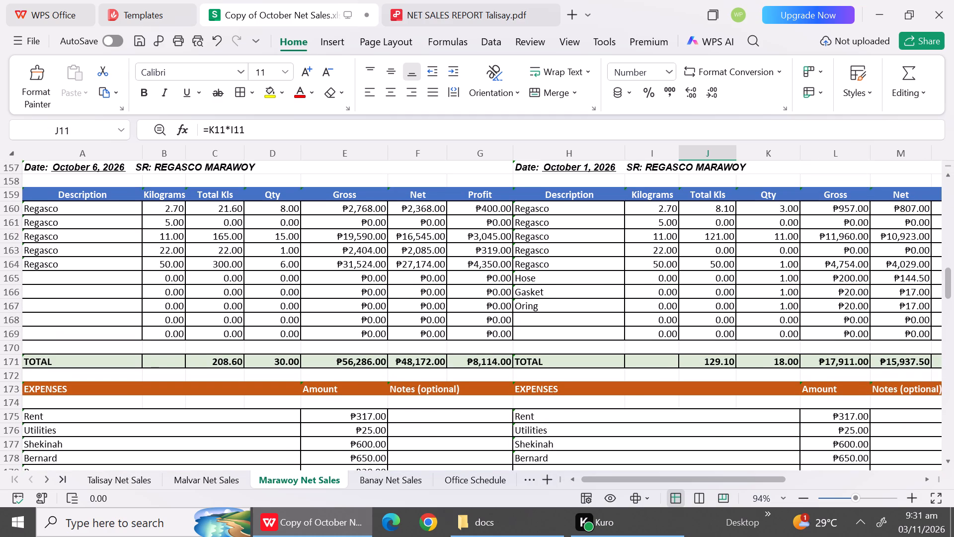
Clear the Cath(Office) description from the last expense row of Banay Banay's October 6 report.
{"action": "left_click", "coordinate": [375, 488]}
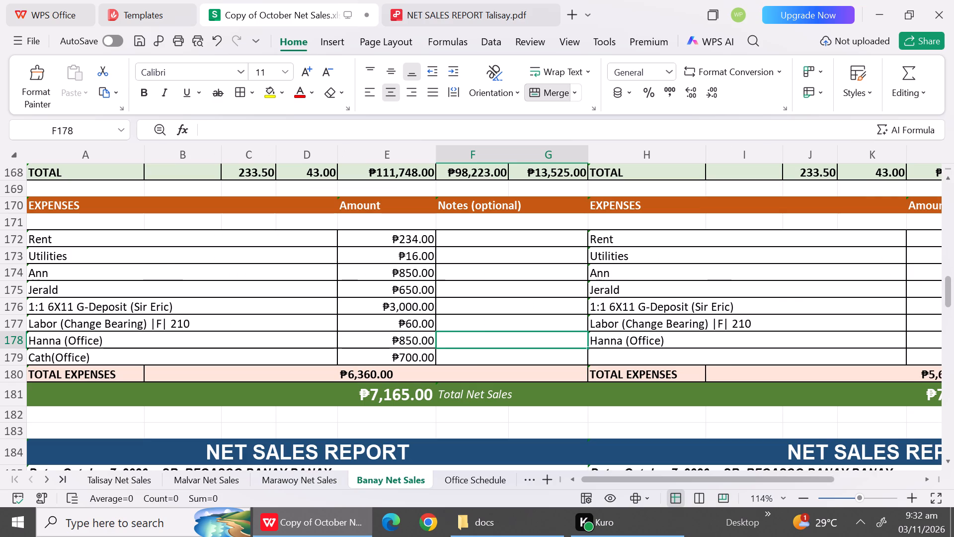
{"action": "triple_click", "coordinate": [948, 183]}
{"action": "triple_click", "coordinate": [948, 183]}
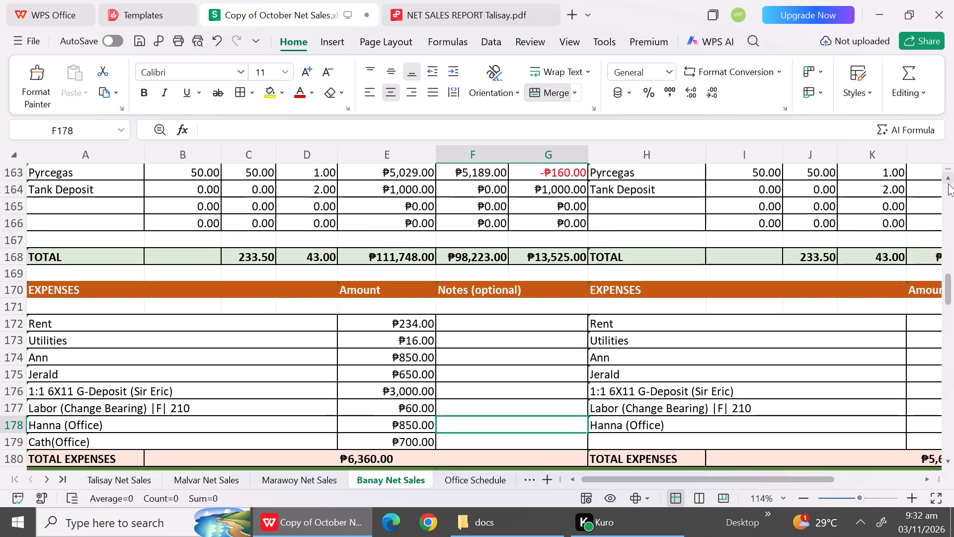
{"action": "triple_click", "coordinate": [948, 183]}
{"action": "triple_click", "coordinate": [948, 183]}
{"action": "triple_click", "coordinate": [948, 183]}
{"action": "left_click", "coordinate": [948, 183]}
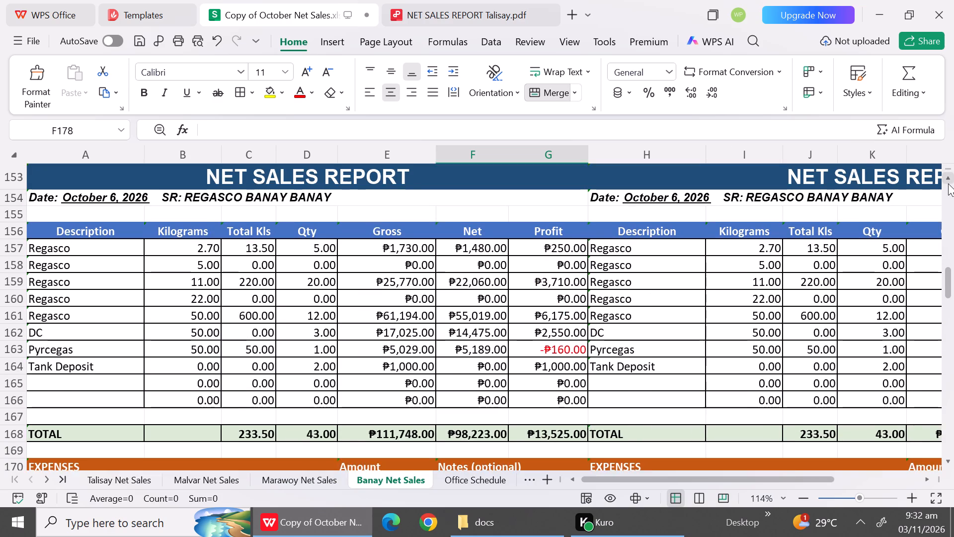
{"action": "triple_click", "coordinate": [951, 462]}
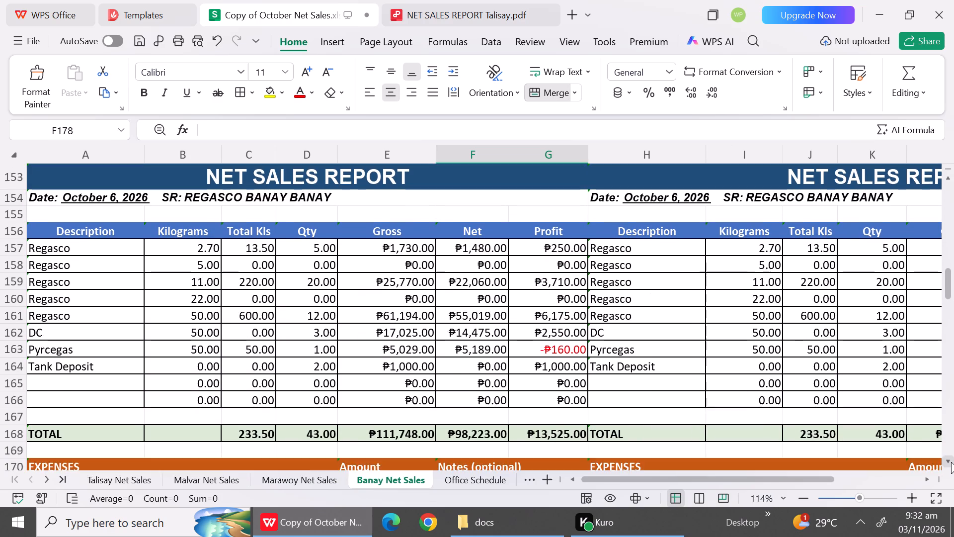
{"action": "triple_click", "coordinate": [951, 462]}
{"action": "triple_click", "coordinate": [951, 462]}
{"action": "left_click", "coordinate": [951, 462]}
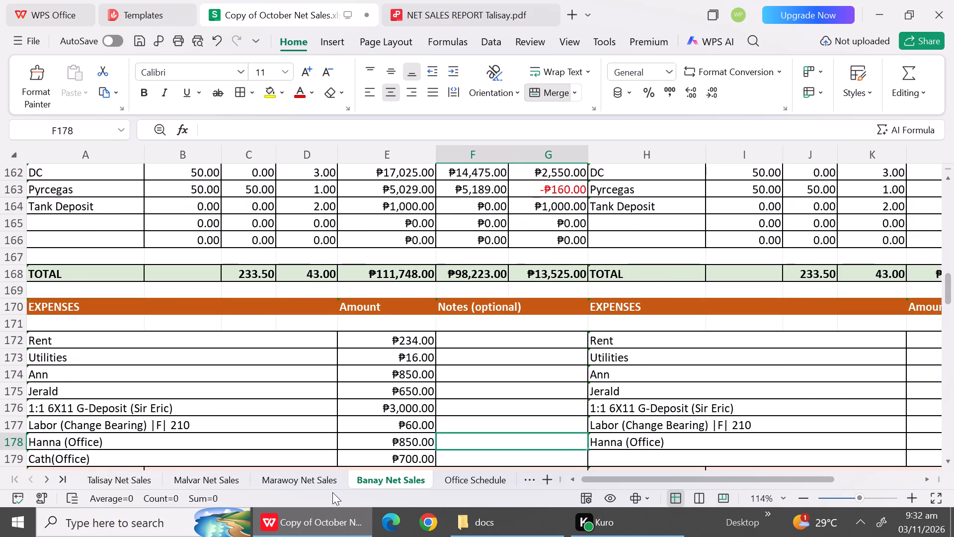
{"action": "left_click", "coordinate": [140, 458]}
{"action": "key", "text": "BackSpace"}
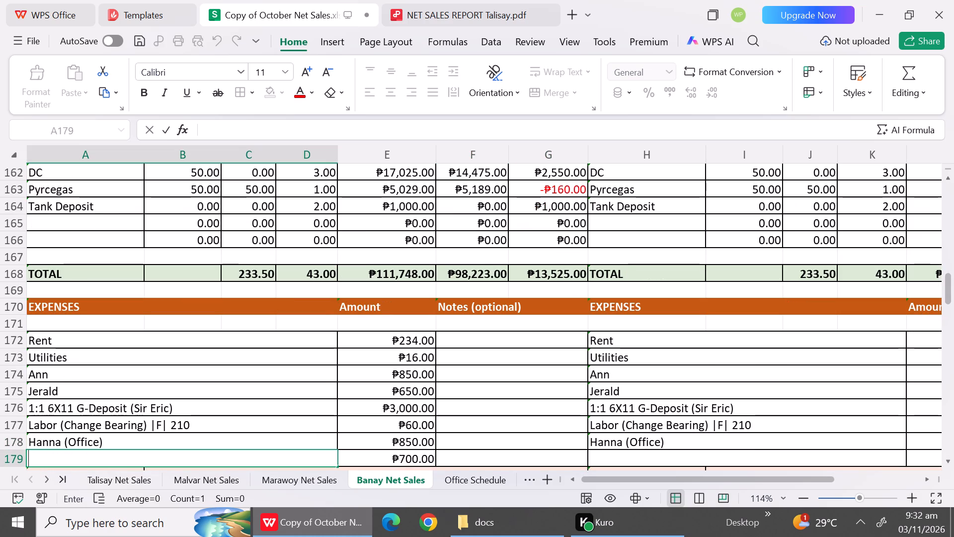
Examine the product rows and expenses of Banay Banay's October 7 report for office staff entries.
{"action": "triple_click", "coordinate": [951, 458]}
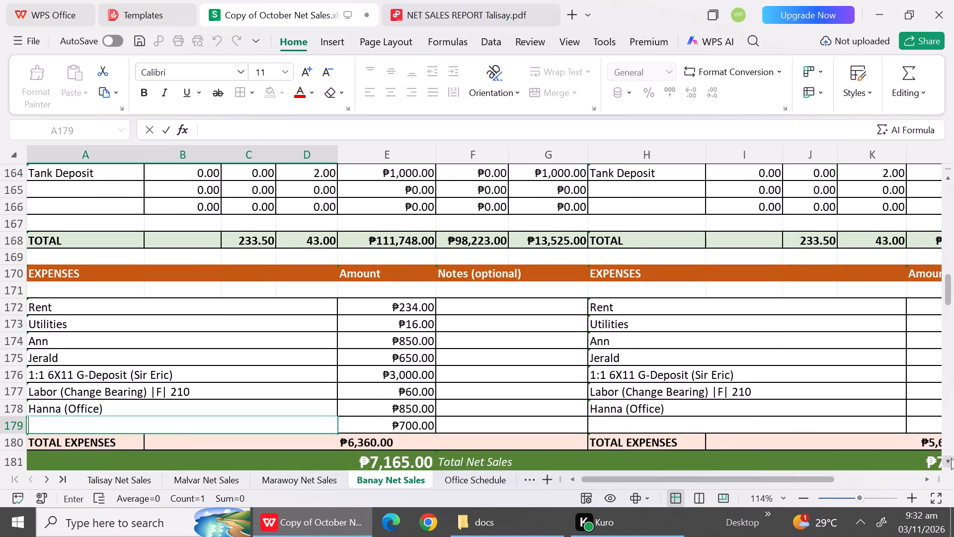
{"action": "triple_click", "coordinate": [951, 458]}
{"action": "triple_click", "coordinate": [951, 458]}
{"action": "triple_click", "coordinate": [951, 458]}
{"action": "triple_click", "coordinate": [951, 458]}
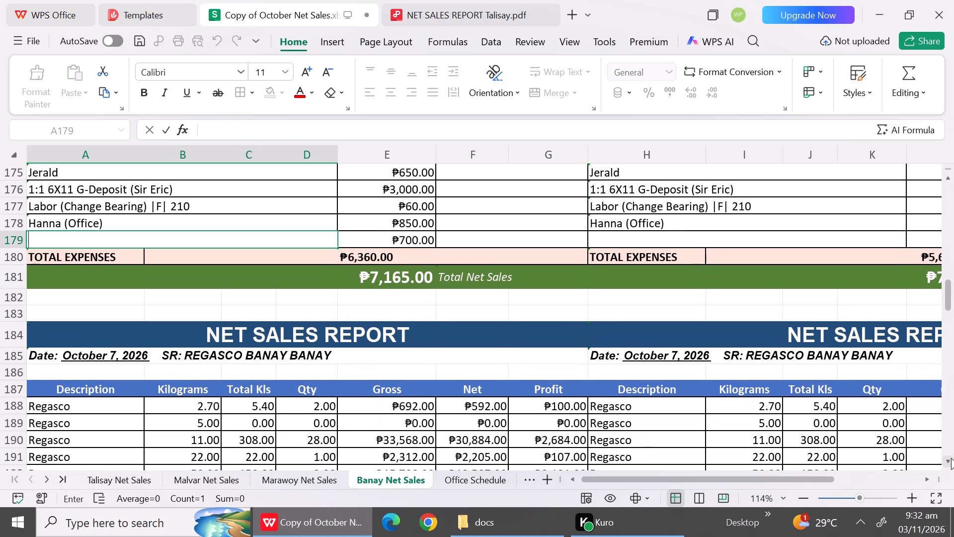
{"action": "triple_click", "coordinate": [951, 458]}
{"action": "triple_click", "coordinate": [951, 458]}
{"action": "left_click", "coordinate": [951, 458]}
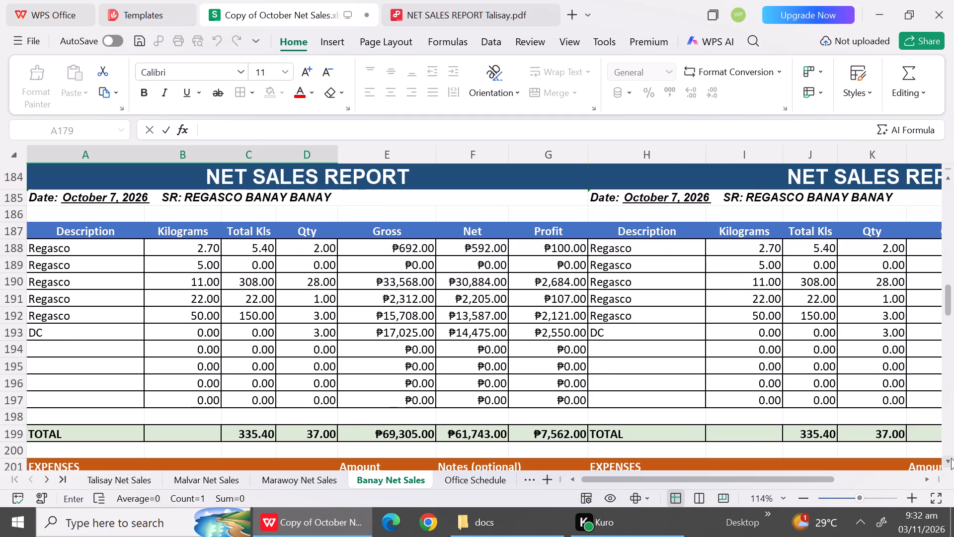
{"action": "left_click", "coordinate": [951, 458]}
{"action": "triple_click", "coordinate": [951, 458]}
{"action": "triple_click", "coordinate": [951, 458]}
{"action": "double_click", "coordinate": [951, 458]}
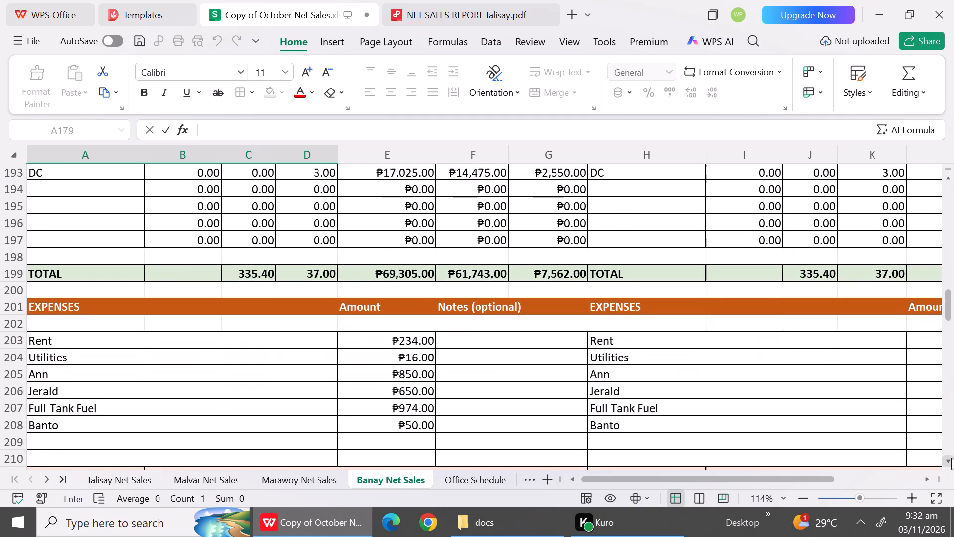
Examine Tambo's reports up to October 7, comparing the October 7 expenses with the Office Schedule for that day.
{"action": "left_click", "coordinate": [529, 481]}
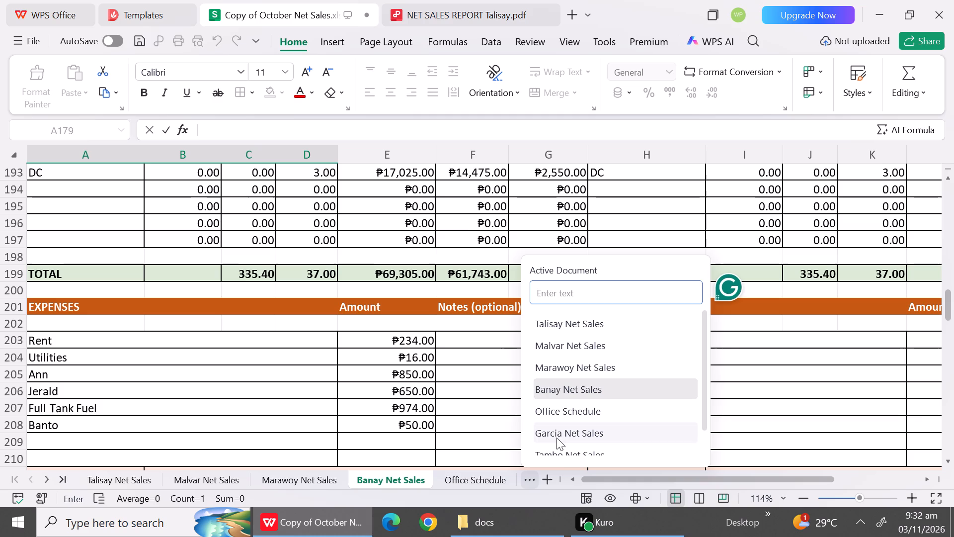
{"action": "left_click", "coordinate": [561, 449]}
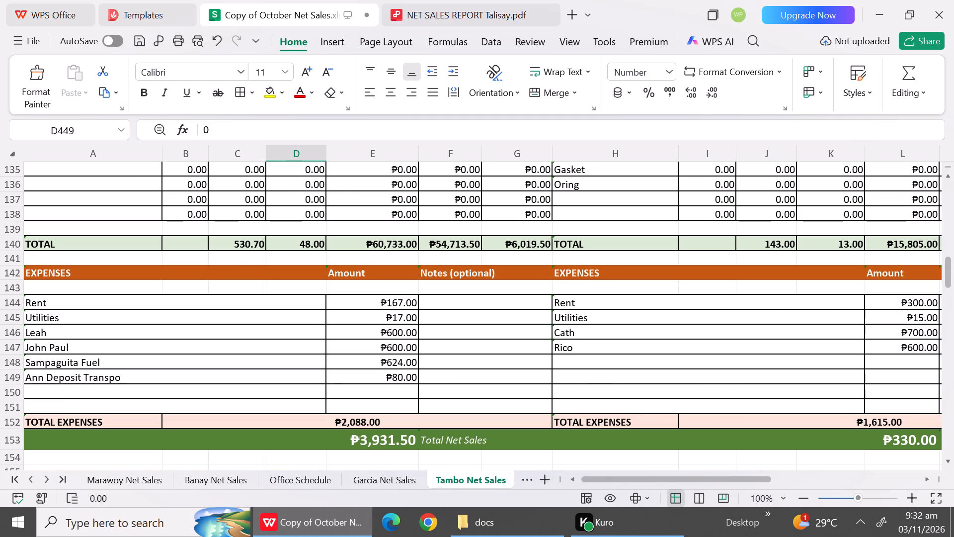
{"action": "left_click", "coordinate": [946, 200]}
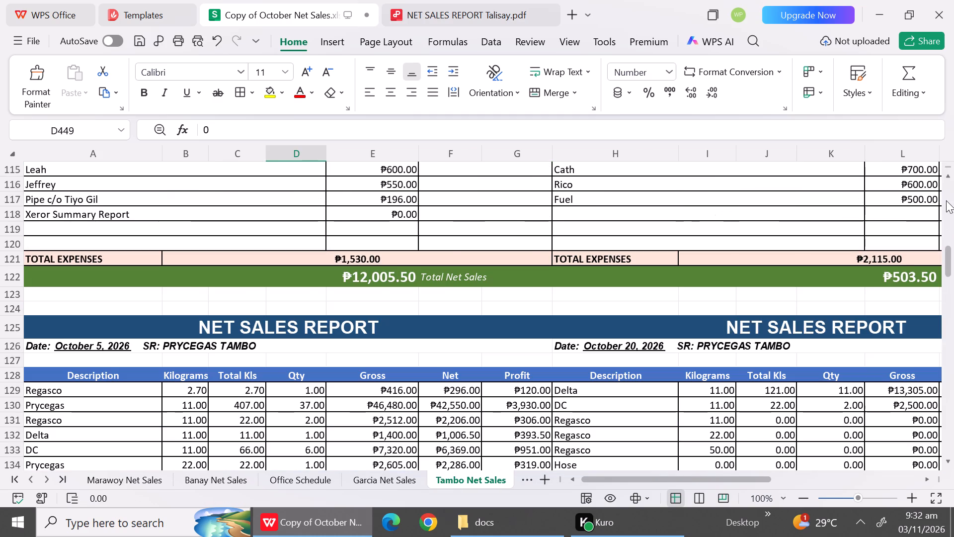
{"action": "left_click", "coordinate": [946, 200]}
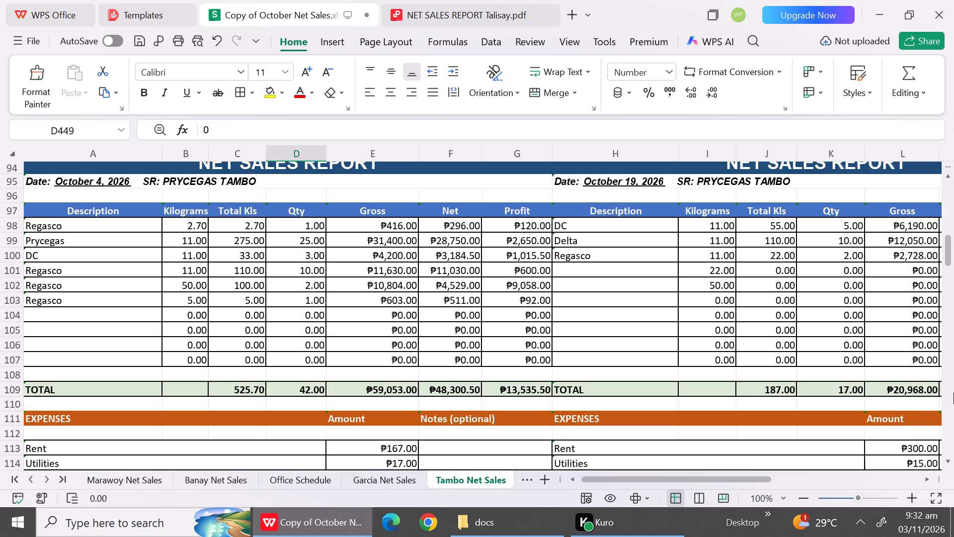
{"action": "left_click", "coordinate": [946, 399]}
{"action": "left_click", "coordinate": [946, 399]}
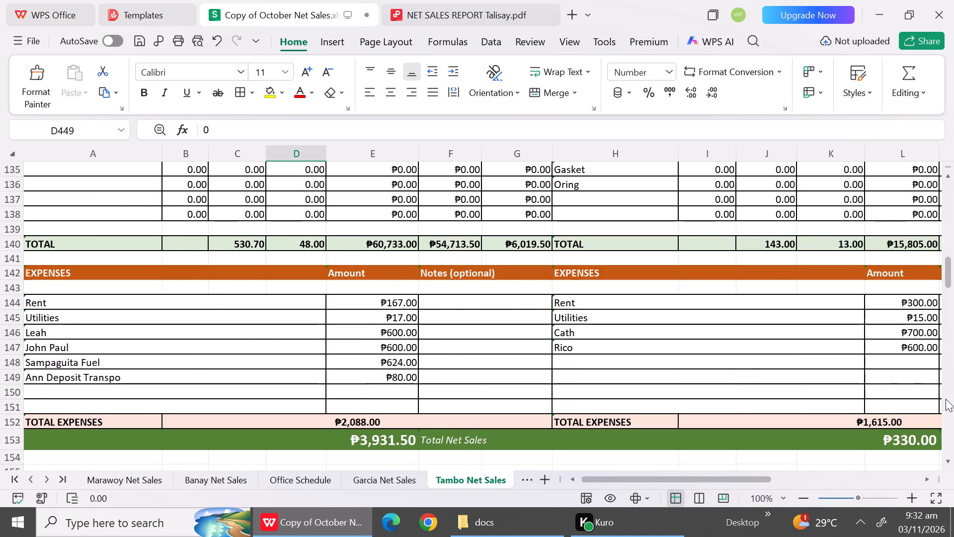
{"action": "left_click", "coordinate": [946, 399]}
{"action": "left_click", "coordinate": [946, 399]}
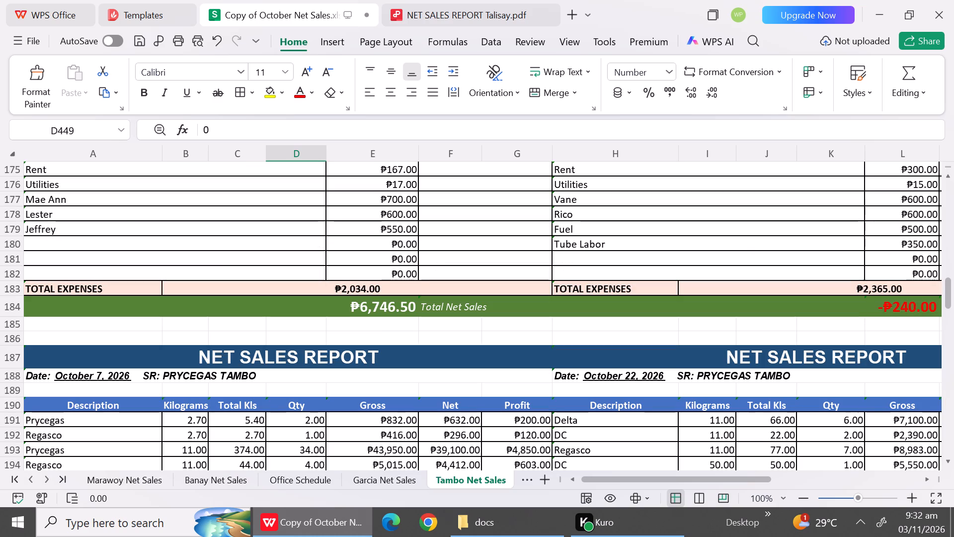
{"action": "left_click", "coordinate": [945, 453]}
{"action": "left_click", "coordinate": [948, 452]}
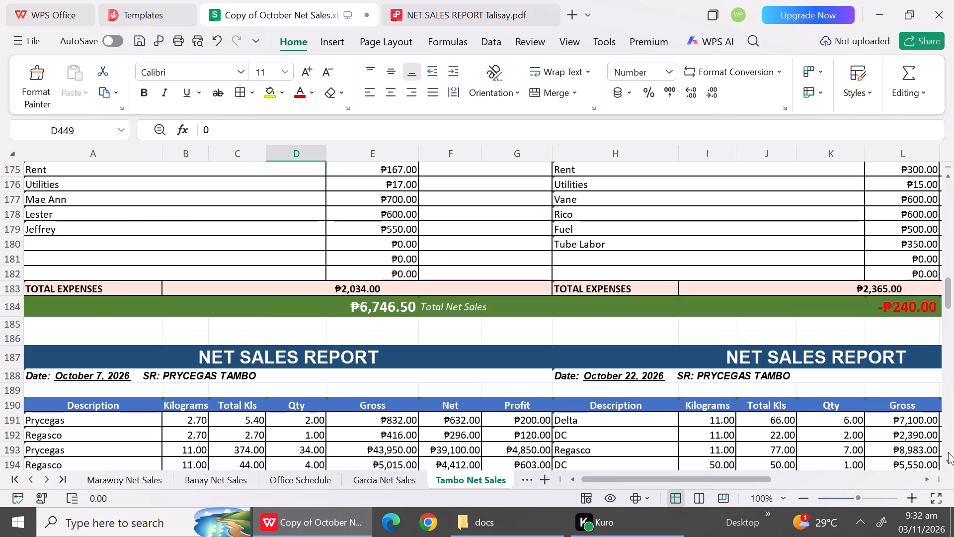
{"action": "triple_click", "coordinate": [948, 460]}
{"action": "triple_click", "coordinate": [948, 460]}
{"action": "triple_click", "coordinate": [948, 460]}
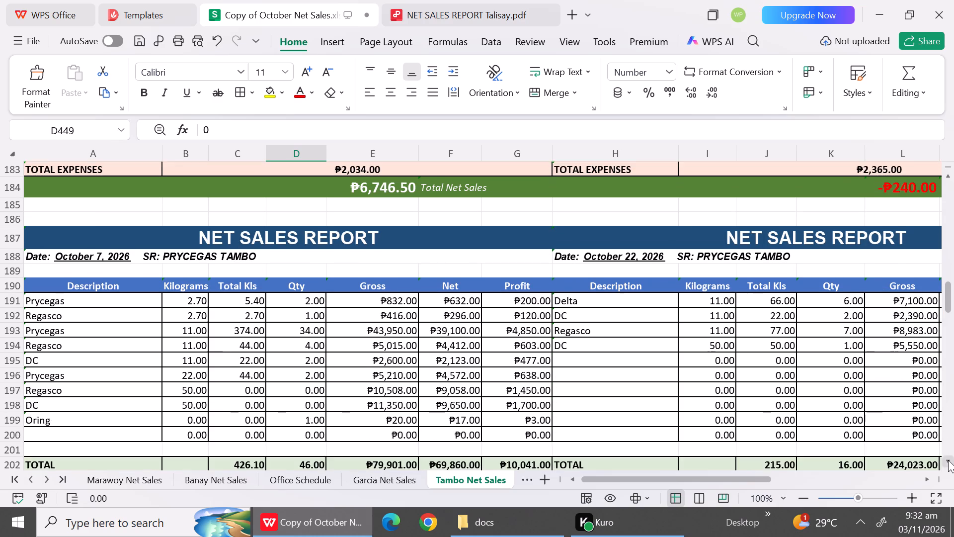
{"action": "triple_click", "coordinate": [948, 460]}
{"action": "triple_click", "coordinate": [948, 460]}
{"action": "triple_click", "coordinate": [948, 460]}
{"action": "double_click", "coordinate": [948, 460]}
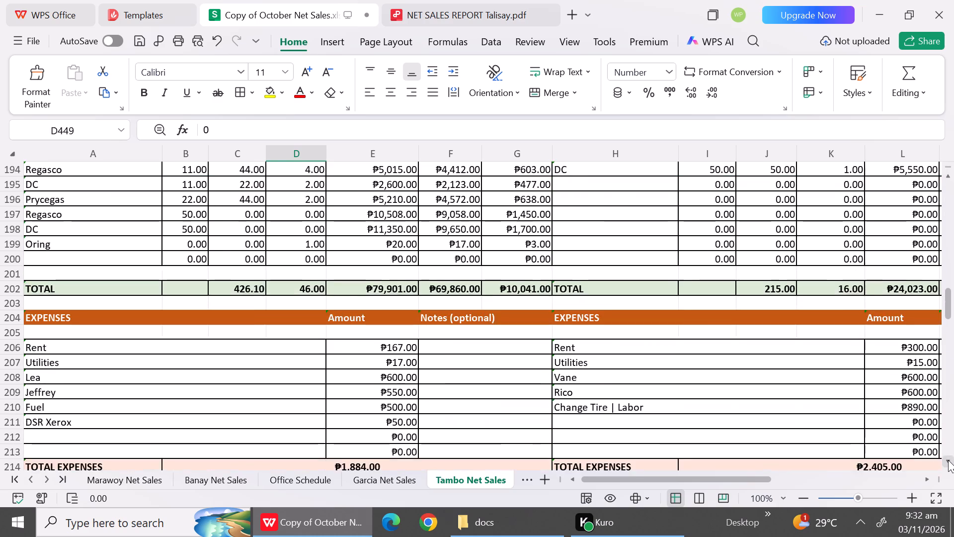
{"action": "left_click", "coordinate": [948, 460]}
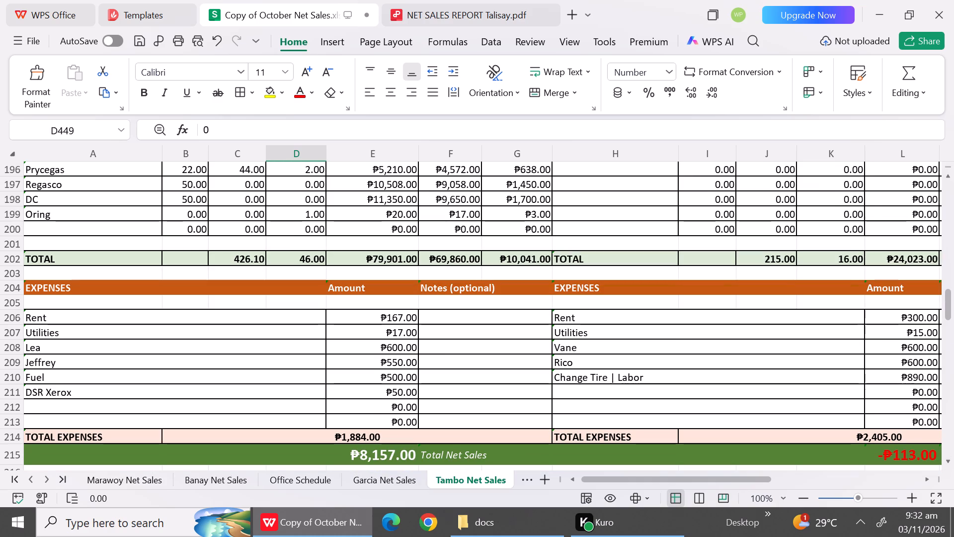
{"action": "left_click", "coordinate": [69, 403]}
{"action": "left_click", "coordinate": [299, 475]}
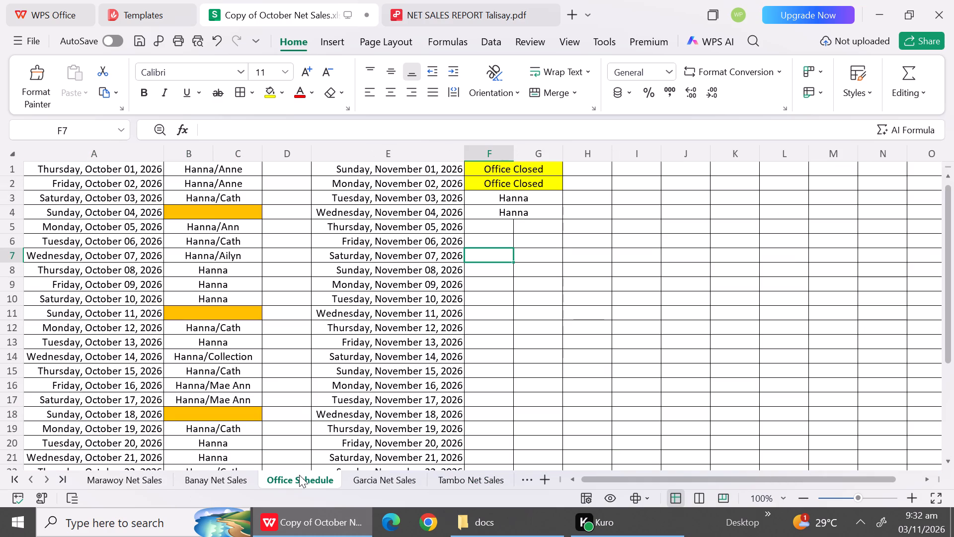
Move the Tambo Net Sales sheet ahead of the Garcia Net Sales sheet, directly after Office Schedule.
{"action": "left_click", "coordinate": [448, 479]}
{"action": "left_click_drag", "start_coordinate": [448, 479], "coordinate": [399, 478]}
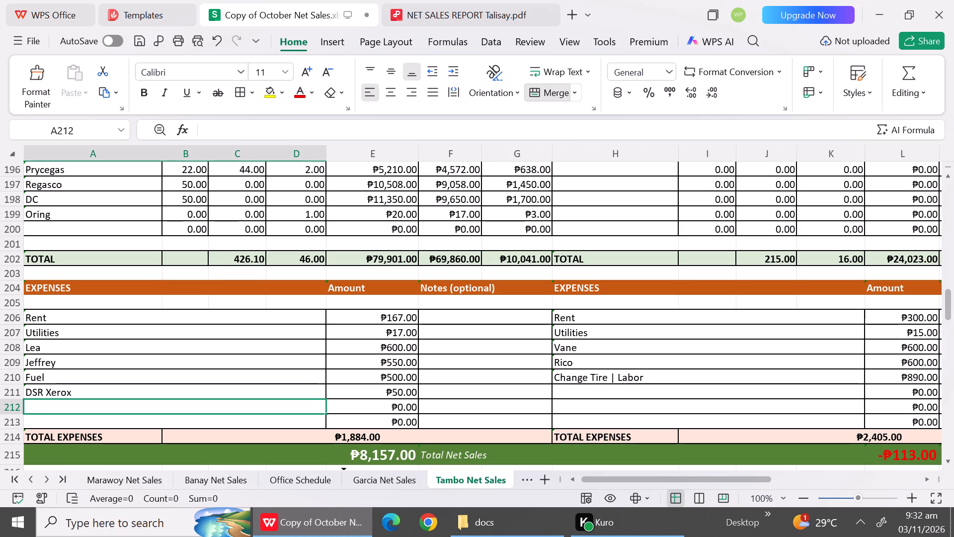
{"action": "left_click_drag", "start_coordinate": [399, 478], "coordinate": [387, 476]}
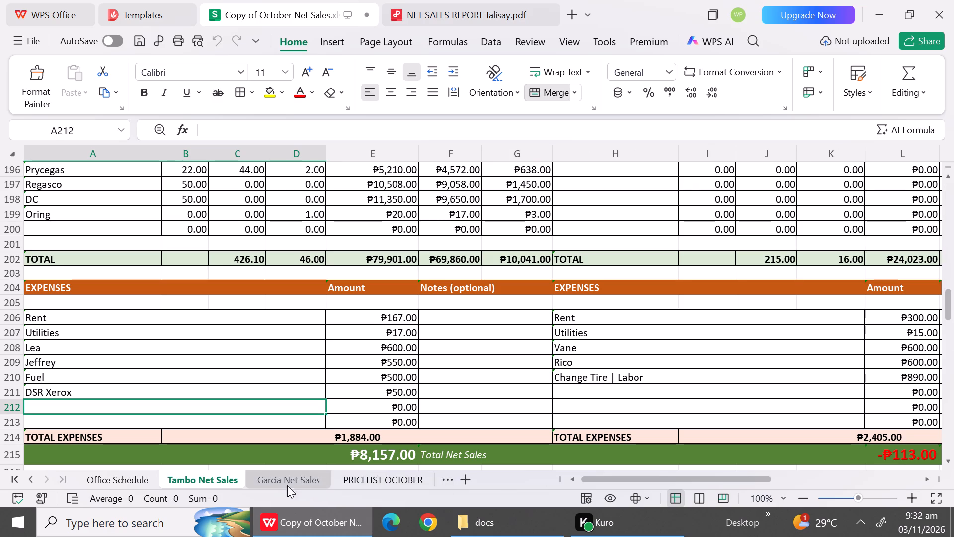
{"action": "left_click", "coordinate": [32, 478]}
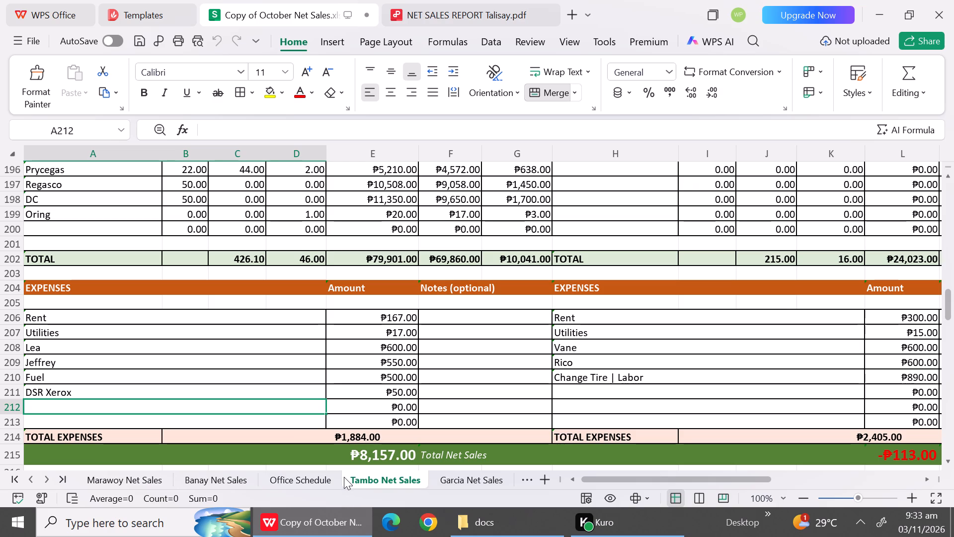
Consult the Office Schedule and add an Ailyn (Office) expense of 850 below DSR Xerox in Tambo's October 7 report.
{"action": "left_click", "coordinate": [289, 486]}
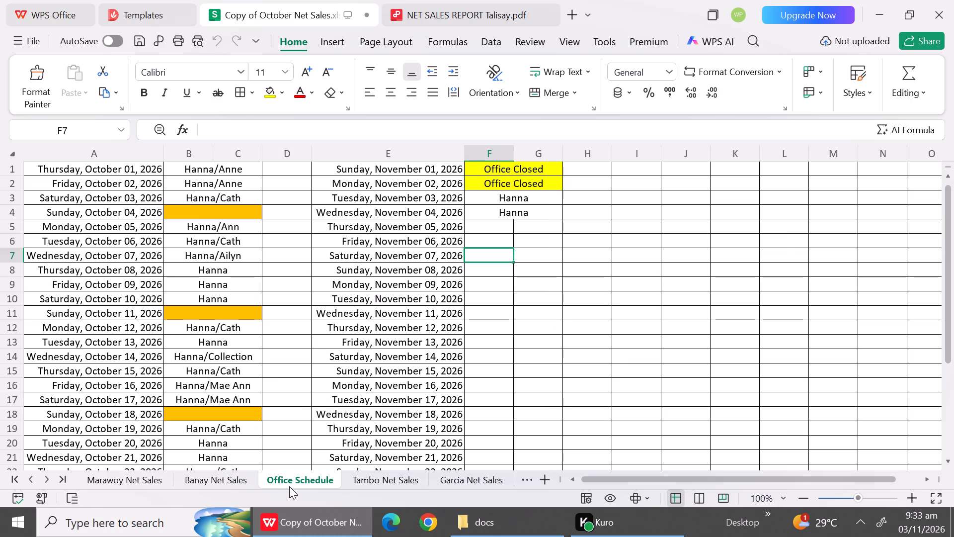
{"action": "left_click", "coordinate": [385, 479]}
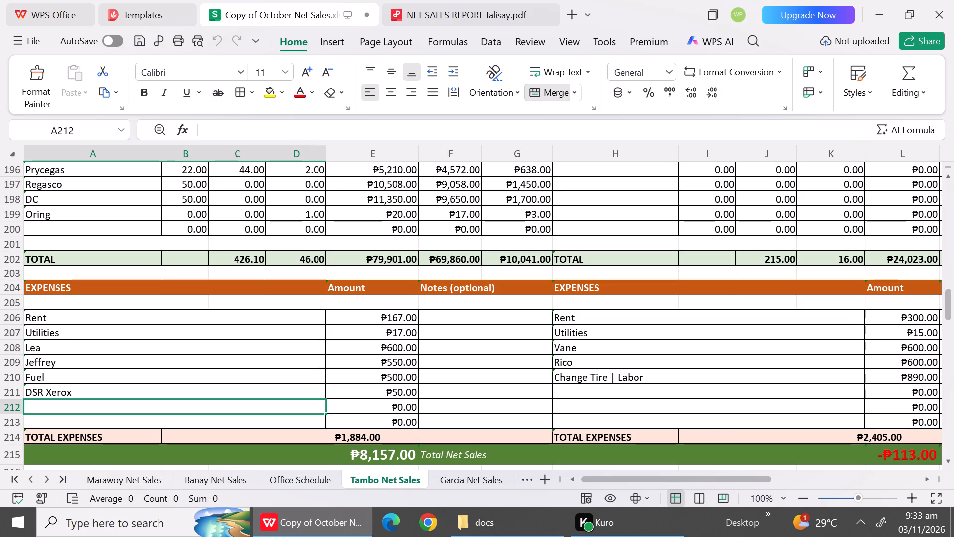
{"action": "key", "text": "shift+a"}
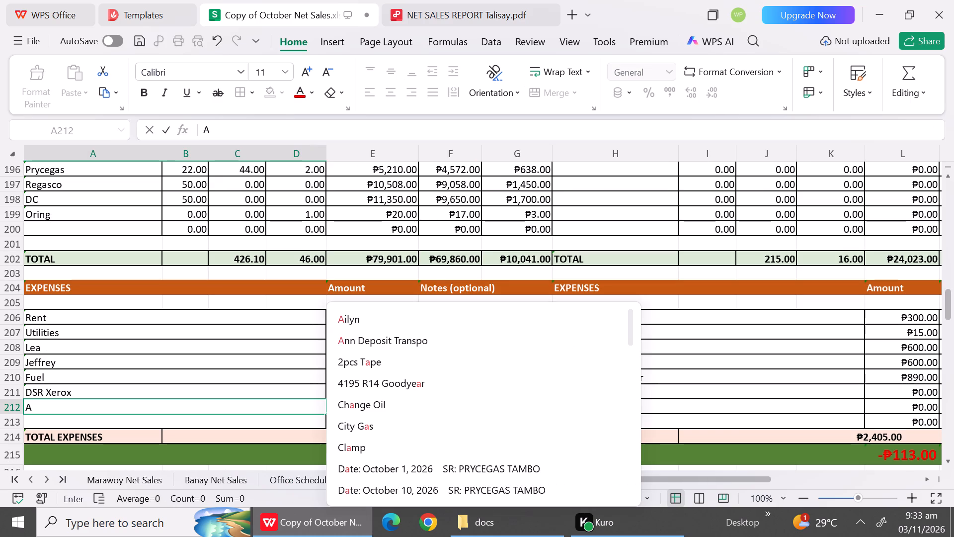
{"action": "type", "text": "ily"}
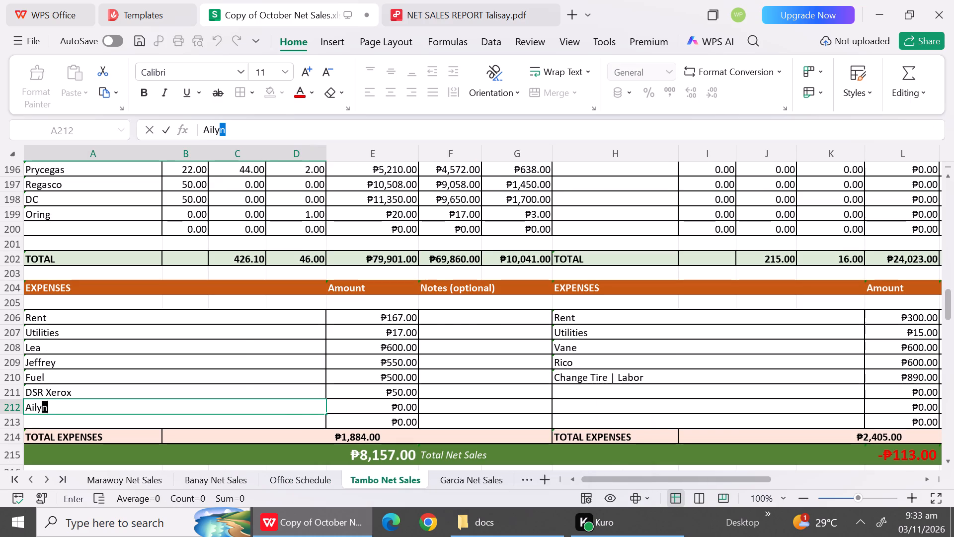
{"action": "type", "text": "n ("}
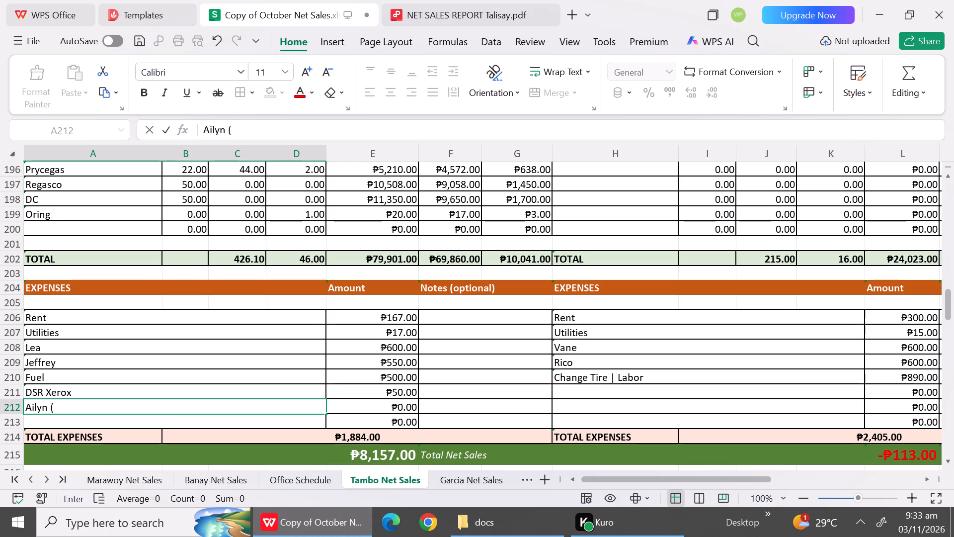
{"action": "type", "text": "Office)"}
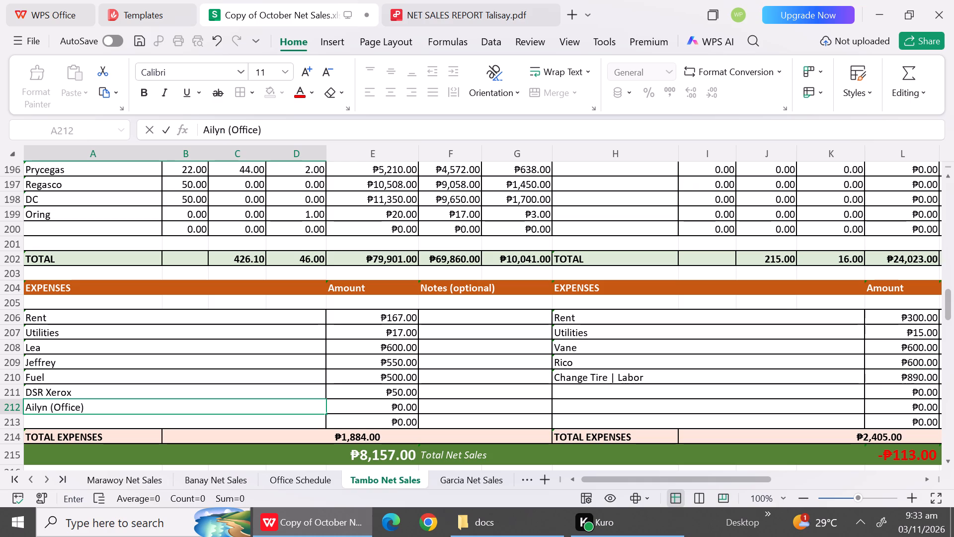
{"action": "left_click", "coordinate": [369, 405]}
{"action": "type", "text": "850"}
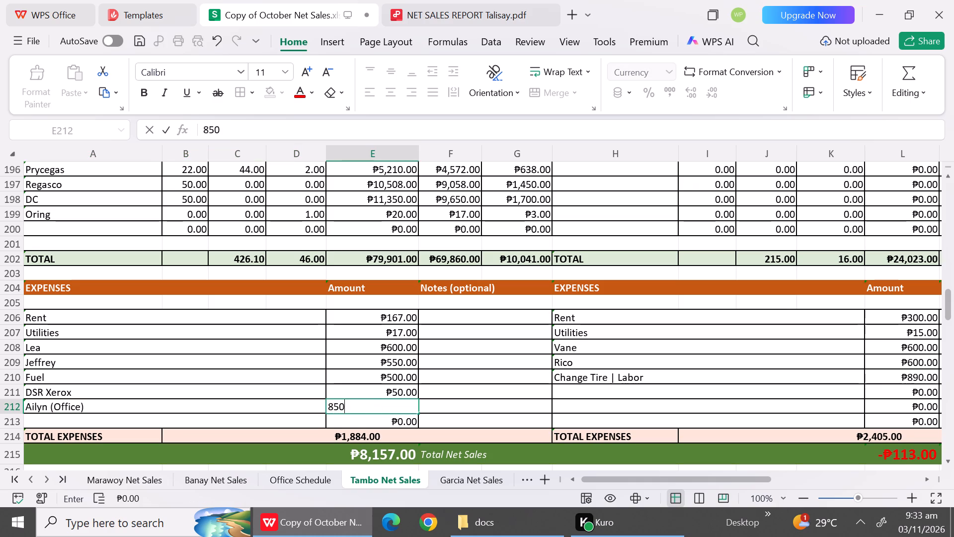
{"action": "left_click", "coordinate": [272, 381]}
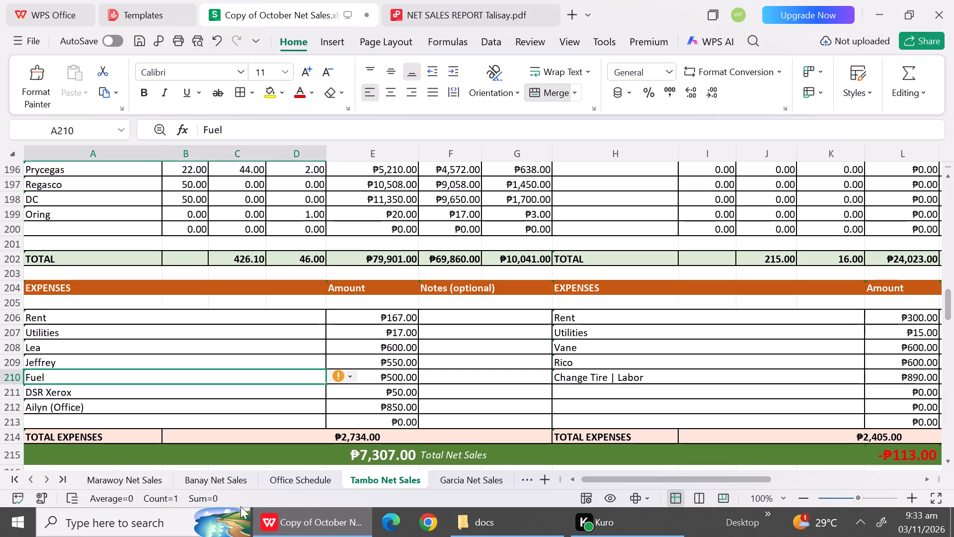
Cross-check the Office Schedule for October 7 against the date, product rows and expenses of Tambo's October 7 report.
{"action": "left_click", "coordinate": [286, 481]}
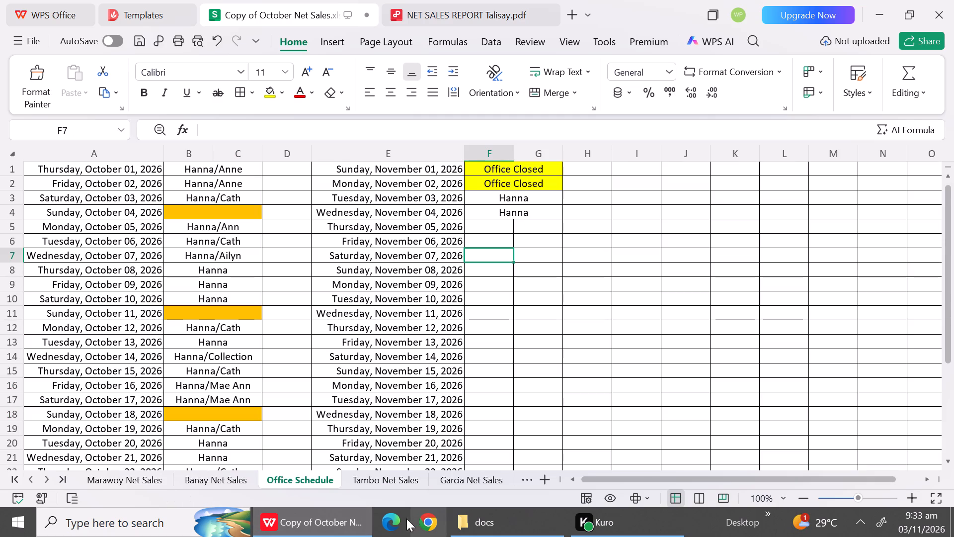
{"action": "left_click", "coordinate": [376, 480]}
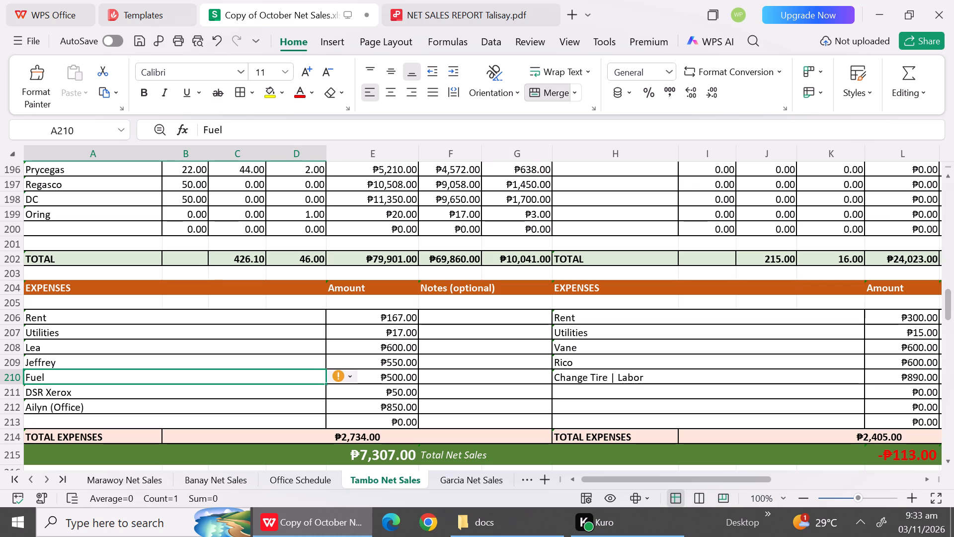
{"action": "left_click", "coordinate": [209, 474]}
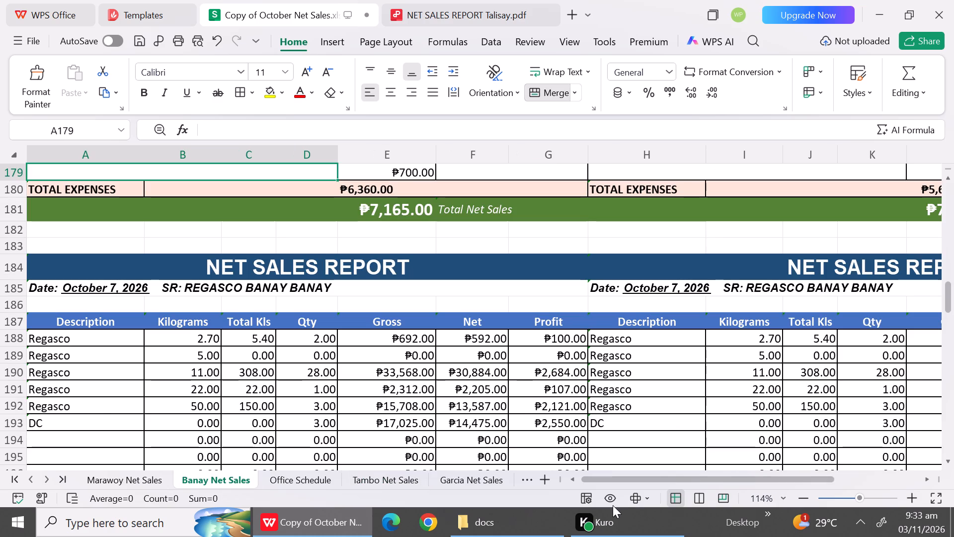
{"action": "left_click", "coordinate": [378, 475]}
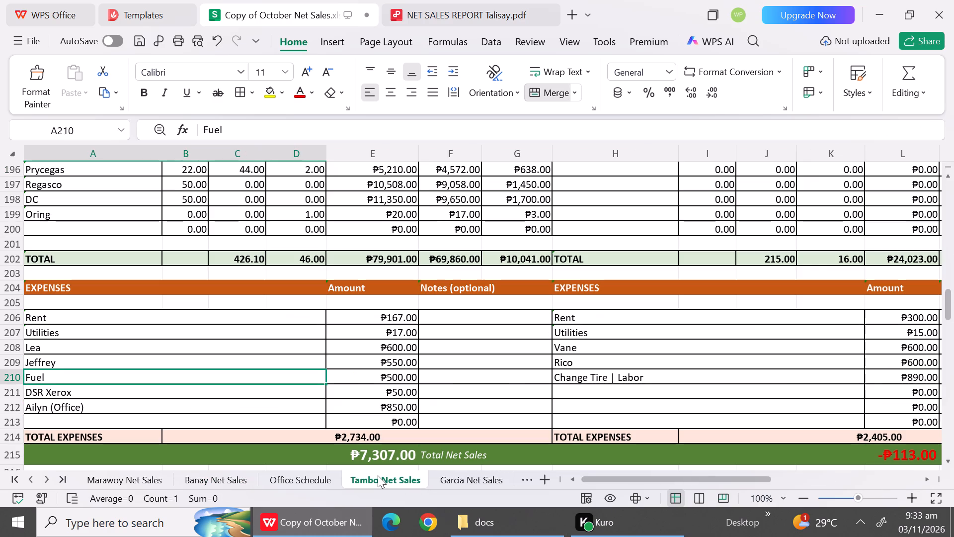
{"action": "left_click", "coordinate": [448, 475]}
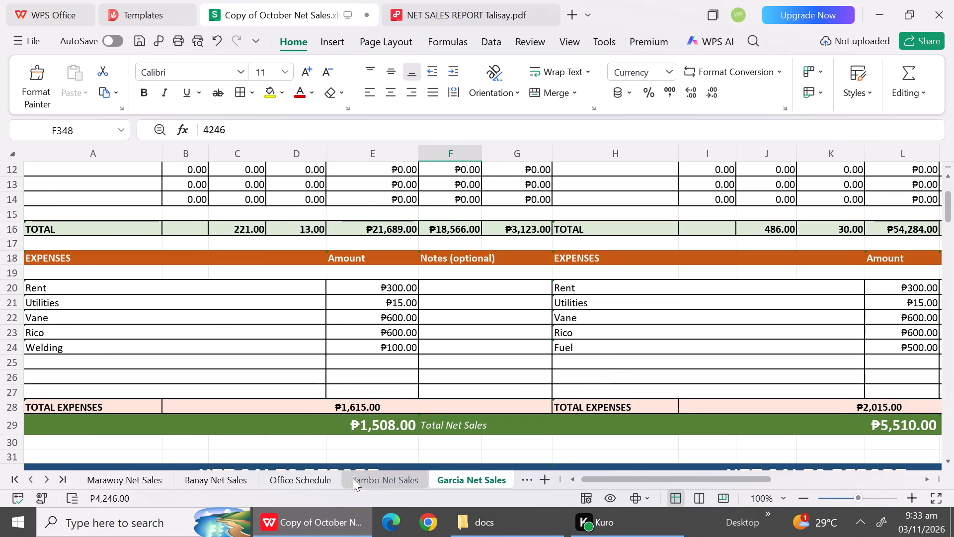
{"action": "left_click", "coordinate": [296, 480]}
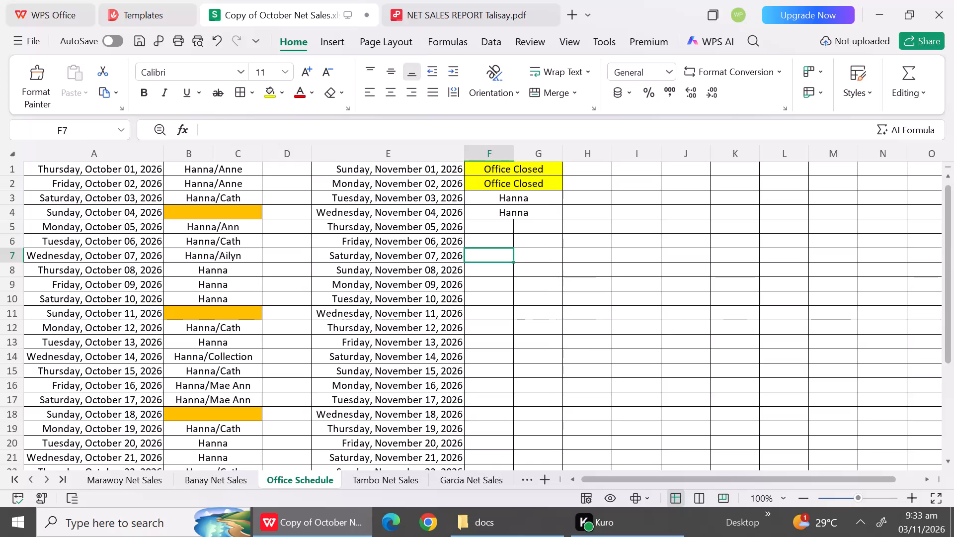
{"action": "left_click", "coordinate": [389, 482]}
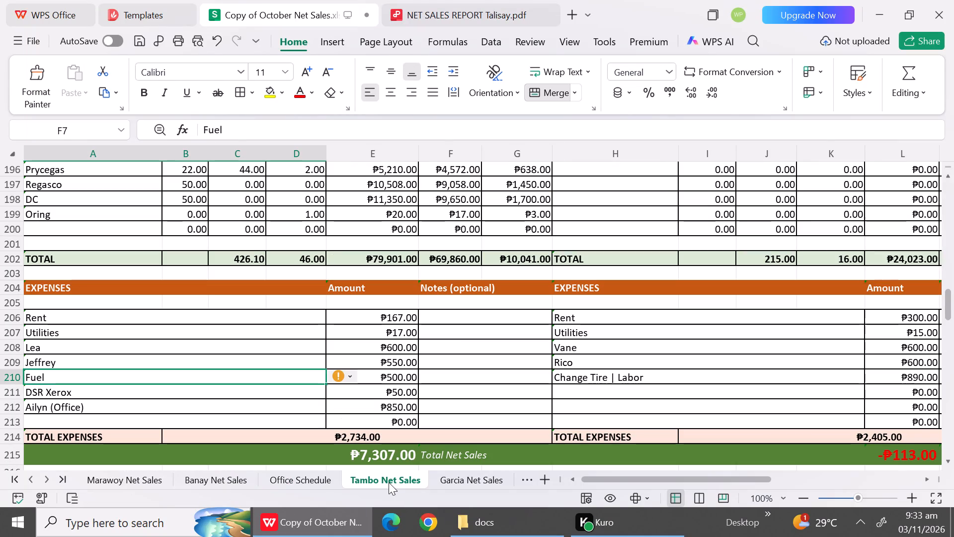
{"action": "left_click", "coordinate": [946, 179]}
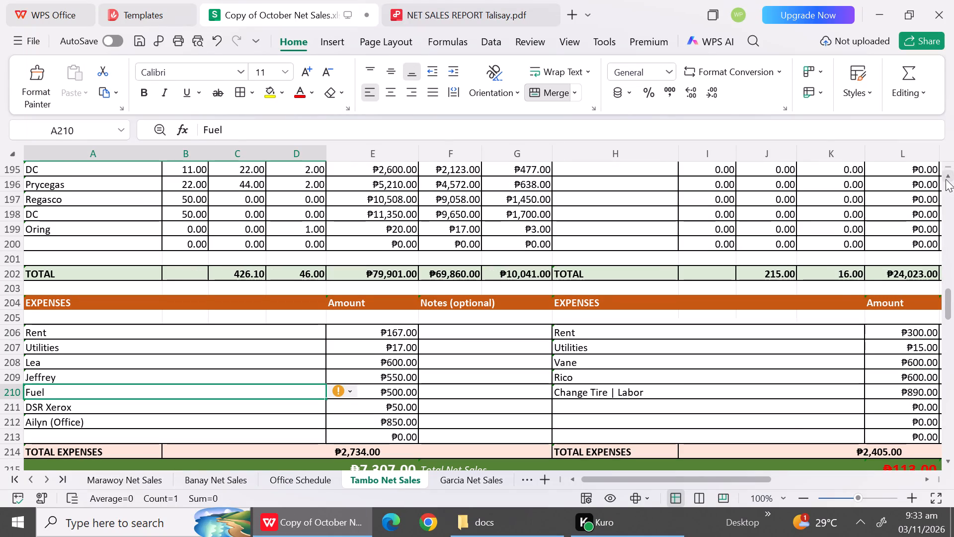
{"action": "left_click", "coordinate": [946, 178]}
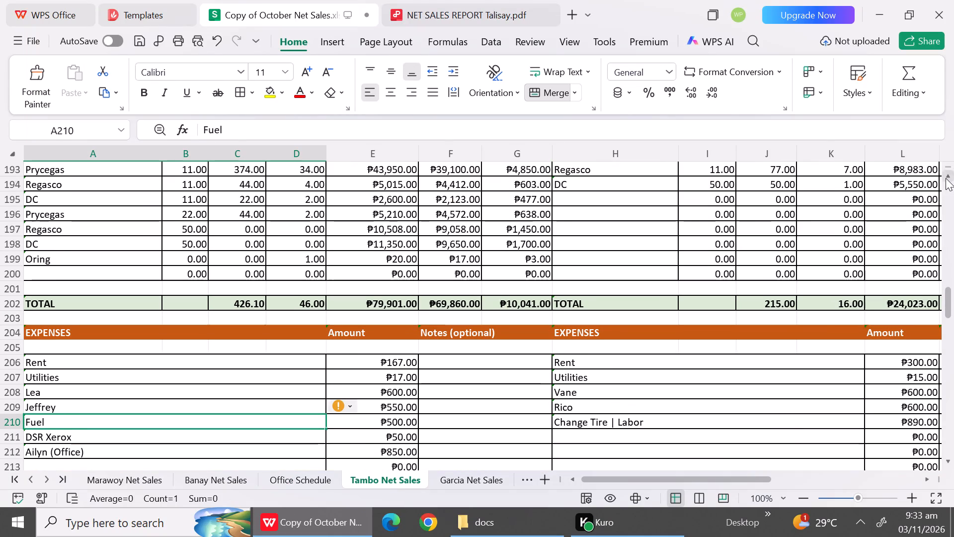
{"action": "double_click", "coordinate": [946, 178]}
{"action": "left_click", "coordinate": [946, 178]}
{"action": "triple_click", "coordinate": [946, 178]}
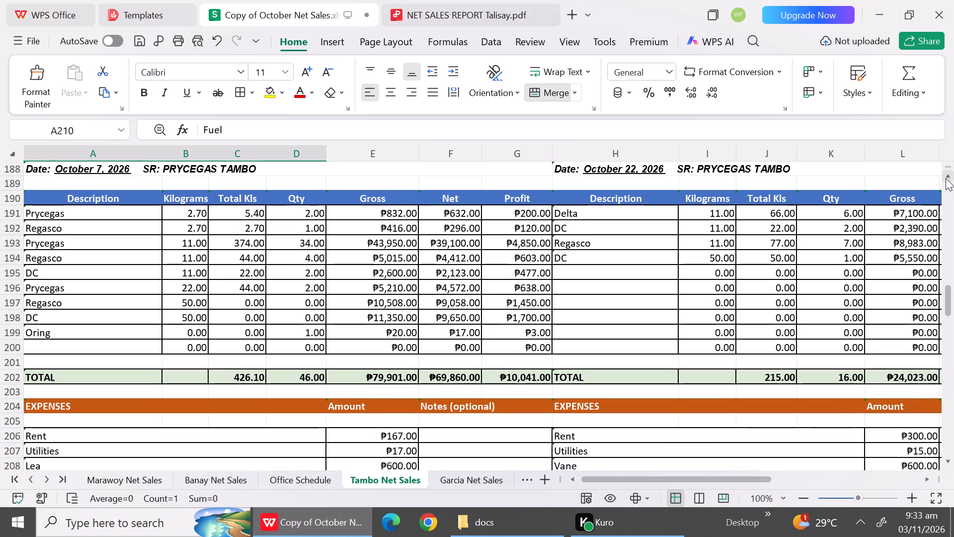
Examine Banay Banay's October 7 report down to its expenses for office staff entries.
{"action": "left_click", "coordinate": [218, 483]}
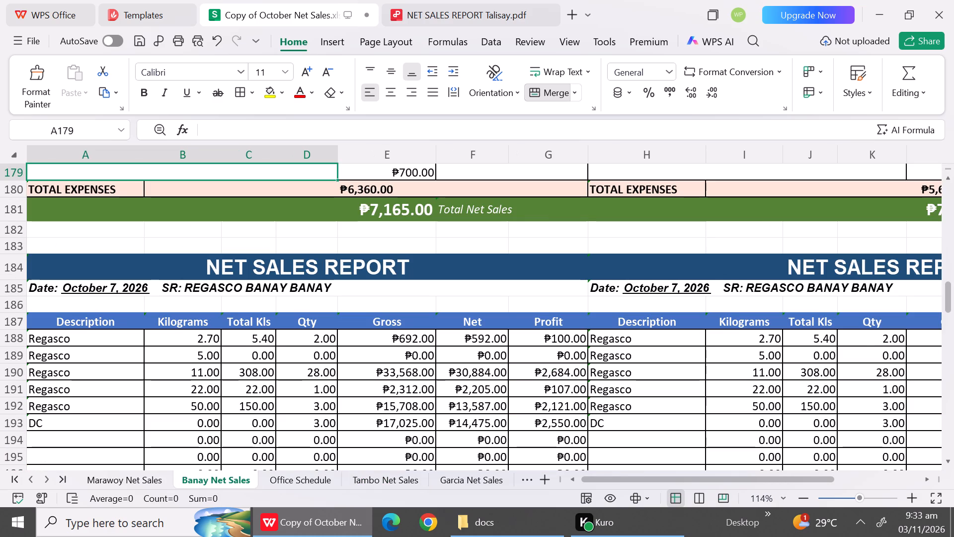
{"action": "triple_click", "coordinate": [949, 461]}
{"action": "double_click", "coordinate": [949, 461]}
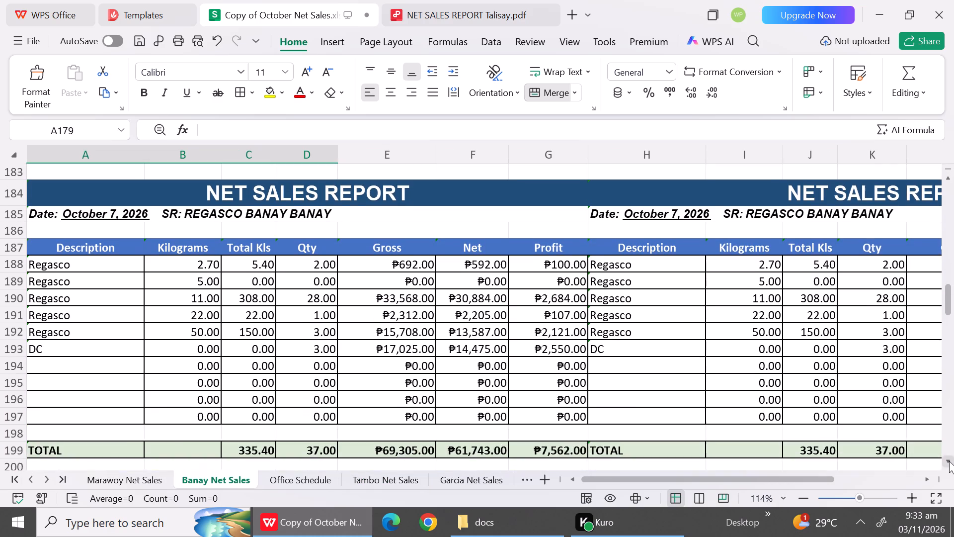
{"action": "left_click", "coordinate": [949, 461]}
{"action": "triple_click", "coordinate": [949, 461]}
{"action": "triple_click", "coordinate": [949, 461]}
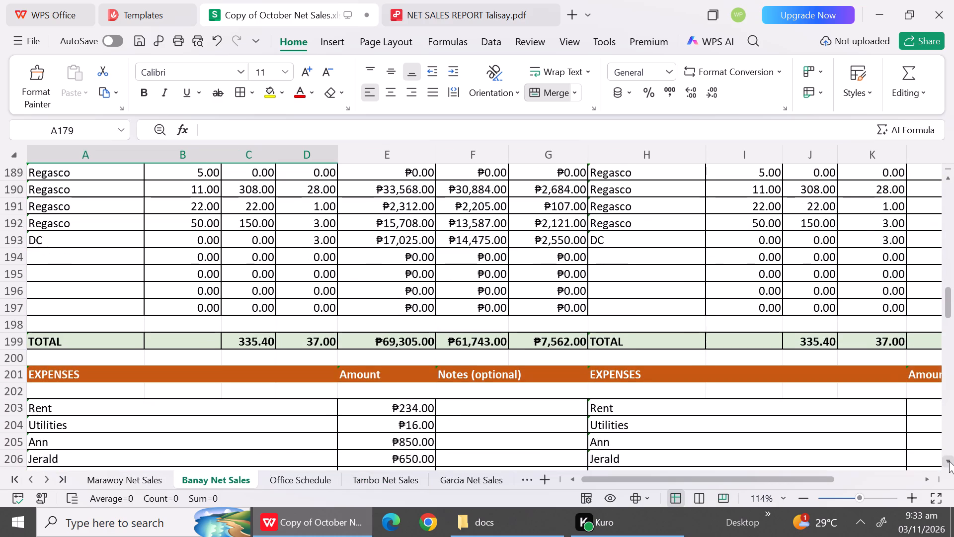
{"action": "left_click", "coordinate": [949, 461]}
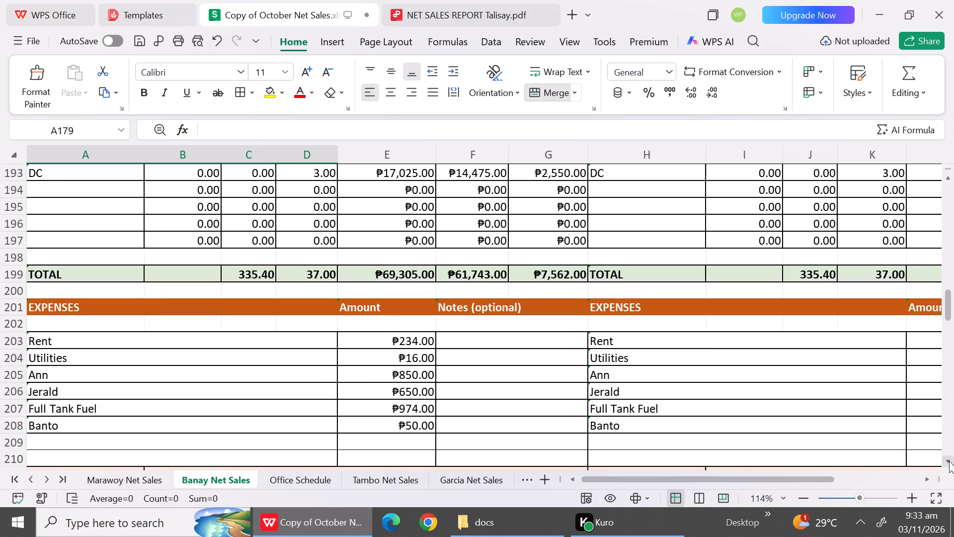
{"action": "left_click", "coordinate": [949, 461]}
{"action": "left_click", "coordinate": [949, 461]}
{"action": "left_click", "coordinate": [949, 461]}
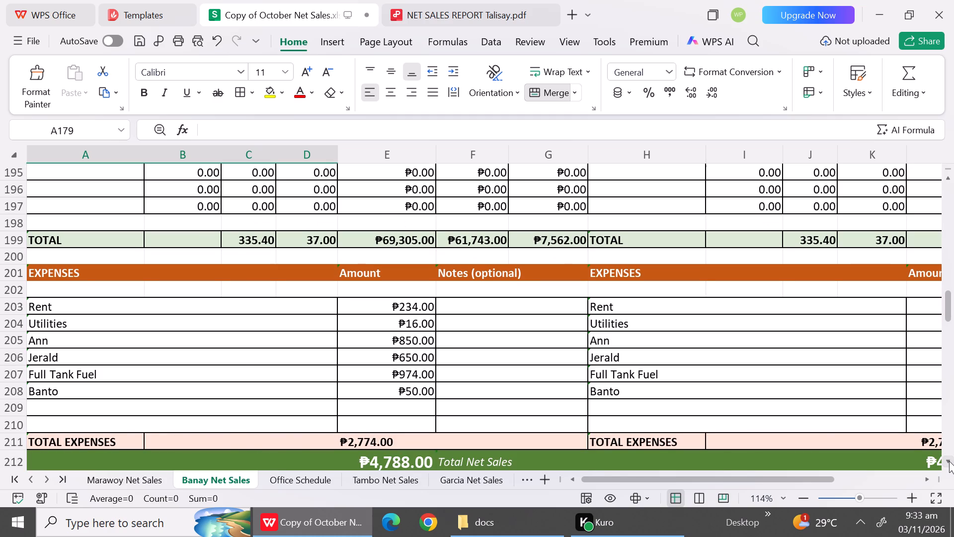
Examine Marawoy's October 6 and October 7 reports, checking their expenses for office staff entries.
{"action": "left_click", "coordinate": [143, 480]}
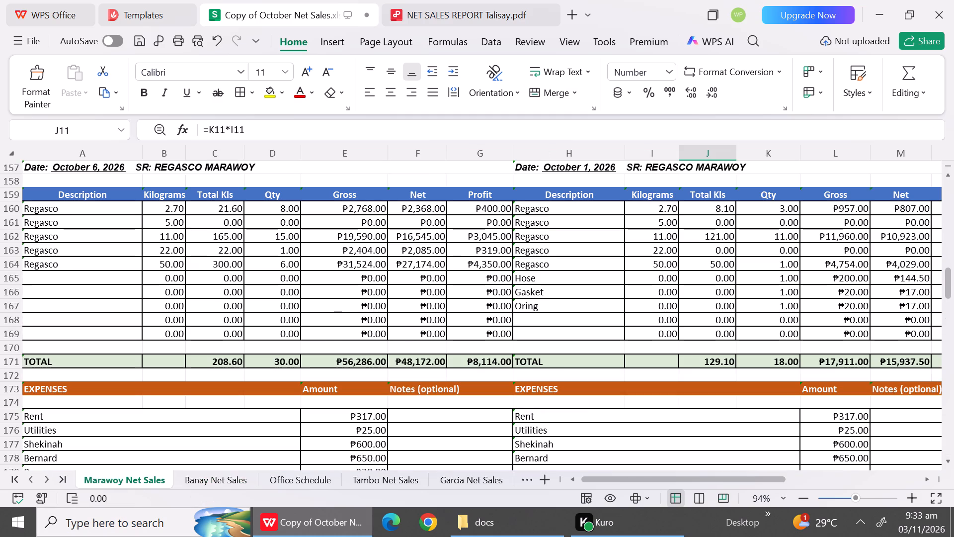
{"action": "triple_click", "coordinate": [946, 455]}
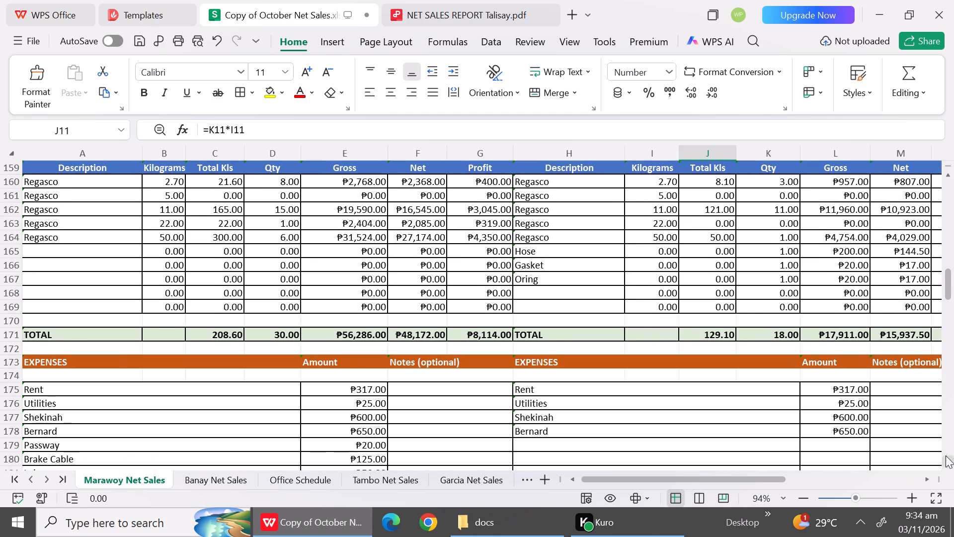
{"action": "triple_click", "coordinate": [946, 455]}
{"action": "double_click", "coordinate": [946, 455]}
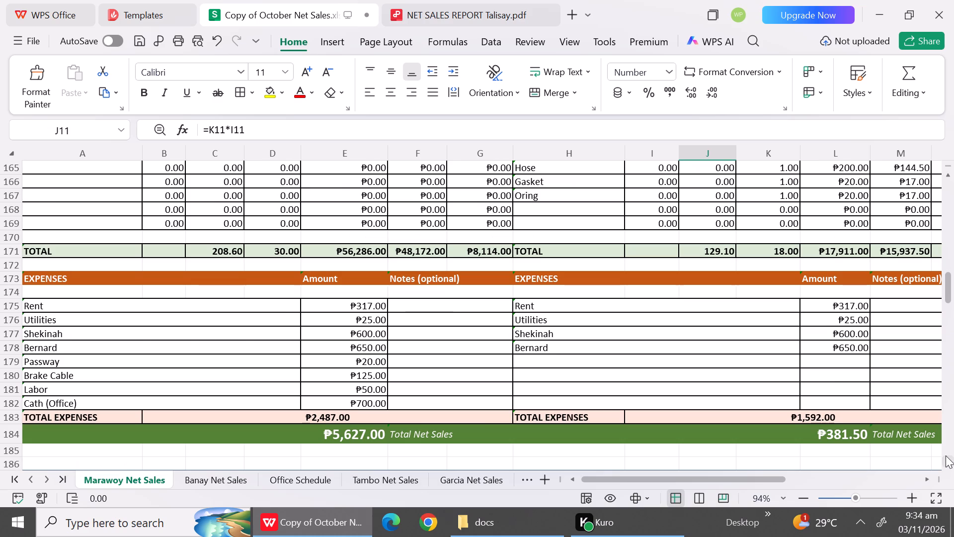
{"action": "triple_click", "coordinate": [946, 455]}
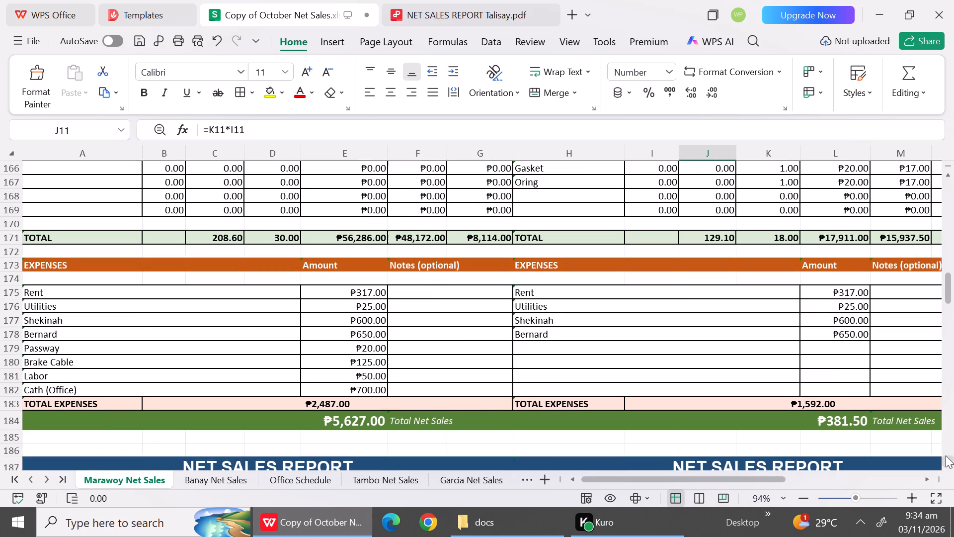
{"action": "triple_click", "coordinate": [946, 455]}
{"action": "triple_click", "coordinate": [946, 455]}
{"action": "triple_click", "coordinate": [946, 455]}
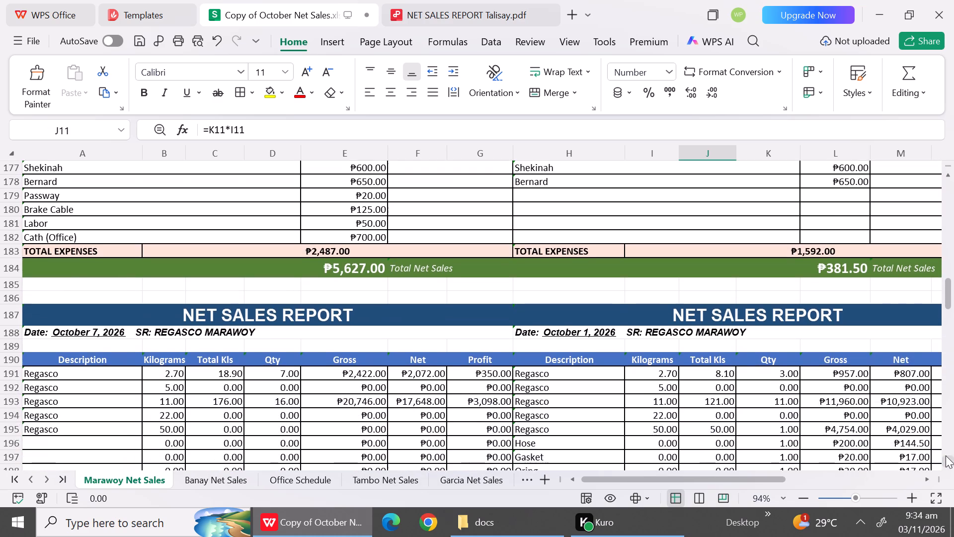
{"action": "triple_click", "coordinate": [946, 455]}
{"action": "triple_click", "coordinate": [946, 455]}
{"action": "triple_click", "coordinate": [946, 455]}
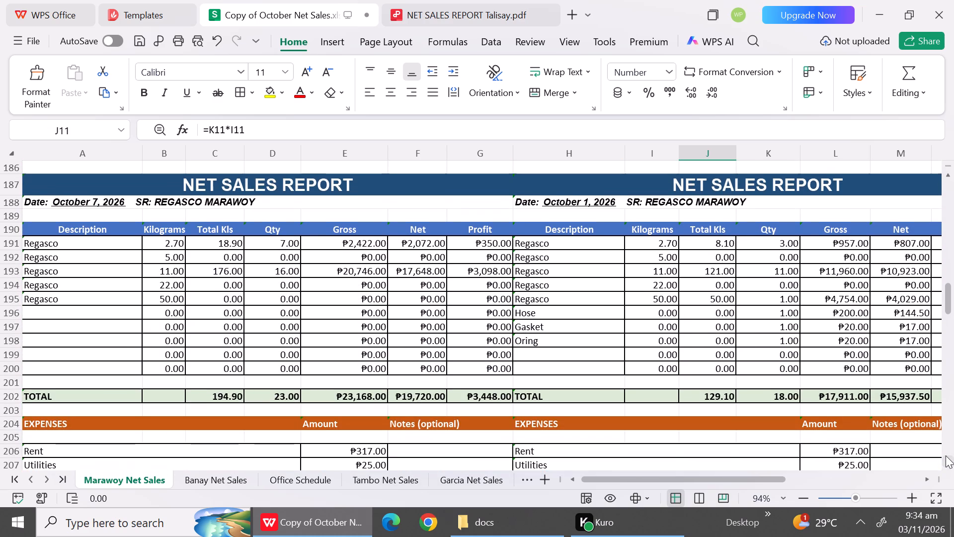
{"action": "triple_click", "coordinate": [946, 455]}
{"action": "triple_click", "coordinate": [946, 455]}
{"action": "left_click", "coordinate": [946, 455]}
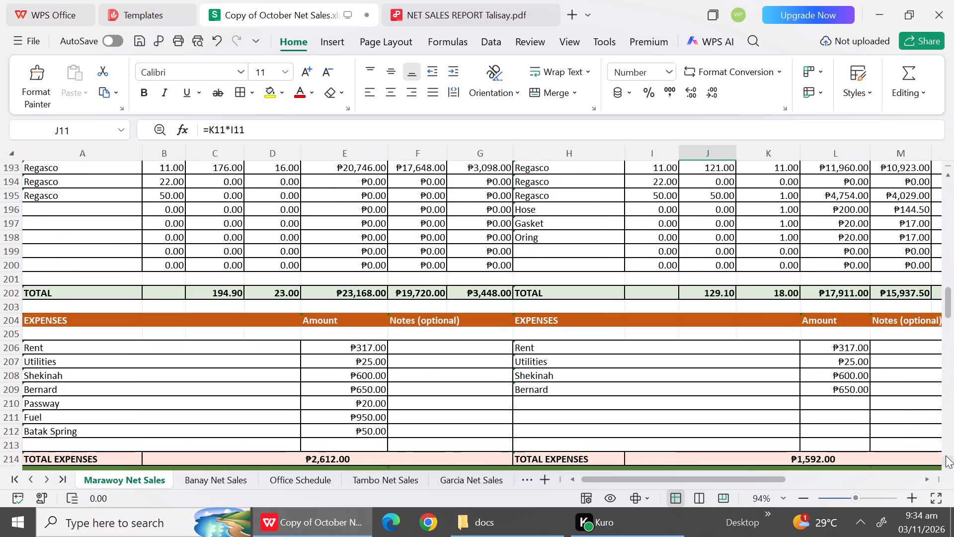
{"action": "left_click", "coordinate": [946, 455]}
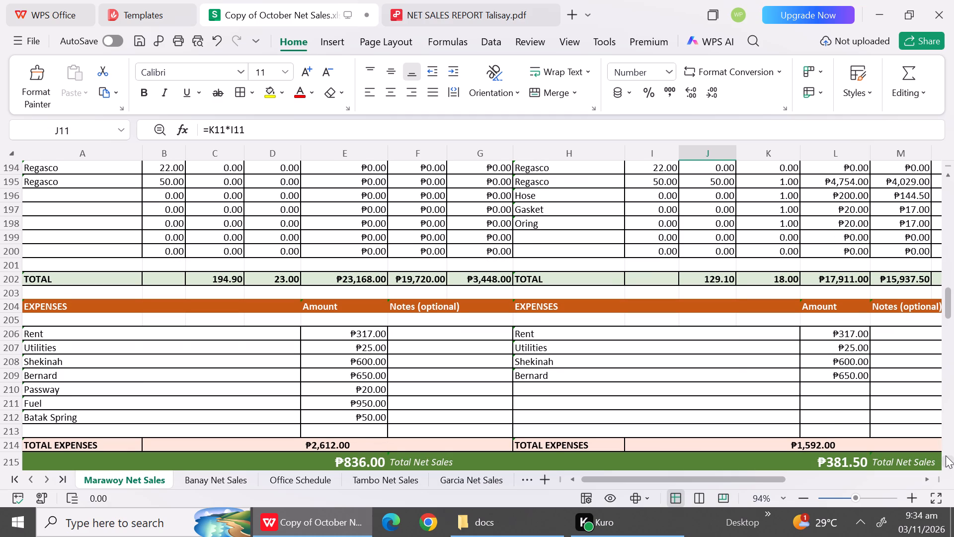
Add a Hanna (Office) expense of 850 below Ailyn (Office) in Tambo's October 7 report.
{"action": "left_click", "coordinate": [377, 480]}
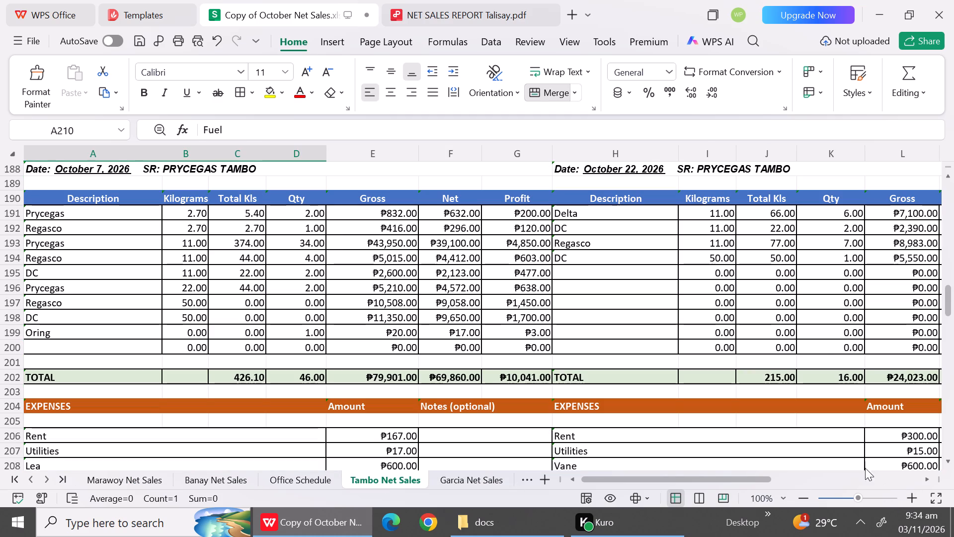
{"action": "triple_click", "coordinate": [946, 459]}
{"action": "left_click", "coordinate": [946, 459]}
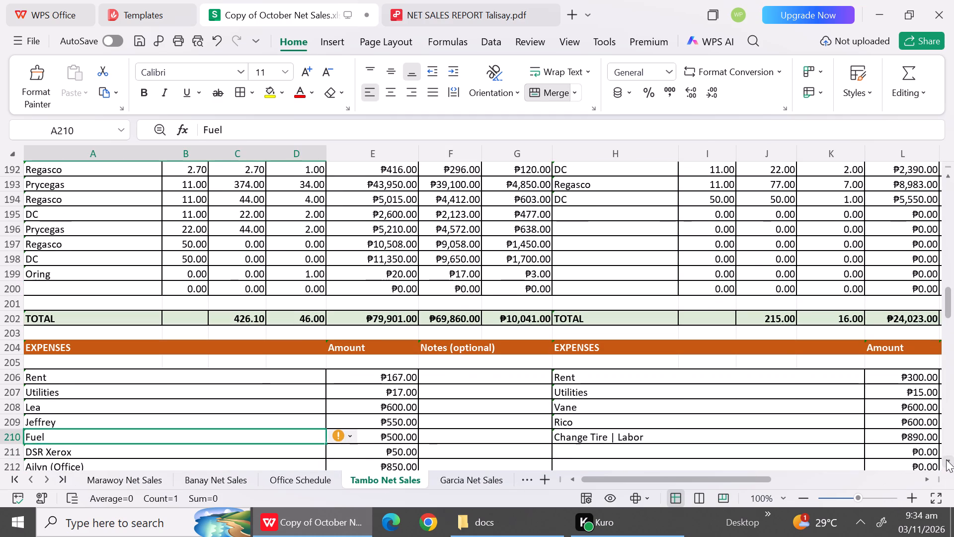
{"action": "left_click", "coordinate": [946, 459]}
{"action": "left_click", "coordinate": [946, 459]}
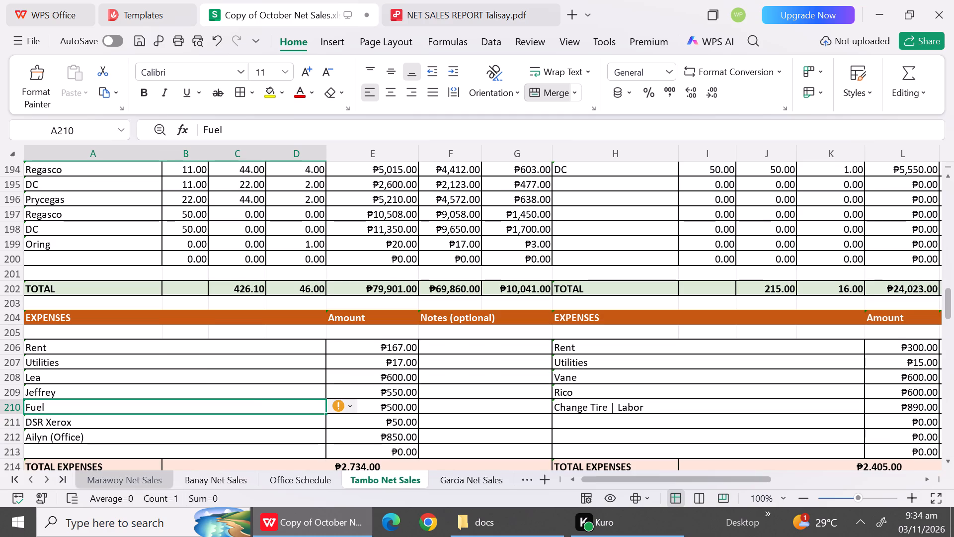
{"action": "left_click", "coordinate": [96, 455]}
{"action": "type", "text": "Hann"}
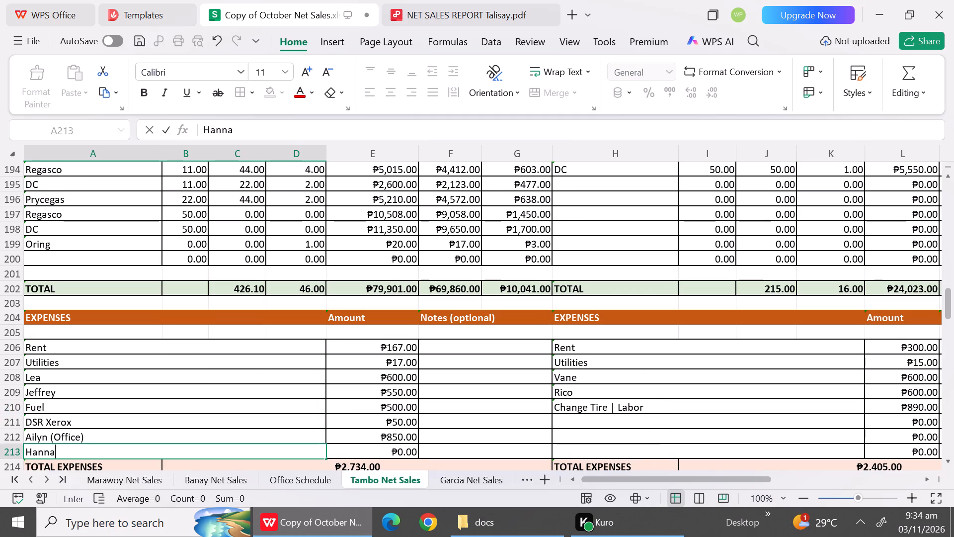
{"action": "key", "text": "a"}
{"action": "key", "text": "space"}
{"action": "type", "text": "(Office"}
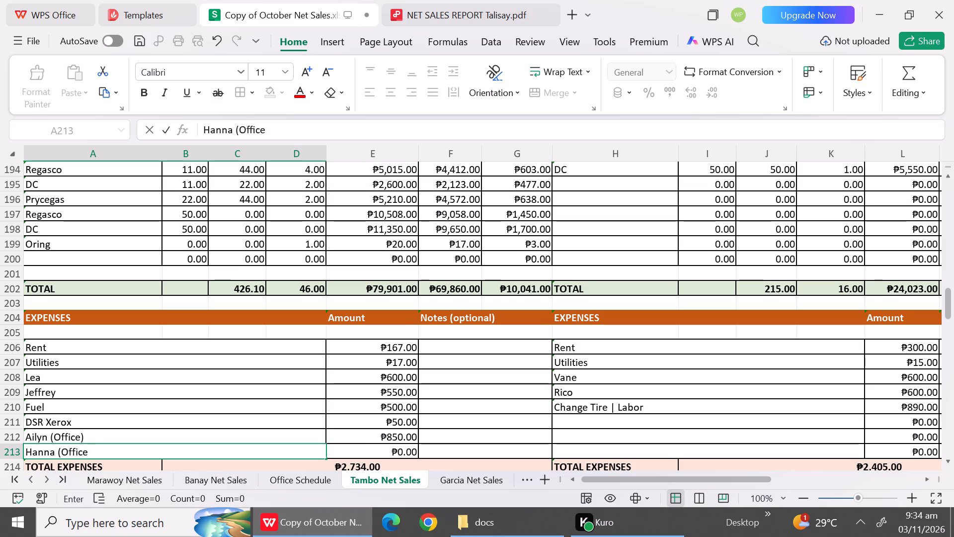
{"action": "key", "text": "shift+parenright"}
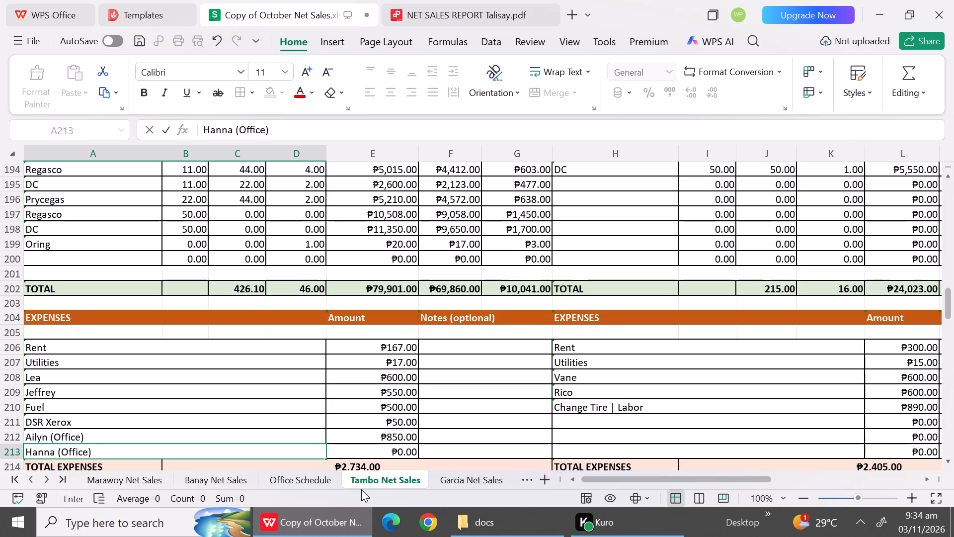
{"action": "left_click", "coordinate": [399, 451]}
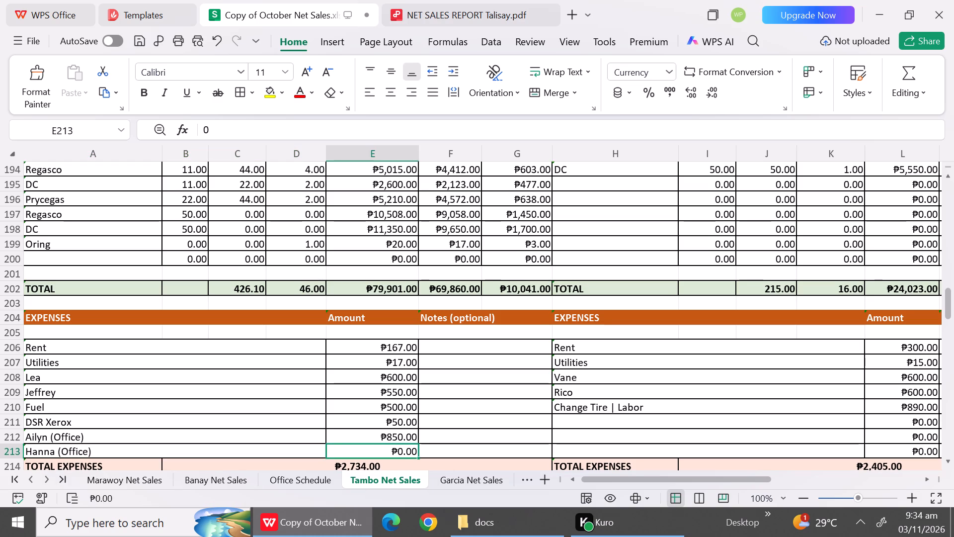
{"action": "type", "text": "850"}
{"action": "left_click", "coordinate": [280, 408]}
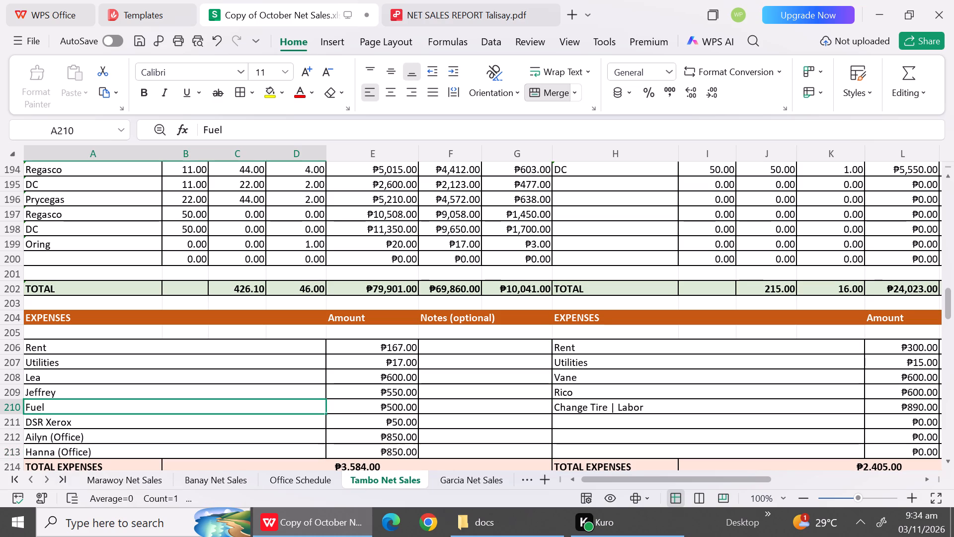
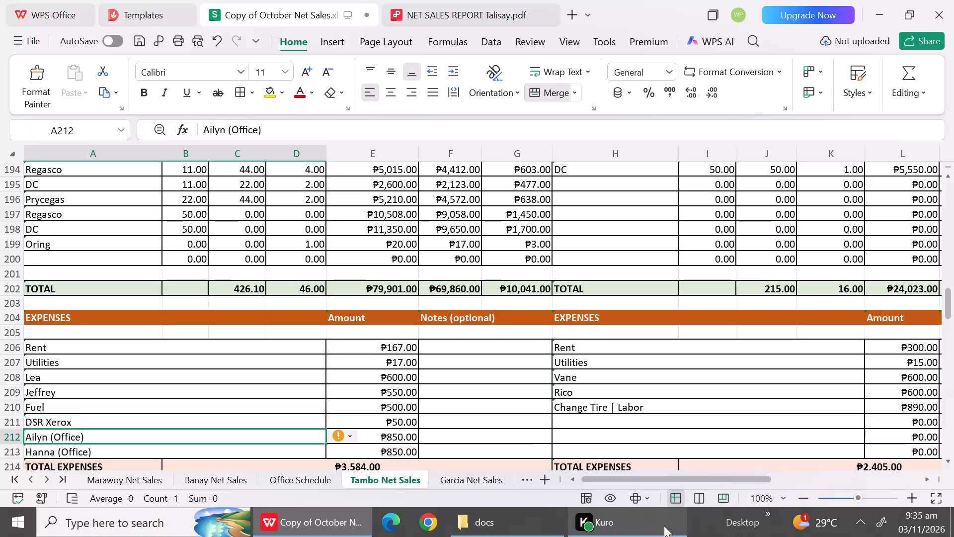
Consult the Office Schedule for October 8, and add Hanna (Office) at 850 to the October 8 expenses in Tambo Net Sales.
{"action": "left_click", "coordinate": [946, 309]}
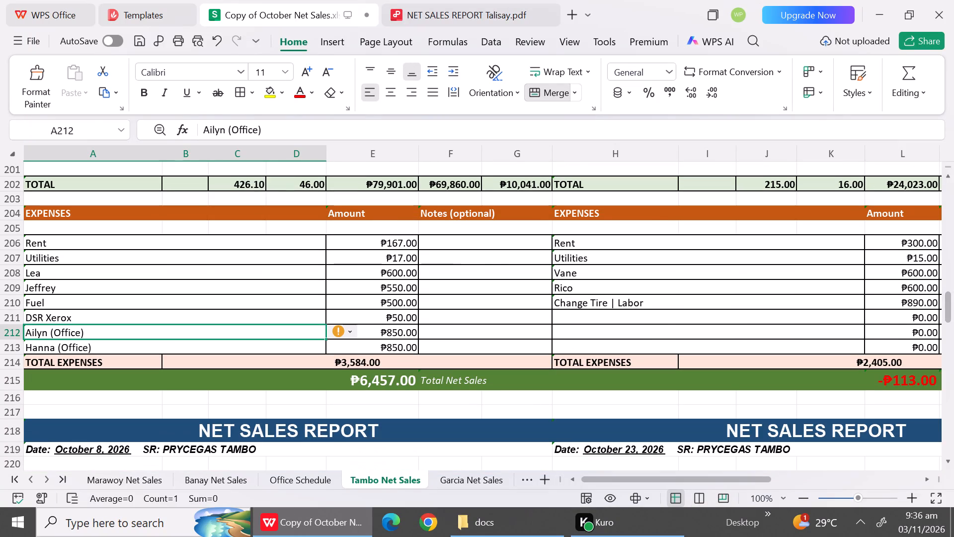
{"action": "left_click", "coordinate": [291, 474]}
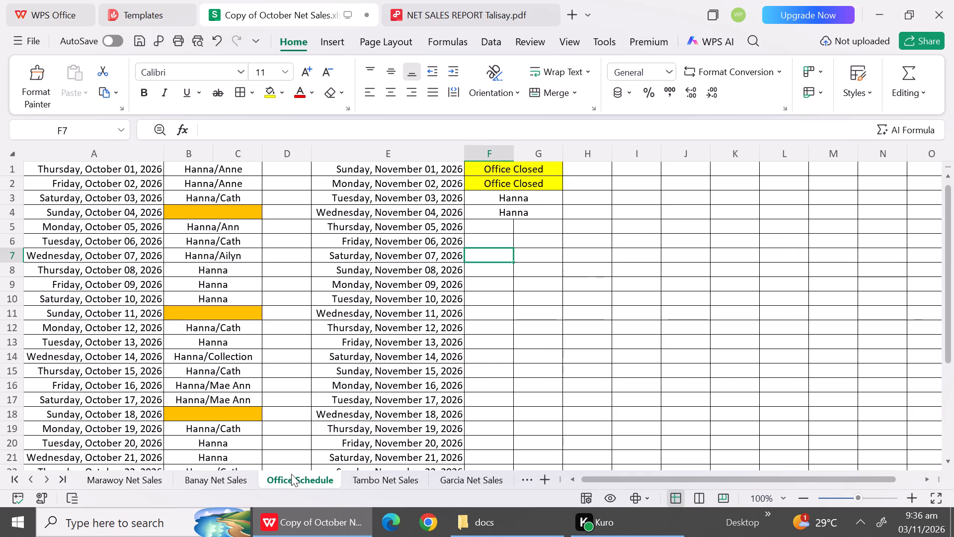
{"action": "left_click", "coordinate": [7, 256]}
{"action": "left_click", "coordinate": [9, 271]}
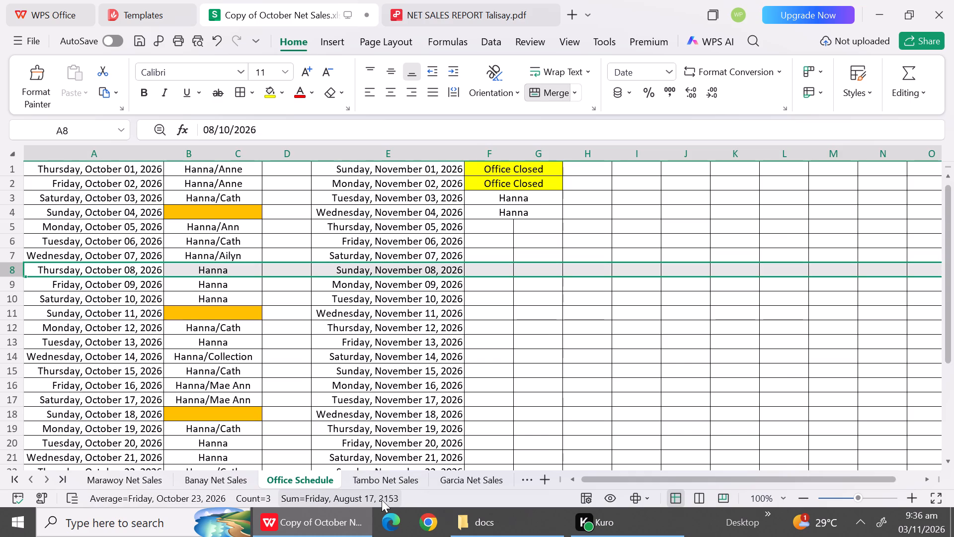
{"action": "left_click", "coordinate": [397, 484]}
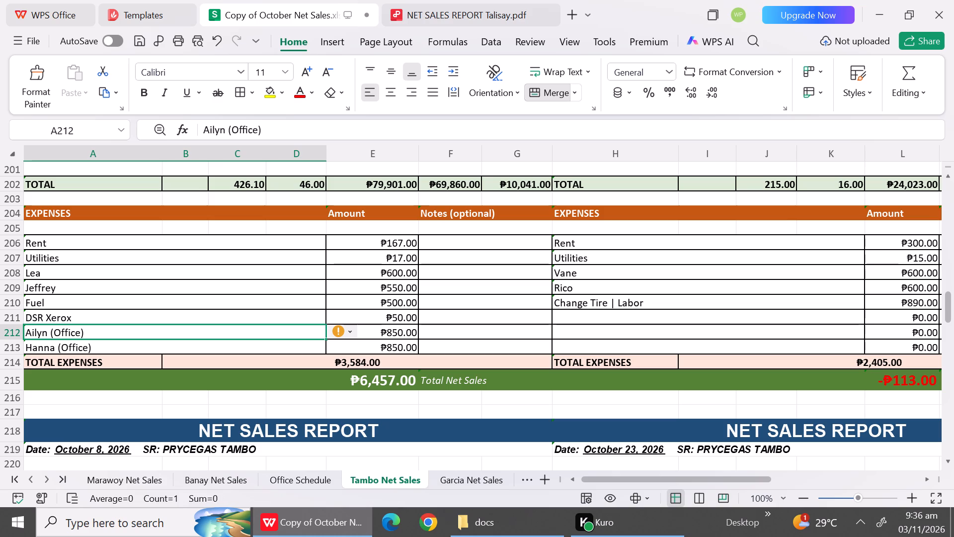
{"action": "triple_click", "coordinate": [948, 460]}
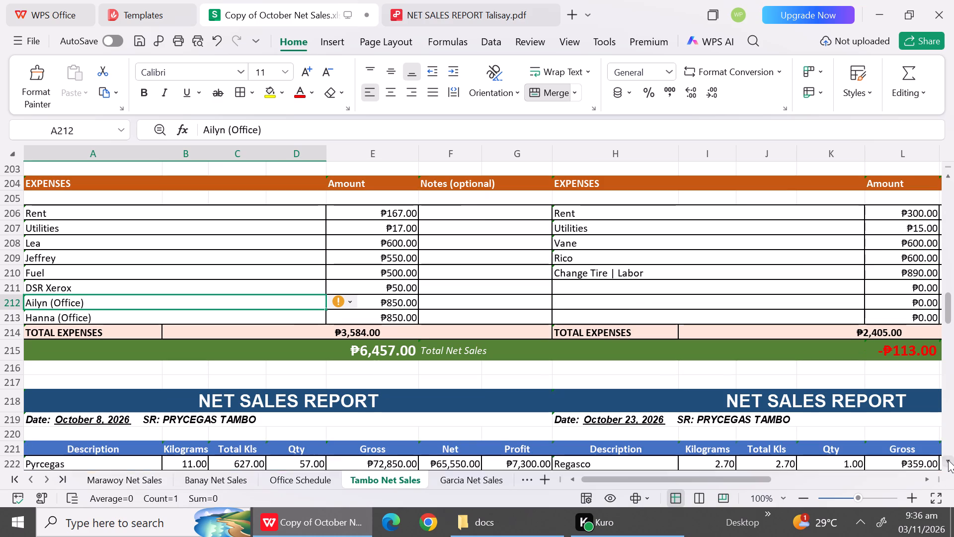
{"action": "triple_click", "coordinate": [948, 460]}
{"action": "triple_click", "coordinate": [948, 460]}
{"action": "triple_click", "coordinate": [948, 460]}
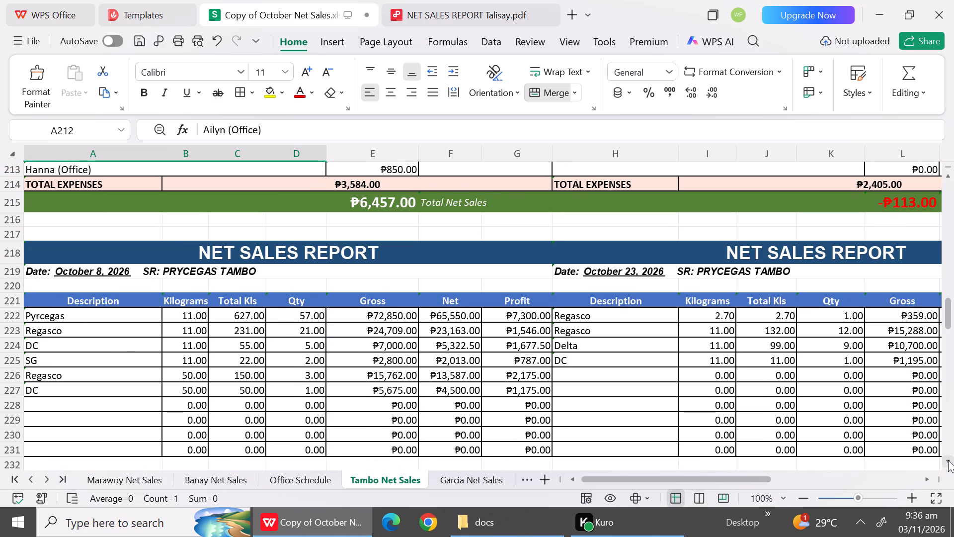
{"action": "double_click", "coordinate": [948, 460]}
{"action": "triple_click", "coordinate": [948, 460]}
{"action": "triple_click", "coordinate": [948, 460]}
{"action": "double_click", "coordinate": [948, 460]}
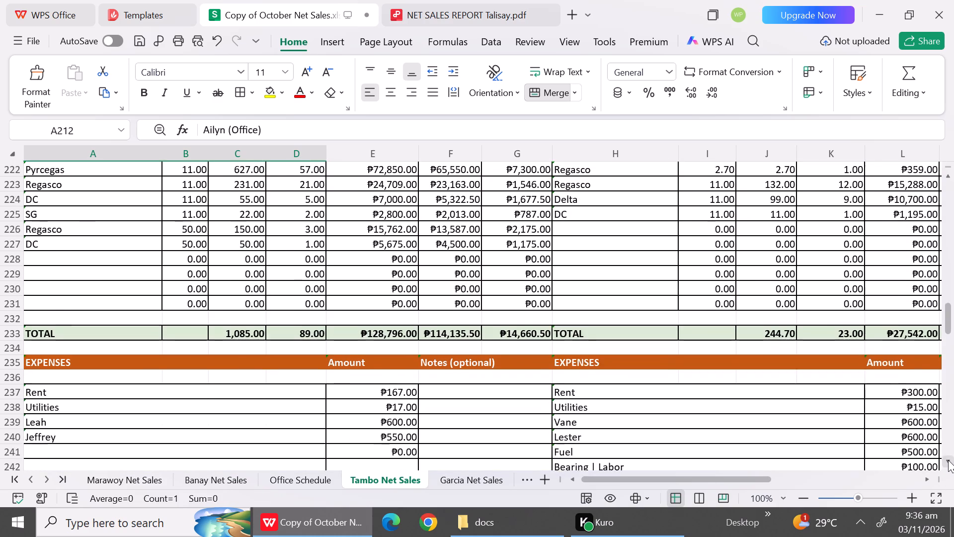
{"action": "left_click", "coordinate": [948, 460]}
{"action": "left_click", "coordinate": [948, 460]}
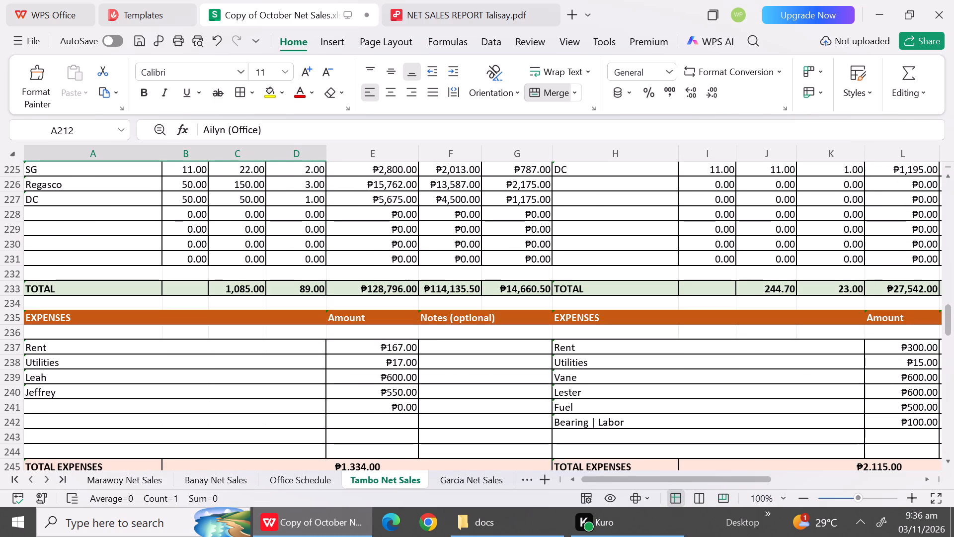
{"action": "left_click", "coordinate": [96, 407]}
{"action": "key", "text": "shift+h"}
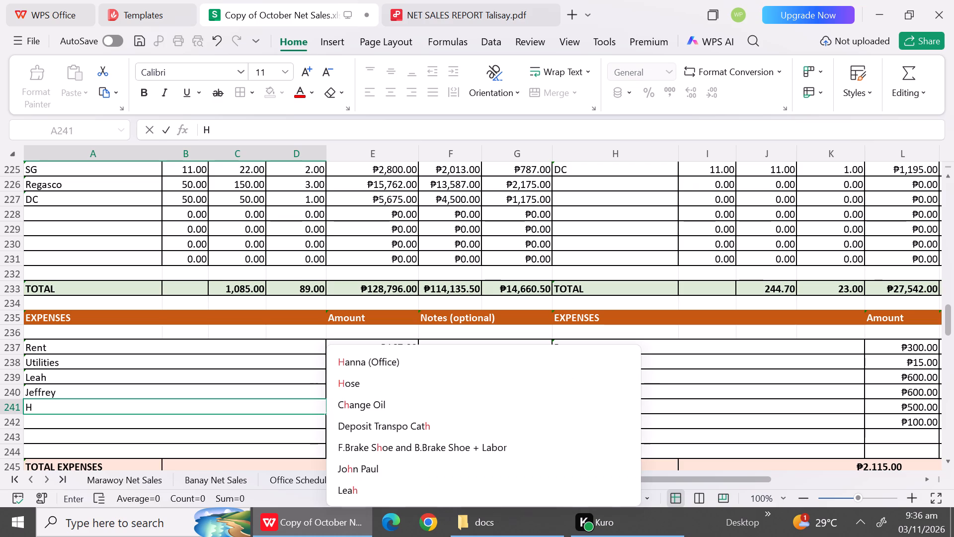
{"action": "left_click", "coordinate": [340, 369]}
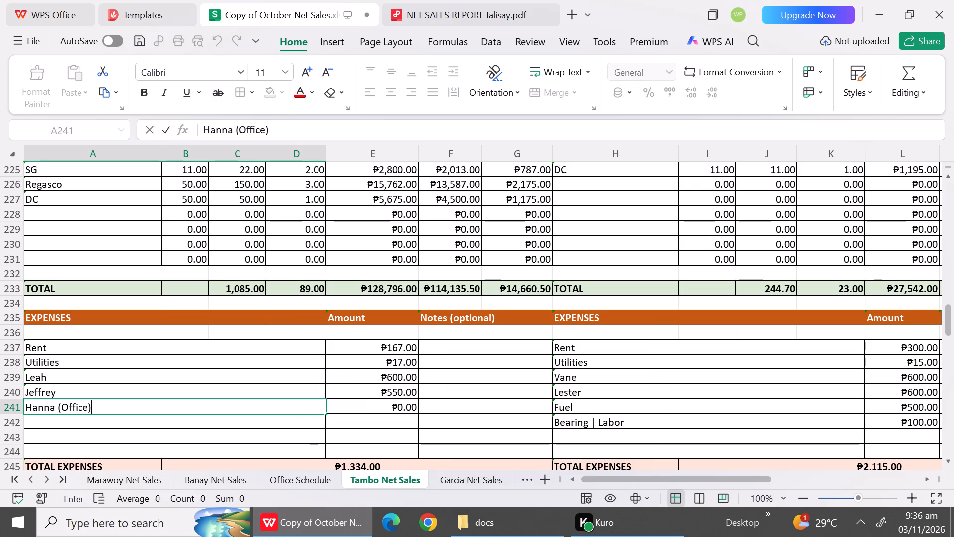
{"action": "left_click", "coordinate": [369, 411]}
{"action": "type", "text": "850"}
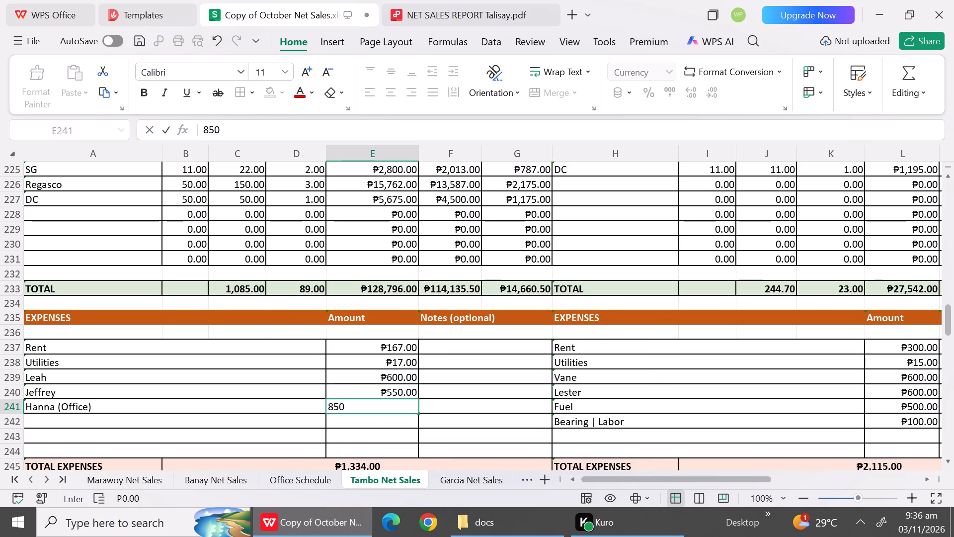
{"action": "left_click", "coordinate": [239, 417]}
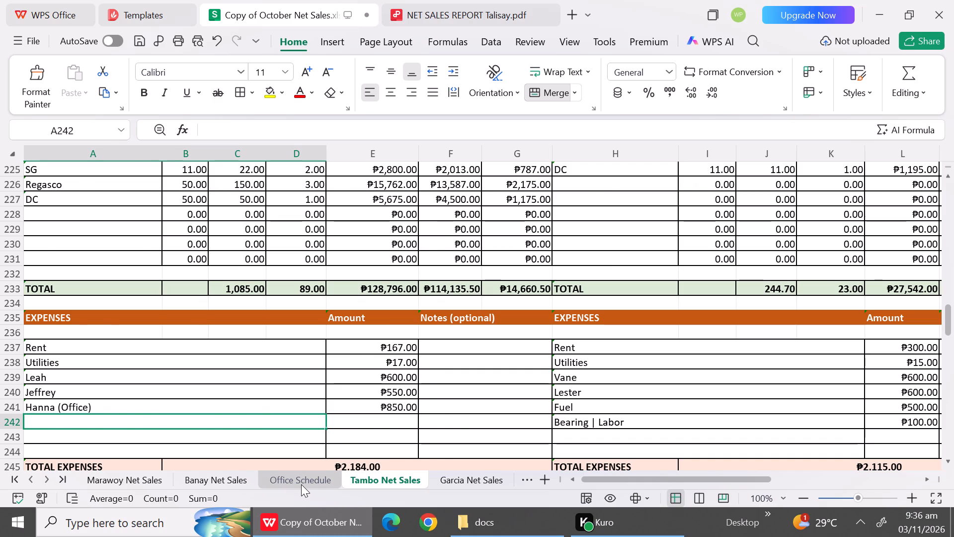
Check the Office Schedule for October 9 and examine the October 9 expenses in Tambo Net Sales.
{"action": "left_click", "coordinate": [301, 484]}
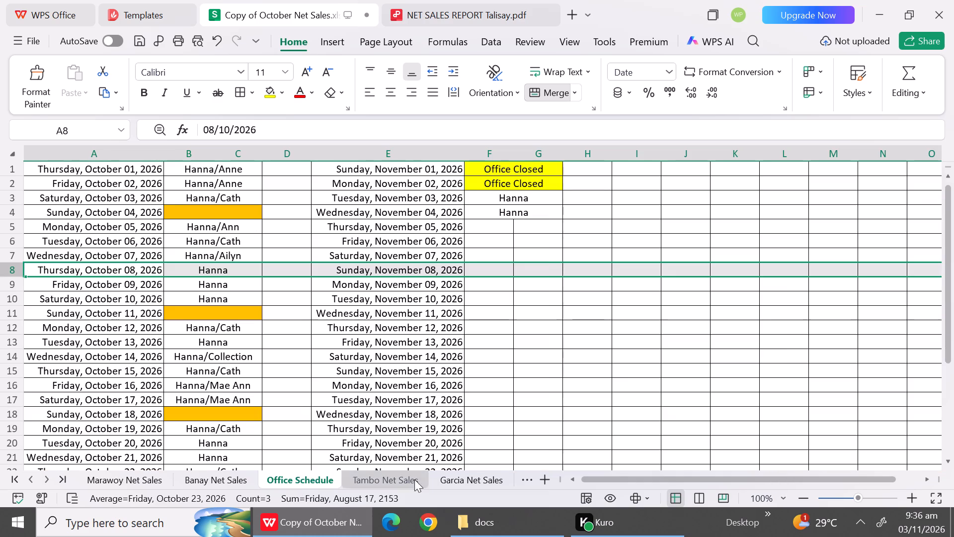
{"action": "left_click", "coordinate": [374, 481]}
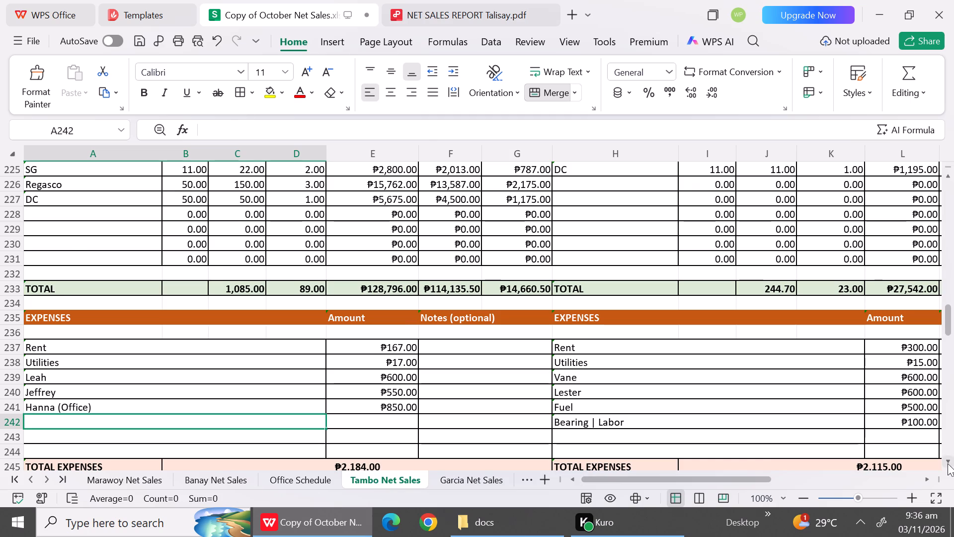
{"action": "triple_click", "coordinate": [948, 463]}
{"action": "triple_click", "coordinate": [948, 463]}
{"action": "triple_click", "coordinate": [948, 463]}
{"action": "triple_click", "coordinate": [948, 463]}
{"action": "triple_click", "coordinate": [948, 463]}
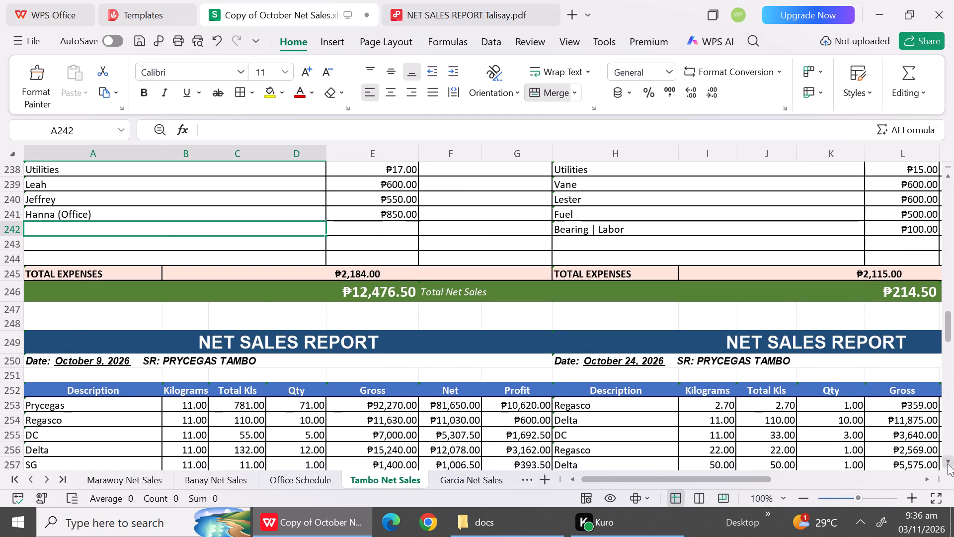
{"action": "triple_click", "coordinate": [948, 463]}
{"action": "triple_click", "coordinate": [948, 463]}
{"action": "triple_click", "coordinate": [948, 463]}
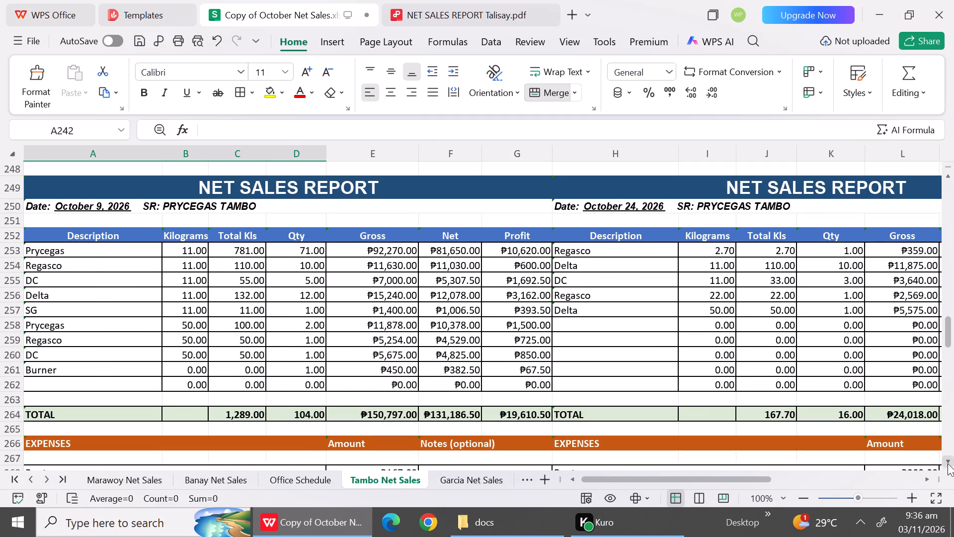
{"action": "triple_click", "coordinate": [948, 463]}
{"action": "triple_click", "coordinate": [948, 463]}
{"action": "left_click", "coordinate": [948, 463]}
{"action": "left_click", "coordinate": [948, 463]}
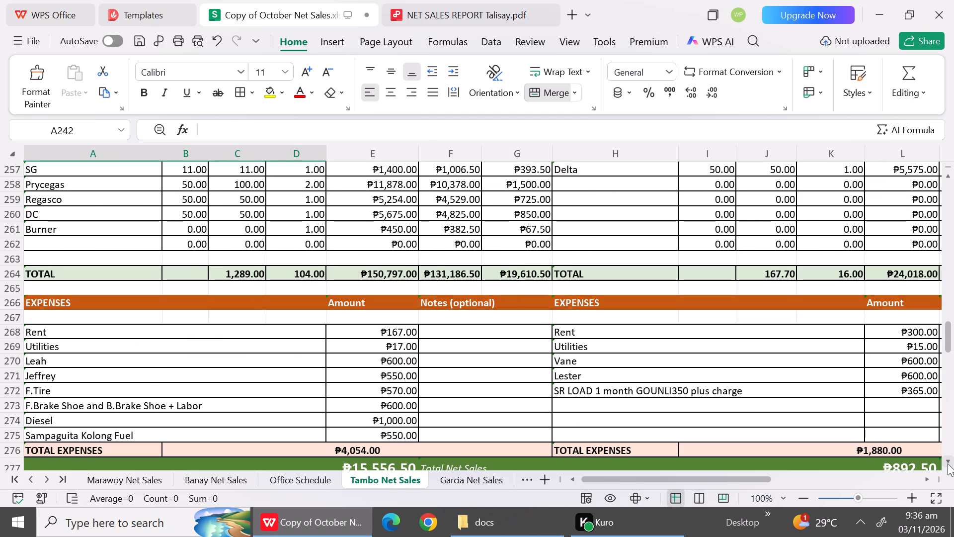
Examine the October 8 expenses in Banay Net Sales and recheck the Office Schedule for October 9.
{"action": "left_click", "coordinate": [216, 484]}
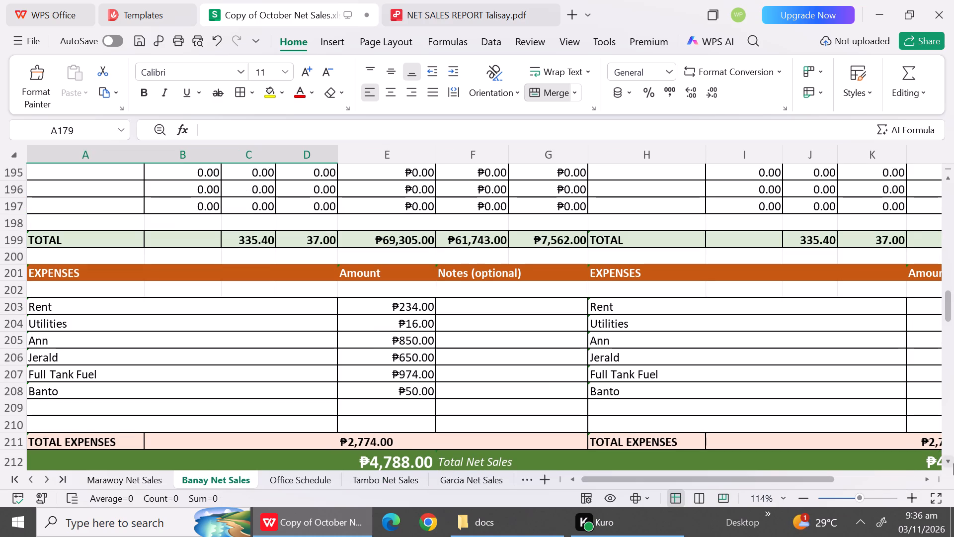
{"action": "triple_click", "coordinate": [950, 459]}
{"action": "triple_click", "coordinate": [950, 459]}
{"action": "triple_click", "coordinate": [950, 459]}
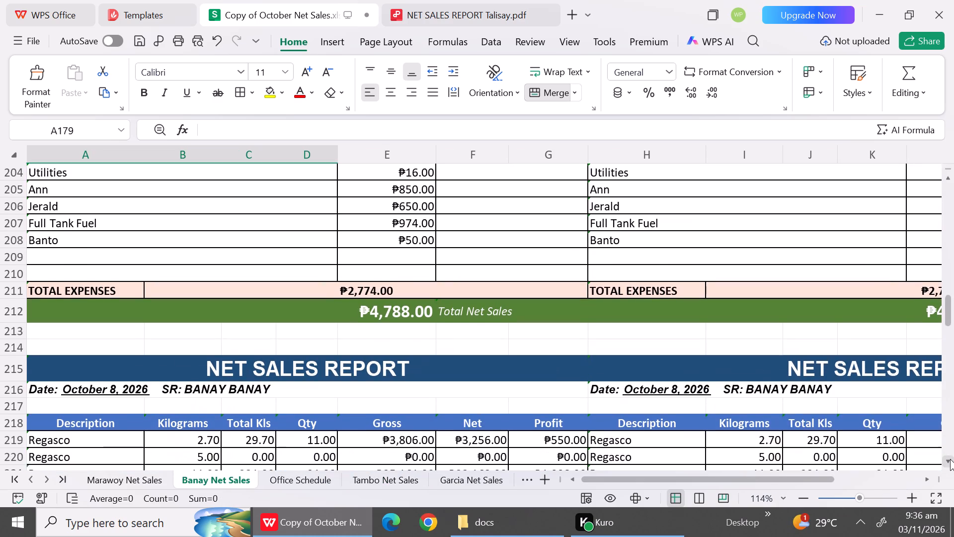
{"action": "triple_click", "coordinate": [950, 459]}
{"action": "triple_click", "coordinate": [950, 459]}
{"action": "triple_click", "coordinate": [950, 459]}
{"action": "triple_click", "coordinate": [950, 459]}
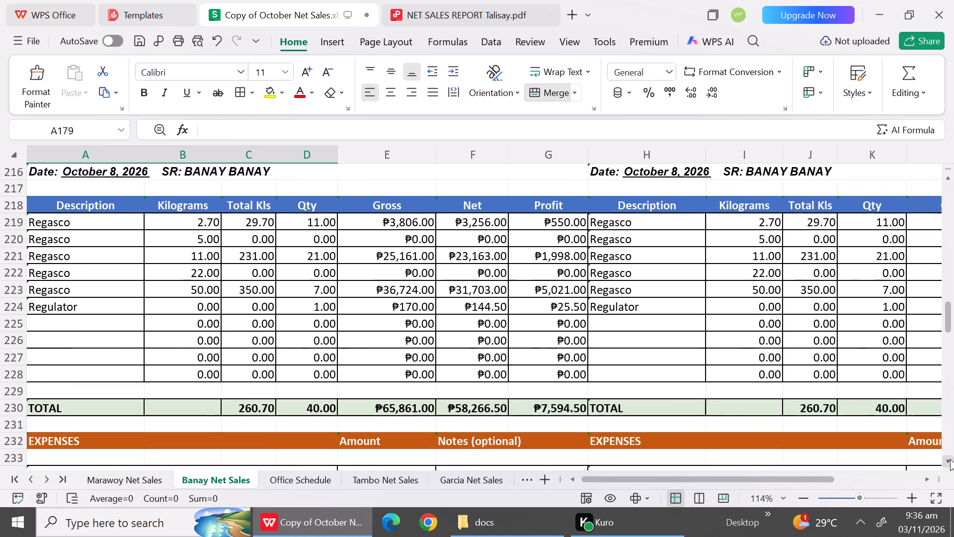
{"action": "triple_click", "coordinate": [950, 459]}
{"action": "double_click", "coordinate": [950, 459]}
{"action": "triple_click", "coordinate": [950, 459]}
{"action": "left_click", "coordinate": [950, 459]}
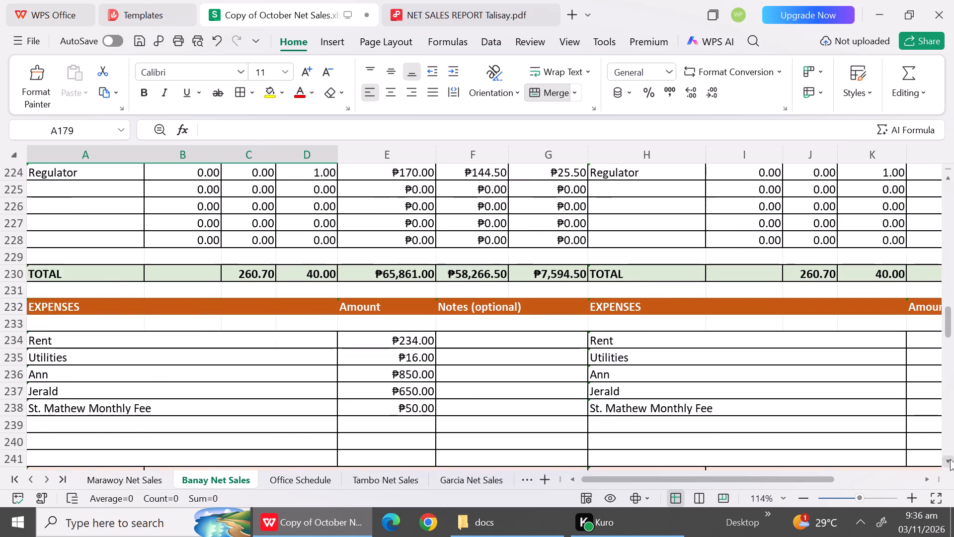
{"action": "left_click_drag", "start_coordinate": [950, 459], "coordinate": [317, 487]}
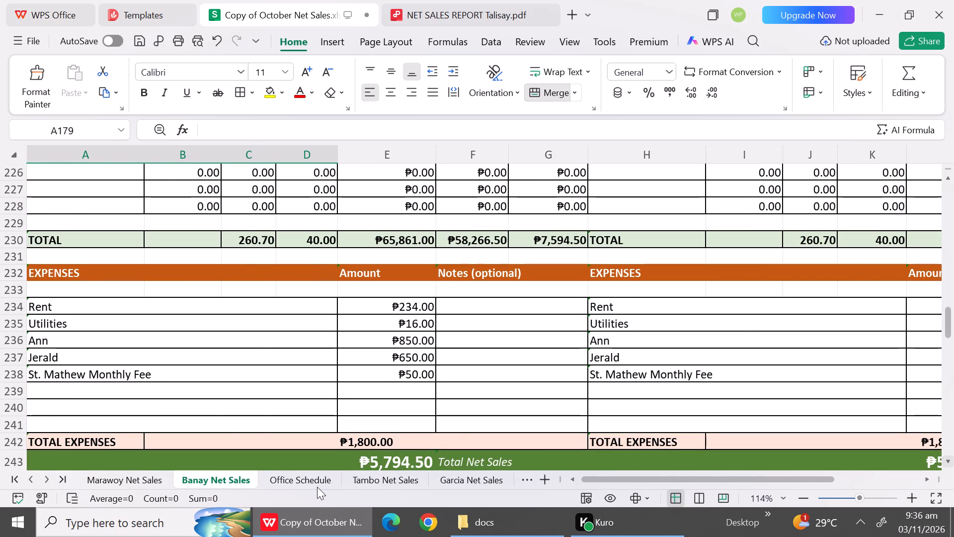
{"action": "left_click_drag", "start_coordinate": [317, 487], "coordinate": [317, 485]}
{"action": "left_click", "coordinate": [317, 485]}
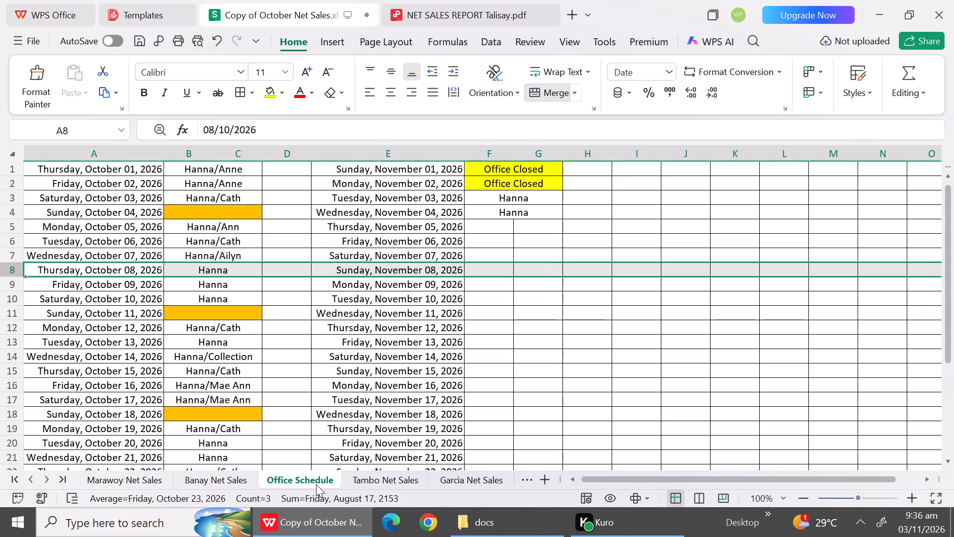
{"action": "left_click", "coordinate": [222, 485]}
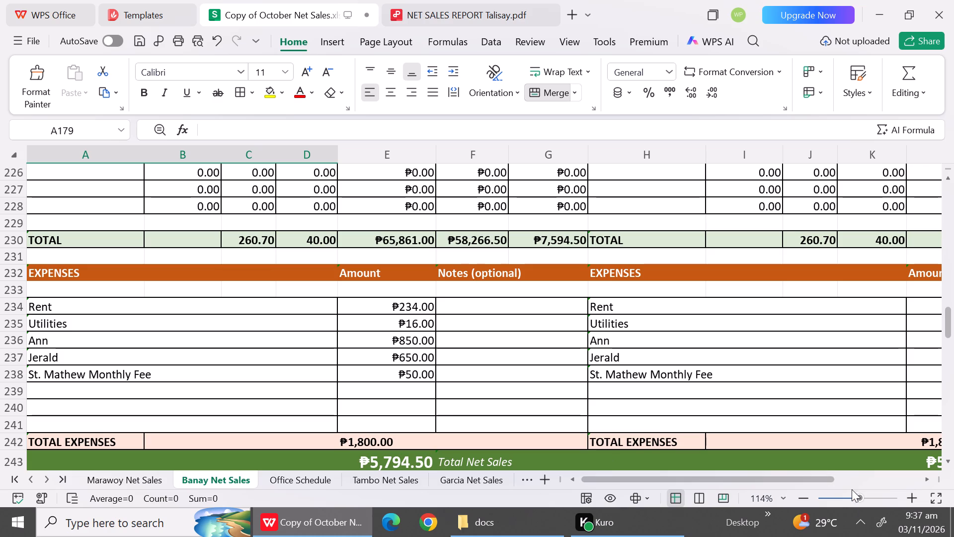
Add Hanna (Office) with an amount of 850 to the October 9 expenses in Banay Net Sales.
{"action": "triple_click", "coordinate": [952, 460]}
{"action": "triple_click", "coordinate": [952, 460]}
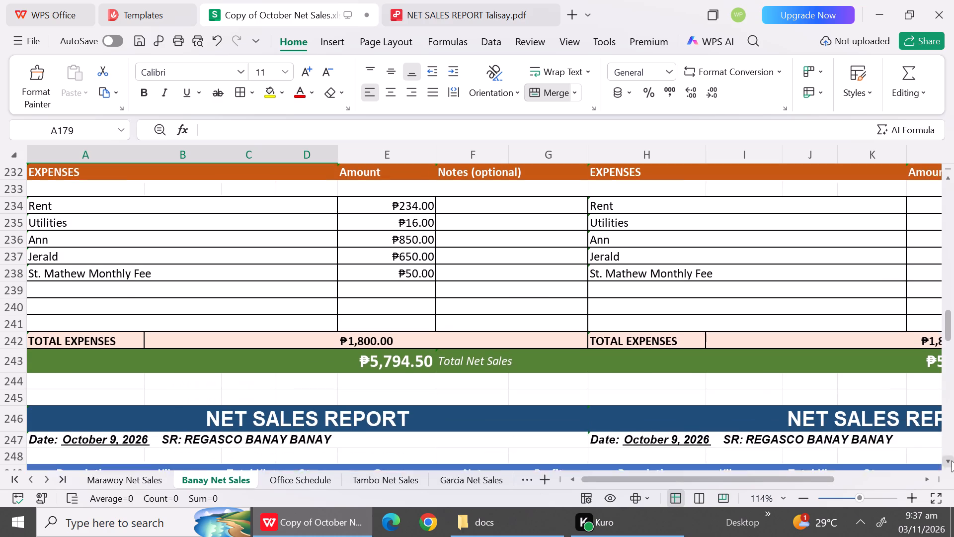
{"action": "triple_click", "coordinate": [952, 460]}
{"action": "triple_click", "coordinate": [952, 460]}
{"action": "triple_click", "coordinate": [952, 460]}
{"action": "triple_click", "coordinate": [952, 460]}
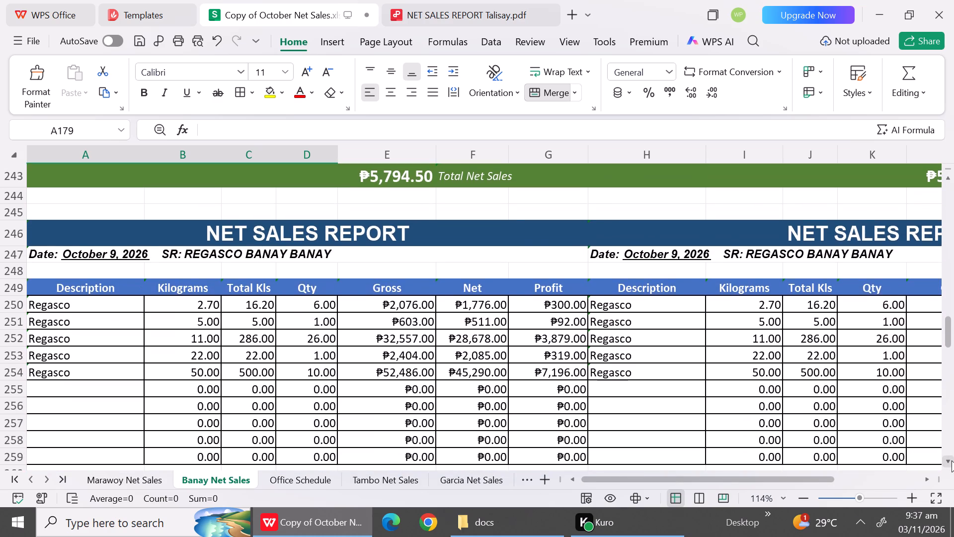
{"action": "left_click", "coordinate": [952, 460]}
{"action": "left_click", "coordinate": [952, 460]}
{"action": "triple_click", "coordinate": [952, 460]}
{"action": "triple_click", "coordinate": [952, 460]}
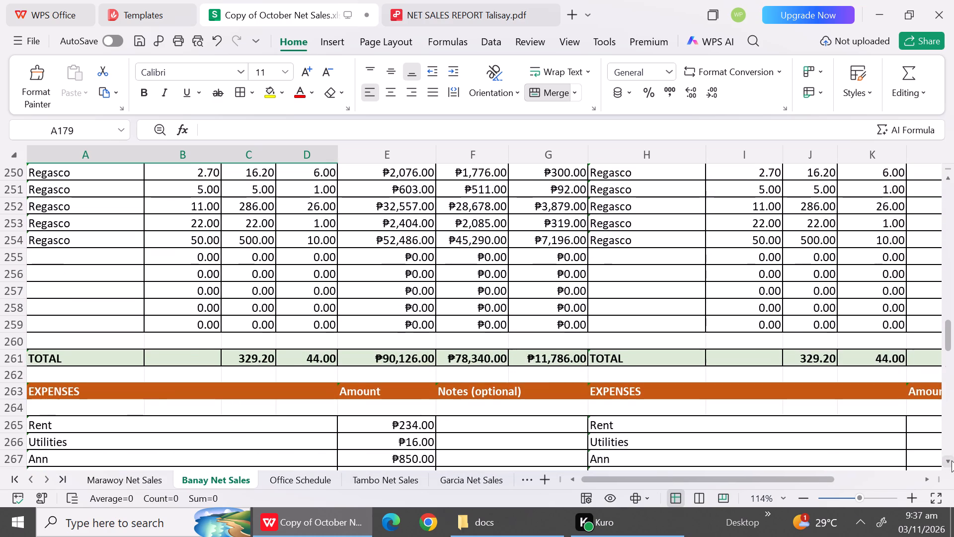
{"action": "double_click", "coordinate": [952, 460]}
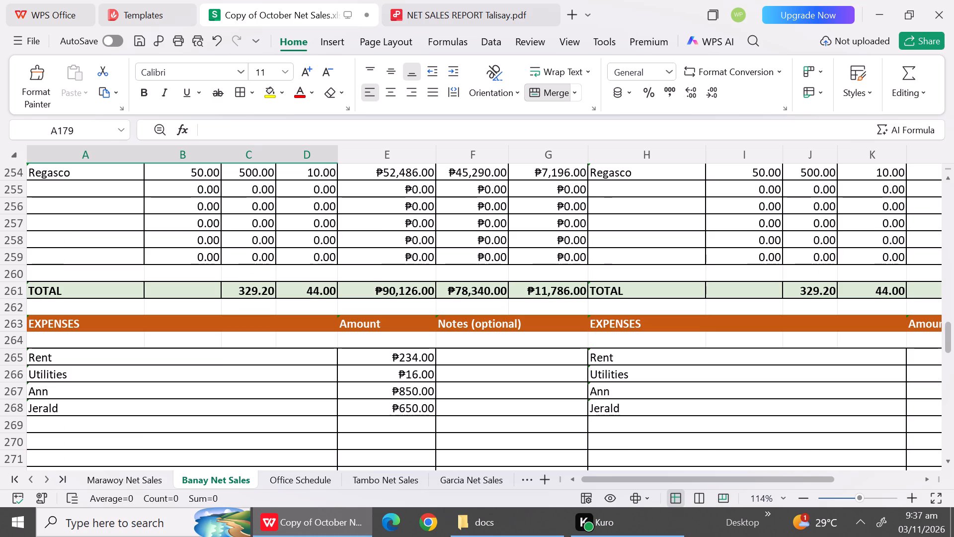
{"action": "left_click", "coordinate": [131, 425]}
{"action": "type", "text": "Han"}
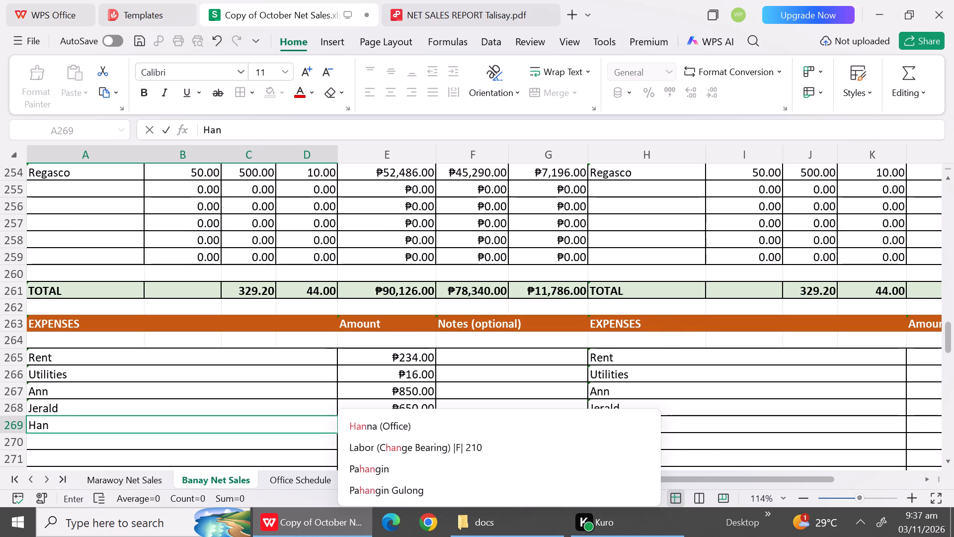
{"action": "left_click", "coordinate": [393, 424]}
{"action": "left_click", "coordinate": [400, 426]}
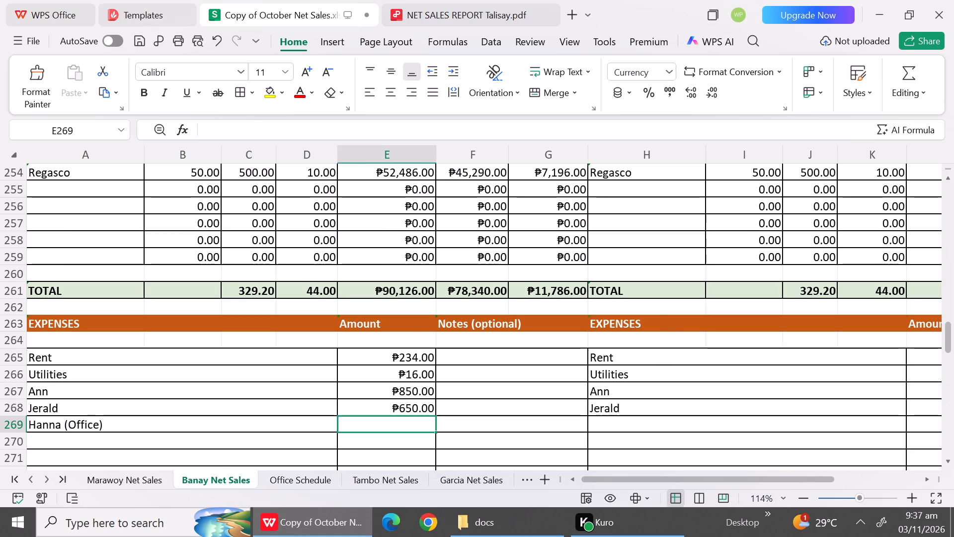
{"action": "type", "text": "850"}
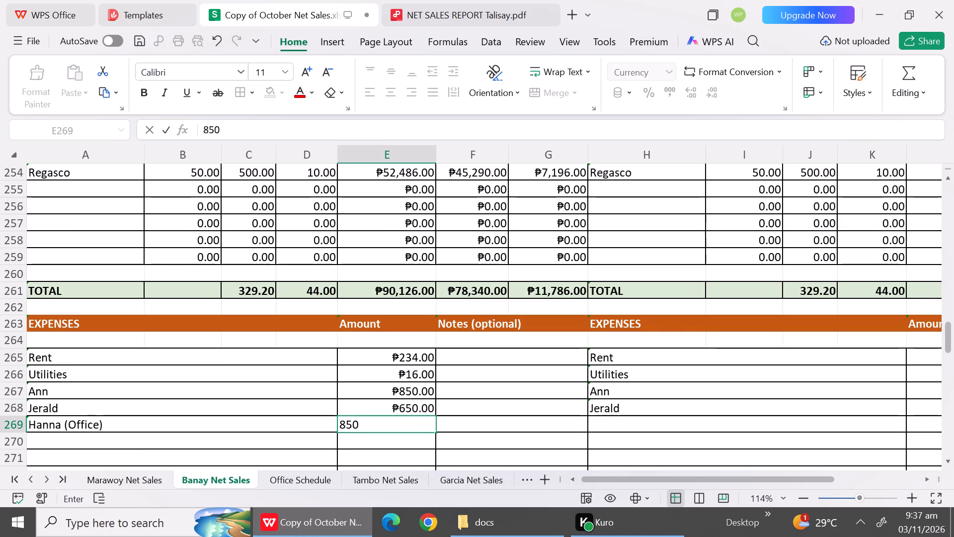
{"action": "left_click", "coordinate": [282, 403]}
Examine the expenses for October 9 and October 10 in Tambo Net Sales.
{"action": "left_click", "coordinate": [385, 479]}
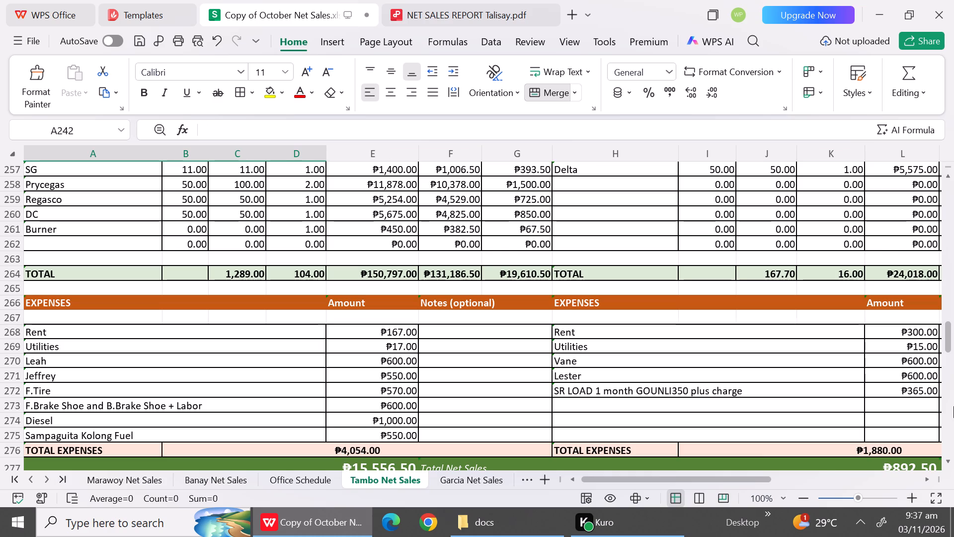
{"action": "triple_click", "coordinate": [950, 177]}
{"action": "triple_click", "coordinate": [950, 177]}
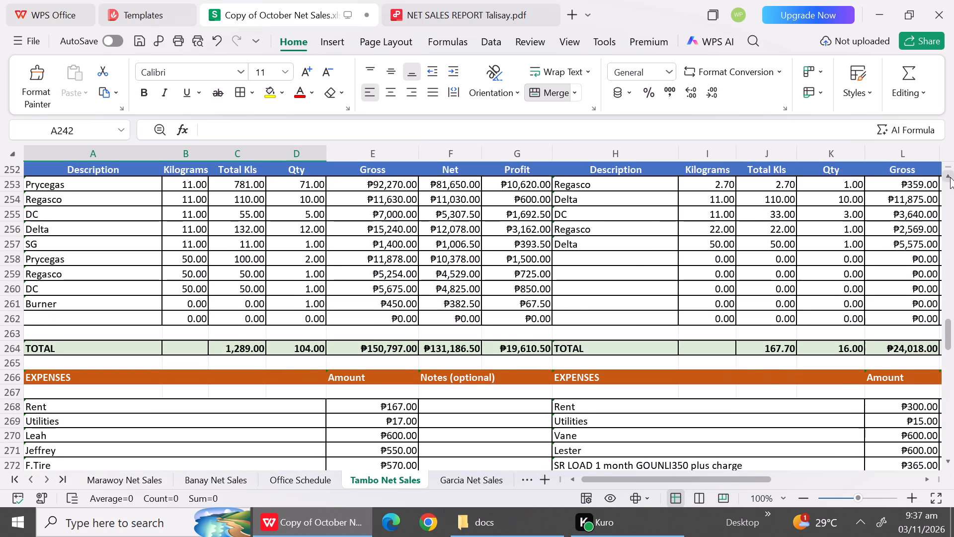
{"action": "triple_click", "coordinate": [950, 177]}
{"action": "triple_click", "coordinate": [950, 177]}
{"action": "triple_click", "coordinate": [950, 177]}
{"action": "triple_click", "coordinate": [950, 177]}
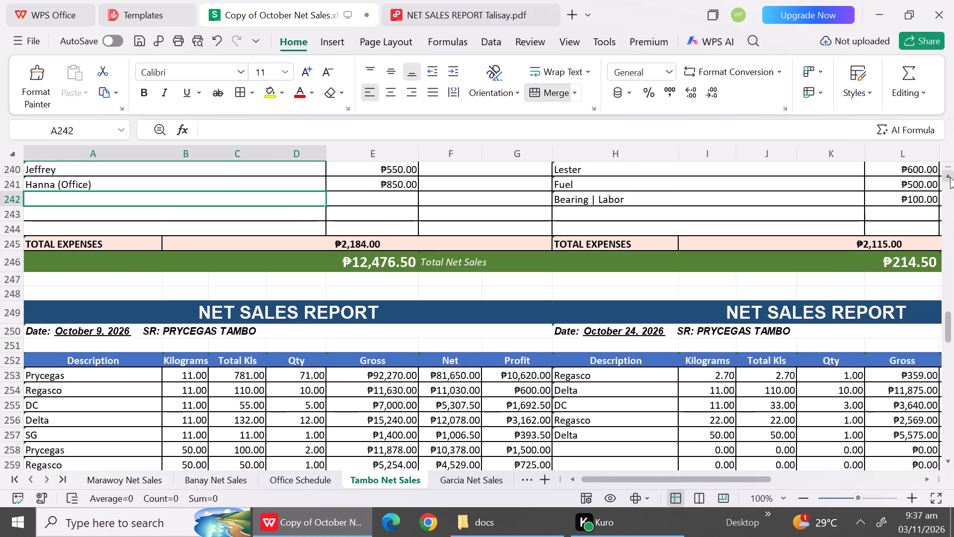
{"action": "left_click", "coordinate": [950, 177]}
{"action": "triple_click", "coordinate": [952, 460]}
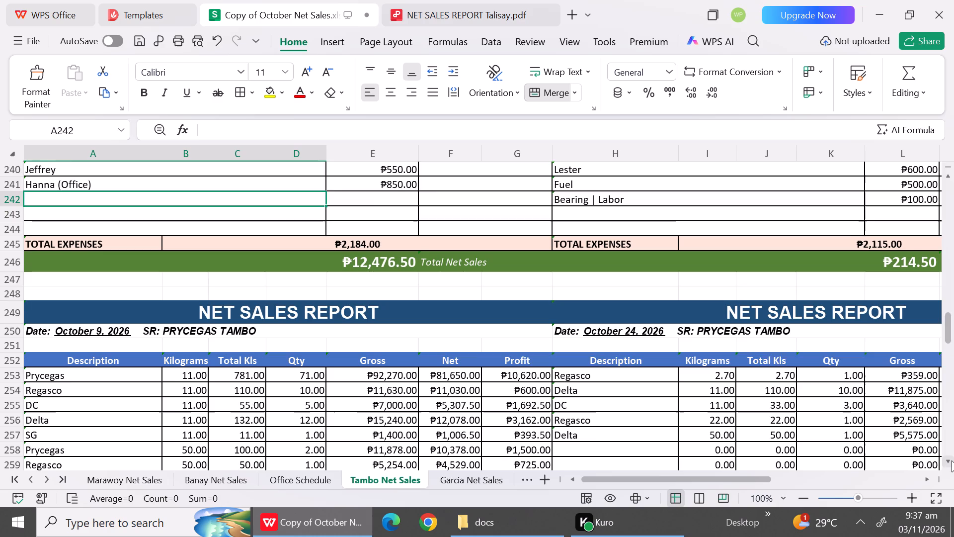
{"action": "triple_click", "coordinate": [952, 460]}
{"action": "triple_click", "coordinate": [952, 460]}
{"action": "triple_click", "coordinate": [952, 460]}
{"action": "triple_click", "coordinate": [952, 460]}
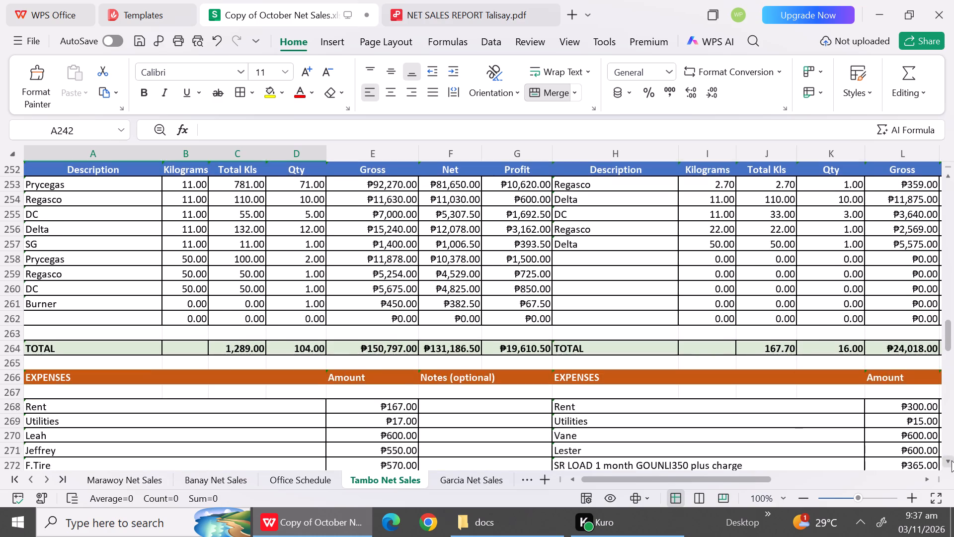
{"action": "triple_click", "coordinate": [952, 460]}
{"action": "triple_click", "coordinate": [952, 460]}
{"action": "triple_click", "coordinate": [952, 460]}
{"action": "triple_click", "coordinate": [952, 460]}
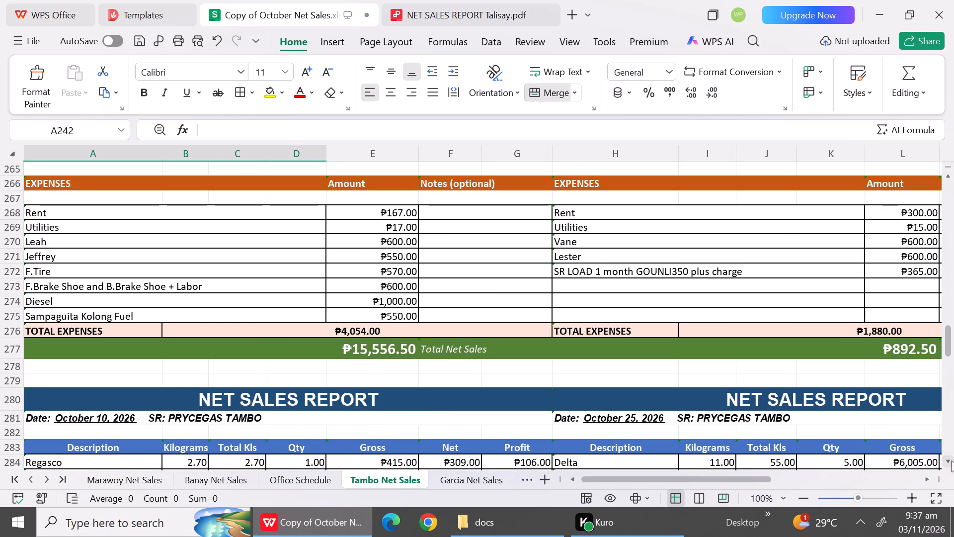
{"action": "triple_click", "coordinate": [952, 460]}
{"action": "triple_click", "coordinate": [952, 460]}
{"action": "triple_click", "coordinate": [952, 460]}
{"action": "left_click", "coordinate": [952, 460]}
{"action": "triple_click", "coordinate": [952, 460]}
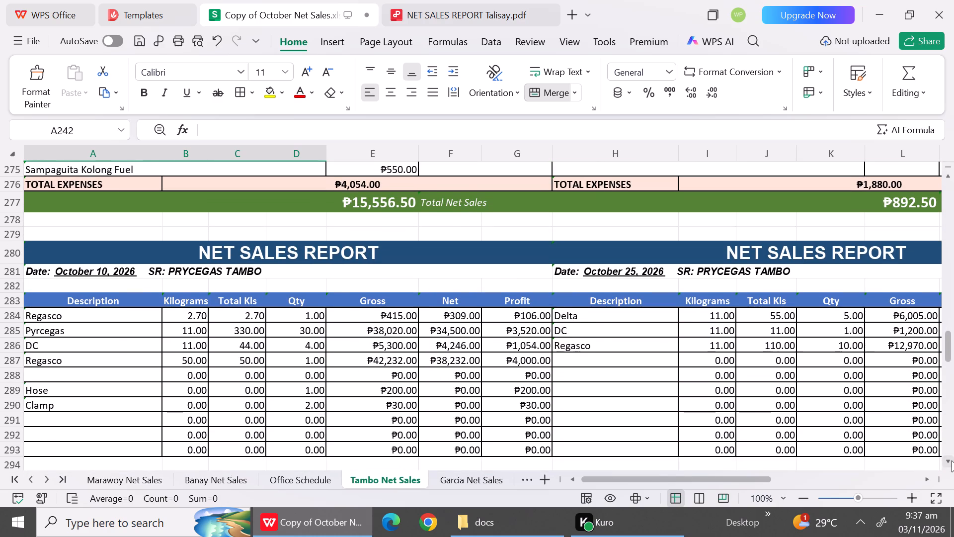
{"action": "triple_click", "coordinate": [952, 460]}
{"action": "triple_click", "coordinate": [952, 460]}
{"action": "triple_click", "coordinate": [952, 460]}
{"action": "double_click", "coordinate": [952, 460]}
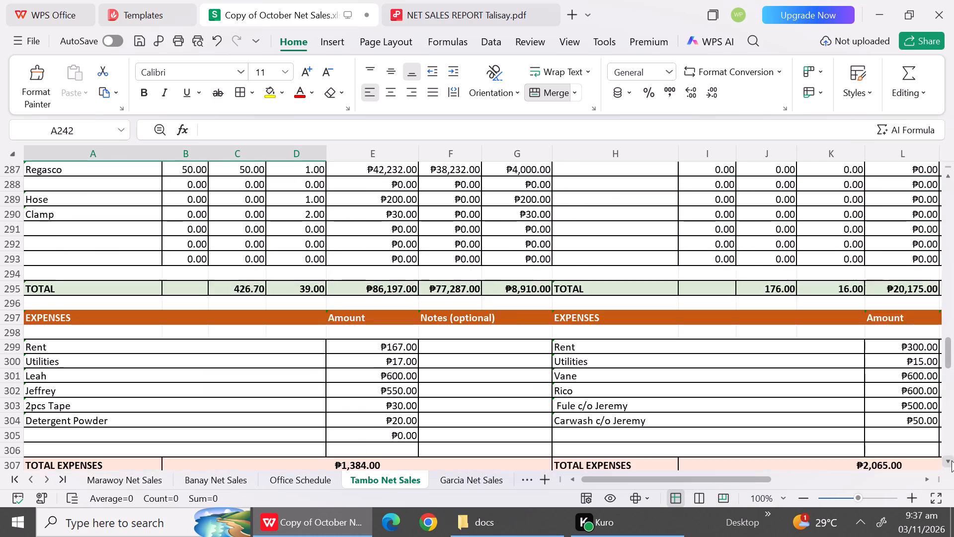
{"action": "double_click", "coordinate": [952, 460]}
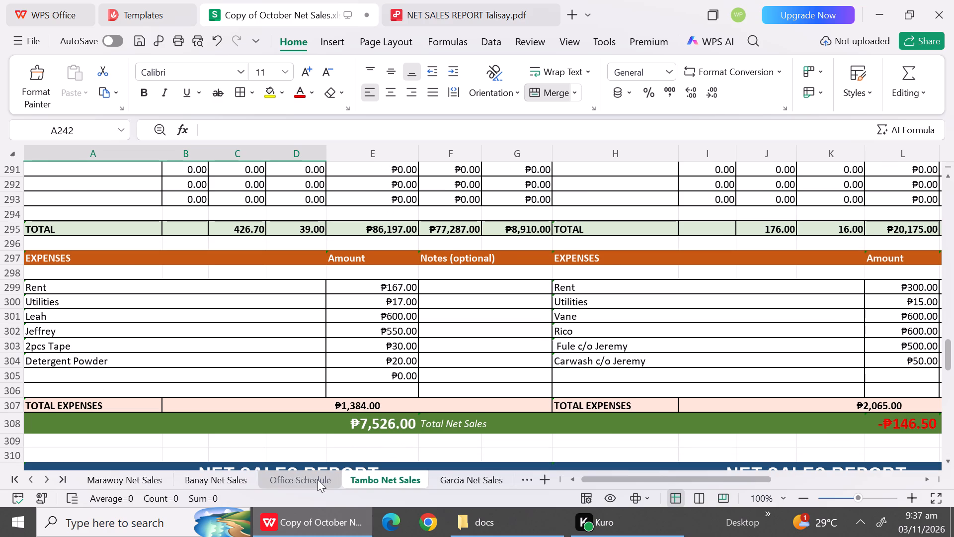
Check the Office Schedule for October 10 and examine the October 10 expenses in Banay Net Sales.
{"action": "left_click", "coordinate": [291, 477]}
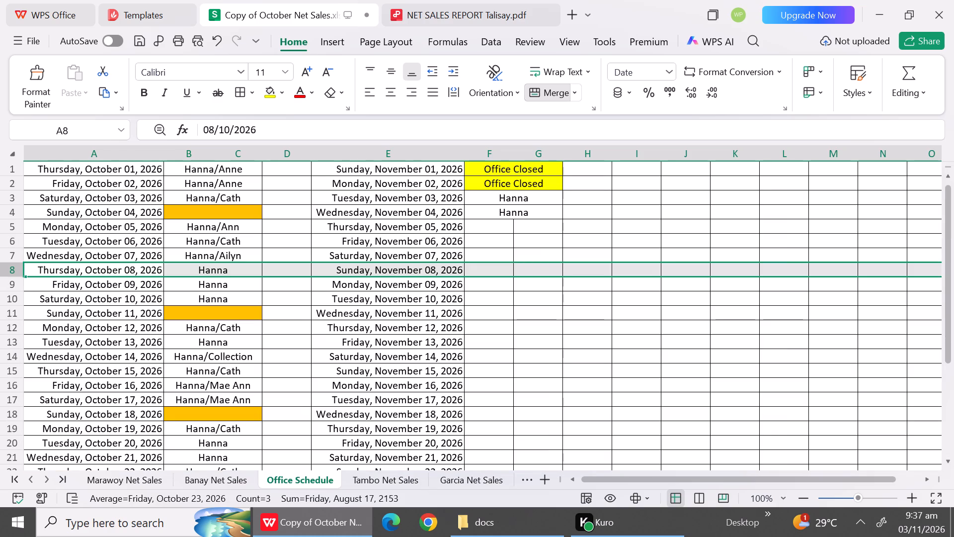
{"action": "left_click", "coordinate": [9, 300]}
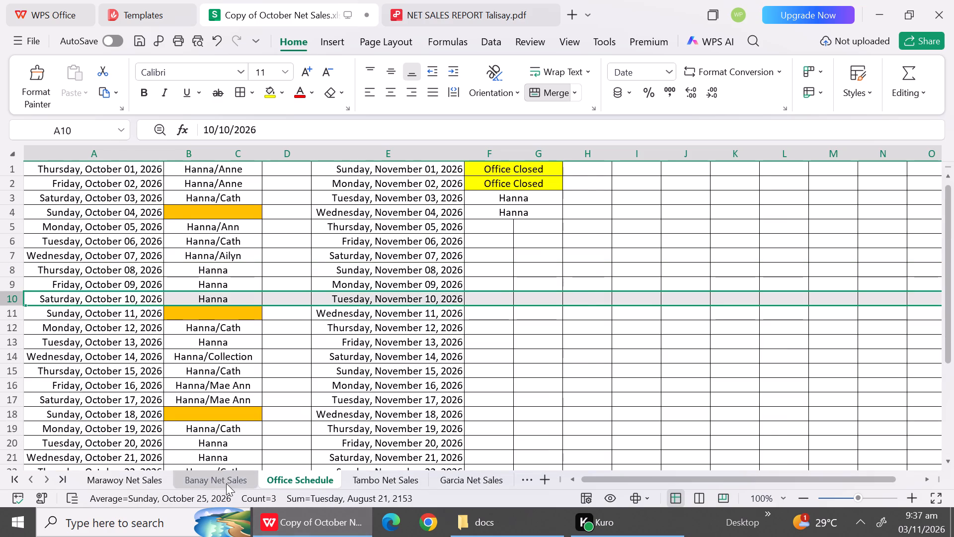
{"action": "left_click", "coordinate": [226, 483]}
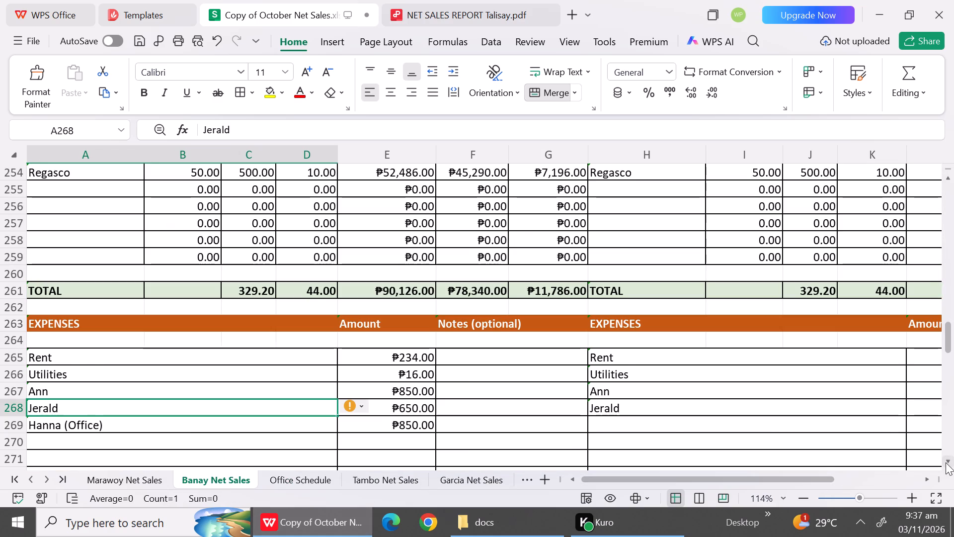
{"action": "triple_click", "coordinate": [946, 462]}
{"action": "triple_click", "coordinate": [946, 462]}
{"action": "triple_click", "coordinate": [946, 462]}
{"action": "triple_click", "coordinate": [946, 462]}
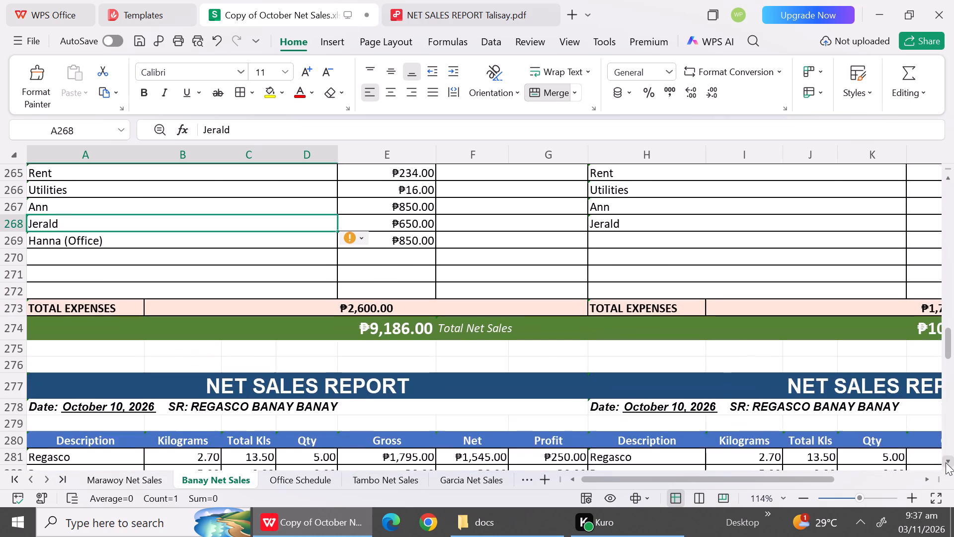
{"action": "triple_click", "coordinate": [946, 462]}
{"action": "triple_click", "coordinate": [946, 462]}
{"action": "triple_click", "coordinate": [946, 462]}
{"action": "triple_click", "coordinate": [946, 462]}
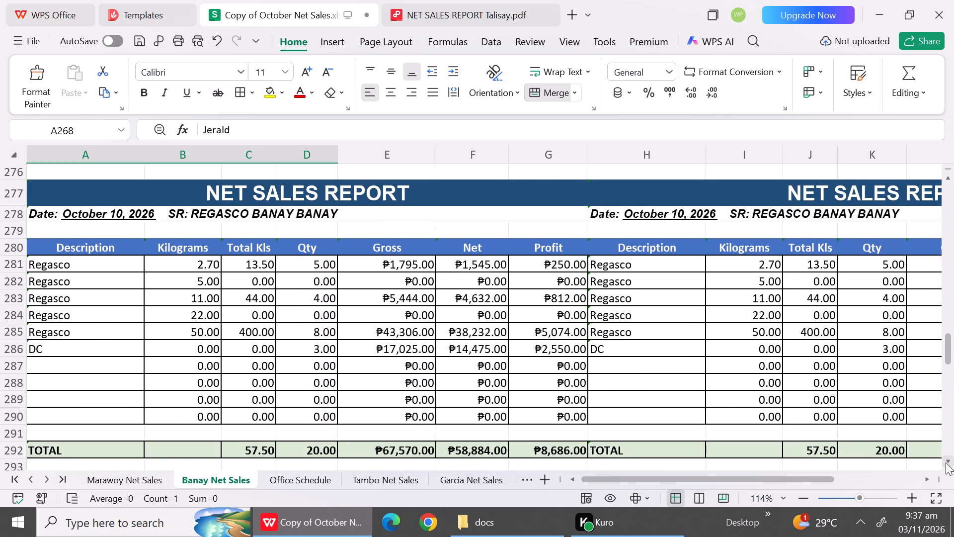
{"action": "triple_click", "coordinate": [946, 462]}
{"action": "triple_click", "coordinate": [946, 462]}
{"action": "left_click", "coordinate": [946, 462]}
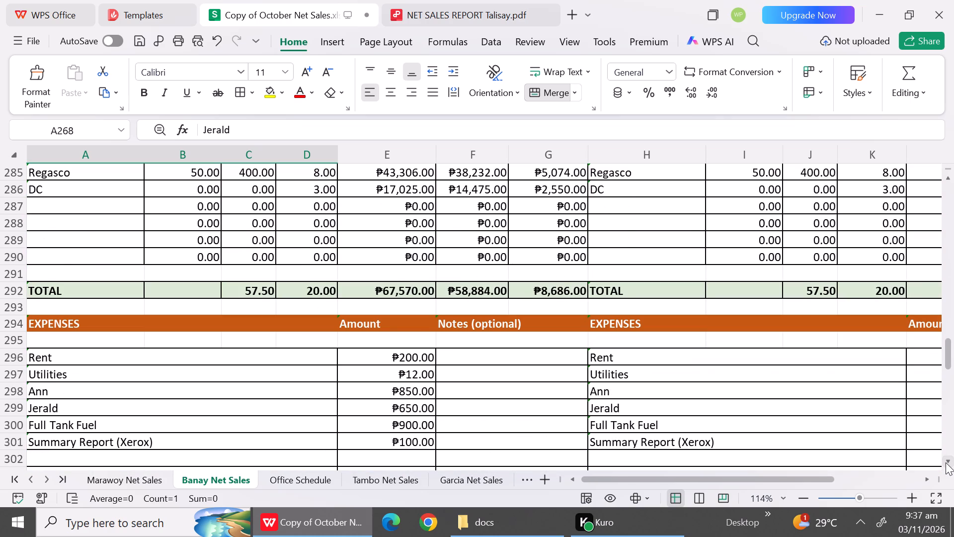
{"action": "triple_click", "coordinate": [946, 462]}
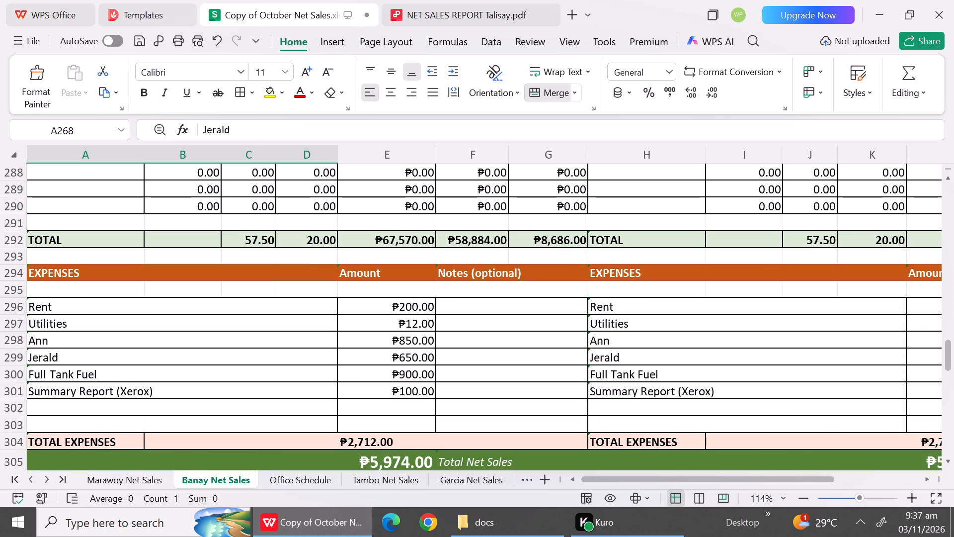
Examine the October 10 expenses in Marawoy Net Sales.
{"action": "left_click", "coordinate": [135, 482]}
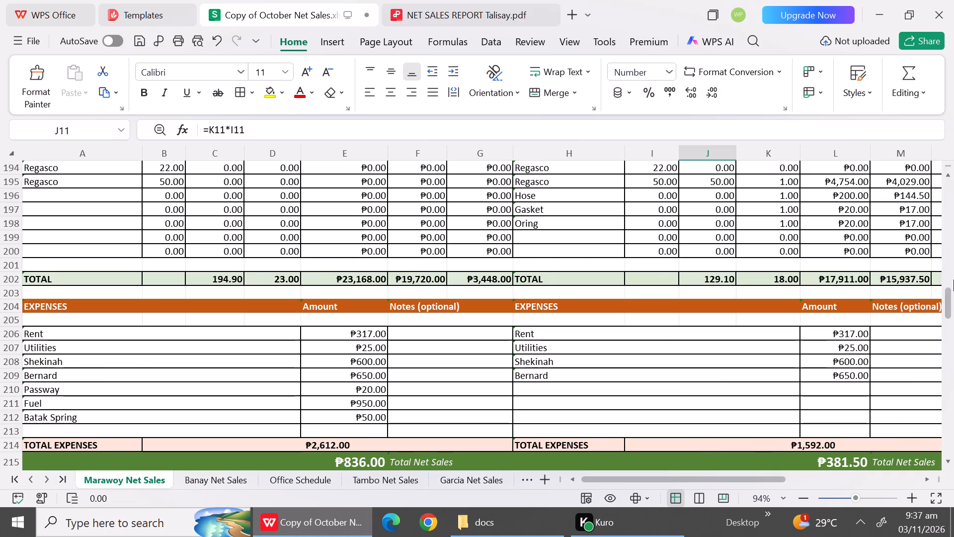
{"action": "left_click", "coordinate": [951, 353]}
{"action": "left_click", "coordinate": [951, 353]}
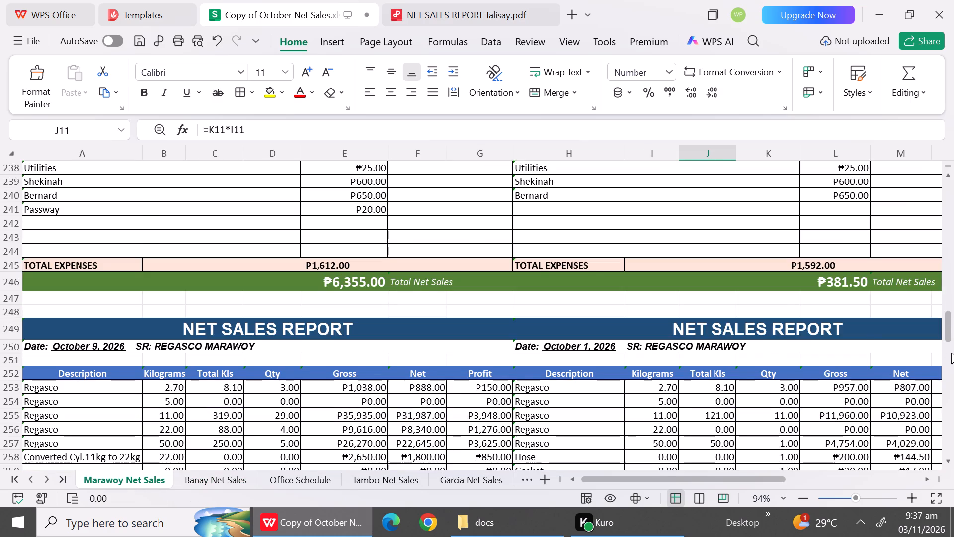
{"action": "left_click", "coordinate": [951, 353]}
{"action": "left_click", "coordinate": [953, 400]}
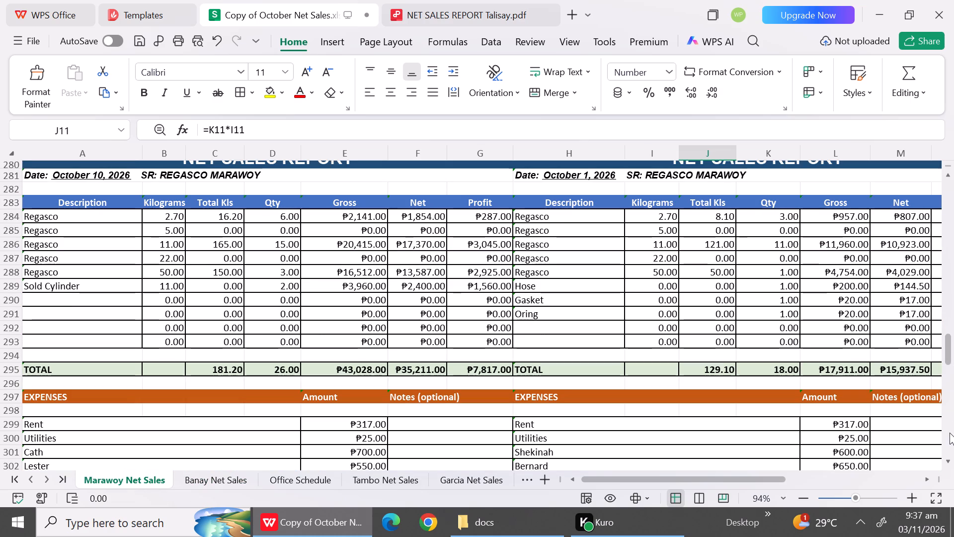
{"action": "triple_click", "coordinate": [950, 460]}
{"action": "triple_click", "coordinate": [950, 460]}
{"action": "triple_click", "coordinate": [950, 460]}
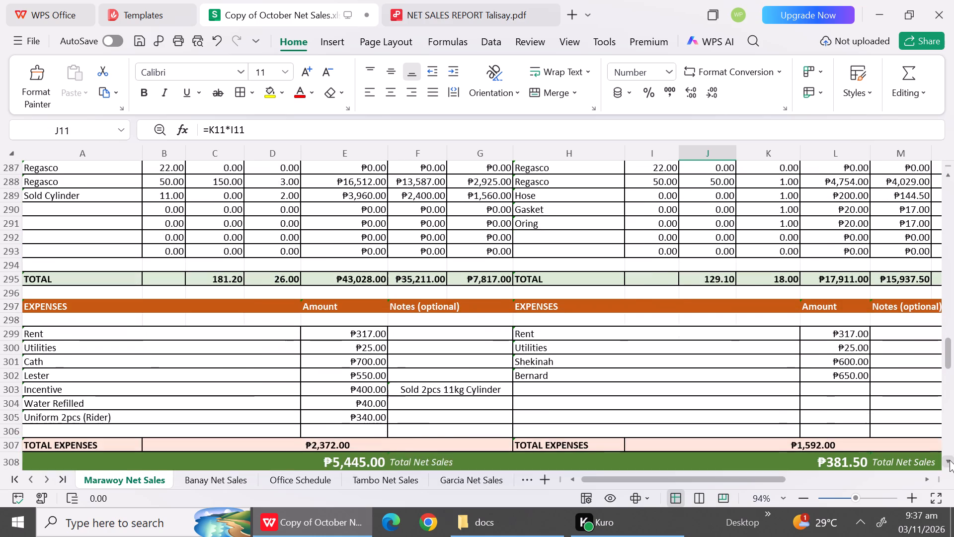
{"action": "left_click", "coordinate": [950, 460]}
Recheck the Office Schedule for October 10, and add Hanna (Office) at 850 to the October 10 expenses in Tambo Net Sales.
{"action": "left_click", "coordinate": [389, 480]}
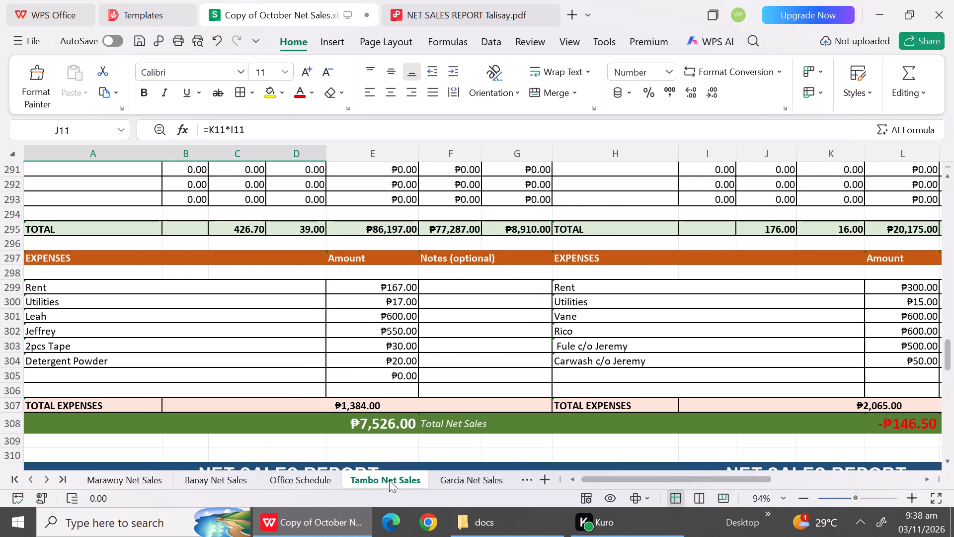
{"action": "left_click", "coordinate": [323, 478]}
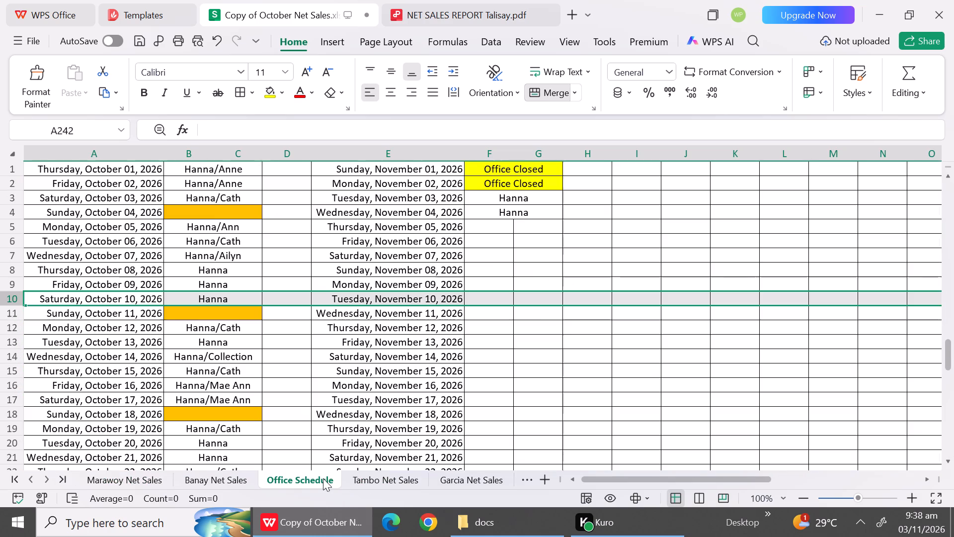
{"action": "left_click", "coordinate": [235, 479]}
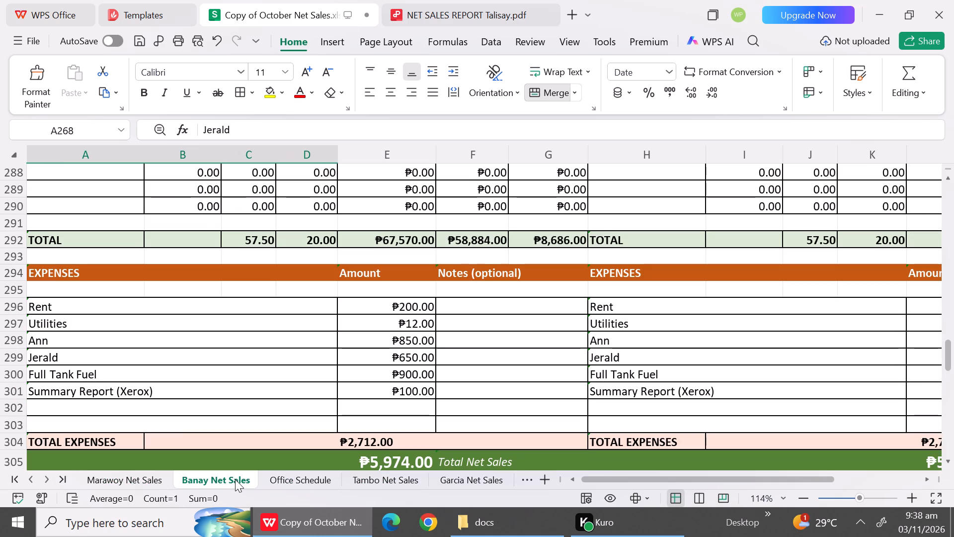
{"action": "left_click", "coordinate": [382, 487]}
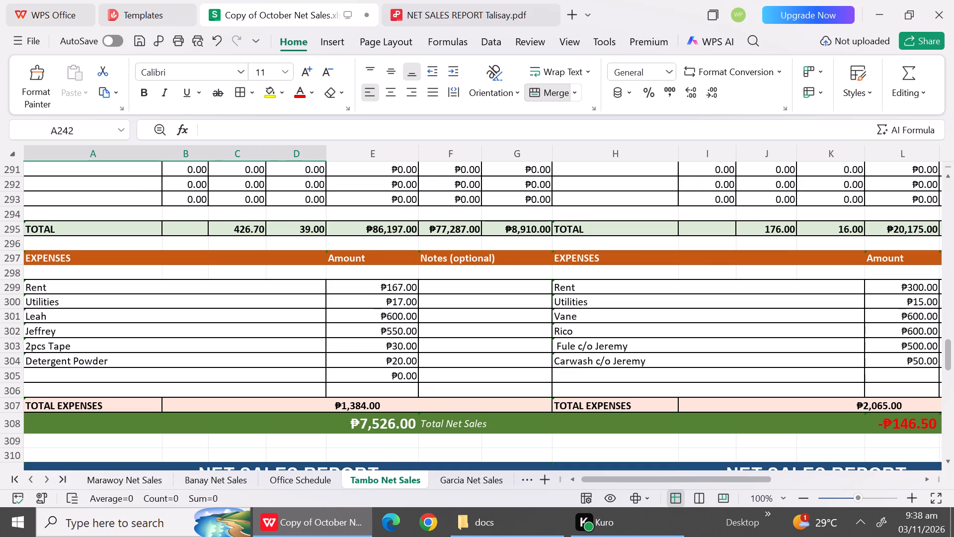
{"action": "left_click", "coordinate": [104, 377]}
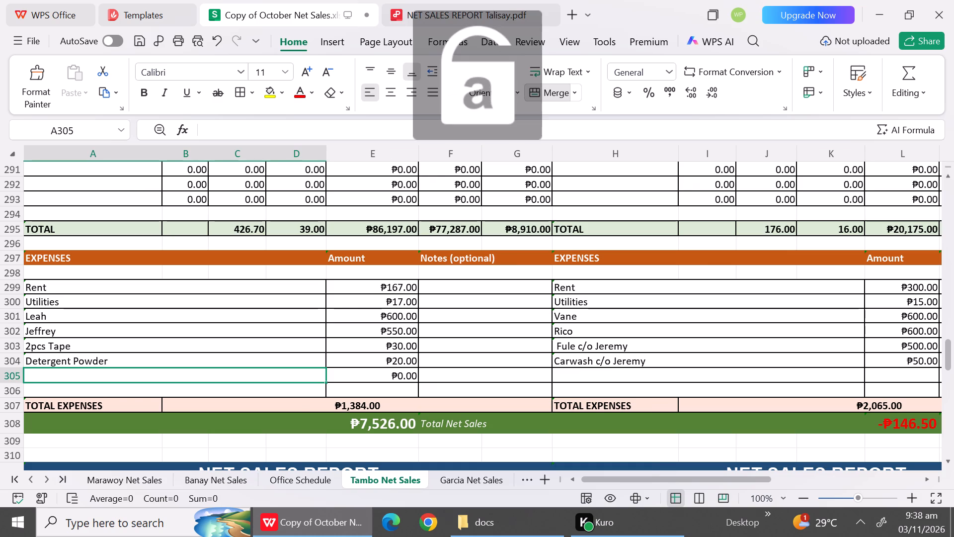
{"action": "type", "text": "Hann"}
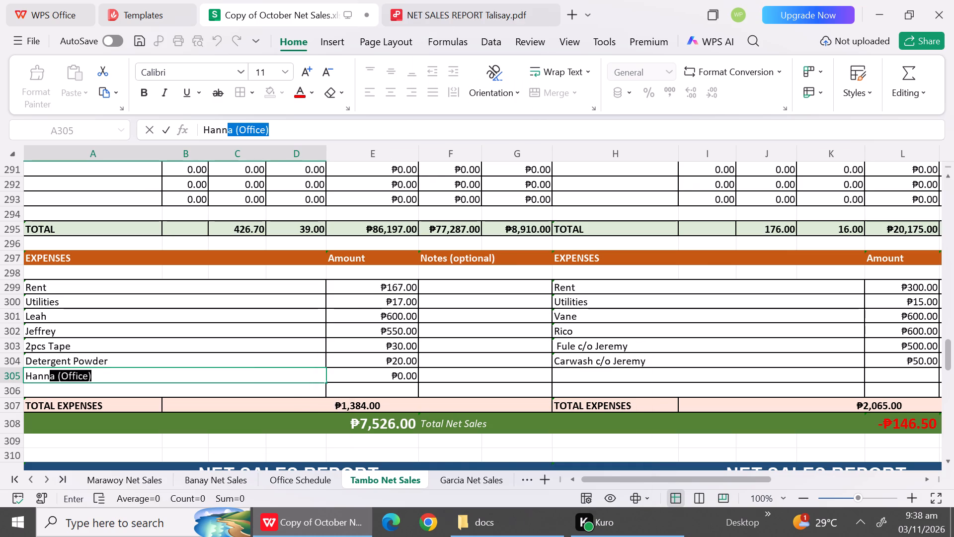
{"action": "left_click", "coordinate": [111, 374]}
{"action": "left_click", "coordinate": [388, 378]}
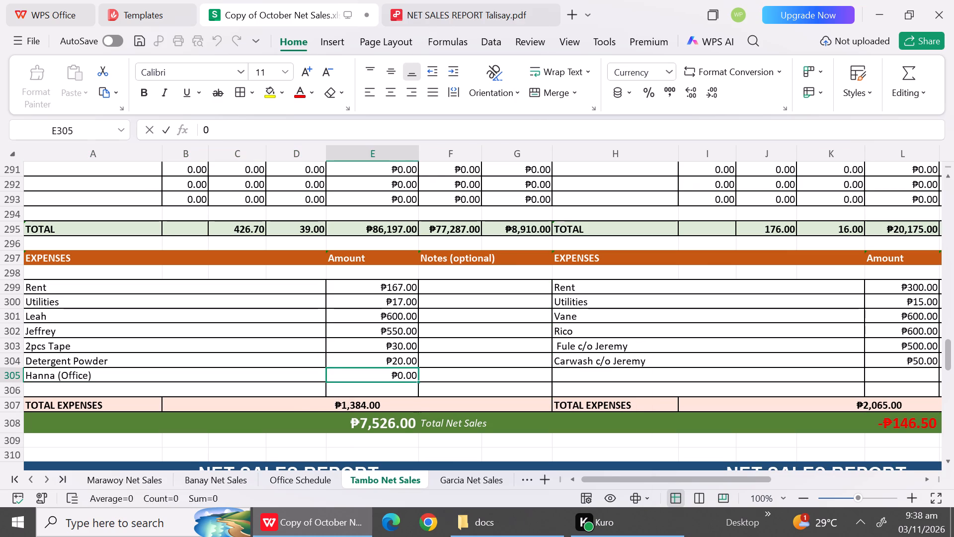
{"action": "type", "text": "850"}
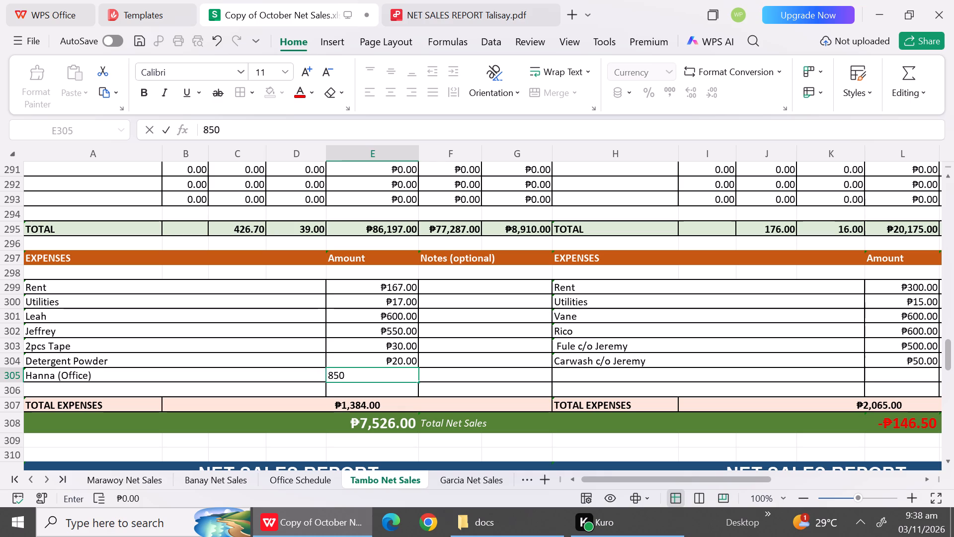
{"action": "left_click", "coordinate": [271, 351]}
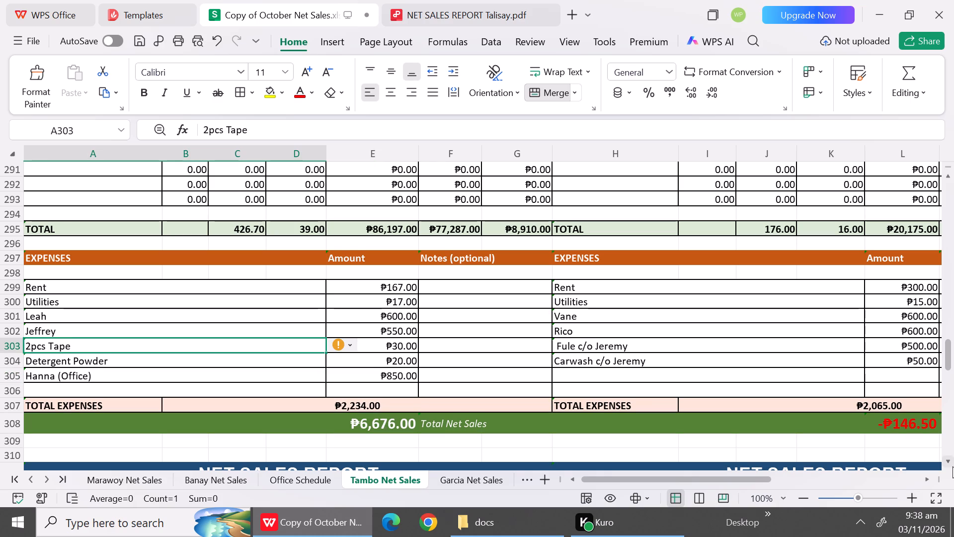
Examine the October 11 expenses in Tambo Net Sales.
{"action": "triple_click", "coordinate": [949, 463]}
{"action": "triple_click", "coordinate": [949, 463]}
{"action": "triple_click", "coordinate": [949, 463]}
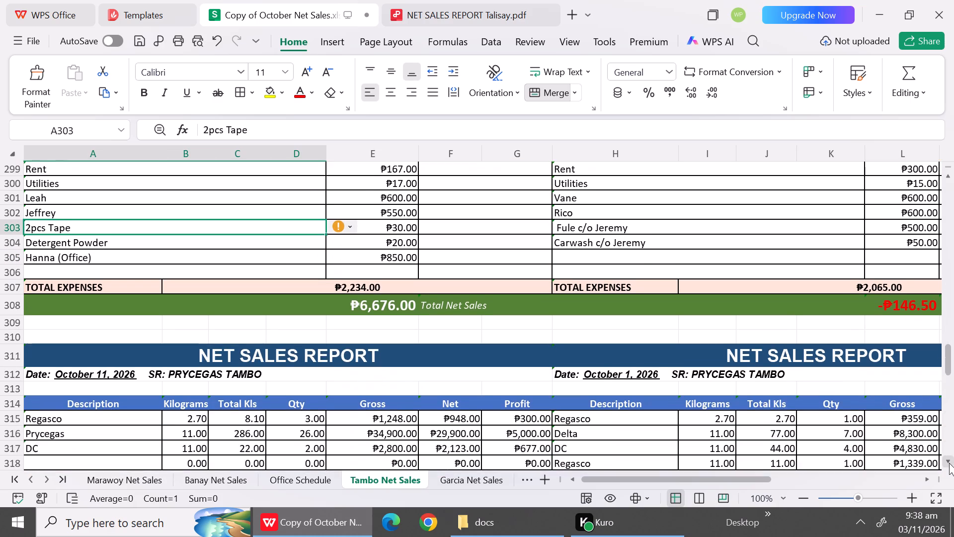
{"action": "triple_click", "coordinate": [949, 463]}
{"action": "triple_click", "coordinate": [949, 463]}
{"action": "left_click", "coordinate": [949, 463]}
{"action": "left_click", "coordinate": [949, 463]}
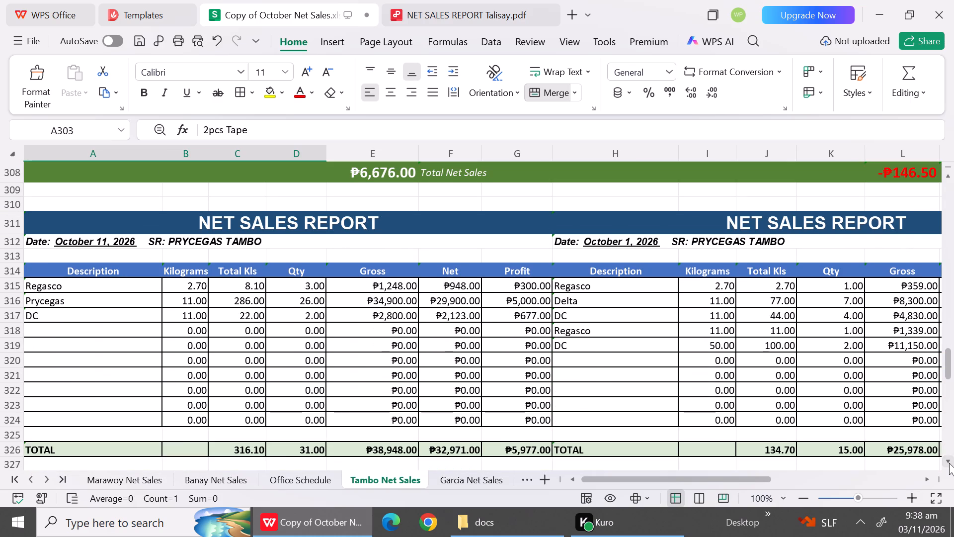
{"action": "left_click", "coordinate": [949, 463]}
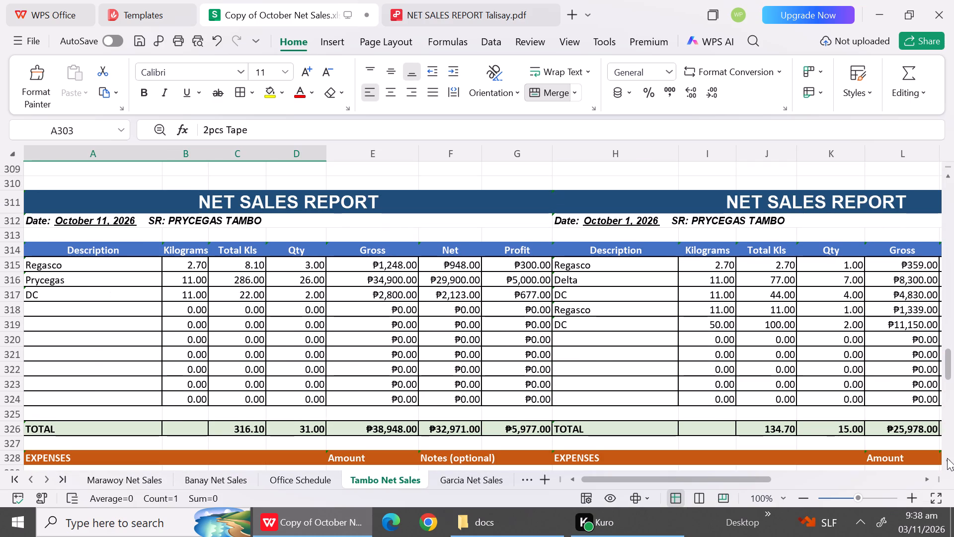
{"action": "triple_click", "coordinate": [947, 460]}
{"action": "triple_click", "coordinate": [947, 460]}
{"action": "triple_click", "coordinate": [947, 460]}
{"action": "double_click", "coordinate": [947, 460]}
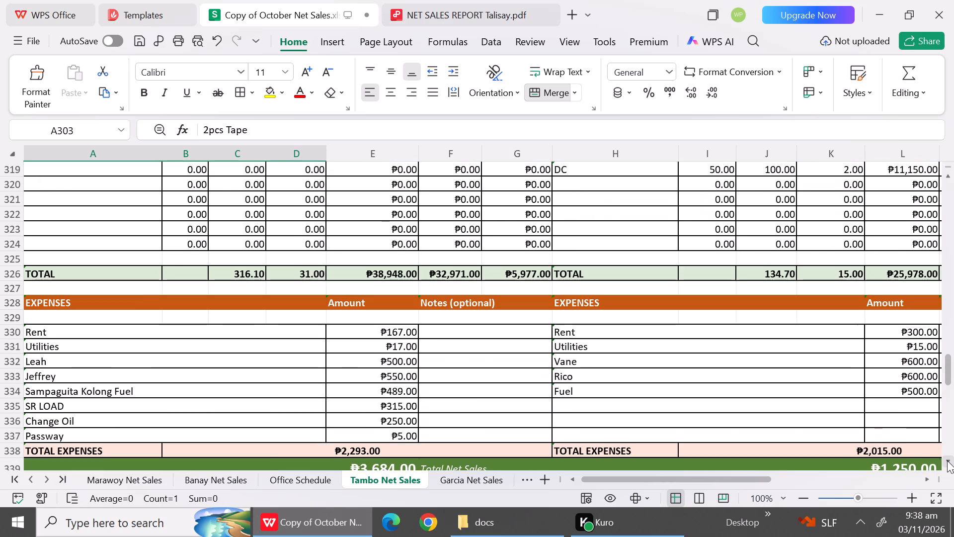
{"action": "left_click", "coordinate": [947, 460]}
{"action": "double_click", "coordinate": [947, 460]}
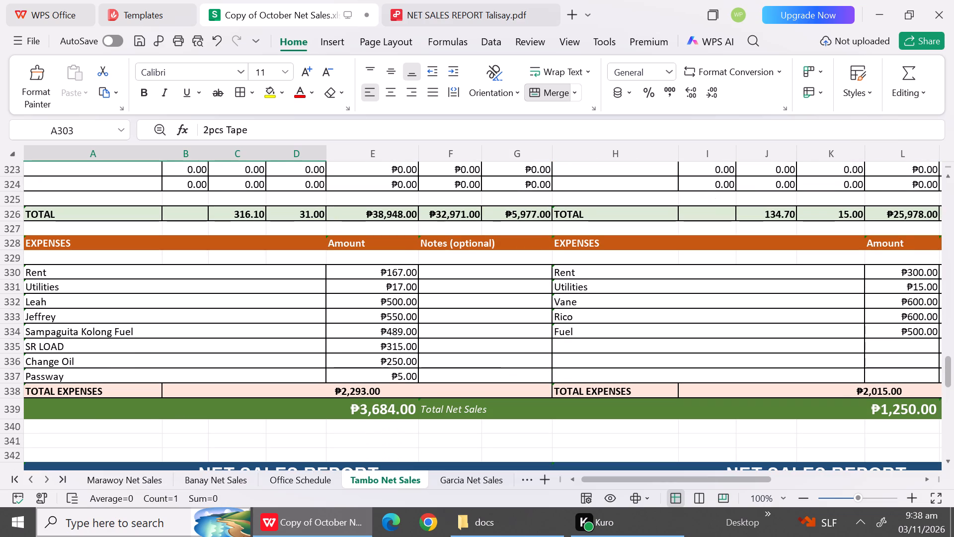
Examine the October 11 expenses in Banay Net Sales.
{"action": "left_click", "coordinate": [193, 476]}
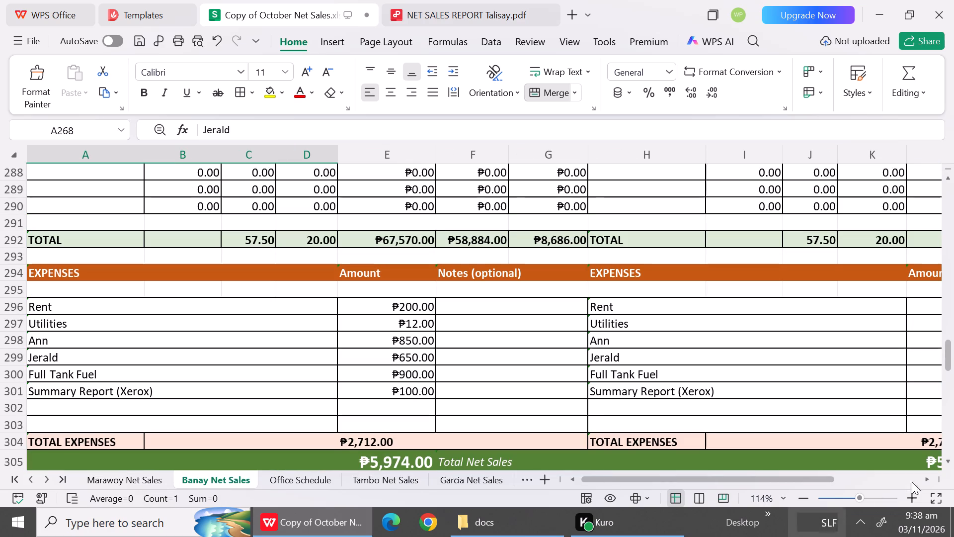
{"action": "triple_click", "coordinate": [949, 458]}
{"action": "triple_click", "coordinate": [949, 458]}
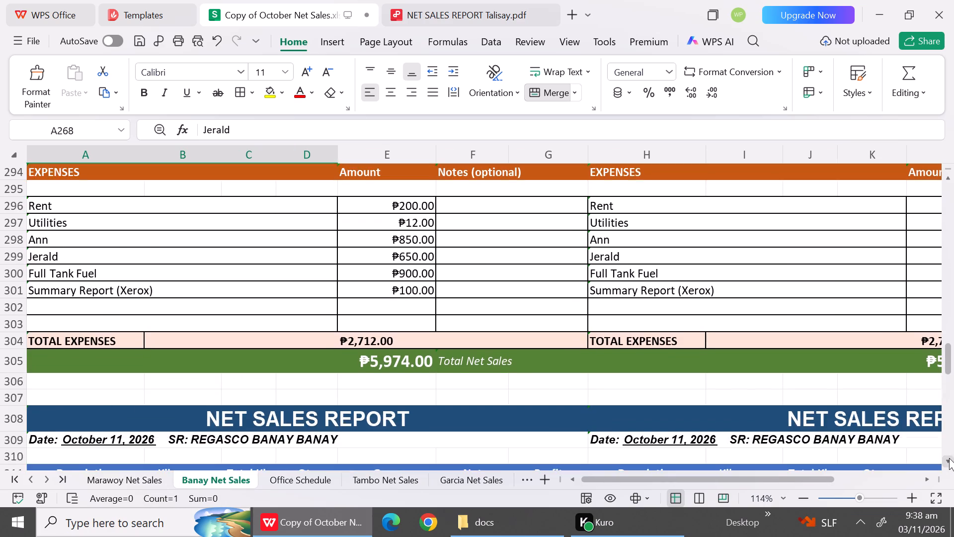
{"action": "triple_click", "coordinate": [949, 458]}
{"action": "triple_click", "coordinate": [949, 458]}
{"action": "triple_click", "coordinate": [949, 458]}
{"action": "triple_click", "coordinate": [949, 458]}
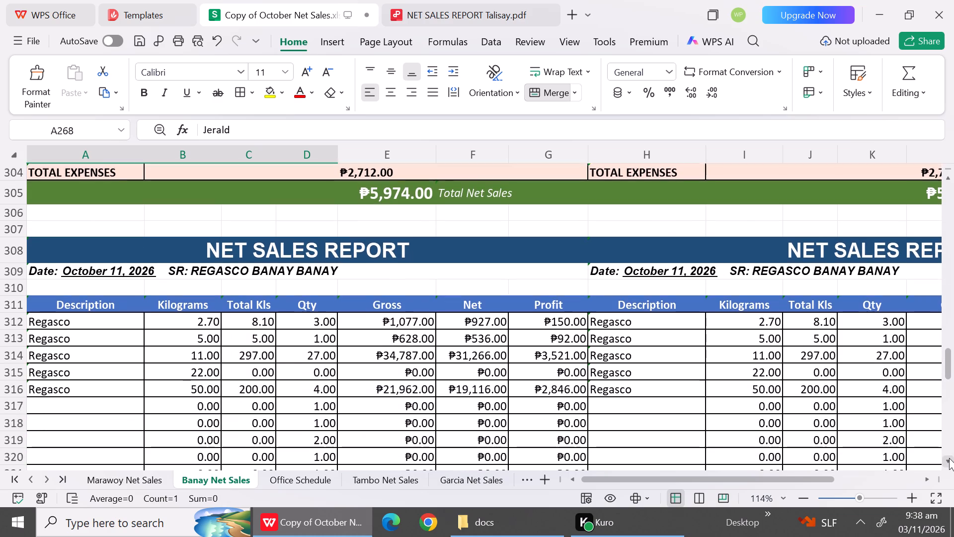
{"action": "triple_click", "coordinate": [949, 458]}
{"action": "triple_click", "coordinate": [949, 458]}
{"action": "triple_click", "coordinate": [949, 458]}
{"action": "triple_click", "coordinate": [949, 458]}
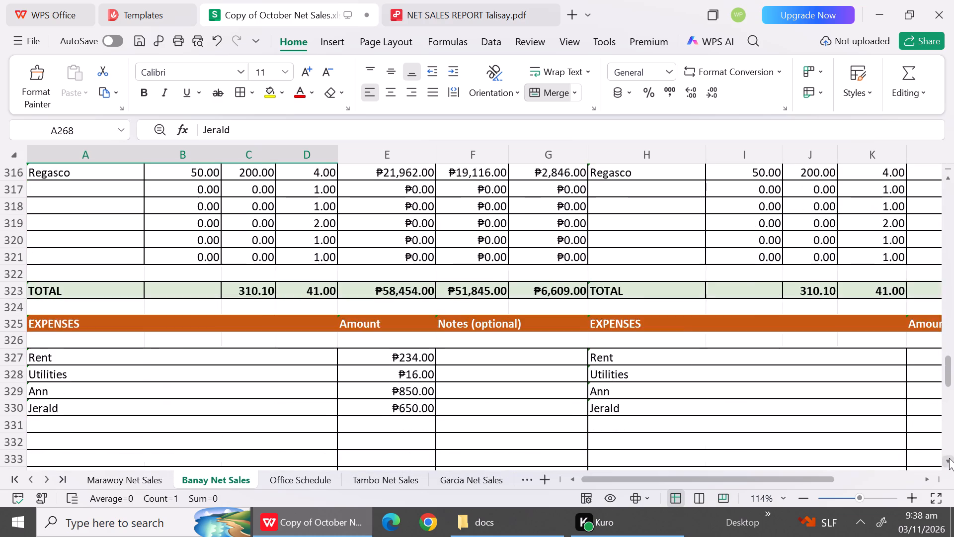
{"action": "left_click", "coordinate": [949, 458]}
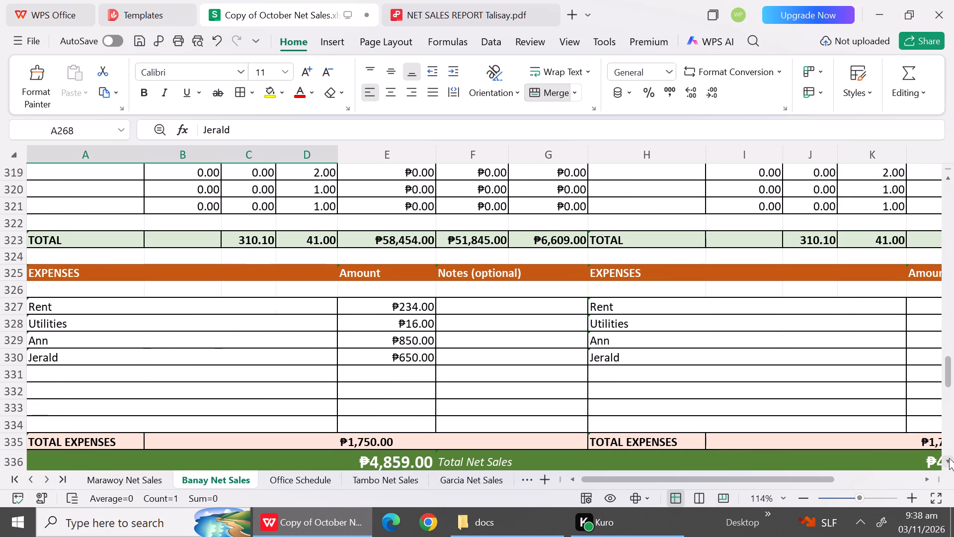
Examine the October 11 expenses in Marawoy Net Sales.
{"action": "left_click", "coordinate": [126, 484]}
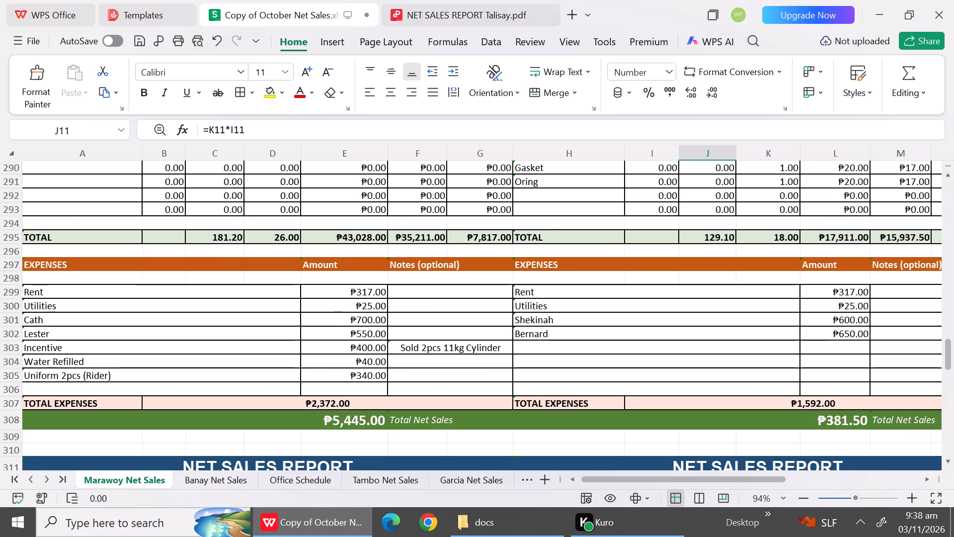
{"action": "triple_click", "coordinate": [953, 462]}
{"action": "triple_click", "coordinate": [953, 462]}
{"action": "triple_click", "coordinate": [953, 462]}
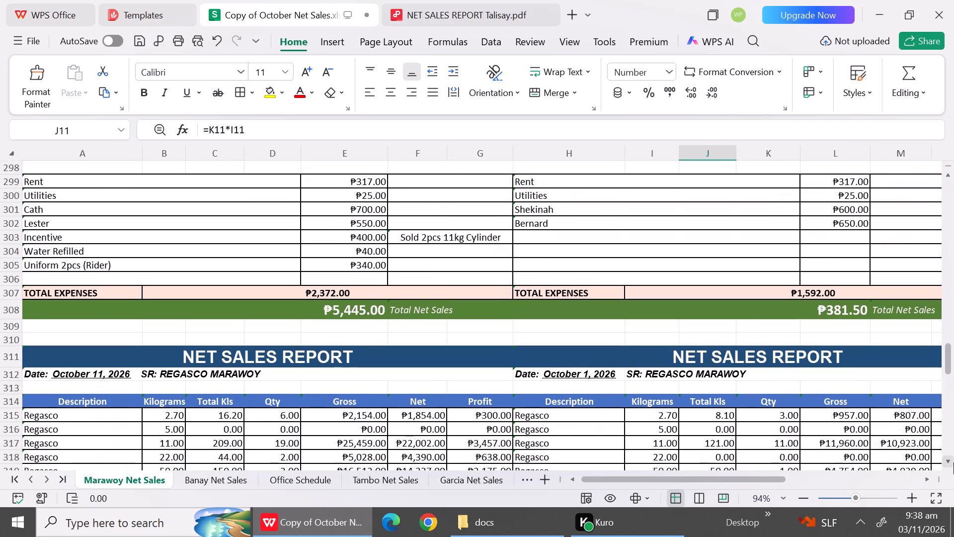
{"action": "triple_click", "coordinate": [953, 462]}
{"action": "triple_click", "coordinate": [953, 462]}
{"action": "triple_click", "coordinate": [953, 462]}
{"action": "triple_click", "coordinate": [953, 462]}
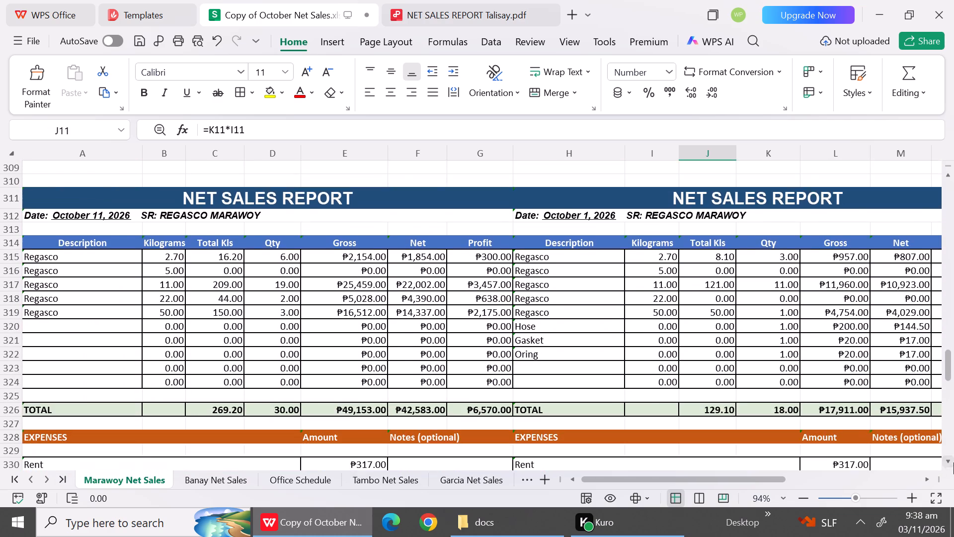
{"action": "triple_click", "coordinate": [953, 462]}
{"action": "triple_click", "coordinate": [953, 462]}
{"action": "triple_click", "coordinate": [953, 462]}
{"action": "triple_click", "coordinate": [953, 462]}
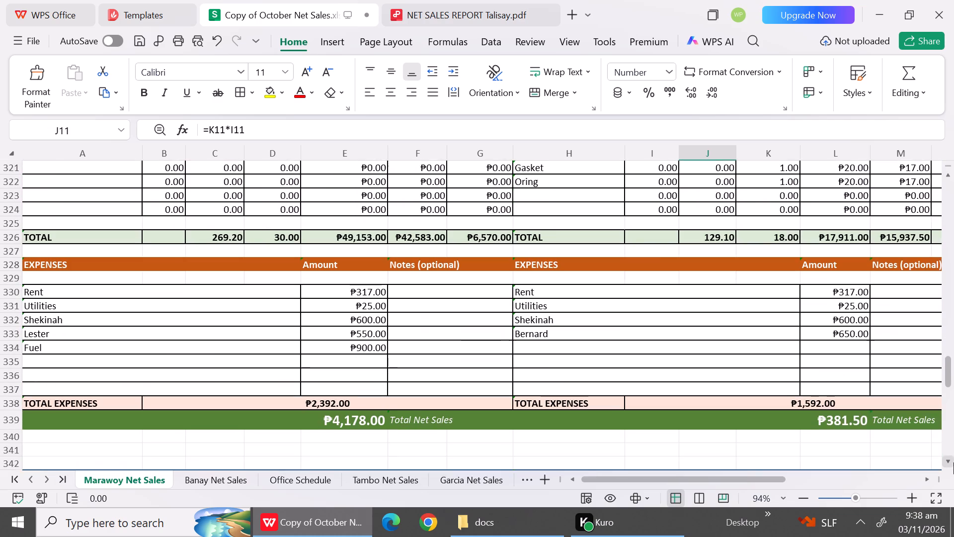
{"action": "double_click", "coordinate": [953, 462]}
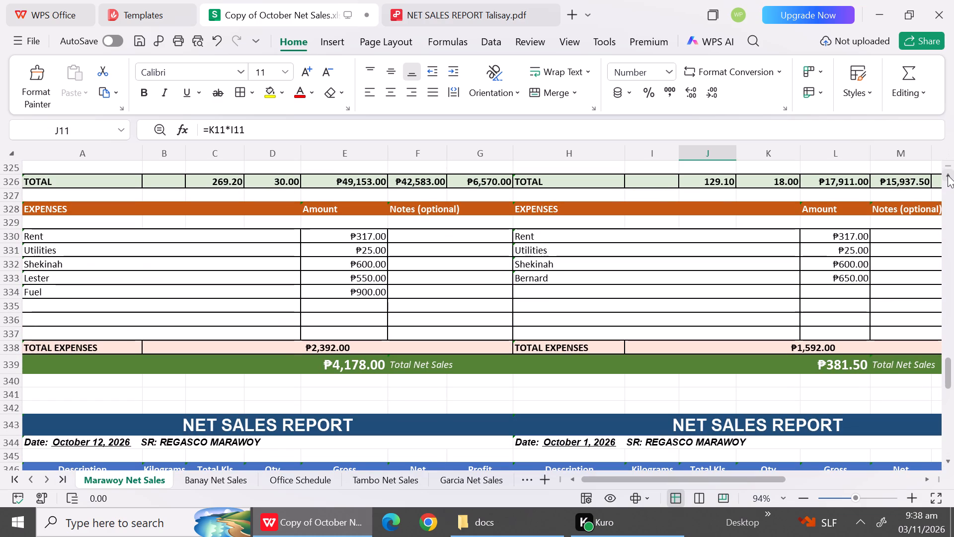
{"action": "triple_click", "coordinate": [948, 175]}
{"action": "double_click", "coordinate": [948, 175]}
{"action": "left_click", "coordinate": [948, 175]}
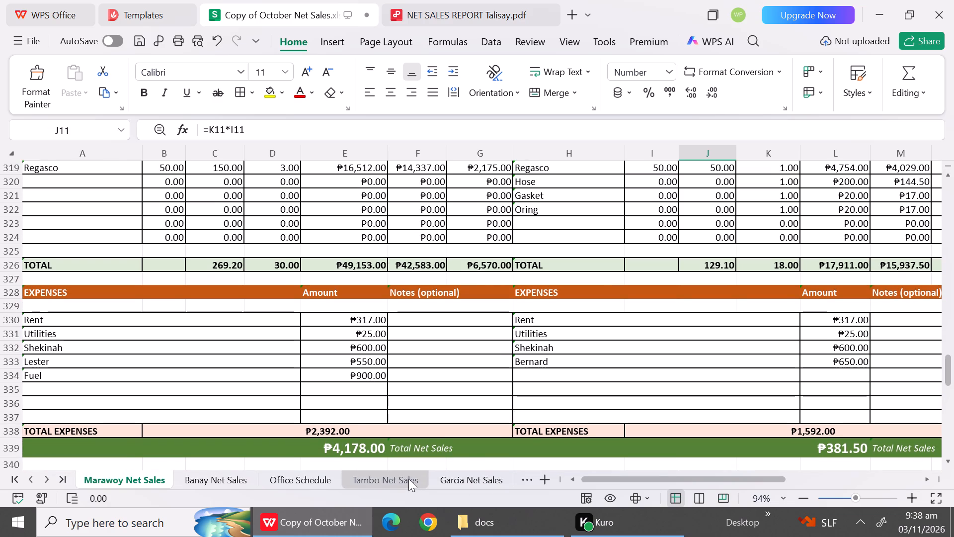
Check the Office Schedule for October 12 and examine the October 12 expenses in Tambo Net Sales.
{"action": "left_click", "coordinate": [309, 482]}
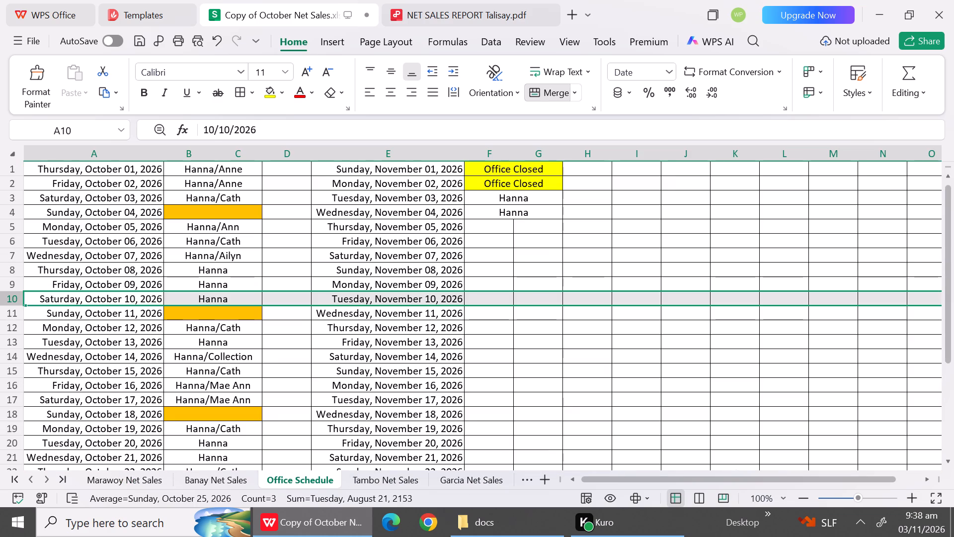
{"action": "left_click", "coordinate": [12, 328]}
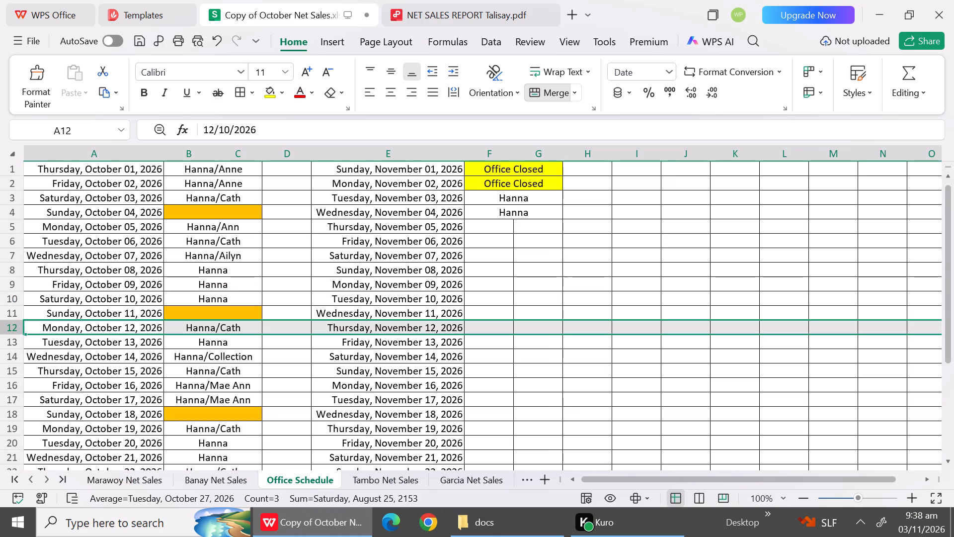
{"action": "left_click", "coordinate": [358, 475]}
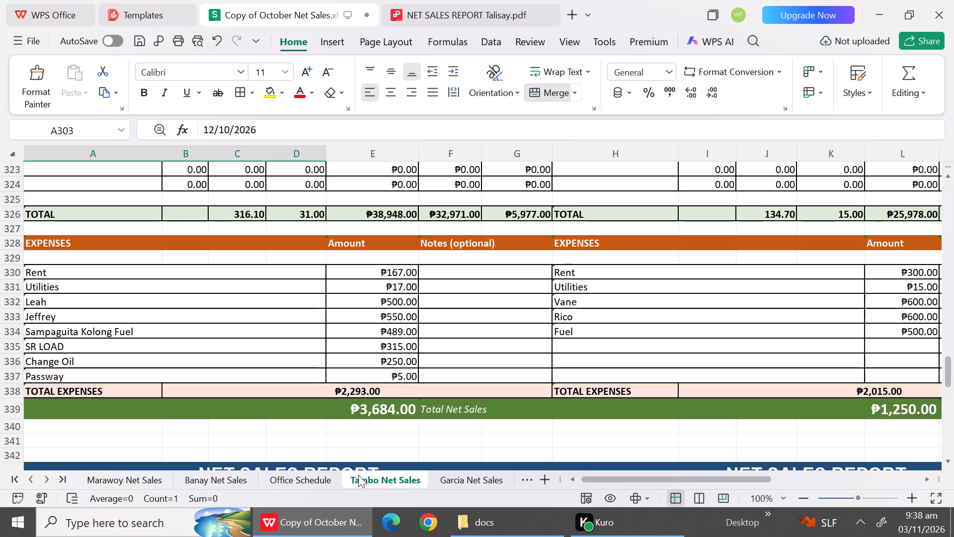
{"action": "triple_click", "coordinate": [948, 464]}
{"action": "triple_click", "coordinate": [948, 464]}
{"action": "triple_click", "coordinate": [948, 464]}
{"action": "triple_click", "coordinate": [948, 464]}
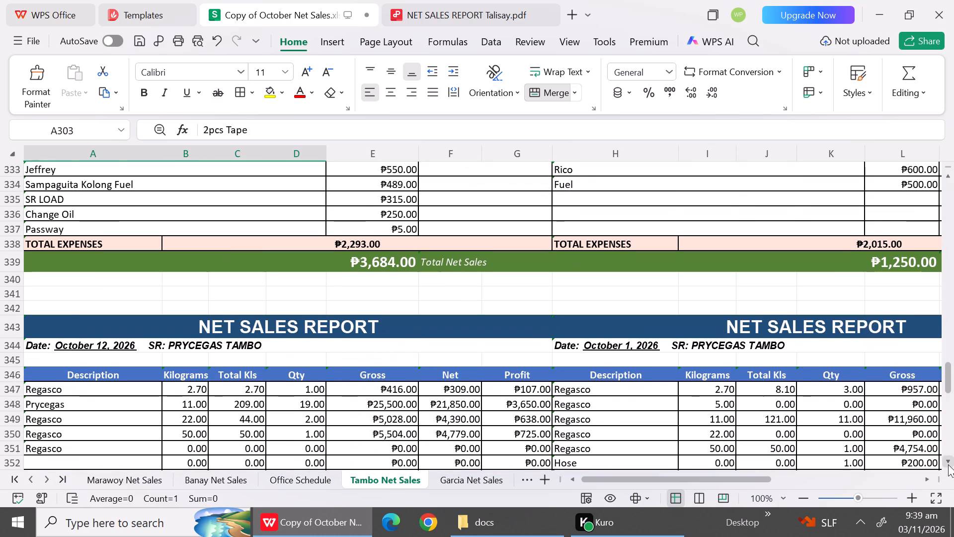
{"action": "triple_click", "coordinate": [948, 464]}
{"action": "triple_click", "coordinate": [948, 464]}
{"action": "triple_click", "coordinate": [948, 464]}
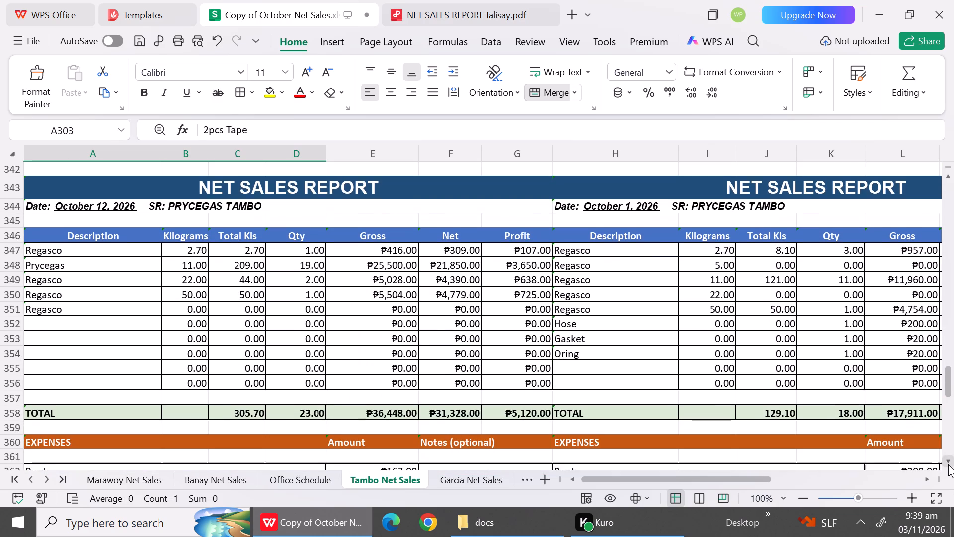
{"action": "triple_click", "coordinate": [948, 464]}
{"action": "triple_click", "coordinate": [948, 464]}
{"action": "left_click", "coordinate": [948, 464]}
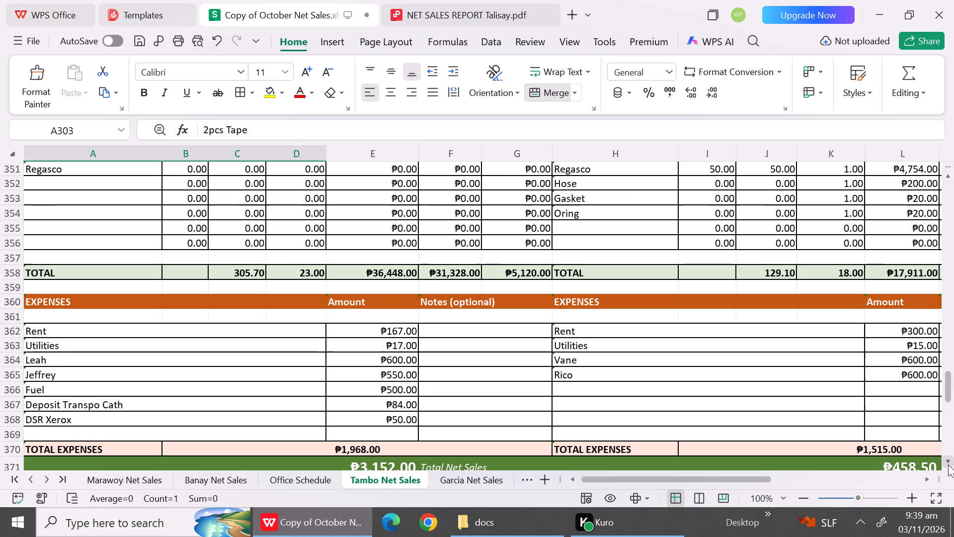
{"action": "left_click", "coordinate": [948, 464]}
Examine the October 12 expenses in Banay Net Sales.
{"action": "left_click", "coordinate": [221, 480]}
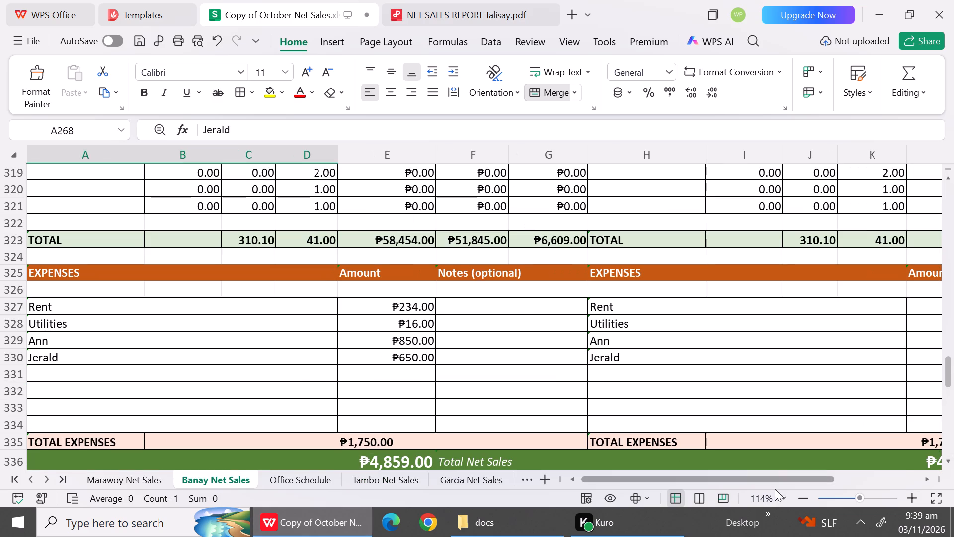
{"action": "triple_click", "coordinate": [950, 461]}
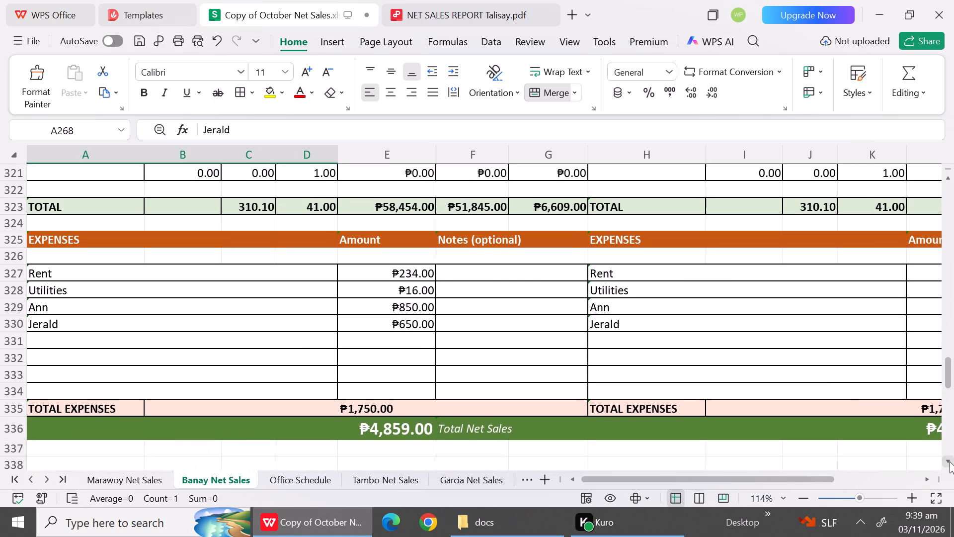
{"action": "triple_click", "coordinate": [950, 461]}
{"action": "triple_click", "coordinate": [950, 461]}
{"action": "triple_click", "coordinate": [950, 461]}
{"action": "triple_click", "coordinate": [950, 461]}
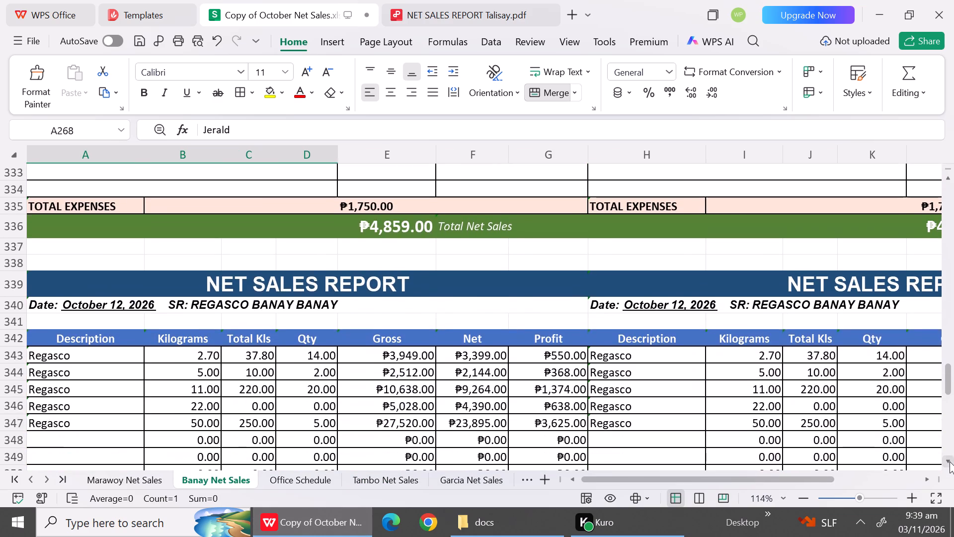
{"action": "triple_click", "coordinate": [950, 461]}
{"action": "double_click", "coordinate": [950, 461]}
{"action": "triple_click", "coordinate": [950, 461]}
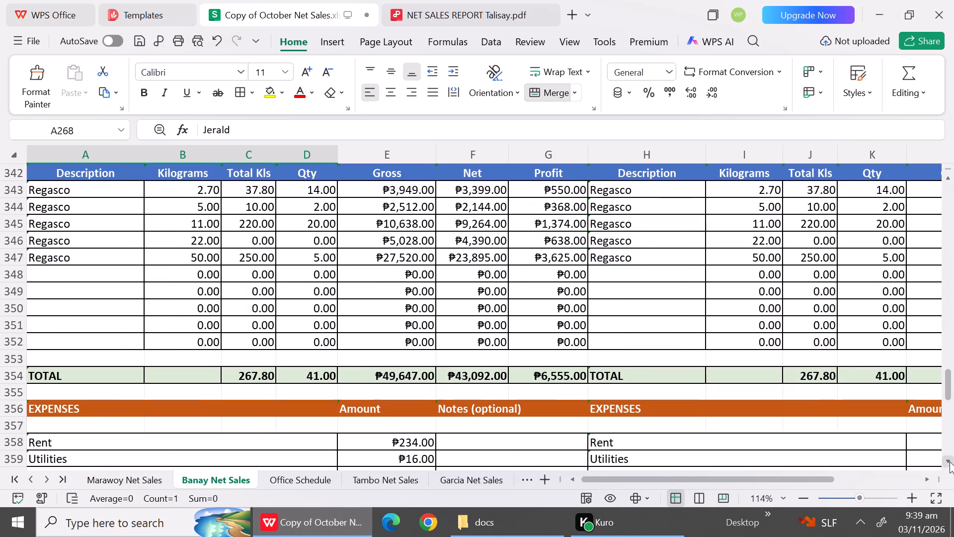
{"action": "triple_click", "coordinate": [950, 461]}
{"action": "left_click", "coordinate": [950, 461]}
{"action": "triple_click", "coordinate": [950, 461]}
{"action": "triple_click", "coordinate": [950, 461]}
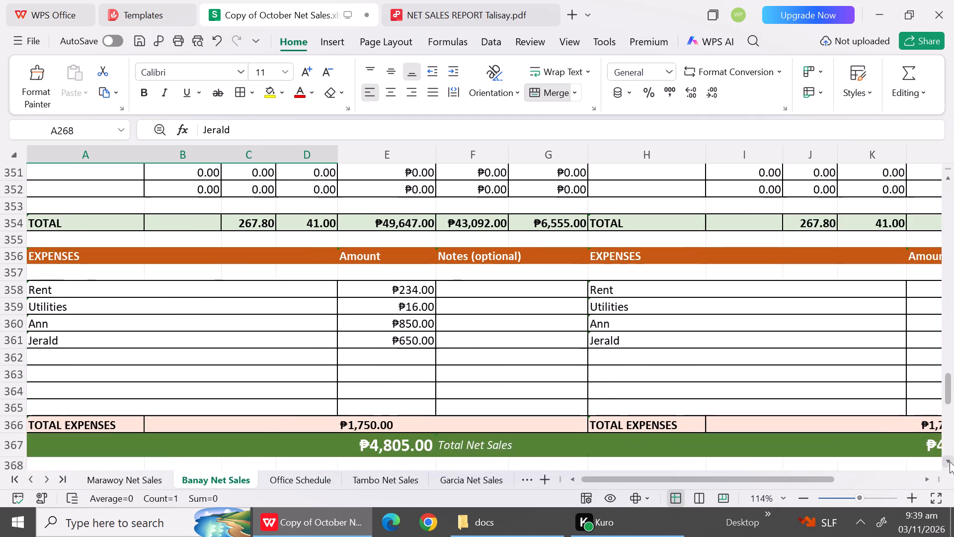
{"action": "double_click", "coordinate": [950, 461]}
In Marawoy's October 12 expenses, replace the second Passway entry with Hanna (Office) at 850 and clear that row's note.
{"action": "left_click", "coordinate": [114, 482]}
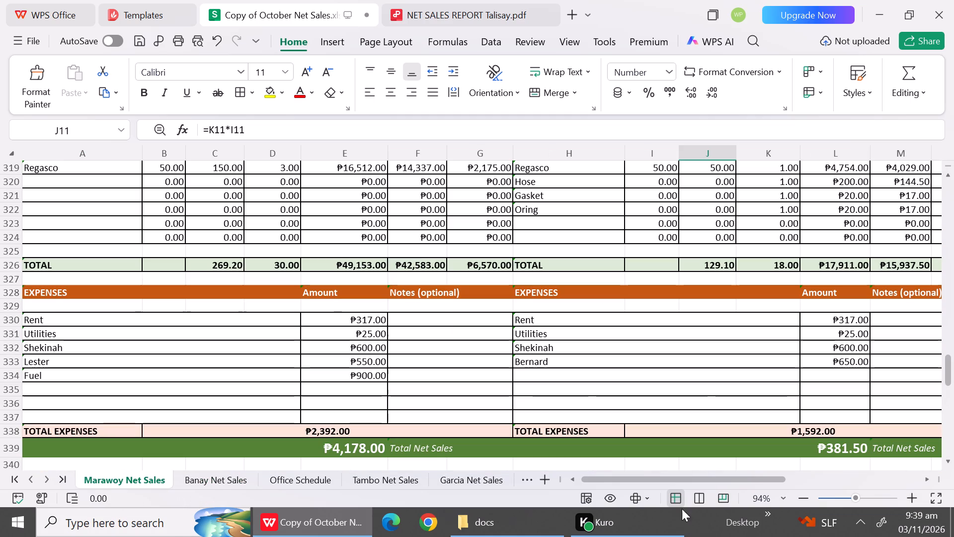
{"action": "triple_click", "coordinate": [953, 466]}
{"action": "triple_click", "coordinate": [953, 466]}
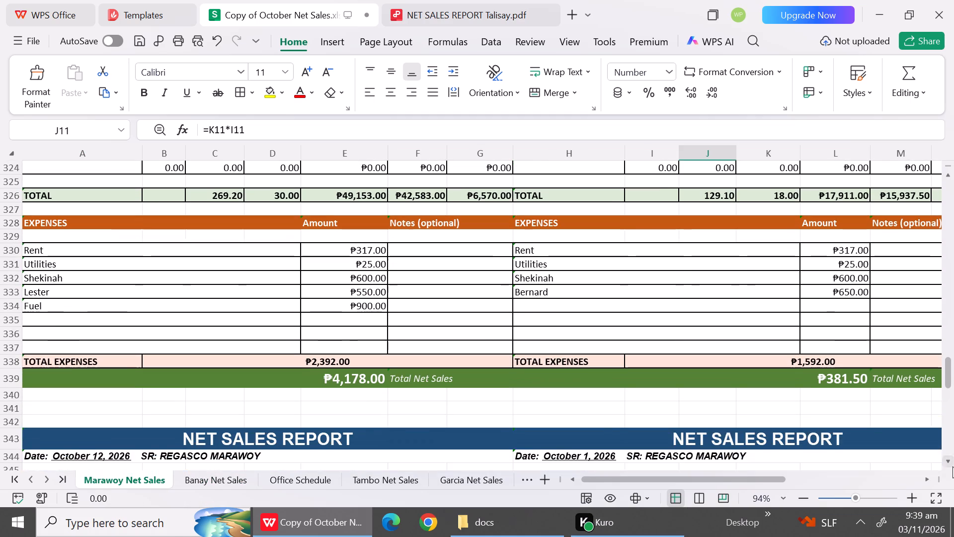
{"action": "triple_click", "coordinate": [953, 466]}
{"action": "triple_click", "coordinate": [953, 466]}
{"action": "triple_click", "coordinate": [953, 466]}
{"action": "triple_click", "coordinate": [953, 466]}
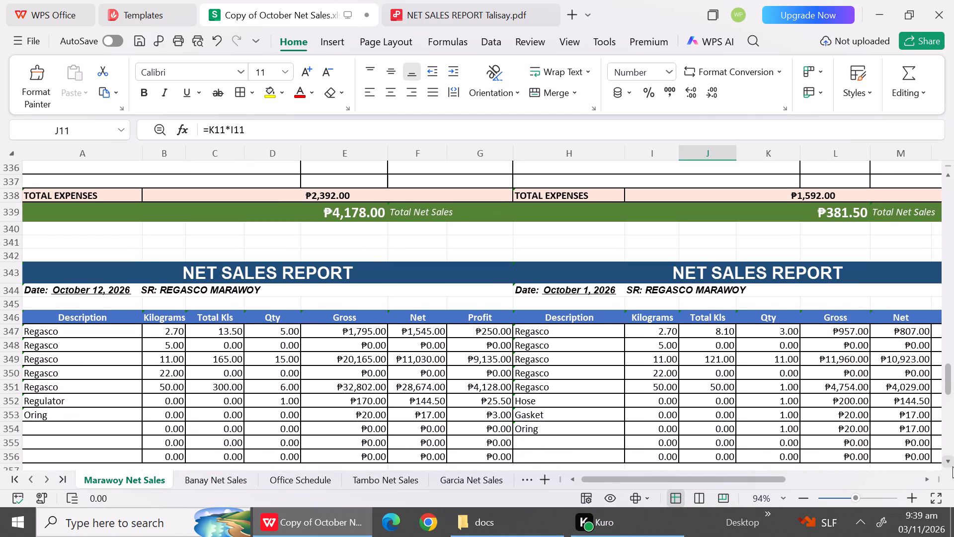
{"action": "triple_click", "coordinate": [953, 466]}
{"action": "triple_click", "coordinate": [953, 466]}
{"action": "triple_click", "coordinate": [953, 466]}
{"action": "triple_click", "coordinate": [953, 466]}
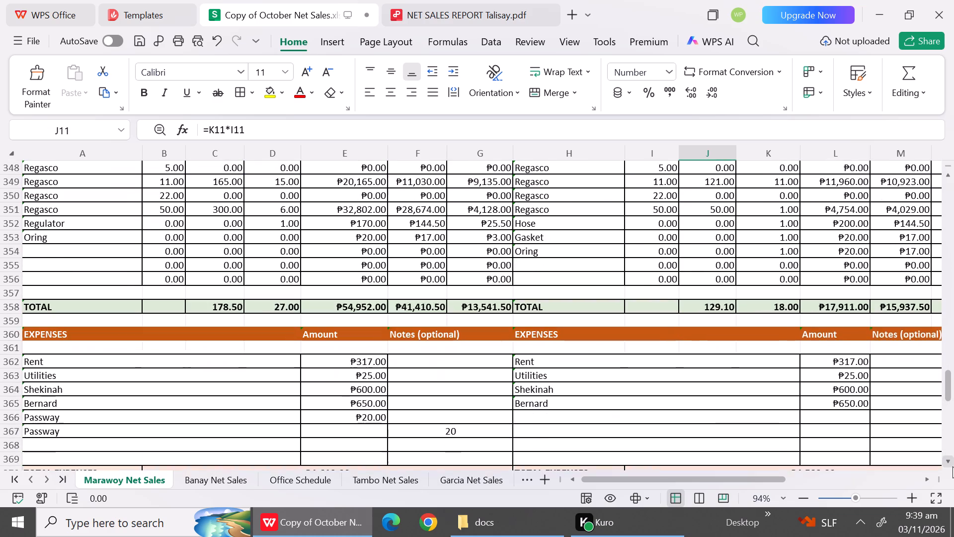
{"action": "triple_click", "coordinate": [953, 466]}
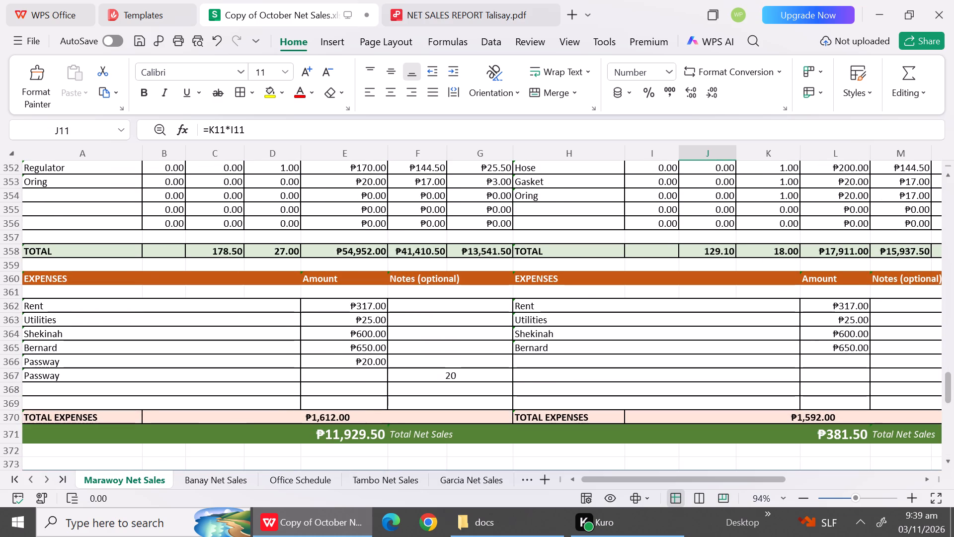
{"action": "left_click", "coordinate": [56, 380]}
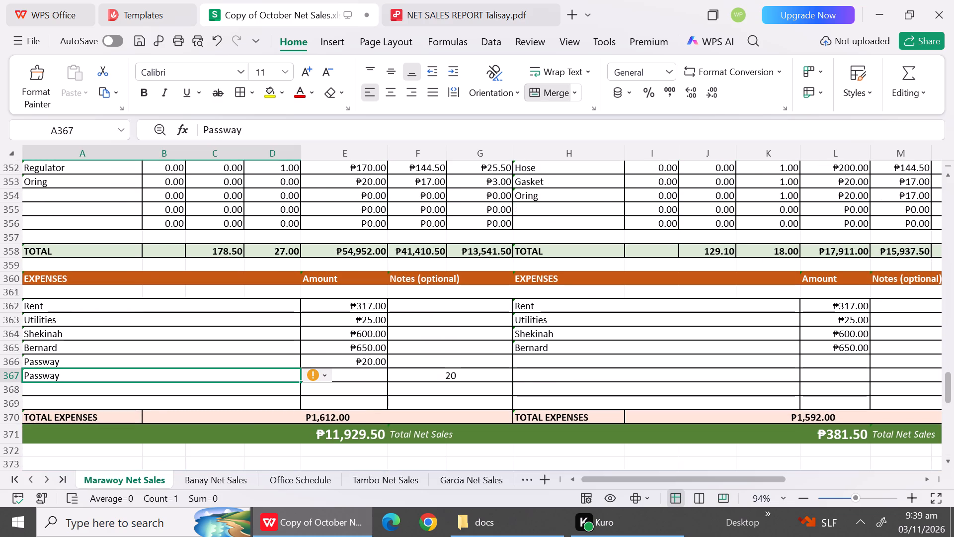
{"action": "type", "text": "Han"}
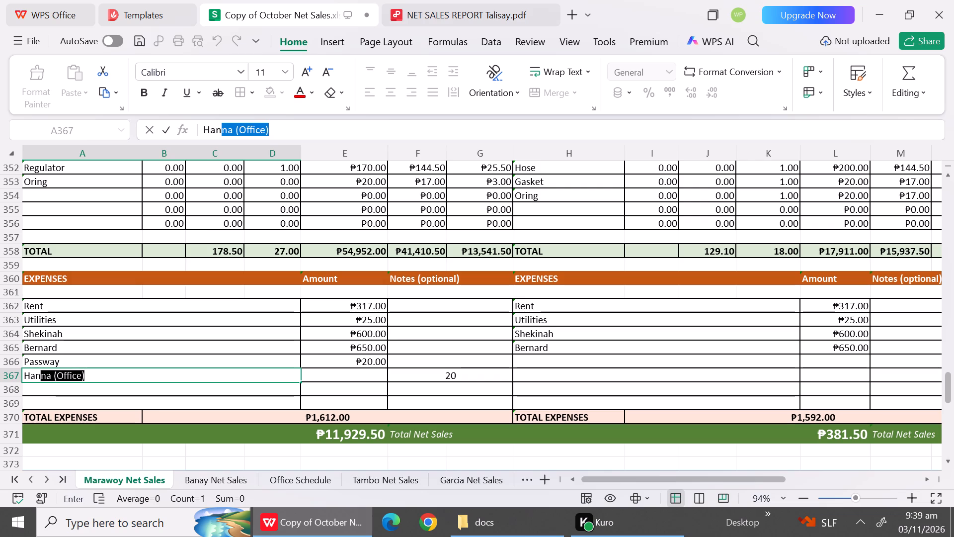
{"action": "left_click", "coordinate": [338, 371]}
{"action": "type", "text": "850"}
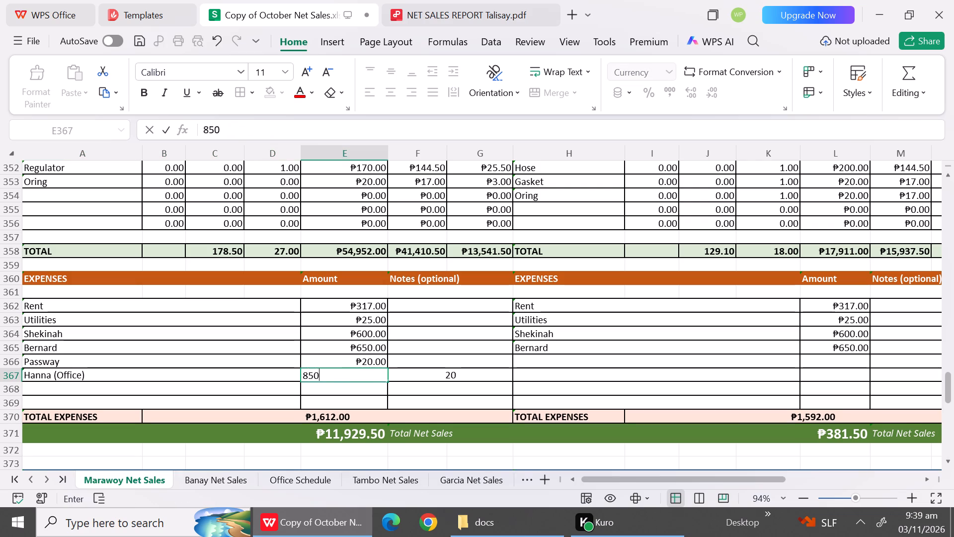
{"action": "left_click", "coordinate": [477, 381]}
{"action": "key", "text": "BackSpace"}
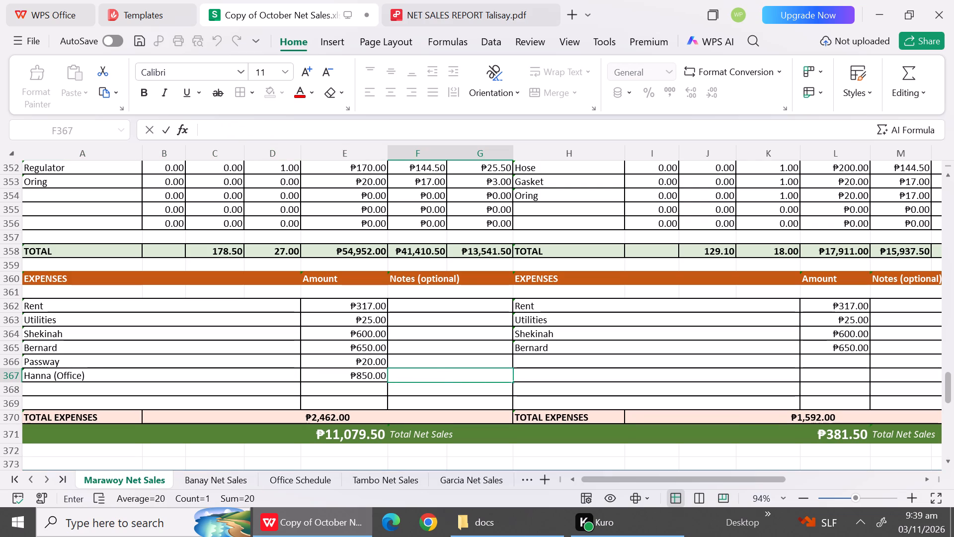
{"action": "left_click", "coordinate": [163, 401]}
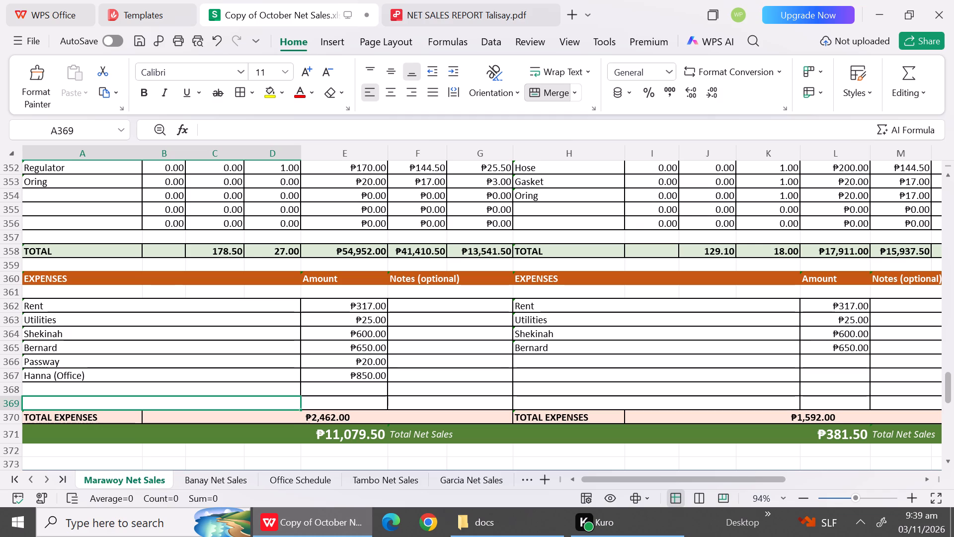
Review the October 12 report in Marawoy Net Sales, from its expenses back up to its date header.
{"action": "triple_click", "coordinate": [946, 462]}
{"action": "left_click", "coordinate": [946, 462]}
{"action": "triple_click", "coordinate": [946, 462]}
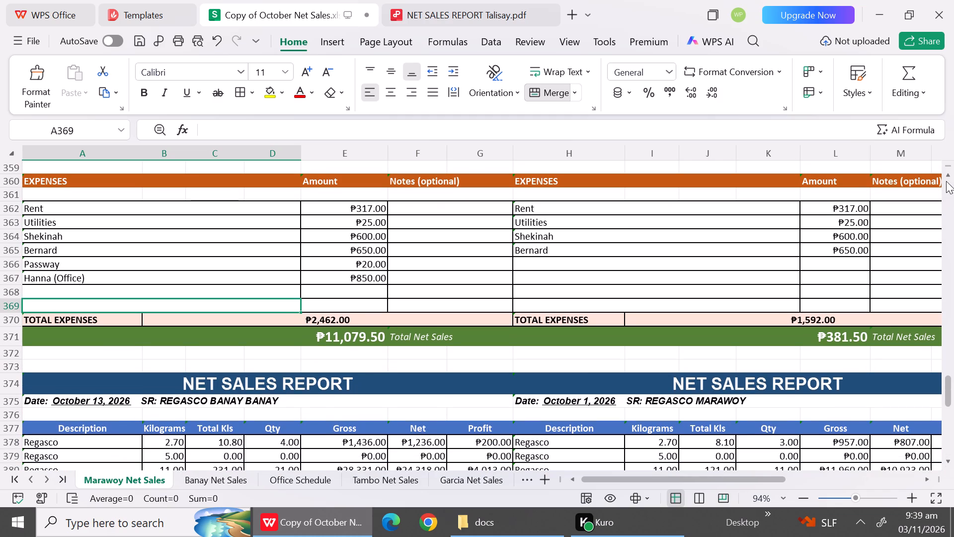
{"action": "triple_click", "coordinate": [946, 179]}
{"action": "triple_click", "coordinate": [946, 179]}
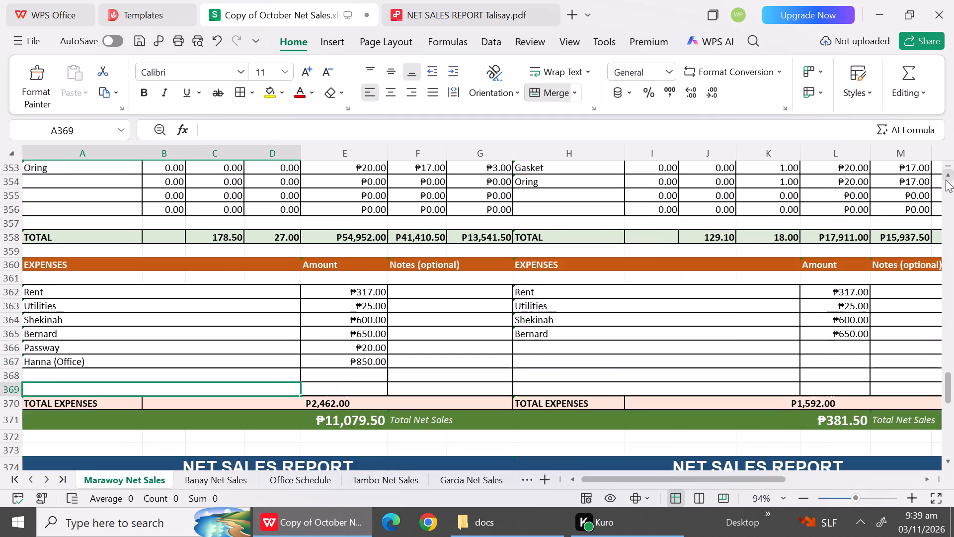
{"action": "triple_click", "coordinate": [946, 179]}
{"action": "triple_click", "coordinate": [946, 179]}
{"action": "triple_click", "coordinate": [946, 179]}
{"action": "double_click", "coordinate": [946, 179]}
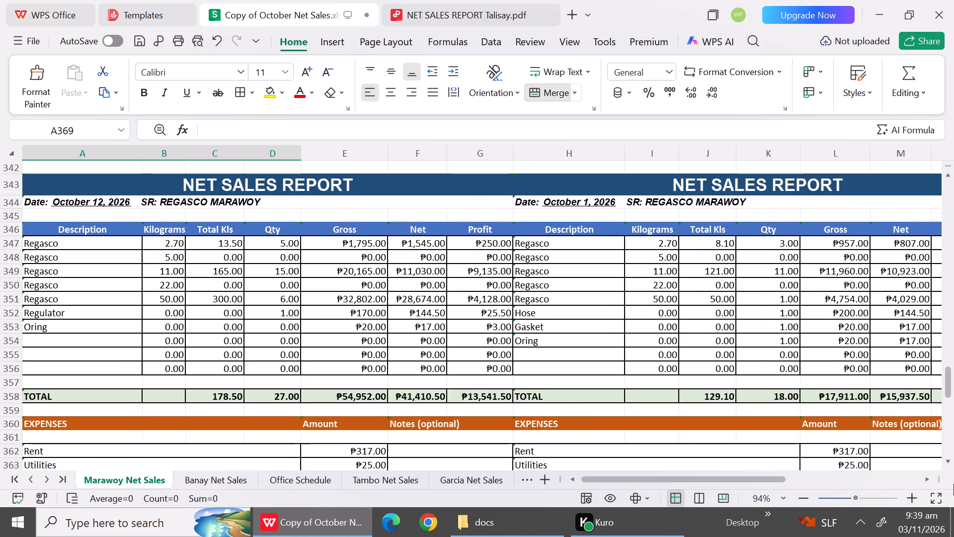
Examine Marawoy's October 12 expenses and its October 13 report from the date header down through the expenses.
{"action": "left_click", "coordinate": [950, 466]}
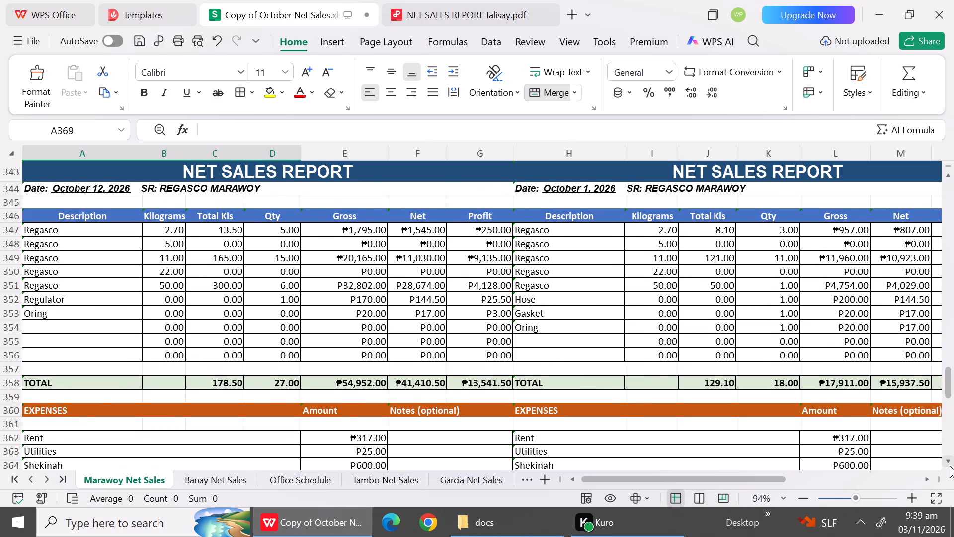
{"action": "triple_click", "coordinate": [950, 466]}
{"action": "triple_click", "coordinate": [950, 466]}
{"action": "triple_click", "coordinate": [950, 466]}
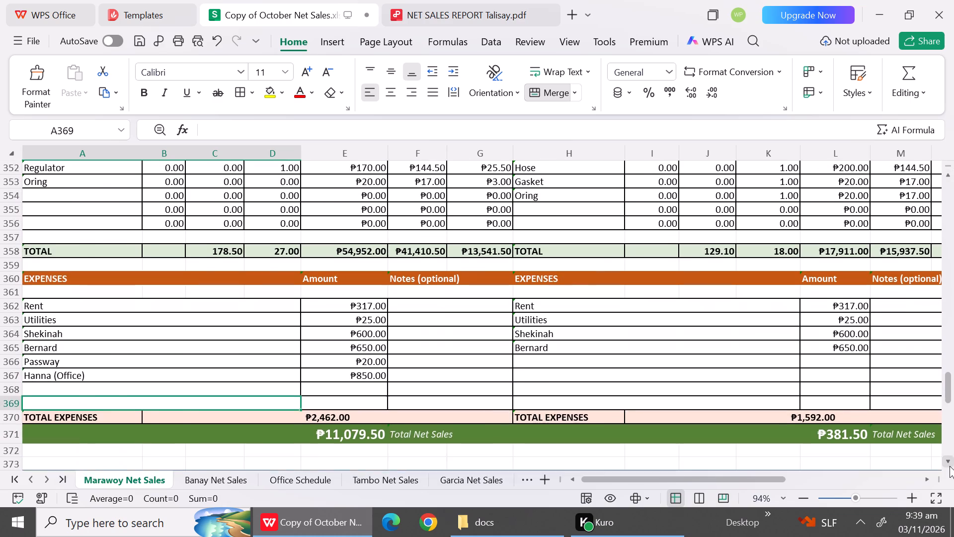
{"action": "triple_click", "coordinate": [950, 466]}
{"action": "triple_click", "coordinate": [950, 466]}
{"action": "triple_click", "coordinate": [950, 466]}
{"action": "triple_click", "coordinate": [950, 466]}
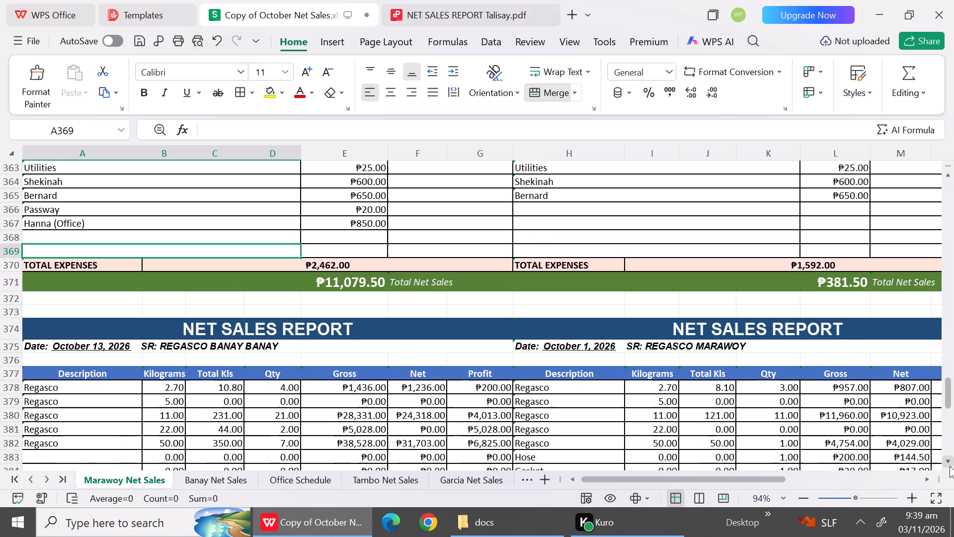
{"action": "triple_click", "coordinate": [950, 466]}
{"action": "triple_click", "coordinate": [950, 466]}
{"action": "triple_click", "coordinate": [950, 466]}
{"action": "triple_click", "coordinate": [950, 466]}
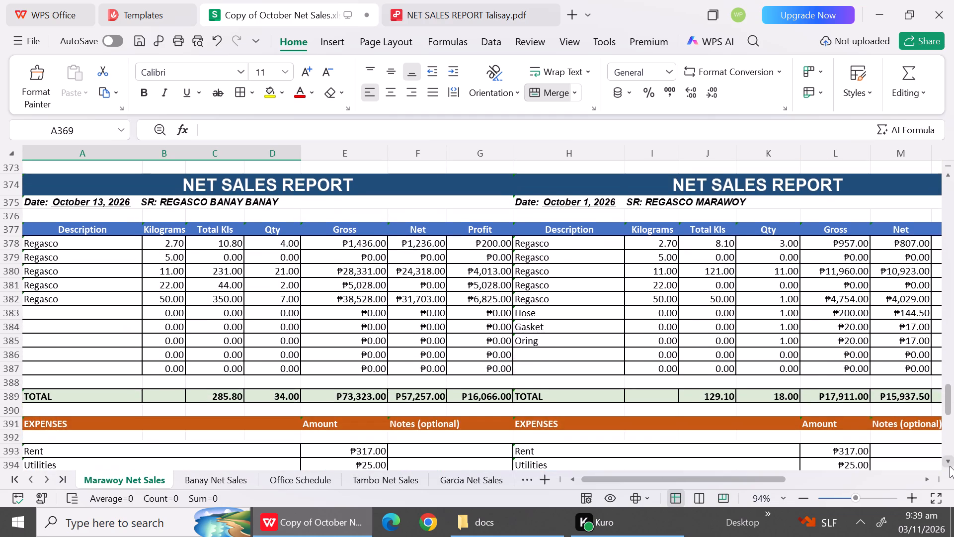
{"action": "triple_click", "coordinate": [950, 466]}
{"action": "triple_click", "coordinate": [950, 466]}
{"action": "triple_click", "coordinate": [950, 466]}
{"action": "triple_click", "coordinate": [950, 466]}
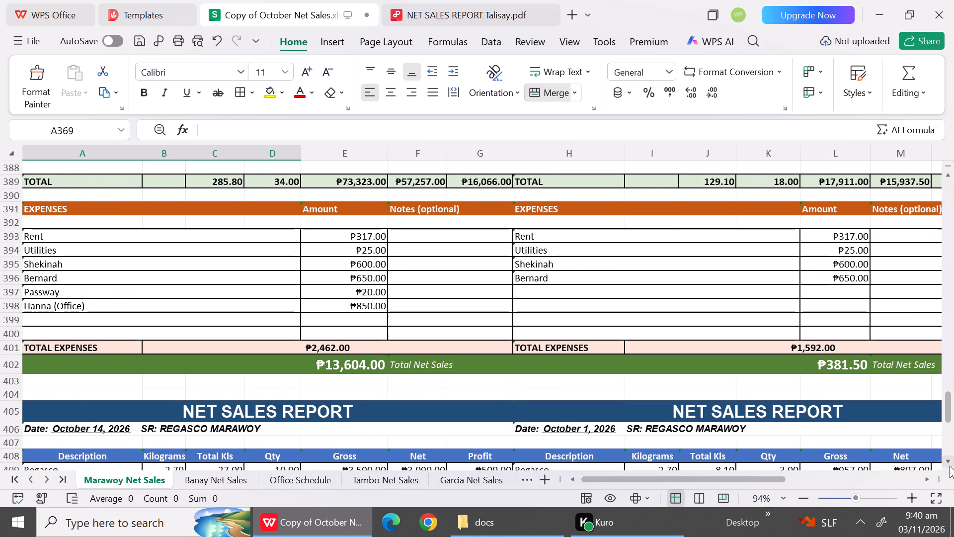
Correct the branch name in the October 13 header of Marawoy Net Sales to REGASCO MARAWOY.
{"action": "triple_click", "coordinate": [950, 177]}
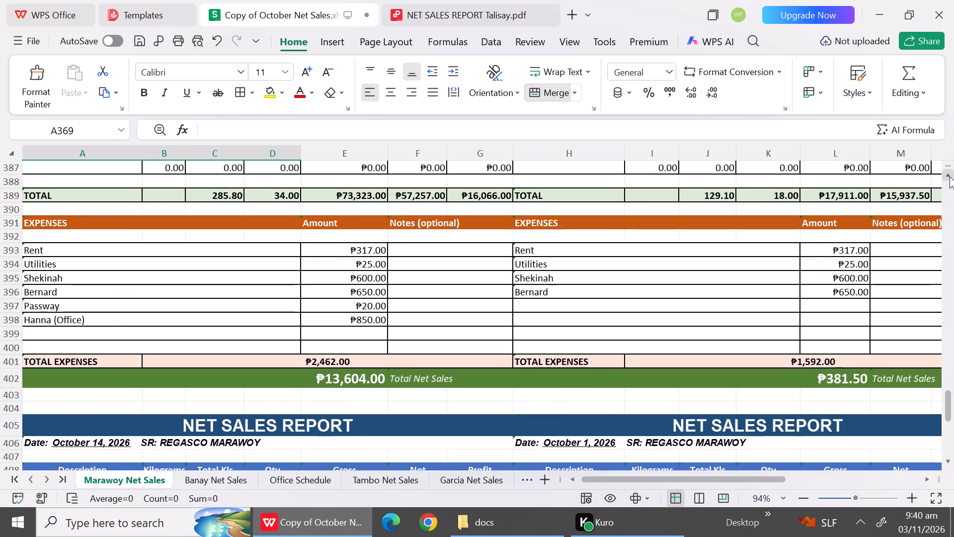
{"action": "triple_click", "coordinate": [950, 177]}
{"action": "triple_click", "coordinate": [950, 177]}
{"action": "triple_click", "coordinate": [950, 177]}
{"action": "triple_click", "coordinate": [950, 177]}
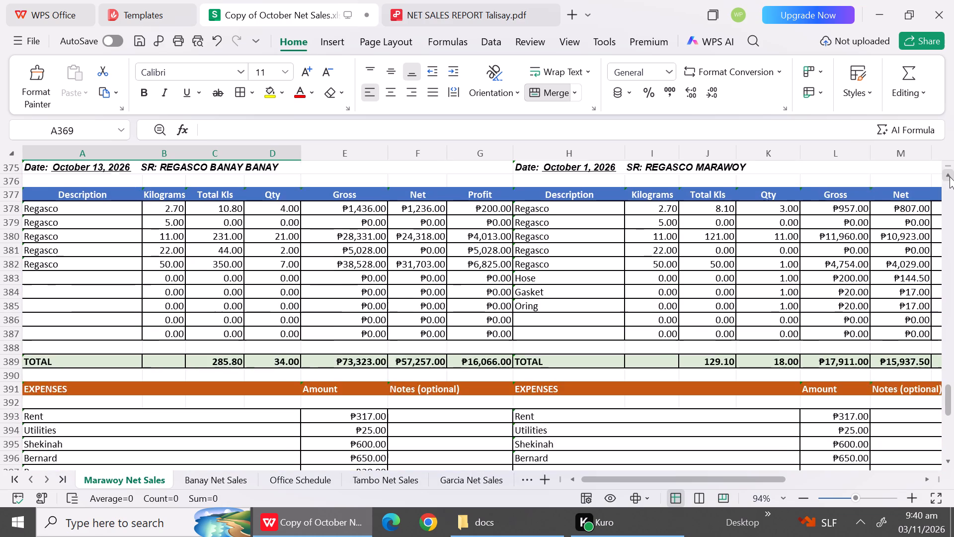
{"action": "left_click_drag", "start_coordinate": [950, 177], "coordinate": [301, 170]}
{"action": "double_click", "coordinate": [289, 217]}
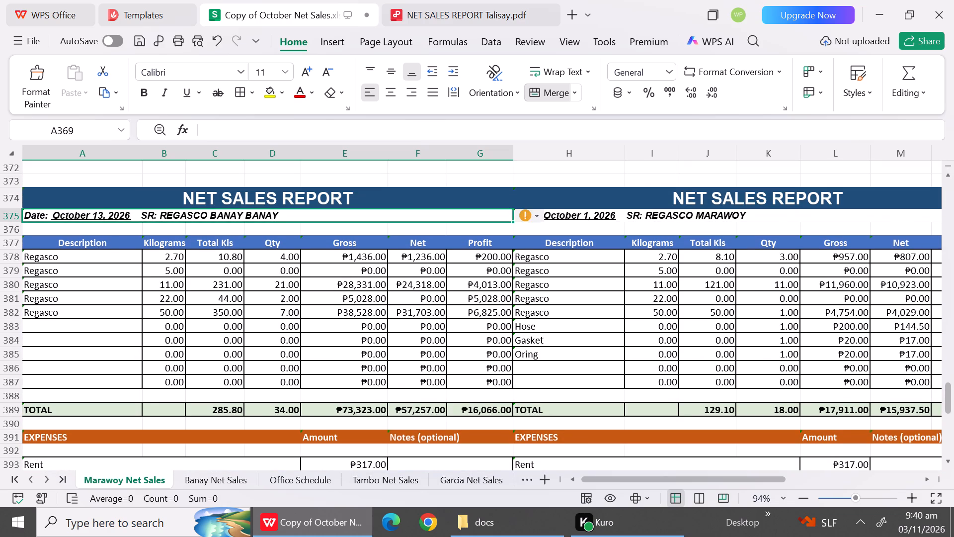
{"action": "key", "text": "BackSpace"}
{"action": "key", "text": "BackSpace"}
{"action": "key", "text": "BackSpace"}
{"action": "key", "text": "BackSpace"}
{"action": "key", "text": "BackSpace"}
{"action": "key", "text": "BackSpace"}
{"action": "key", "text": "BackSpace"}
{"action": "key", "text": "BackSpace"}
{"action": "key", "text": "BackSpace"}
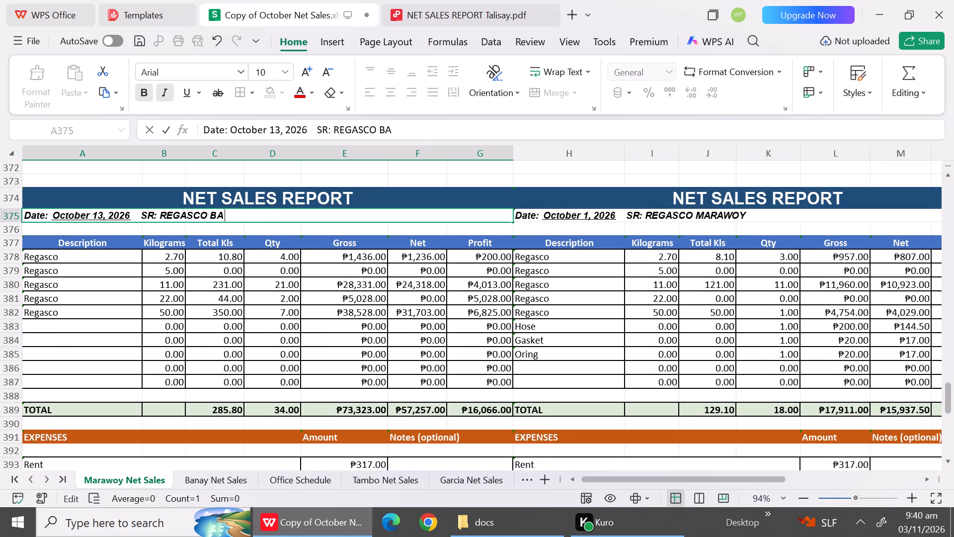
{"action": "key", "text": "BackSpace"}
{"action": "key", "text": "BackSpace"}
{"action": "key", "text": "shift+m"}
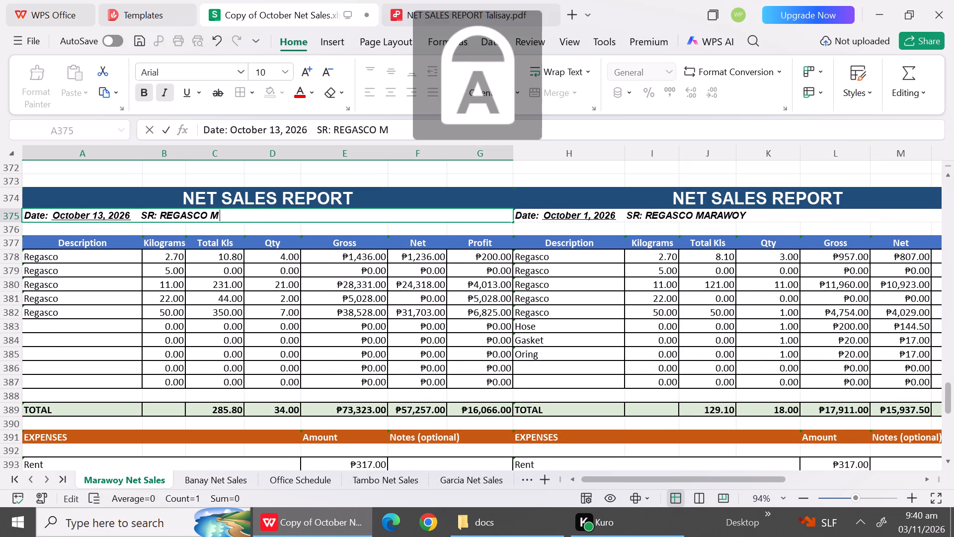
{"action": "type", "text": "WOY"}
{"action": "left_click", "coordinate": [314, 293]}
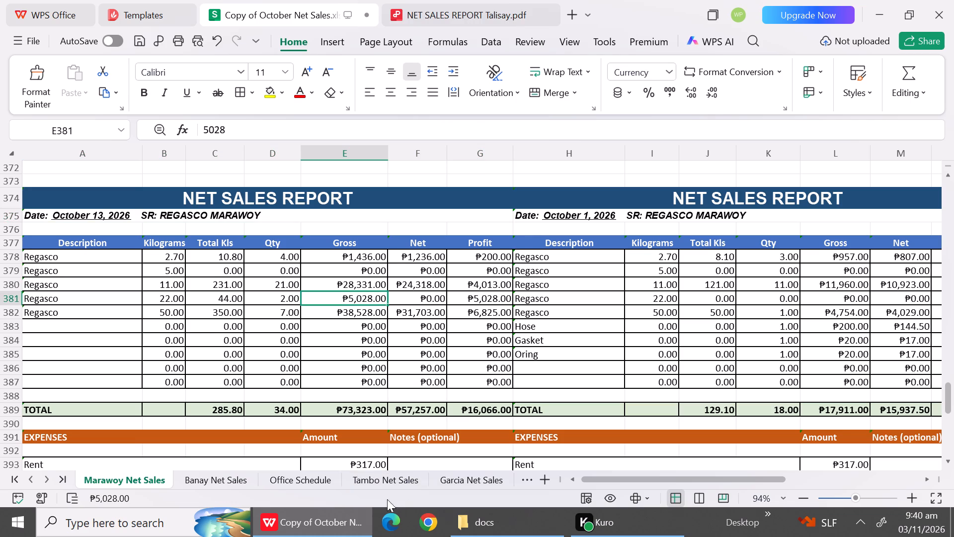
Check the Office Schedule for October 13, and compare Marawoy's October 13 expenses with the October 12 expenses in Banay and Tambo.
{"action": "left_click", "coordinate": [296, 488]}
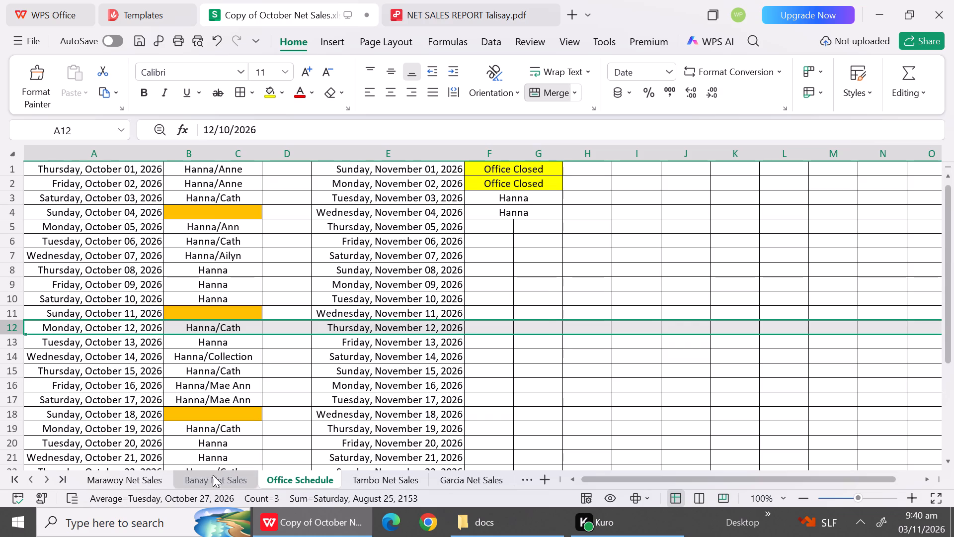
{"action": "left_click", "coordinate": [142, 478]}
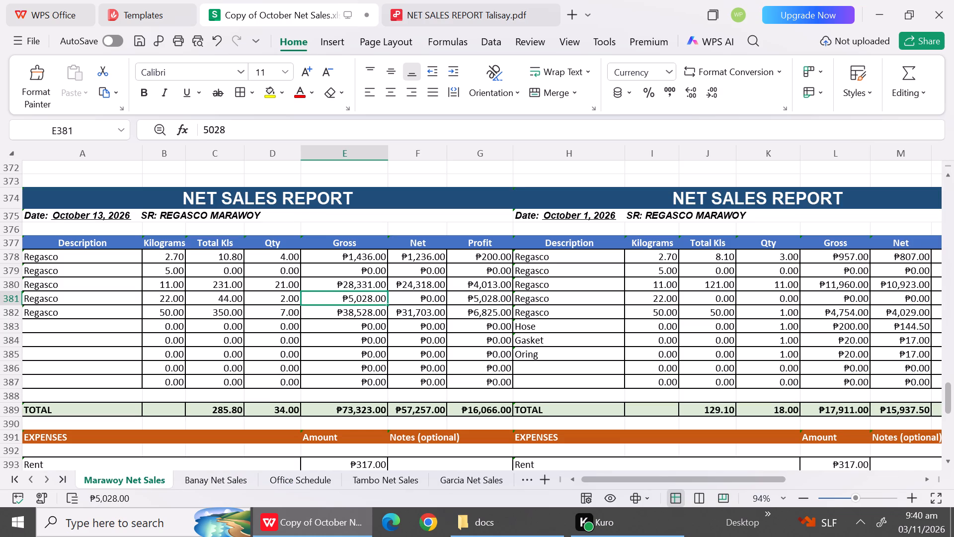
{"action": "triple_click", "coordinate": [951, 461]}
{"action": "double_click", "coordinate": [951, 461]}
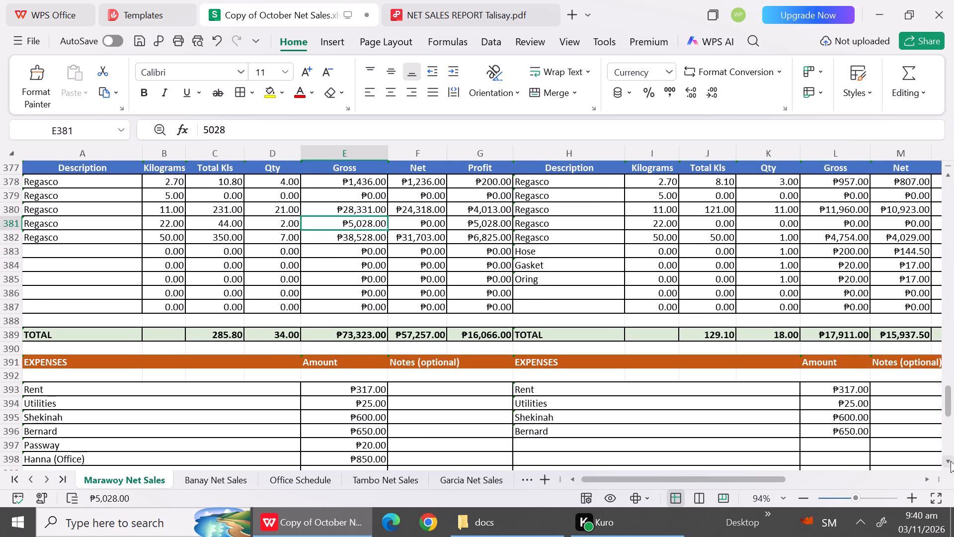
{"action": "left_click", "coordinate": [951, 461]}
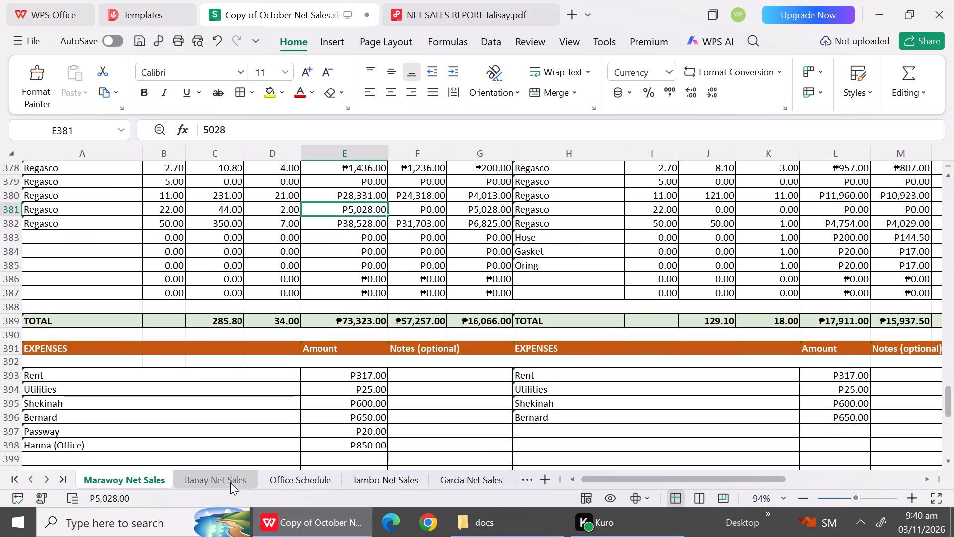
{"action": "left_click", "coordinate": [229, 481]}
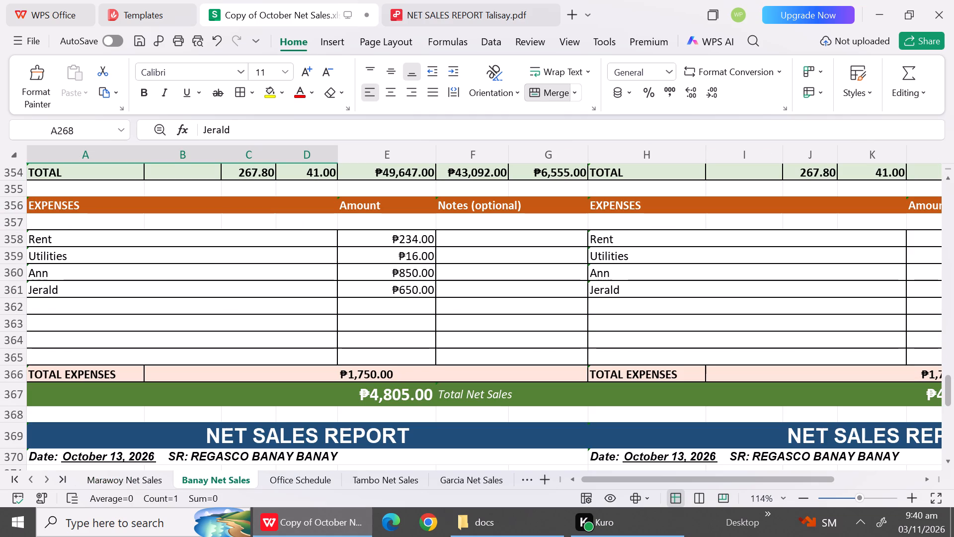
{"action": "left_click", "coordinate": [382, 478]}
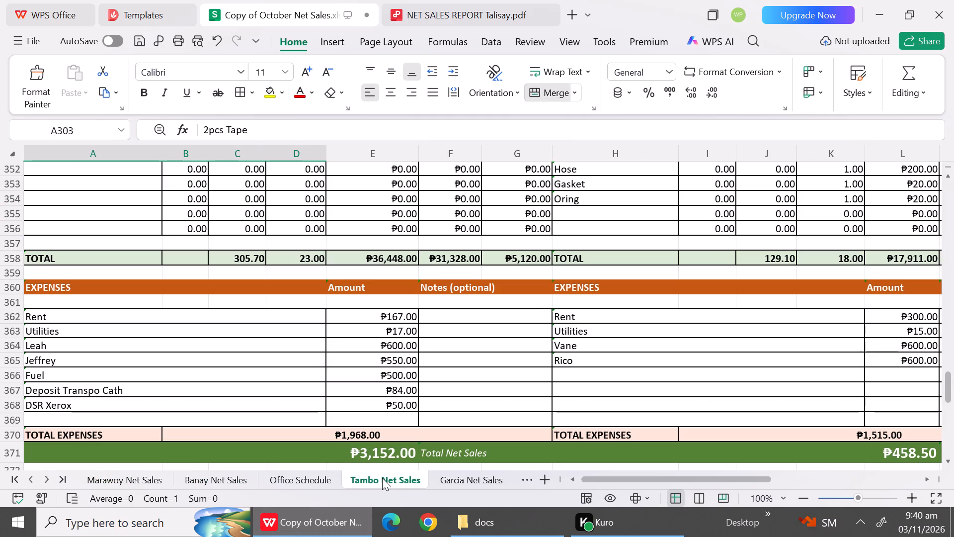
{"action": "left_click", "coordinate": [214, 480]}
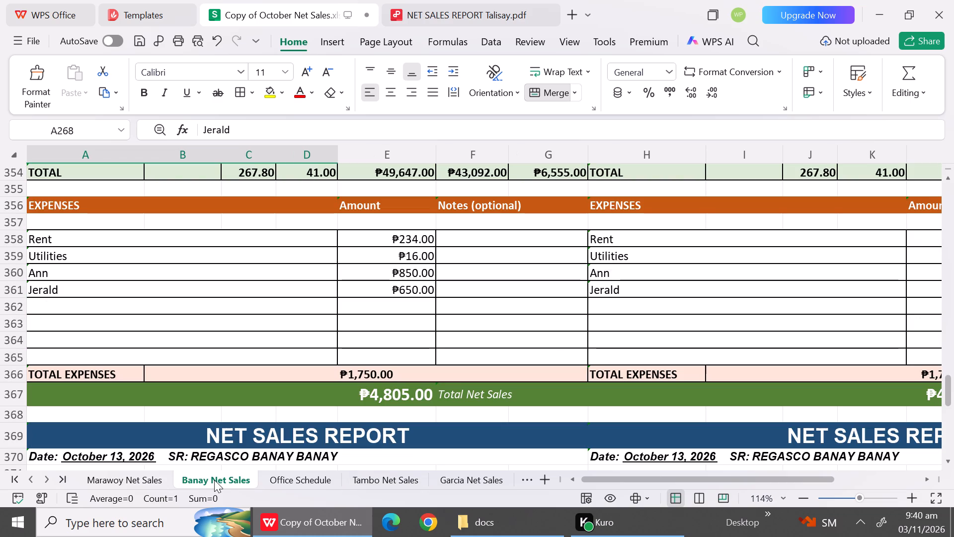
{"action": "left_click", "coordinate": [126, 481]}
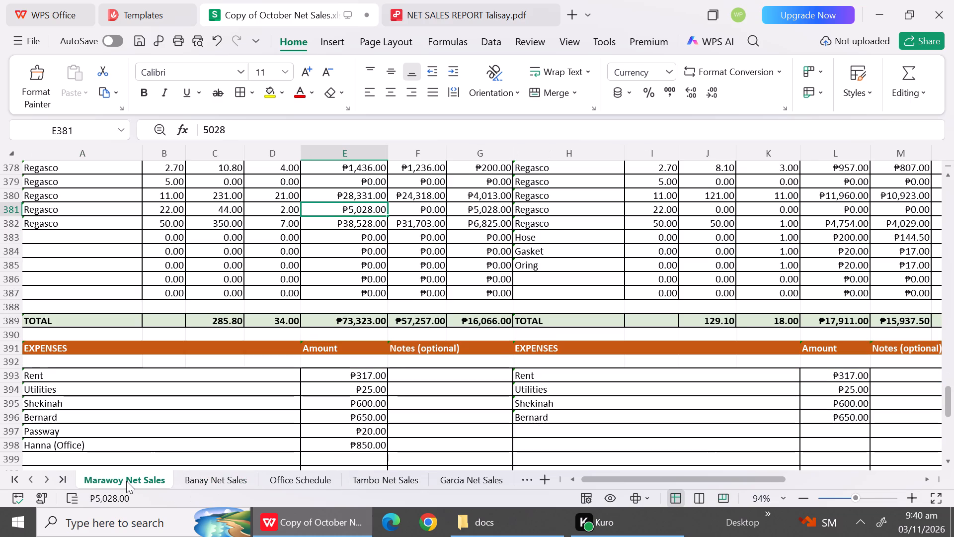
{"action": "left_click", "coordinate": [950, 463]}
{"action": "left_click", "coordinate": [950, 463]}
{"action": "left_click", "coordinate": [950, 463]}
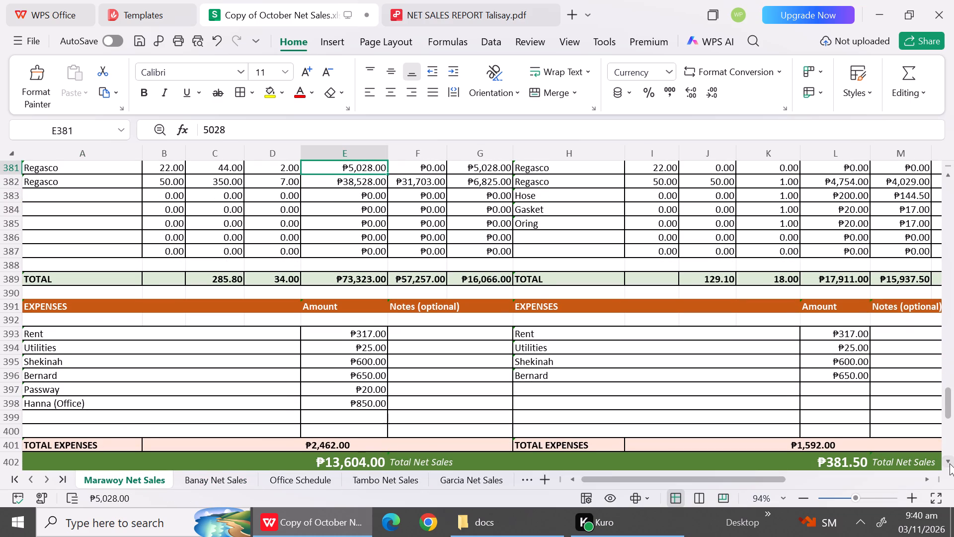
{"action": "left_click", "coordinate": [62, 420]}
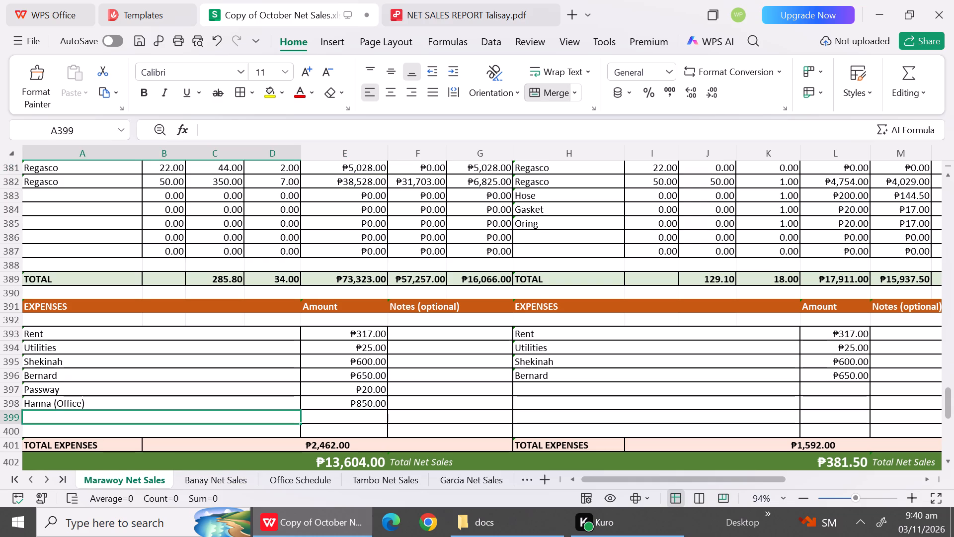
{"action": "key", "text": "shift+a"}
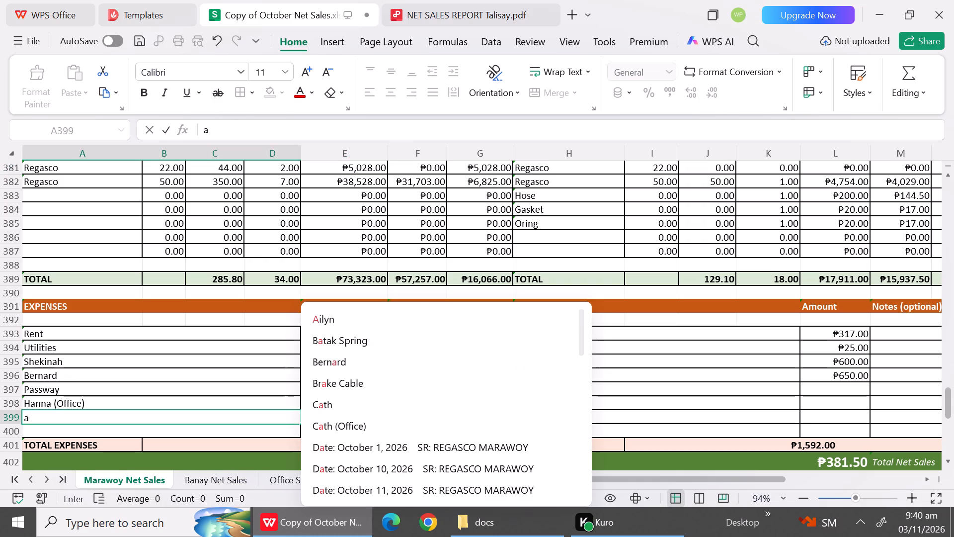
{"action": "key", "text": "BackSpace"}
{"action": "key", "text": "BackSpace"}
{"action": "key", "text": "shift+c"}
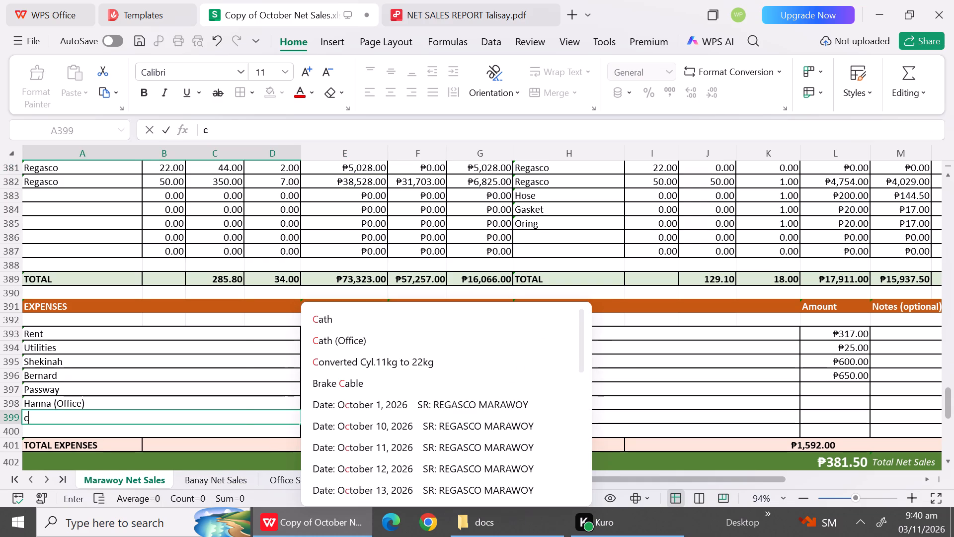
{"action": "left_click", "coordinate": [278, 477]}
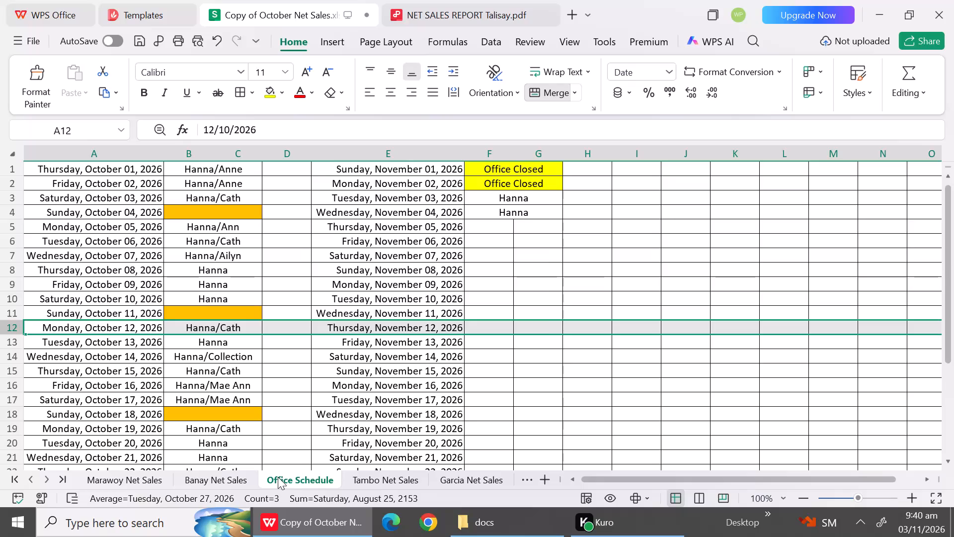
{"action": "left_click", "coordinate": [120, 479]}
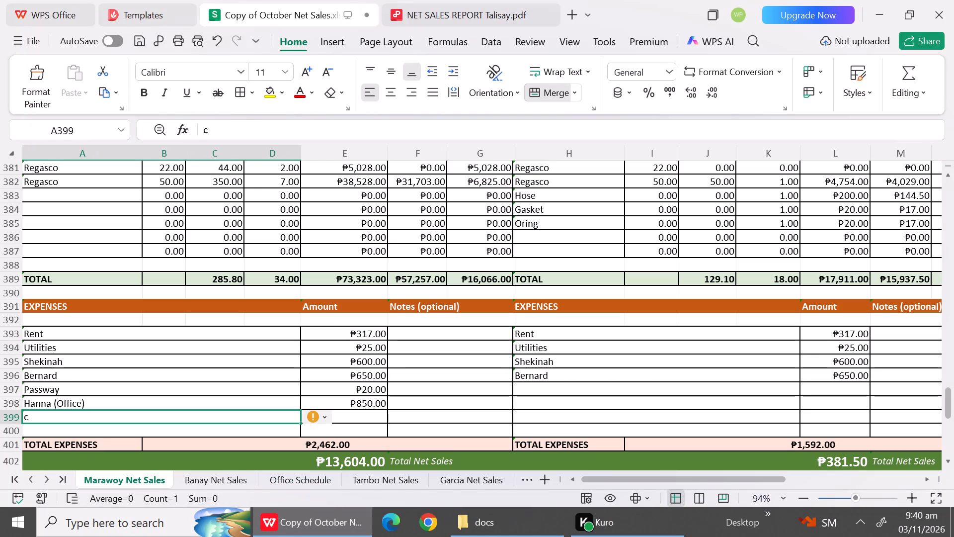
In Marawoy's October 13 expenses, enter Cath (Office) at 700 in the row below Hanna (Office).
{"action": "left_click", "coordinate": [131, 420]}
{"action": "key", "text": "BackSpace"}
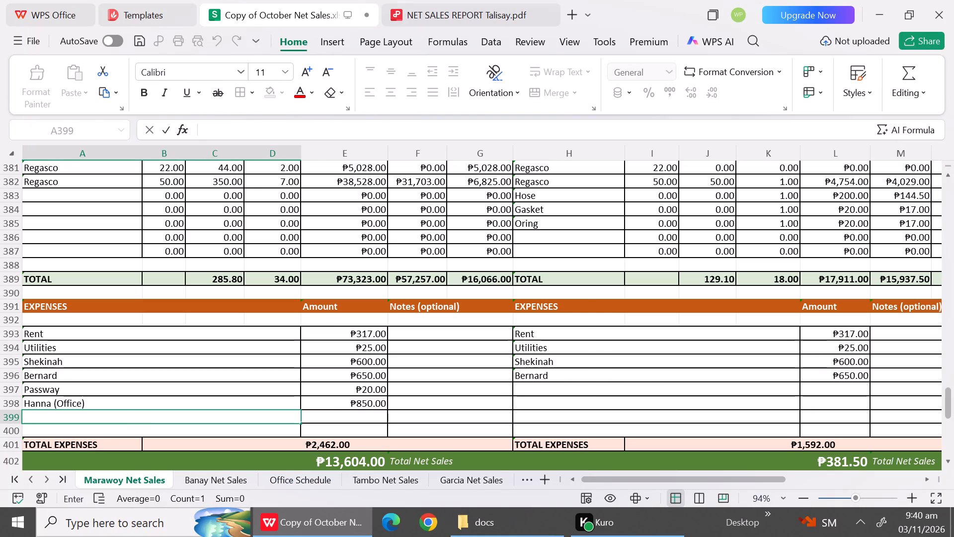
{"action": "key", "text": "c"}
{"action": "left_click", "coordinate": [344, 343]}
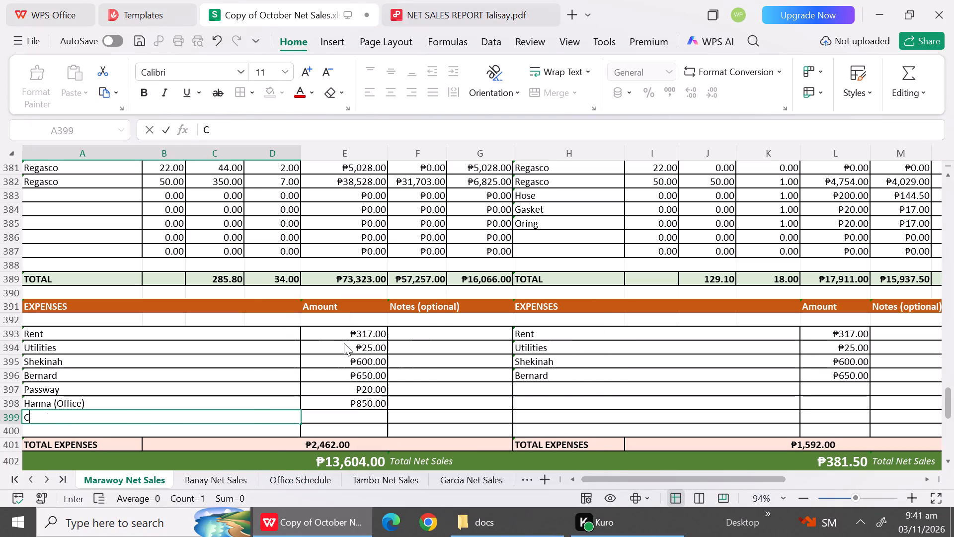
{"action": "left_click", "coordinate": [354, 418]}
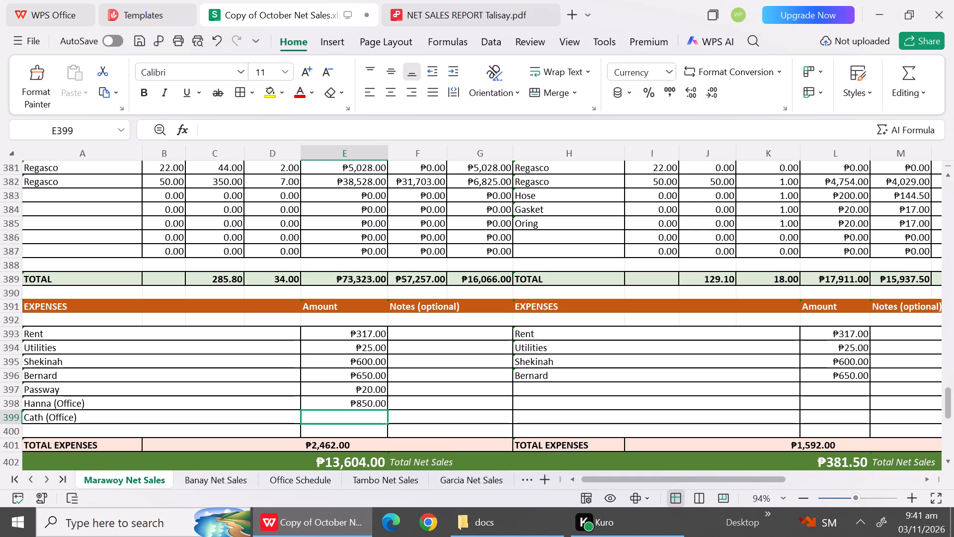
{"action": "type", "text": "700"}
{"action": "left_click", "coordinate": [233, 400]}
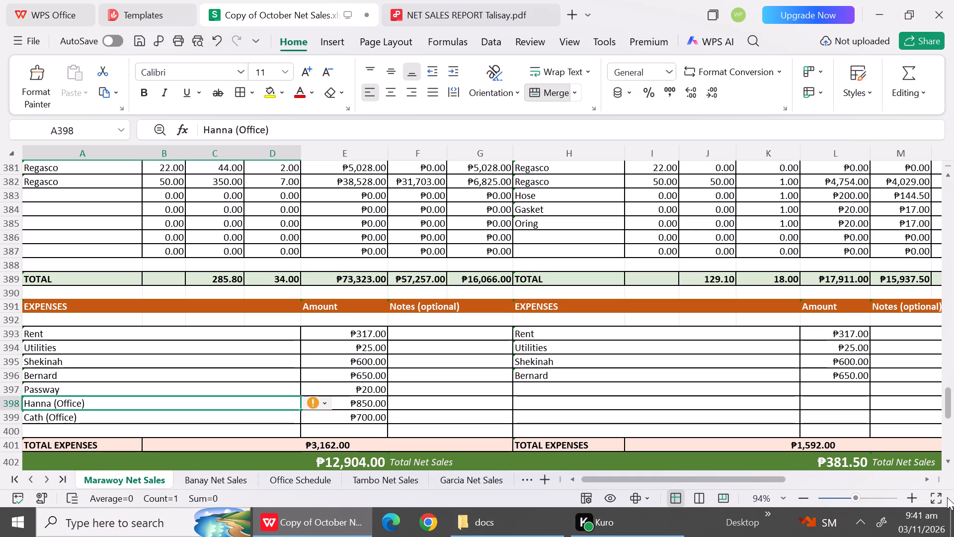
Review the end of Marawoy's October 13 report and the October 14 sales report below it.
{"action": "triple_click", "coordinate": [951, 460]}
{"action": "triple_click", "coordinate": [951, 460]}
{"action": "triple_click", "coordinate": [951, 460]}
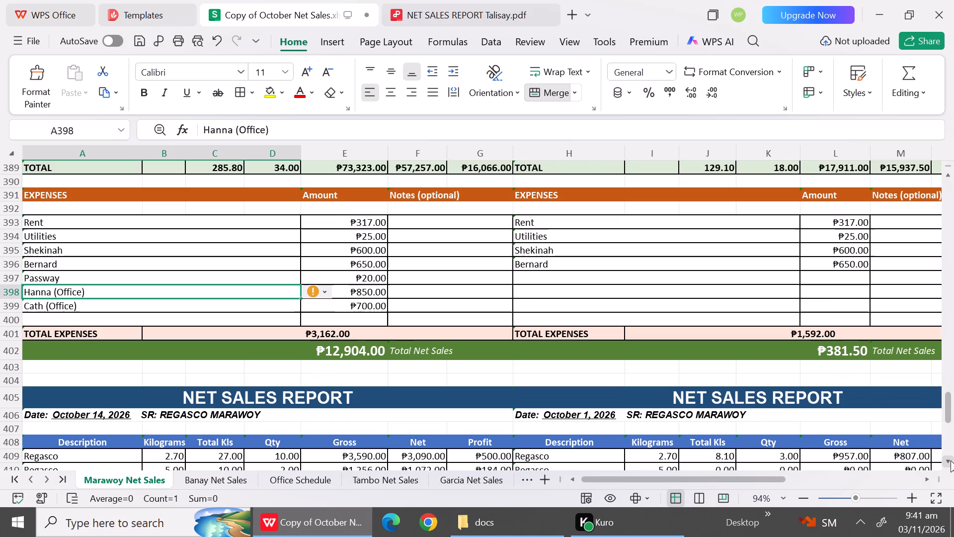
{"action": "triple_click", "coordinate": [951, 460]}
{"action": "triple_click", "coordinate": [951, 460]}
{"action": "triple_click", "coordinate": [951, 460]}
{"action": "left_click", "coordinate": [951, 460]}
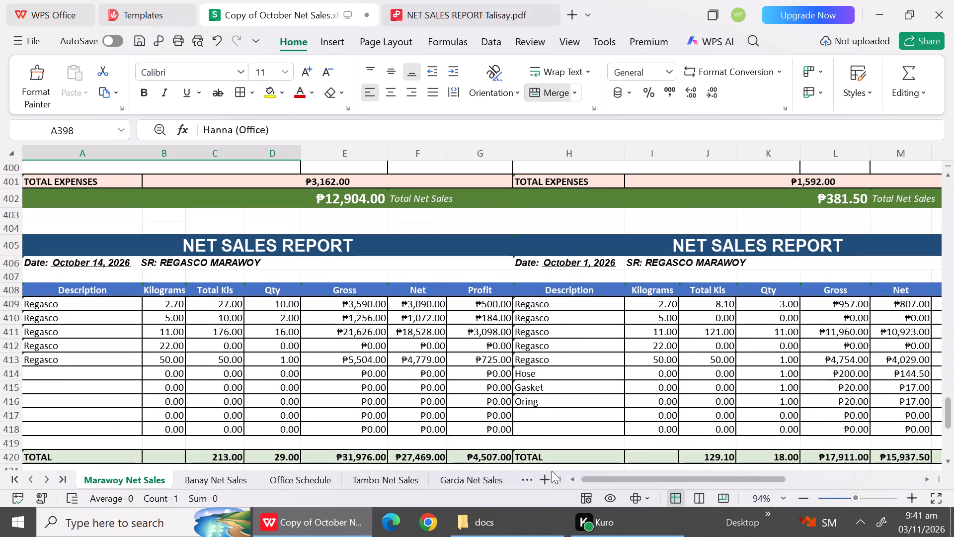
Review the October 13 report in Tambo Net Sales down to its expense entries.
{"action": "left_click", "coordinate": [396, 478]}
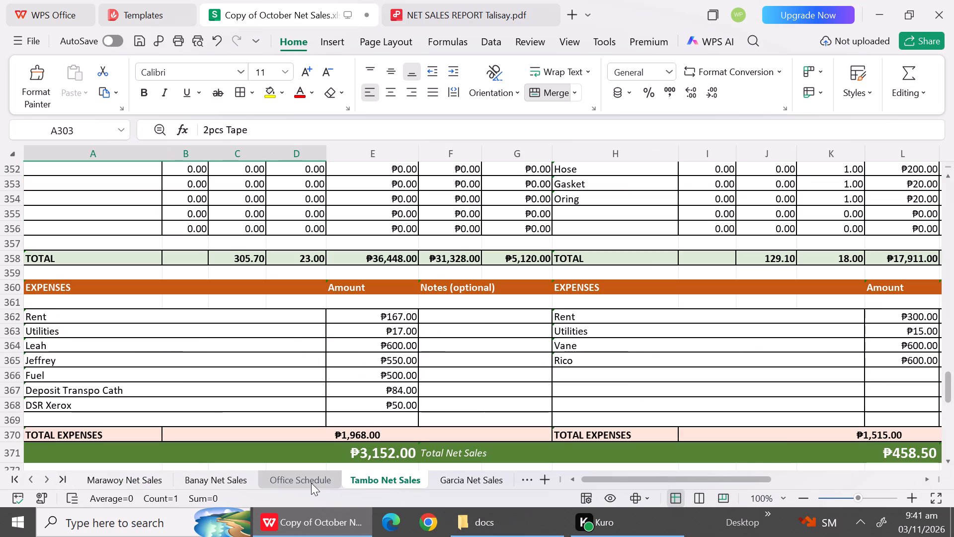
{"action": "left_click", "coordinate": [950, 440]}
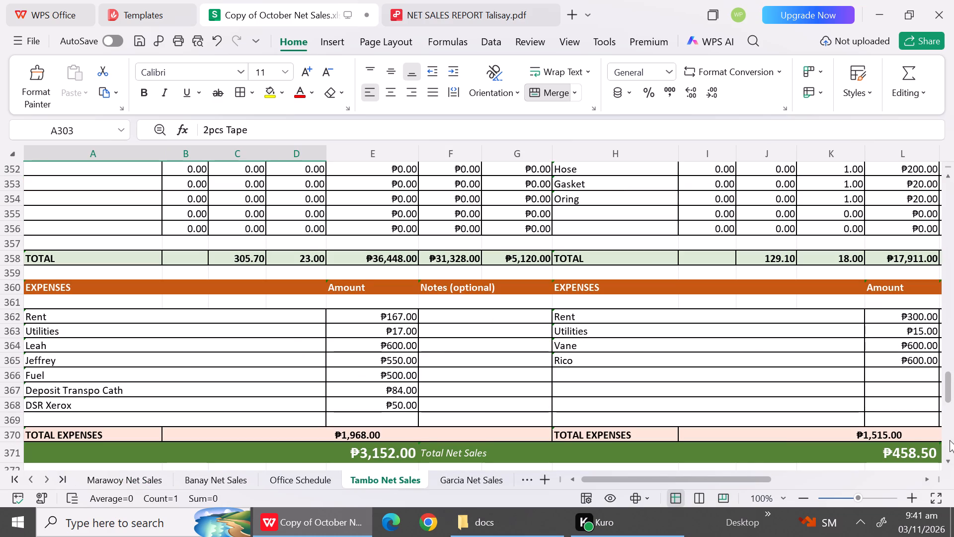
{"action": "triple_click", "coordinate": [948, 455]}
{"action": "triple_click", "coordinate": [948, 455]}
{"action": "triple_click", "coordinate": [948, 455]}
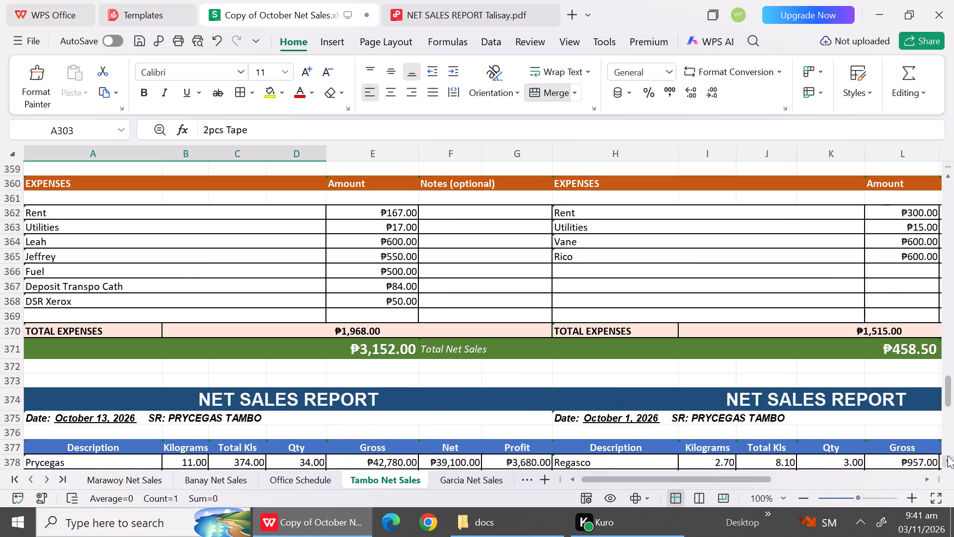
{"action": "triple_click", "coordinate": [948, 455]}
{"action": "triple_click", "coordinate": [948, 455]}
{"action": "triple_click", "coordinate": [948, 455]}
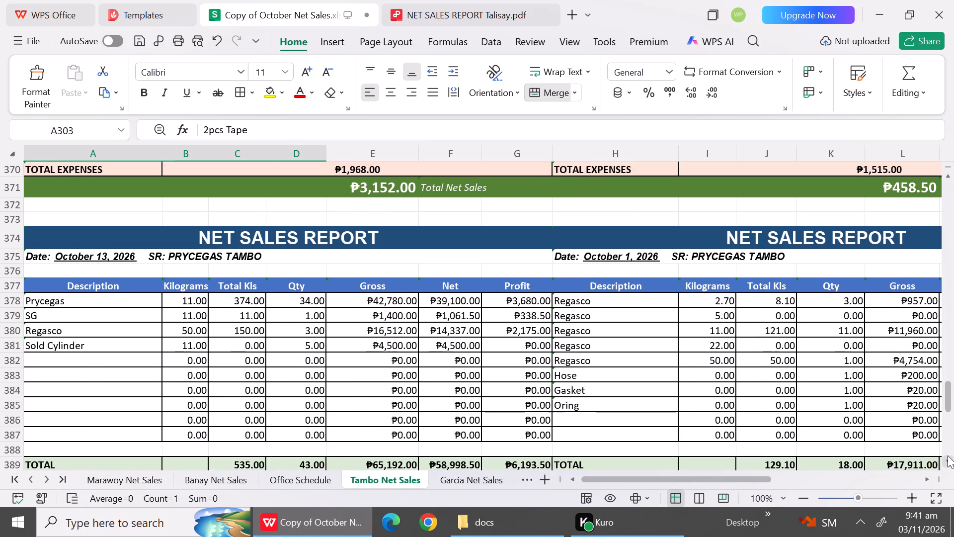
{"action": "left_click", "coordinate": [948, 455]}
{"action": "left_click", "coordinate": [948, 455]}
{"action": "triple_click", "coordinate": [948, 455]}
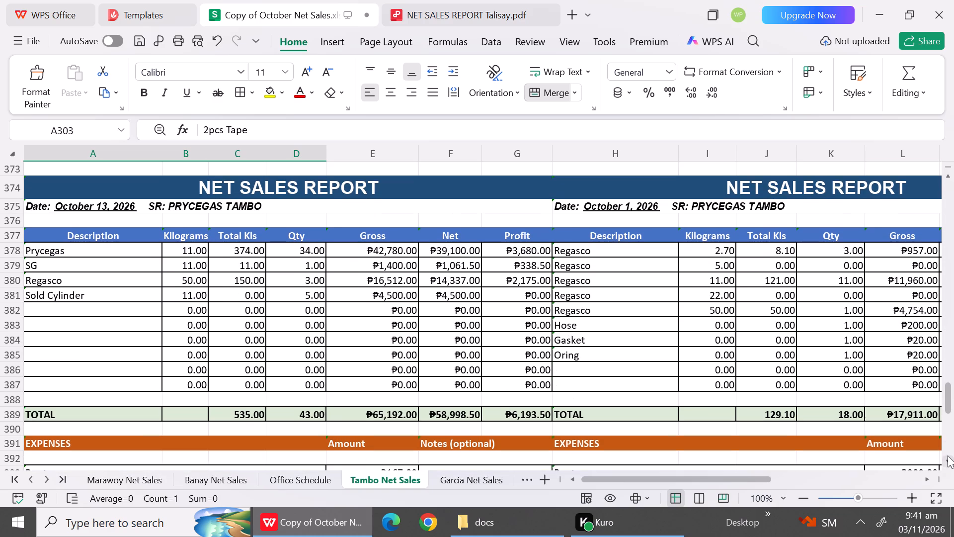
{"action": "triple_click", "coordinate": [948, 455]}
{"action": "triple_click", "coordinate": [948, 455]}
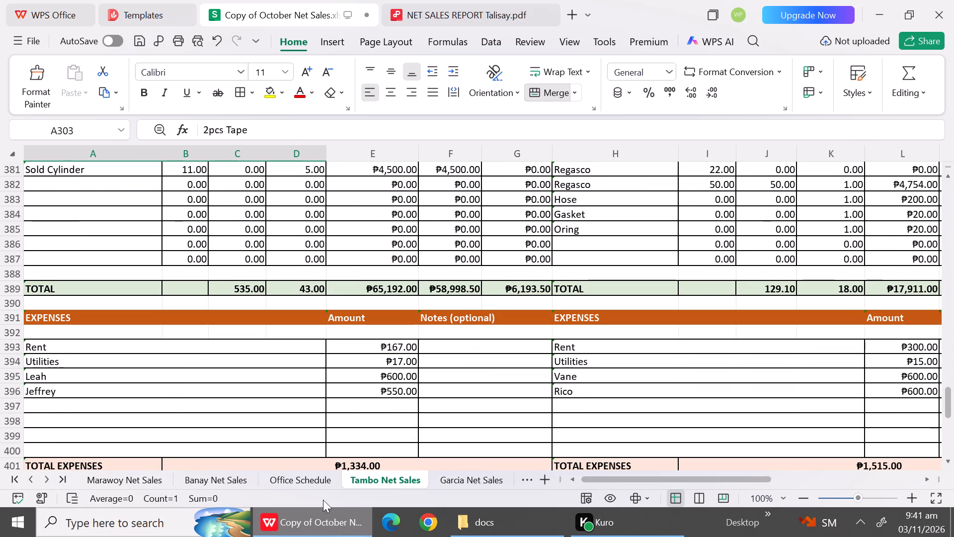
Check the October 13 row of the Office Schedule and compare it with Banay's October 13 expenses.
{"action": "left_click", "coordinate": [279, 483]}
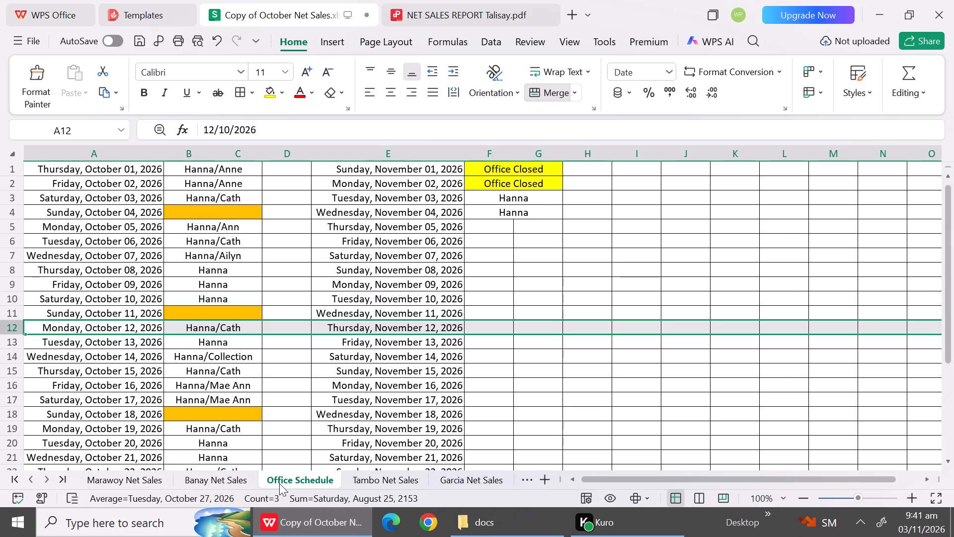
{"action": "left_click", "coordinate": [10, 342]}
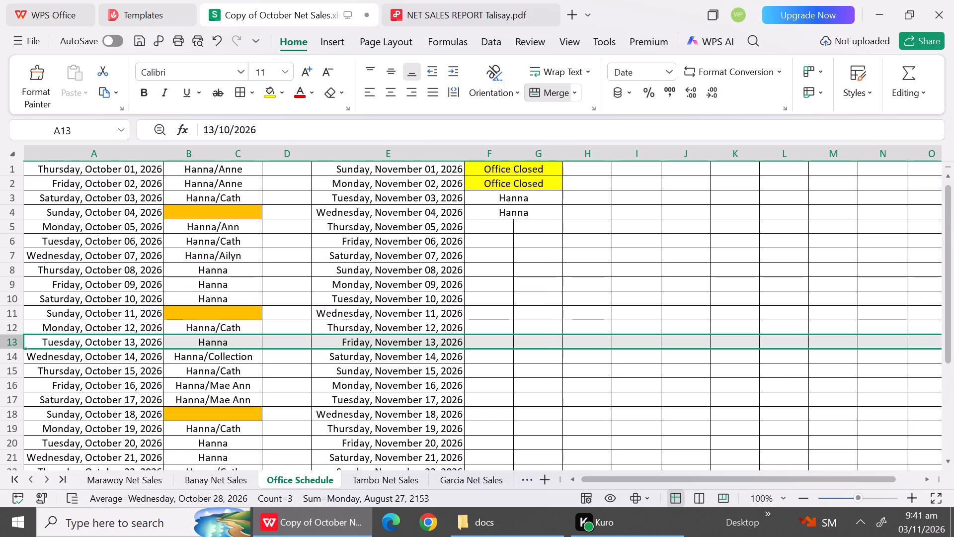
{"action": "left_click", "coordinate": [206, 477]}
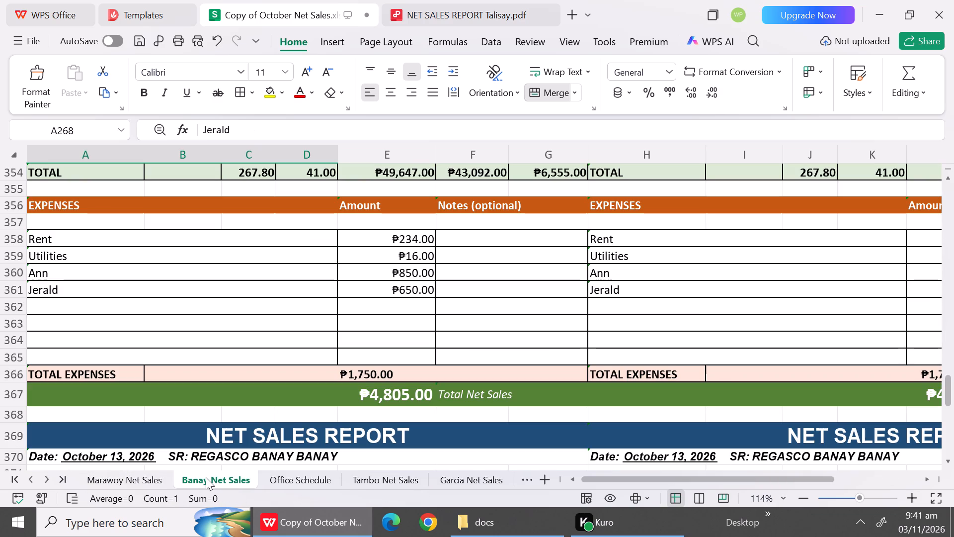
{"action": "left_click", "coordinate": [953, 446]}
{"action": "triple_click", "coordinate": [952, 460]}
{"action": "triple_click", "coordinate": [952, 460]}
{"action": "triple_click", "coordinate": [952, 460]}
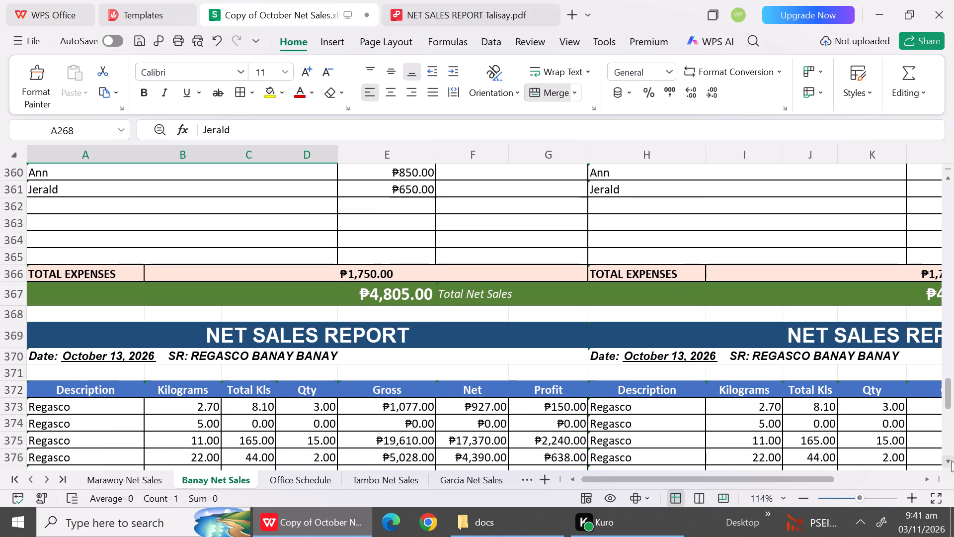
{"action": "triple_click", "coordinate": [952, 460]}
{"action": "triple_click", "coordinate": [952, 460]}
{"action": "triple_click", "coordinate": [952, 460]}
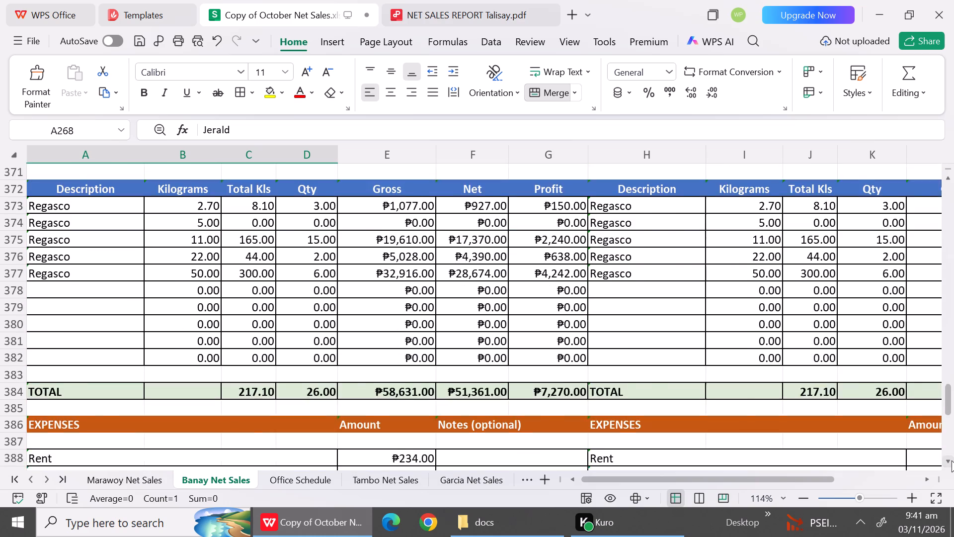
{"action": "triple_click", "coordinate": [952, 460]}
{"action": "left_click", "coordinate": [952, 460]}
{"action": "left_click", "coordinate": [952, 460]}
{"action": "triple_click", "coordinate": [952, 460]}
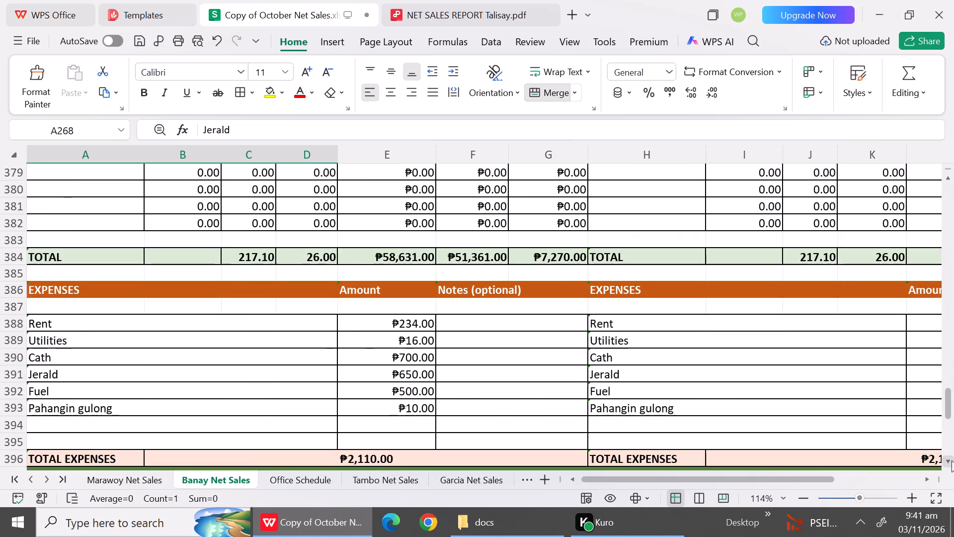
Clear the Cath (Office) entry and its amount from Marawoy's October 13 expenses after rechecking the Office Schedule.
{"action": "left_click", "coordinate": [132, 482]}
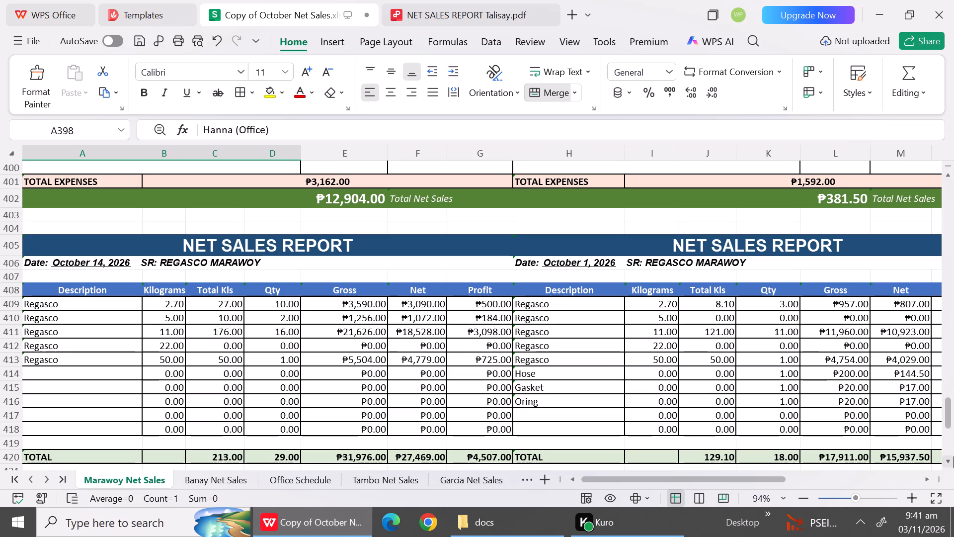
{"action": "triple_click", "coordinate": [949, 174]}
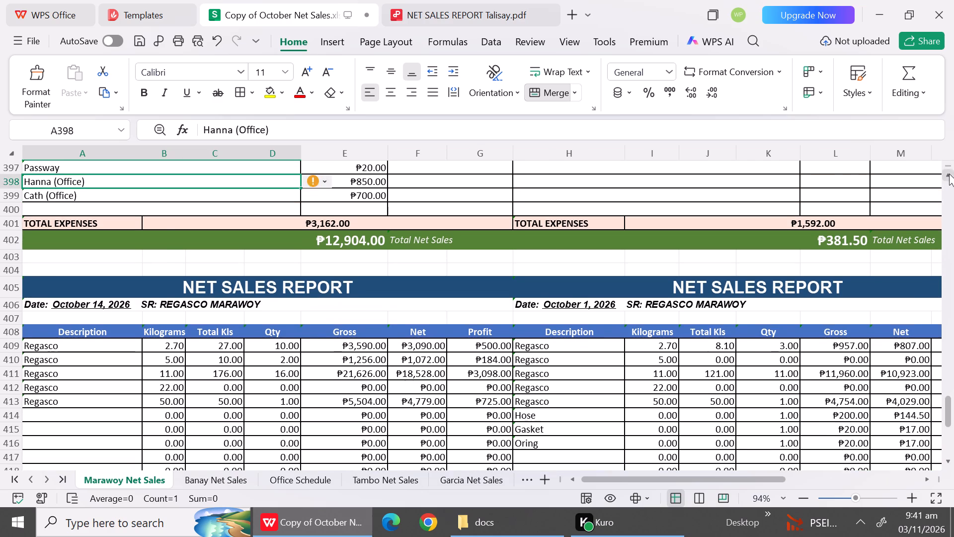
{"action": "triple_click", "coordinate": [949, 174]}
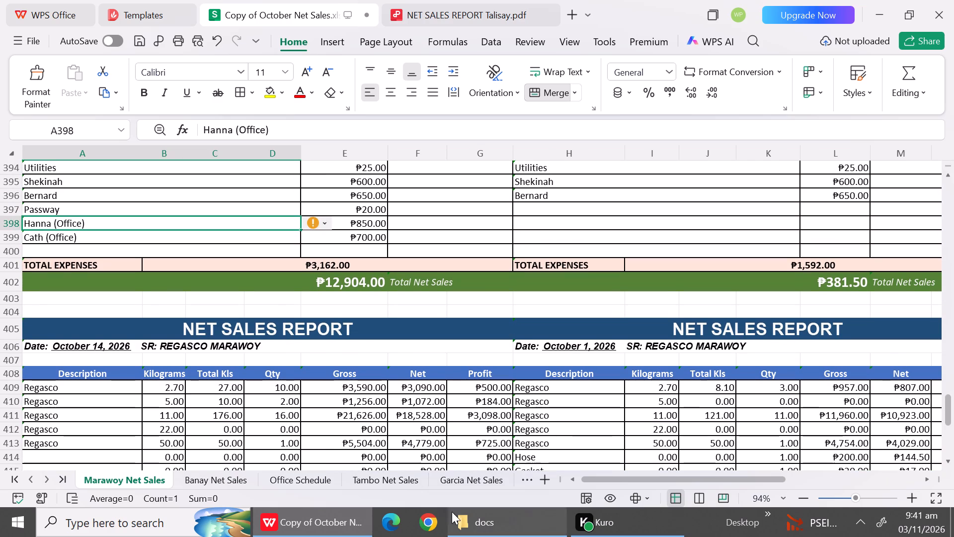
{"action": "left_click", "coordinate": [311, 486]}
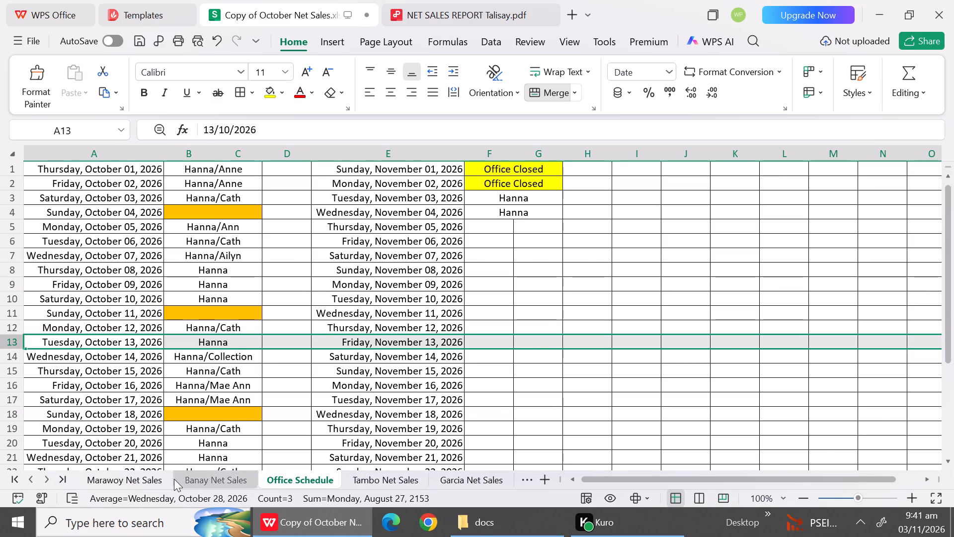
{"action": "left_click", "coordinate": [136, 482]}
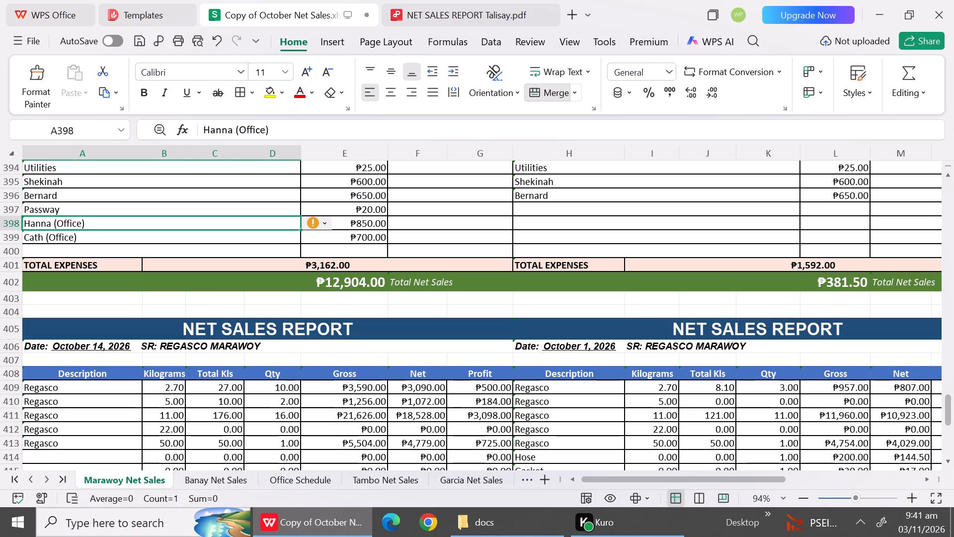
{"action": "left_click", "coordinate": [79, 242]}
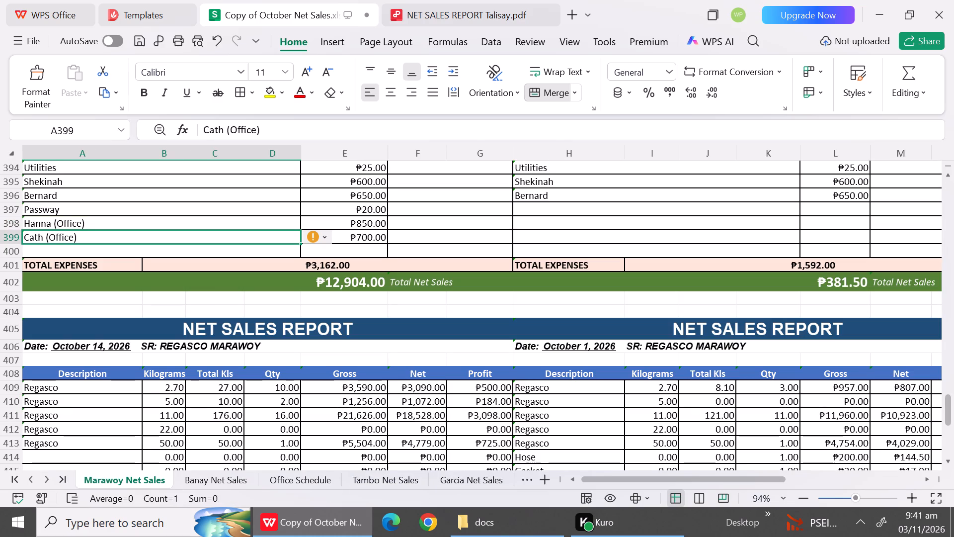
{"action": "key", "text": "BackSpace"}
{"action": "left_click", "coordinate": [353, 237]}
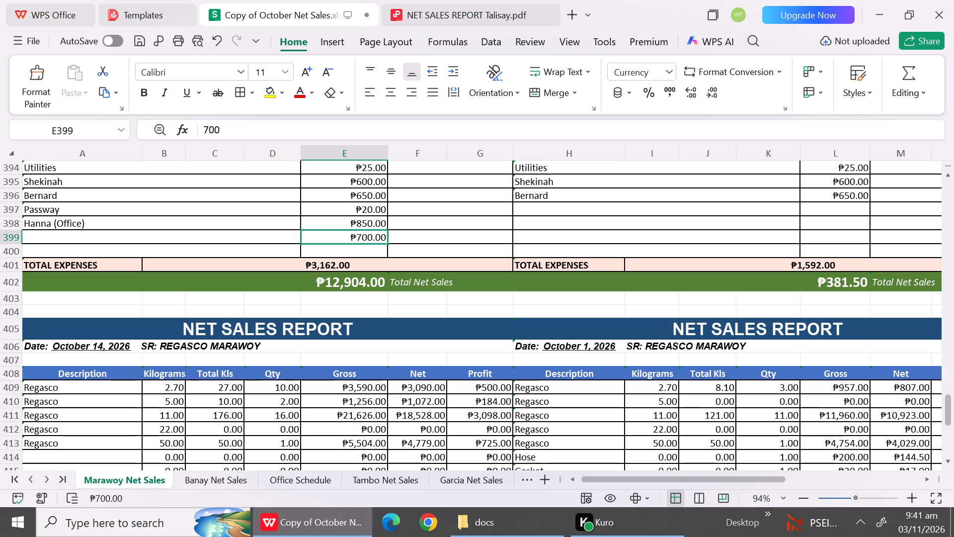
{"action": "key", "text": "BackSpace"}
Check the Office Schedule again and look through the reports before October 13 in Banay and Marawoy and Tambo's October 13 expenses.
{"action": "left_click", "coordinate": [315, 473]}
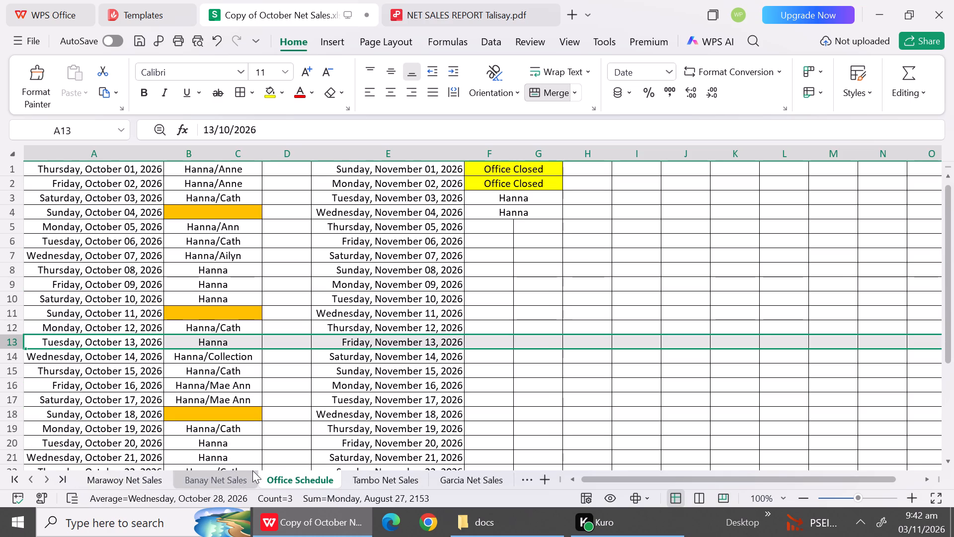
{"action": "left_click", "coordinate": [239, 475]}
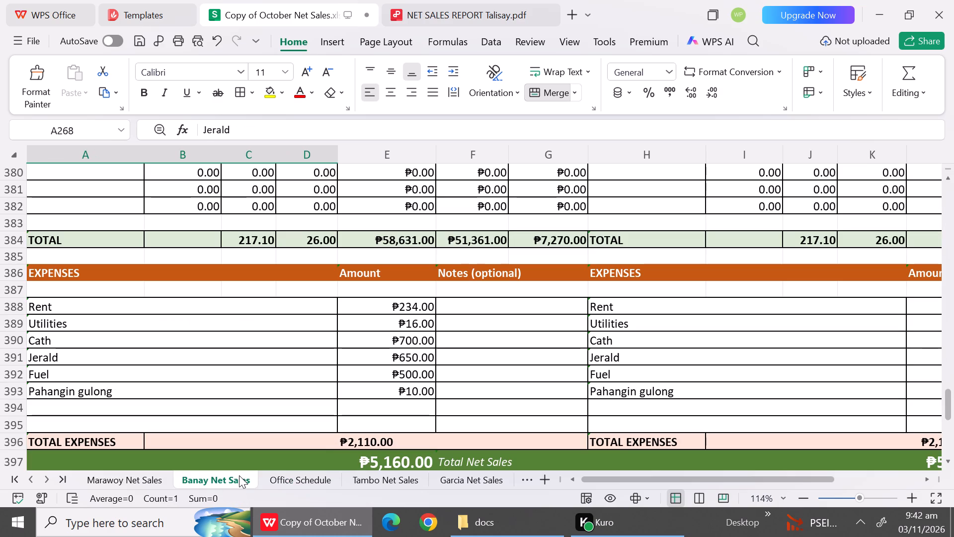
{"action": "left_click", "coordinate": [952, 221]}
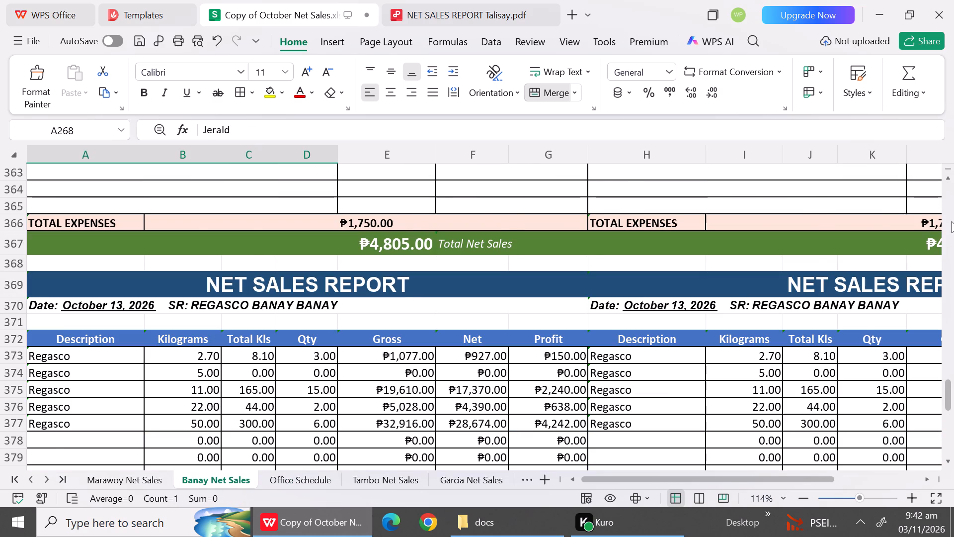
{"action": "left_click", "coordinate": [952, 221]}
{"action": "left_click", "coordinate": [952, 221]}
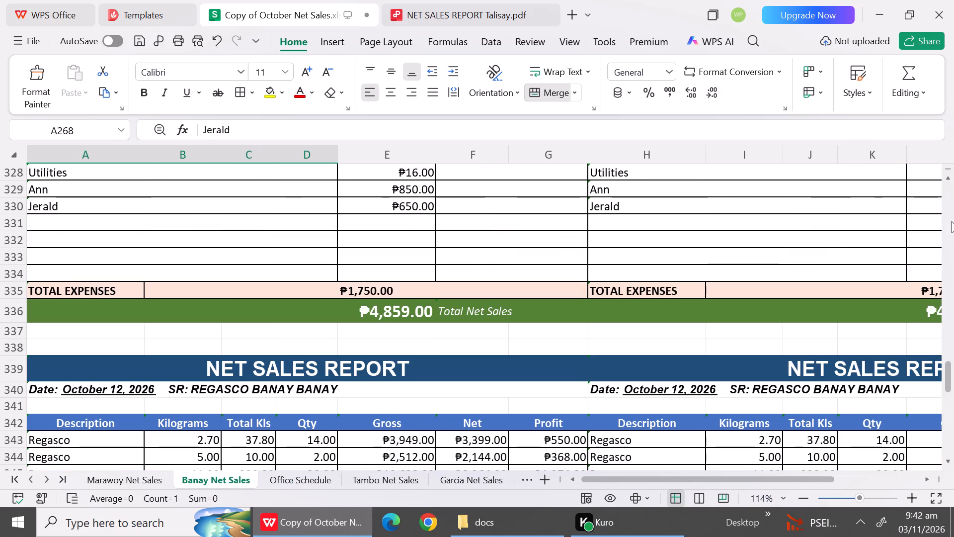
{"action": "left_click", "coordinate": [122, 483]}
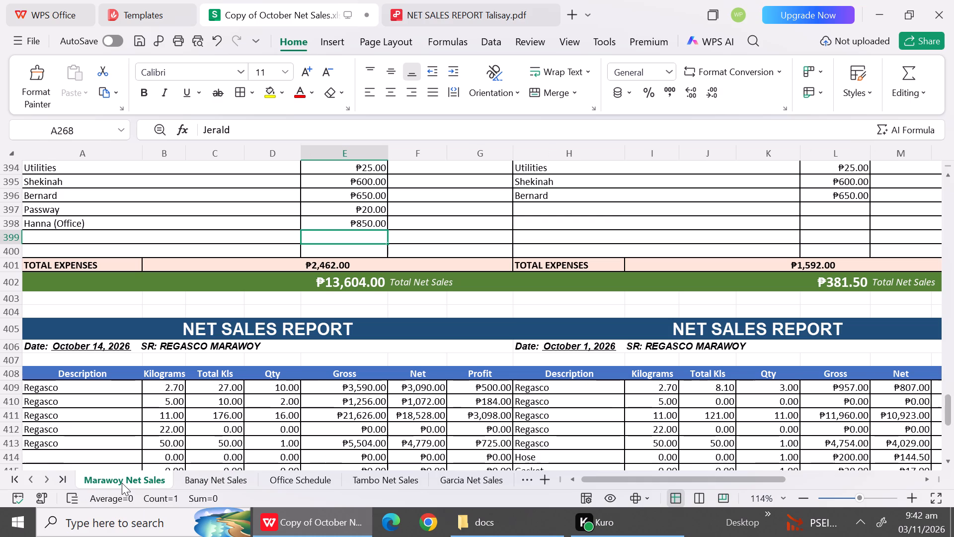
{"action": "left_click", "coordinate": [950, 209]}
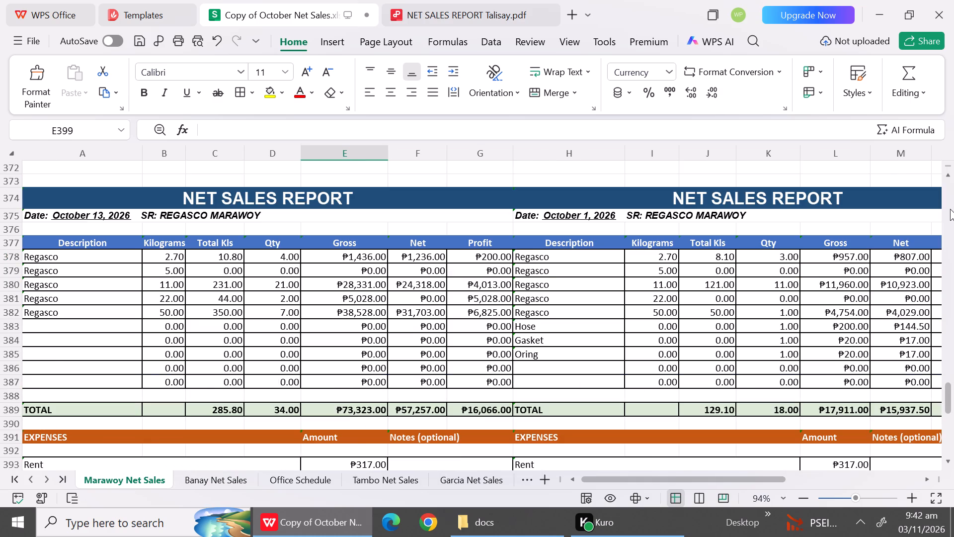
{"action": "left_click", "coordinate": [950, 209]}
{"action": "left_click", "coordinate": [950, 209]}
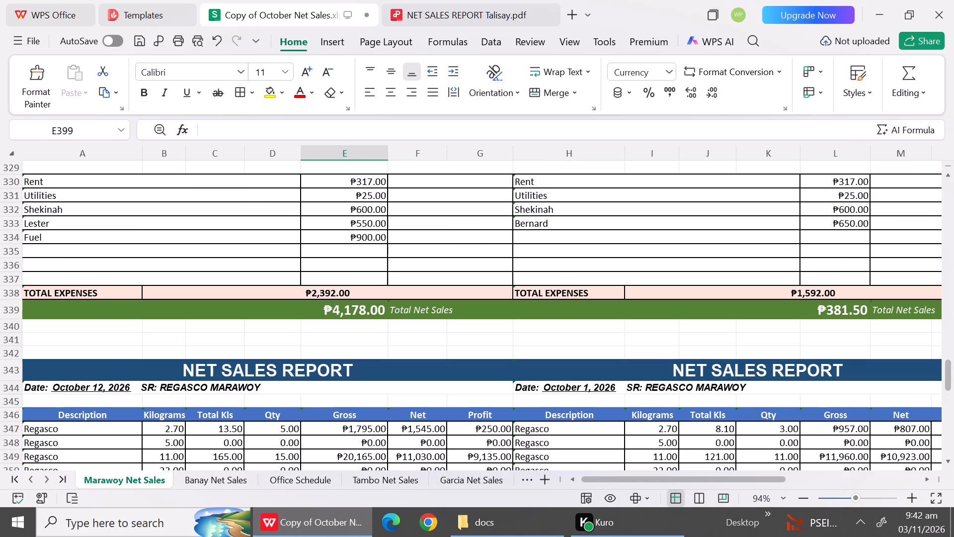
{"action": "left_click", "coordinate": [376, 480]}
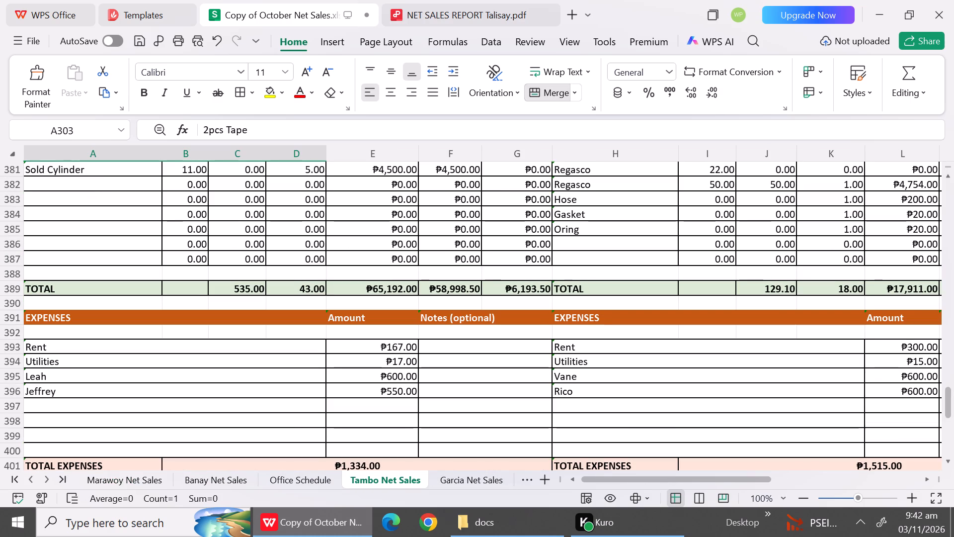
{"action": "left_click", "coordinate": [951, 465]}
{"action": "double_click", "coordinate": [951, 465]}
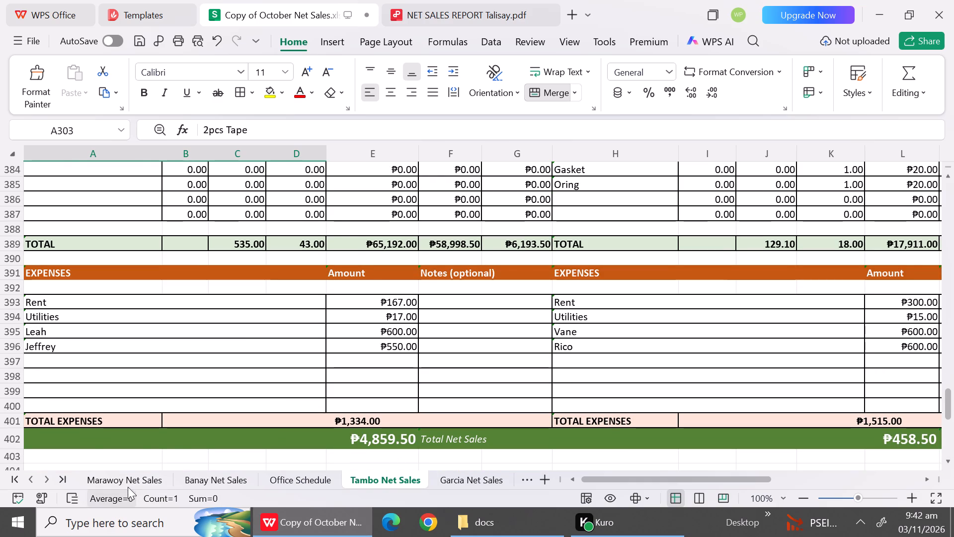
Add a Cath entry of 700 to Marawoy's October 12 expenses, below Hanna (Office).
{"action": "left_click", "coordinate": [126, 484]}
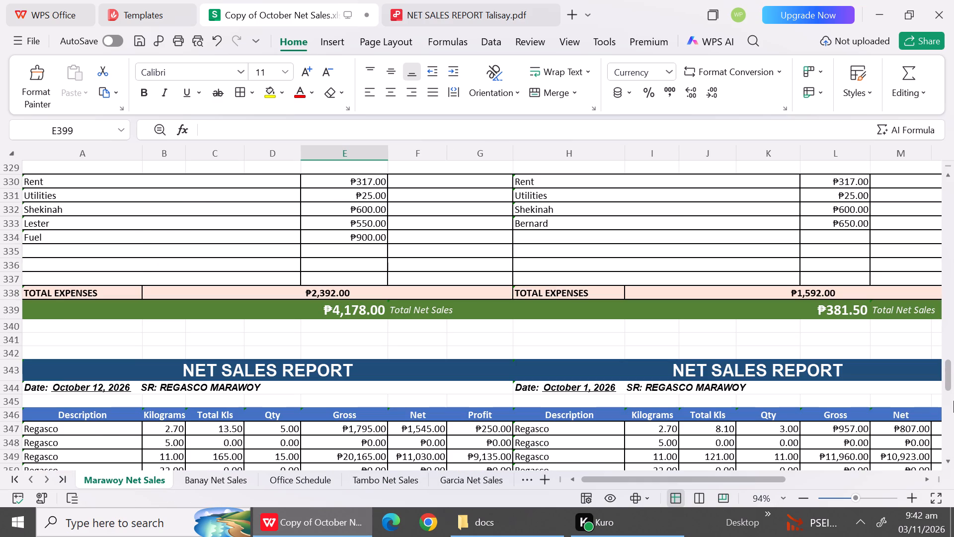
{"action": "left_click", "coordinate": [951, 413]}
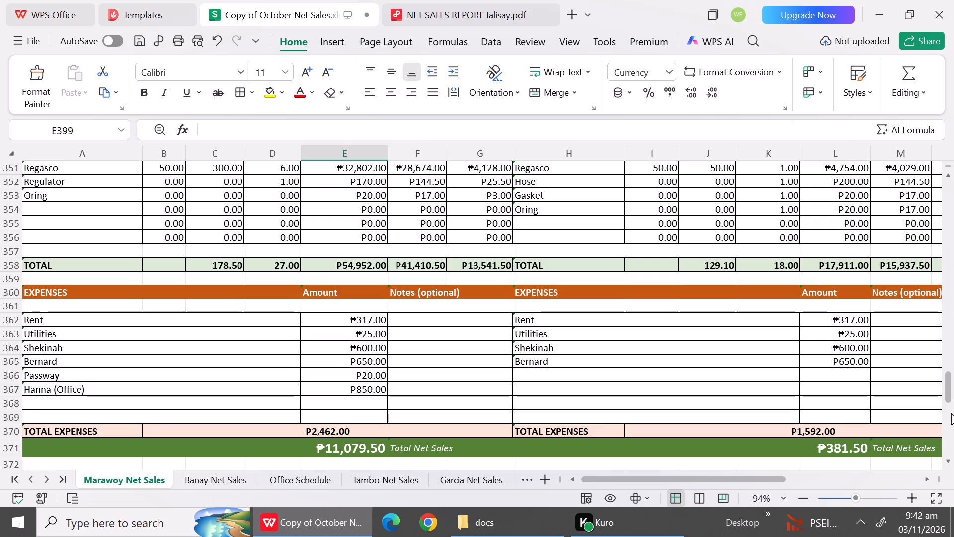
{"action": "left_click", "coordinate": [54, 412]}
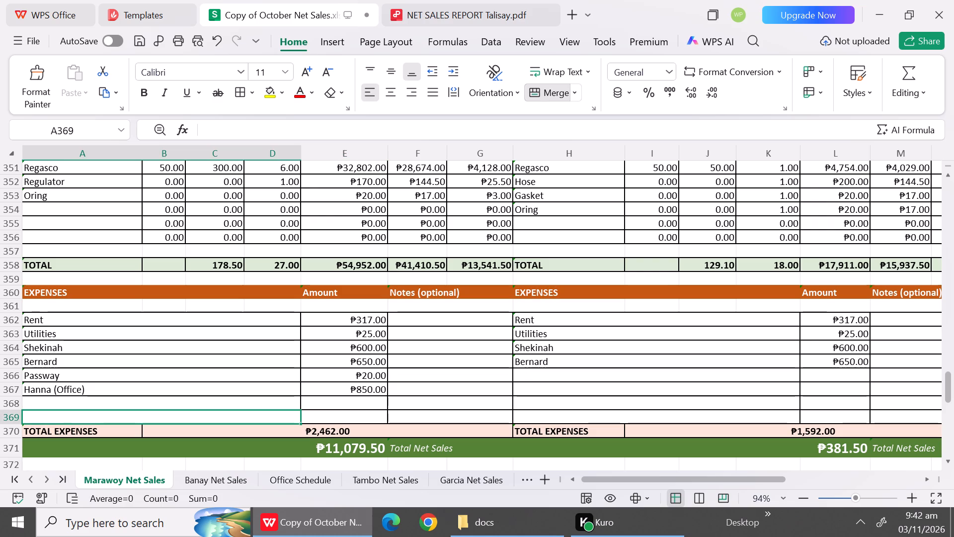
{"action": "left_click", "coordinate": [57, 398]}
{"action": "key", "text": "shift+c"}
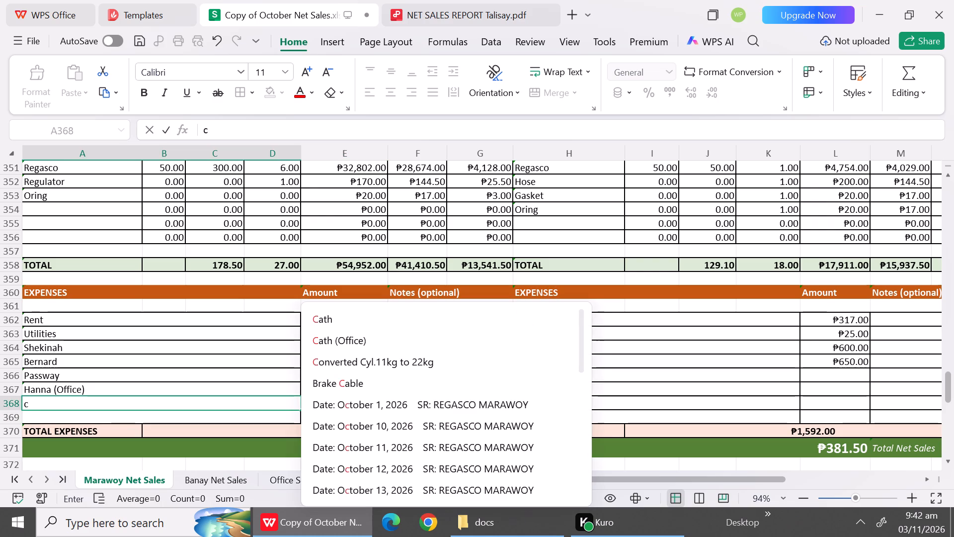
{"action": "left_click", "coordinate": [321, 327]}
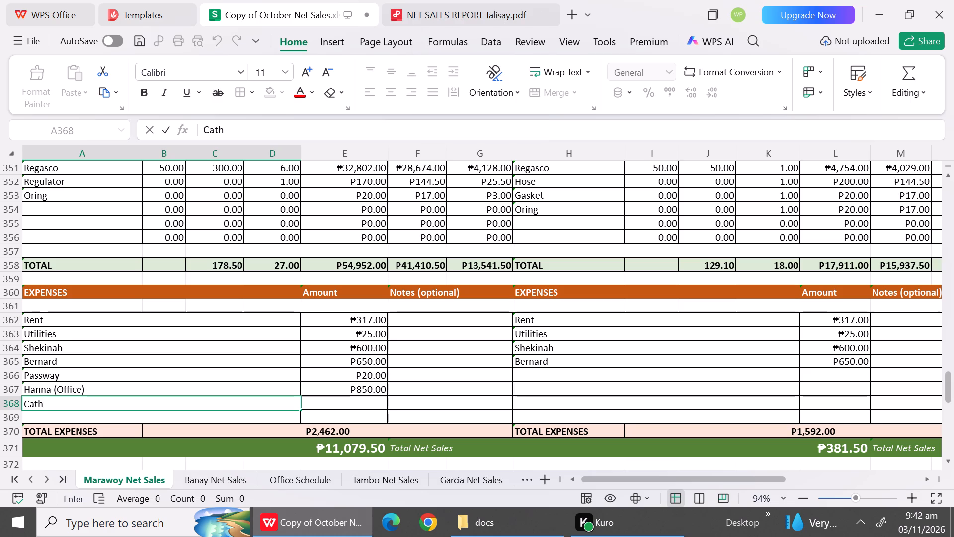
{"action": "type", "text": "700"}
{"action": "key", "text": "BackSpace"}
{"action": "key", "text": "BackSpace"}
{"action": "key", "text": "BackSpace"}
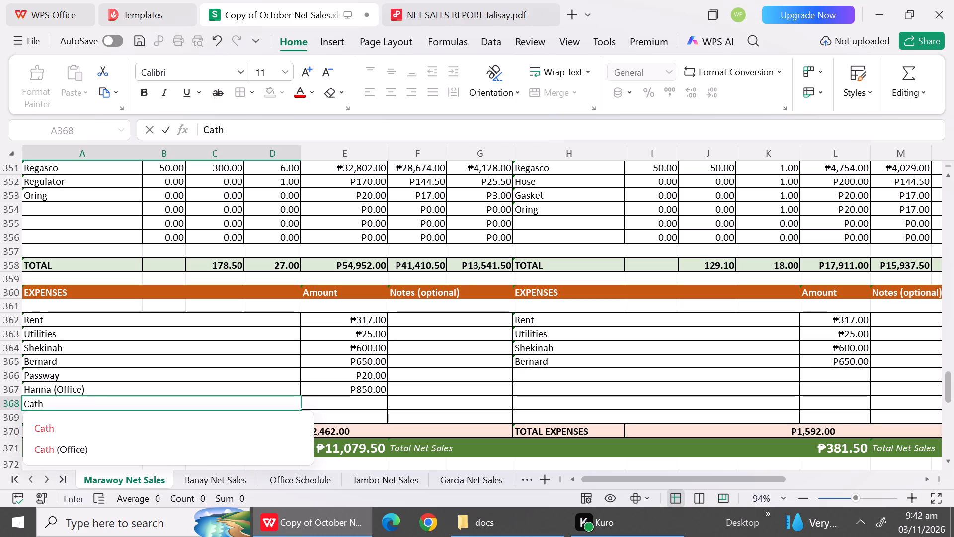
{"action": "left_click", "coordinate": [379, 405]}
{"action": "type", "text": "700"}
{"action": "left_click", "coordinate": [256, 366]}
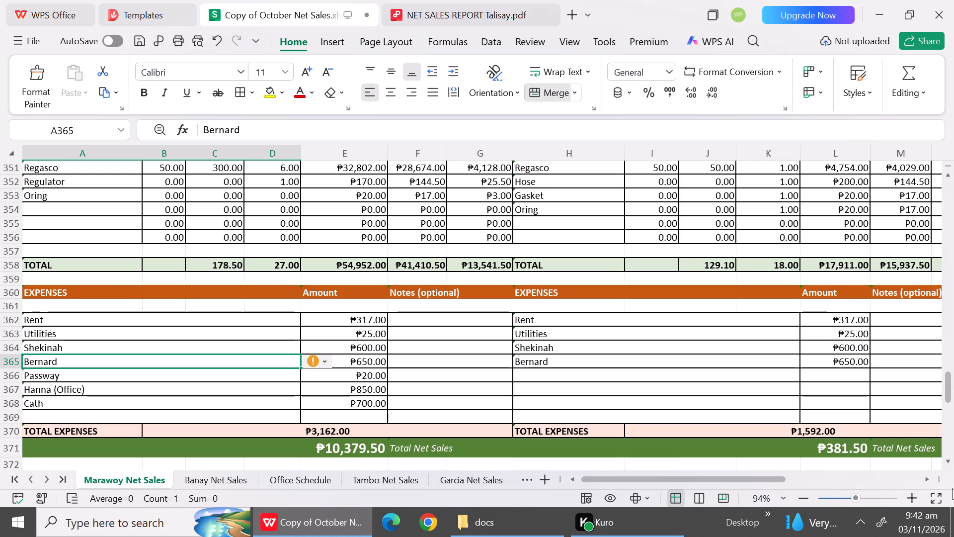
Review Marawoy's October 13 report down to its expense entries.
{"action": "triple_click", "coordinate": [950, 457]}
{"action": "triple_click", "coordinate": [950, 457]}
{"action": "triple_click", "coordinate": [950, 457]}
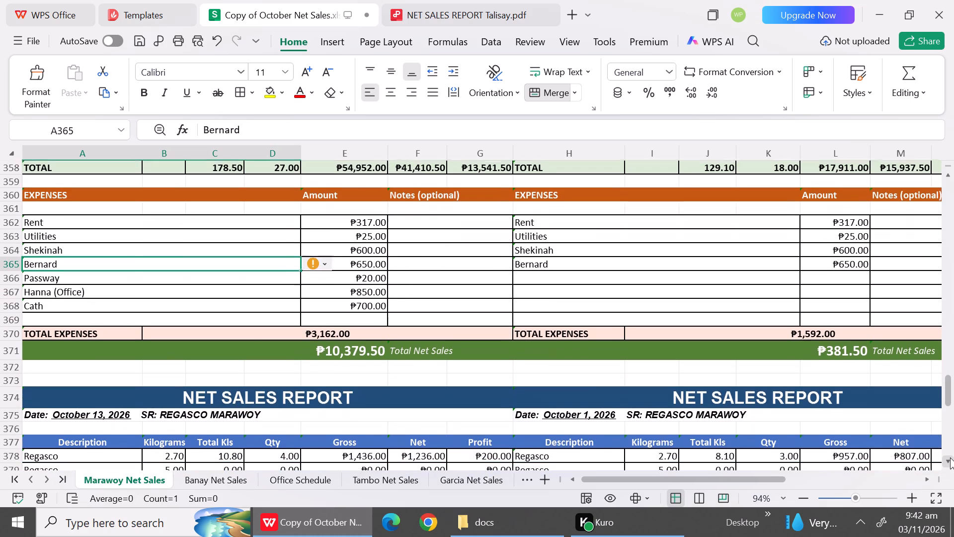
{"action": "triple_click", "coordinate": [950, 457]}
{"action": "triple_click", "coordinate": [950, 457]}
{"action": "triple_click", "coordinate": [950, 457]}
{"action": "triple_click", "coordinate": [950, 457]}
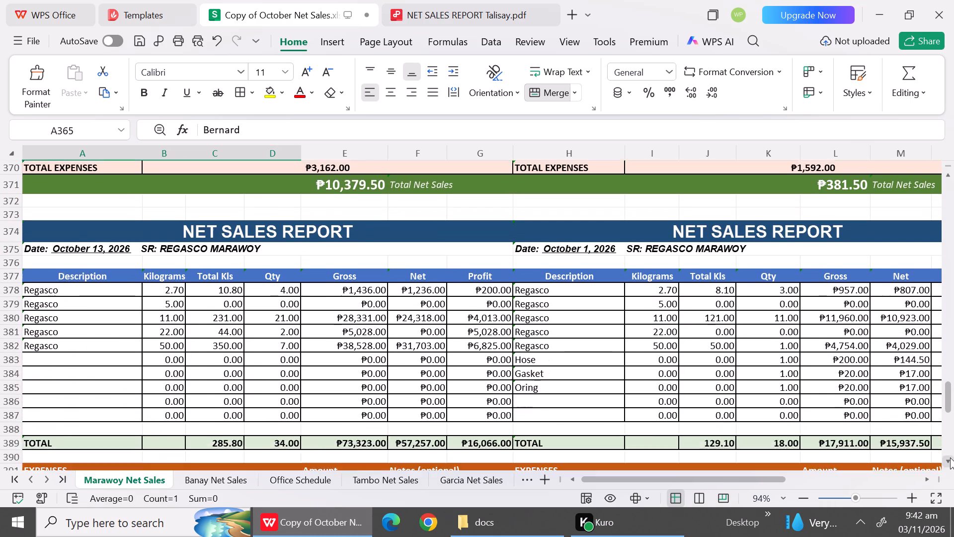
{"action": "triple_click", "coordinate": [950, 457]}
{"action": "triple_click", "coordinate": [950, 457]}
{"action": "double_click", "coordinate": [950, 457]}
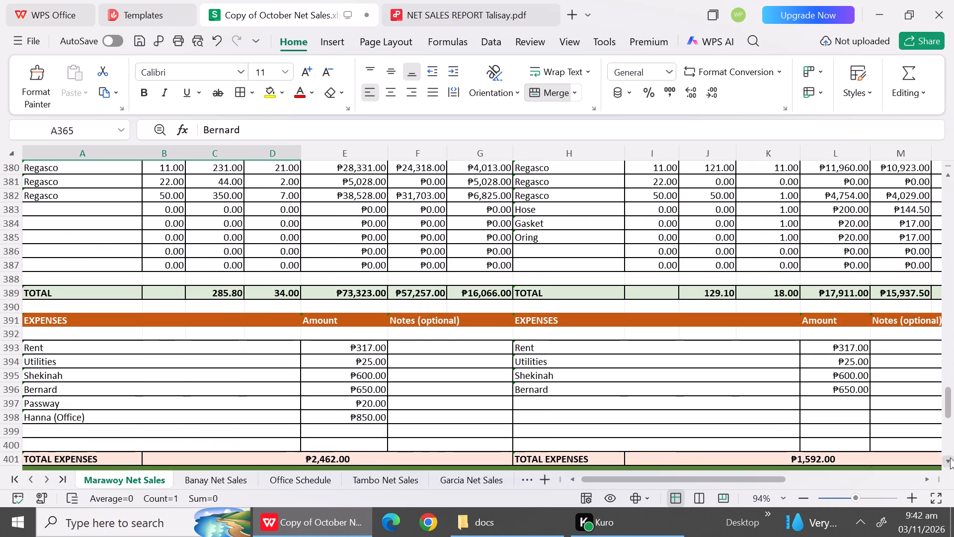
{"action": "double_click", "coordinate": [950, 457]}
{"action": "left_click", "coordinate": [950, 457]}
{"action": "left_click_drag", "start_coordinate": [950, 457], "coordinate": [279, 514]}
Check the October 14 row of the Office Schedule and examine Banay's October 14 expenses.
{"action": "left_click", "coordinate": [289, 481]}
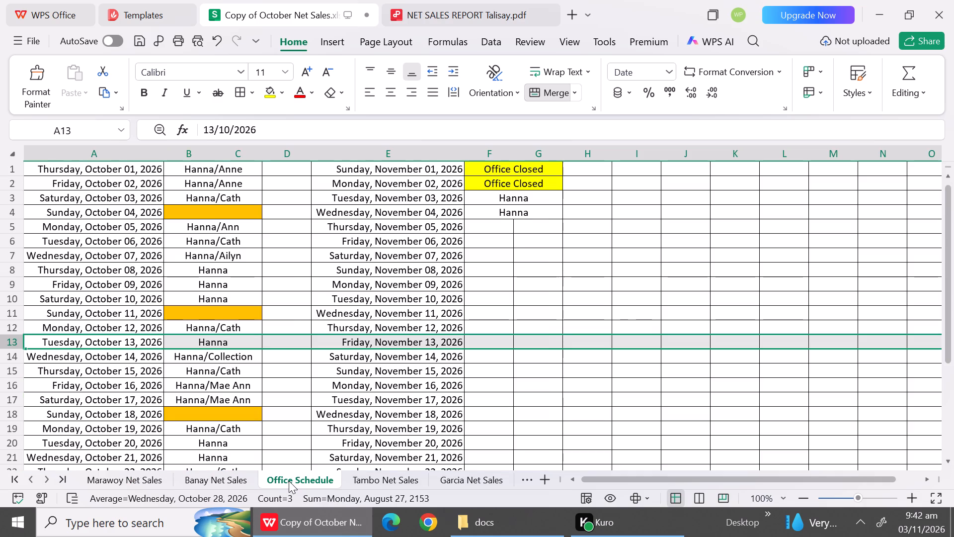
{"action": "left_click", "coordinate": [11, 359]}
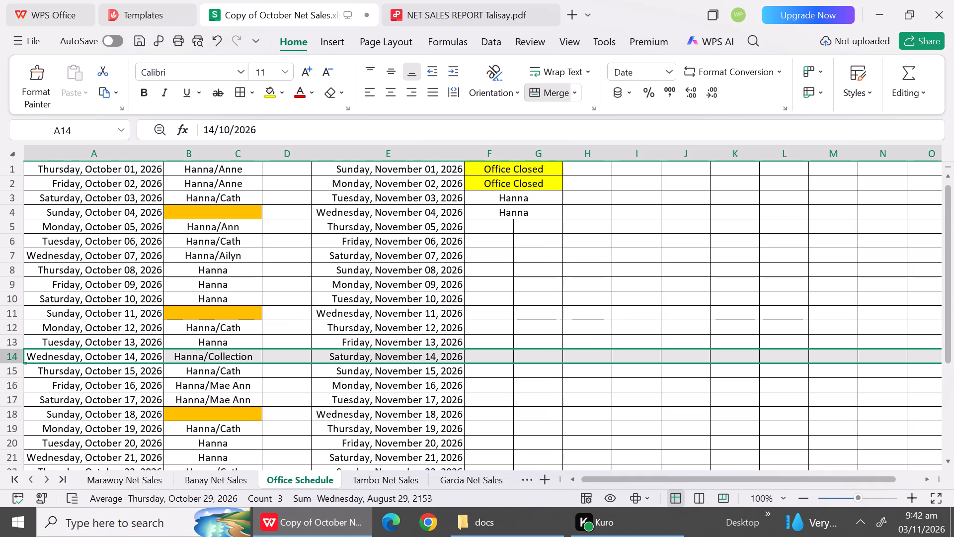
{"action": "left_click", "coordinate": [217, 482]}
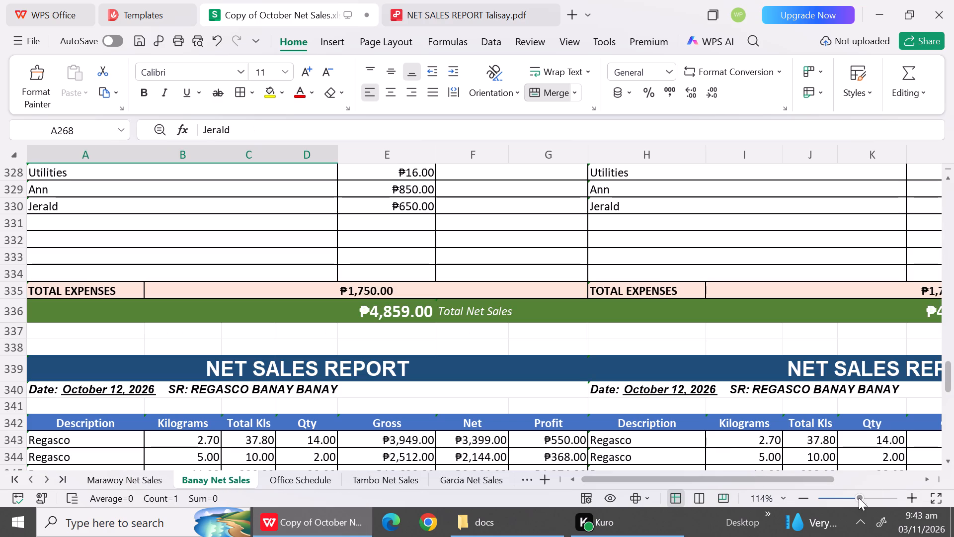
{"action": "left_click", "coordinate": [950, 437]}
{"action": "left_click", "coordinate": [950, 437]}
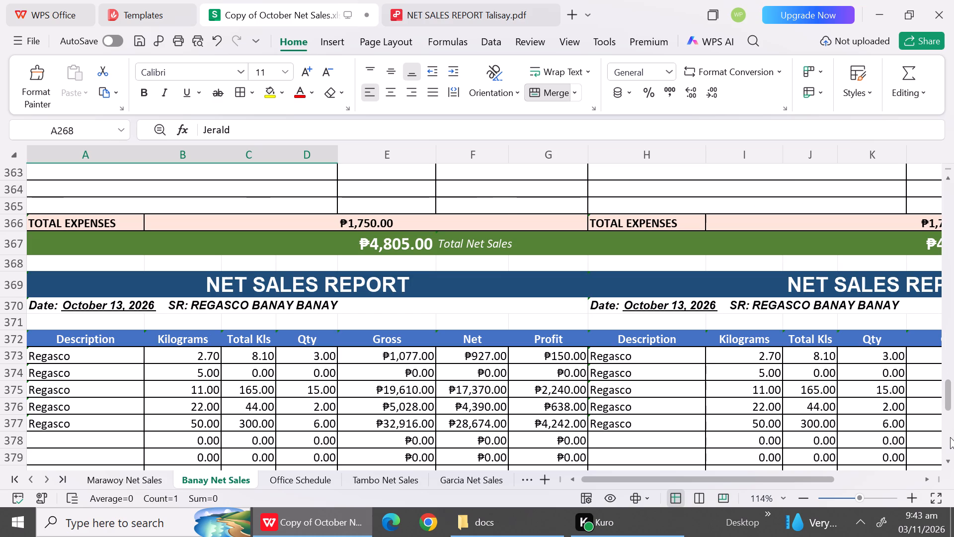
{"action": "left_click", "coordinate": [950, 437]}
{"action": "left_click", "coordinate": [950, 437]}
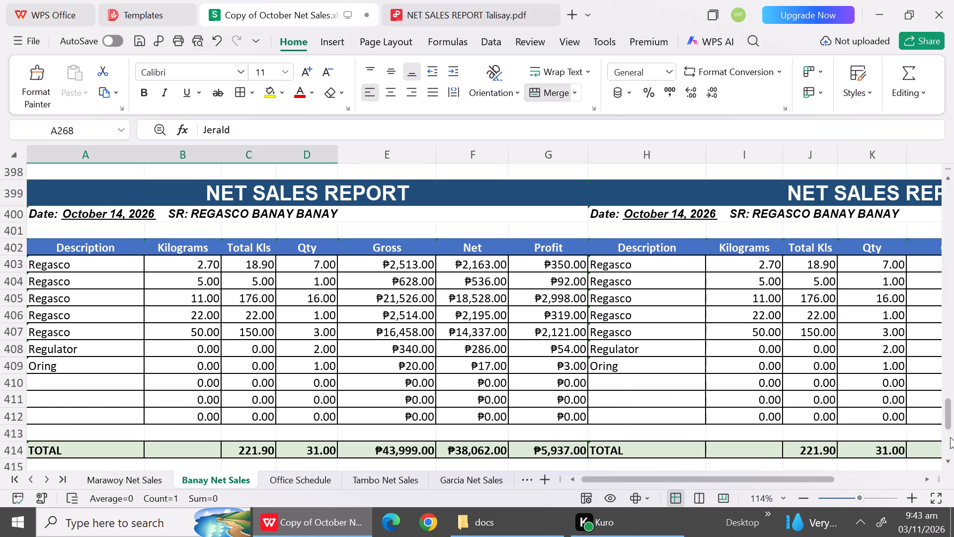
{"action": "left_click", "coordinate": [947, 456]}
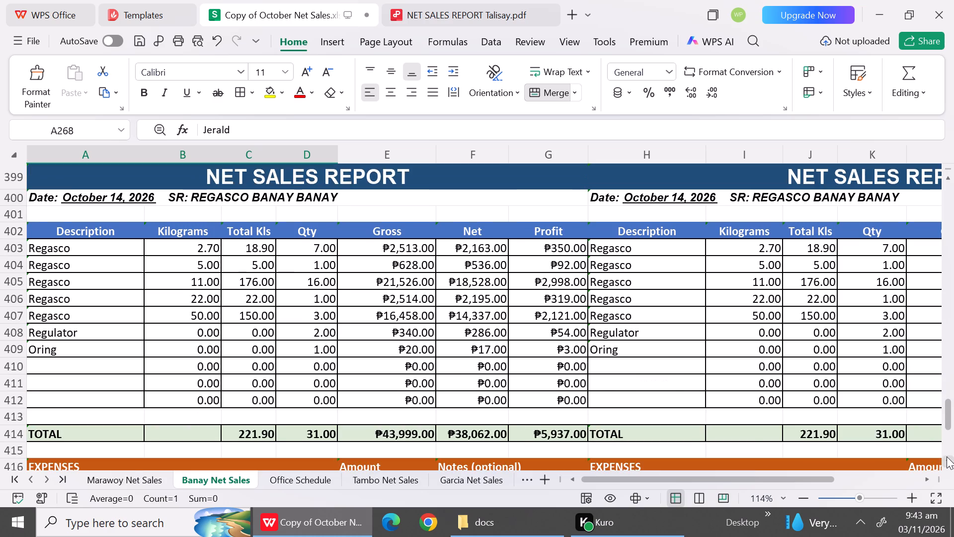
{"action": "triple_click", "coordinate": [947, 456]}
{"action": "triple_click", "coordinate": [947, 456]}
{"action": "triple_click", "coordinate": [947, 456]}
{"action": "triple_click", "coordinate": [947, 456]}
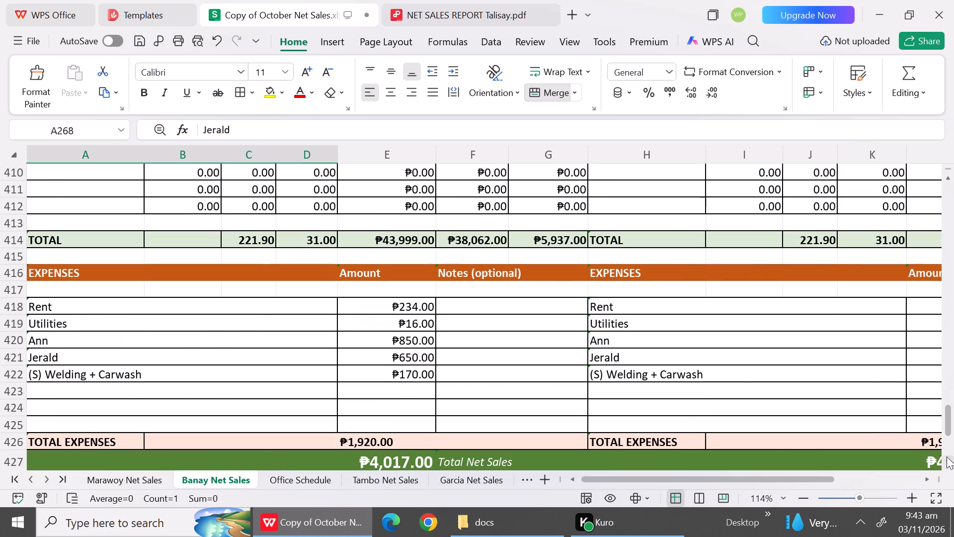
{"action": "left_click", "coordinate": [947, 456]}
Add a Hanna (Office) entry of 850 to Tambo's October 14 expenses, below Deposit Transpo Cath.
{"action": "left_click", "coordinate": [403, 485]}
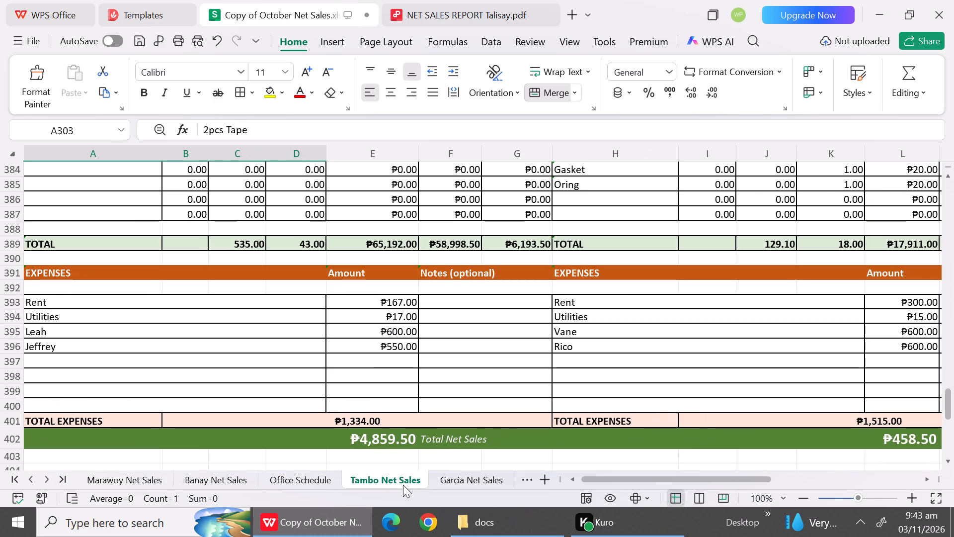
{"action": "left_click", "coordinate": [952, 461]}
{"action": "triple_click", "coordinate": [952, 461]}
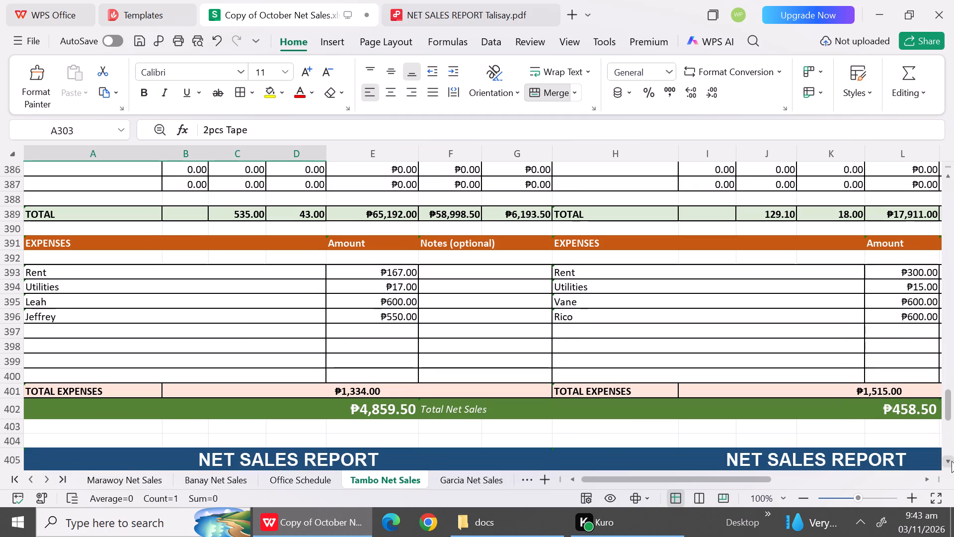
{"action": "triple_click", "coordinate": [952, 461]}
{"action": "triple_click", "coordinate": [952, 461]}
{"action": "triple_click", "coordinate": [952, 461]}
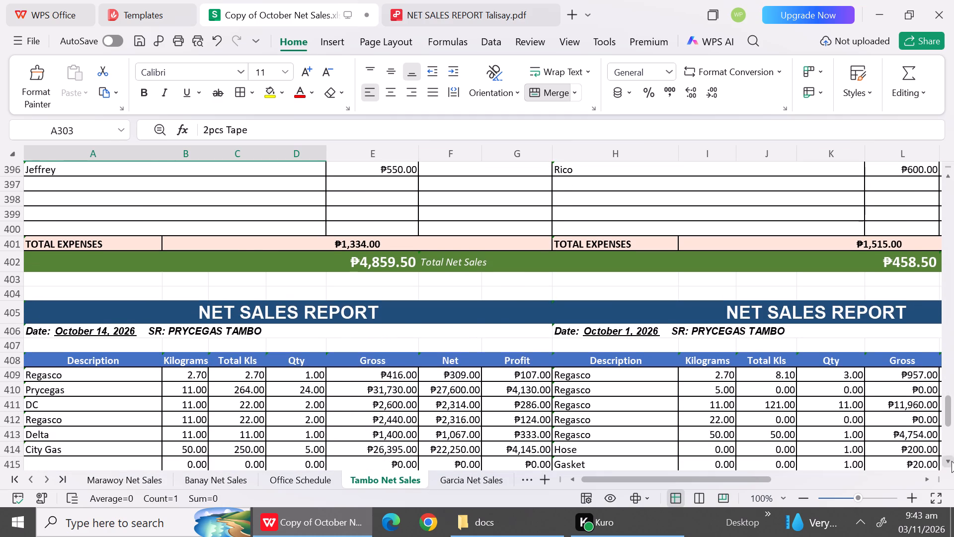
{"action": "triple_click", "coordinate": [952, 461]}
{"action": "double_click", "coordinate": [952, 461]}
{"action": "triple_click", "coordinate": [952, 461]}
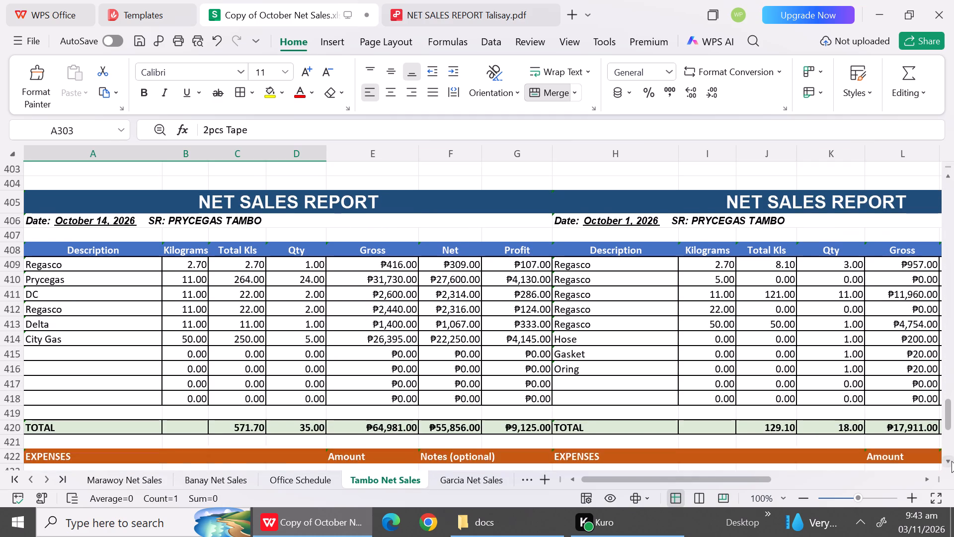
{"action": "triple_click", "coordinate": [952, 461]}
{"action": "double_click", "coordinate": [952, 461]}
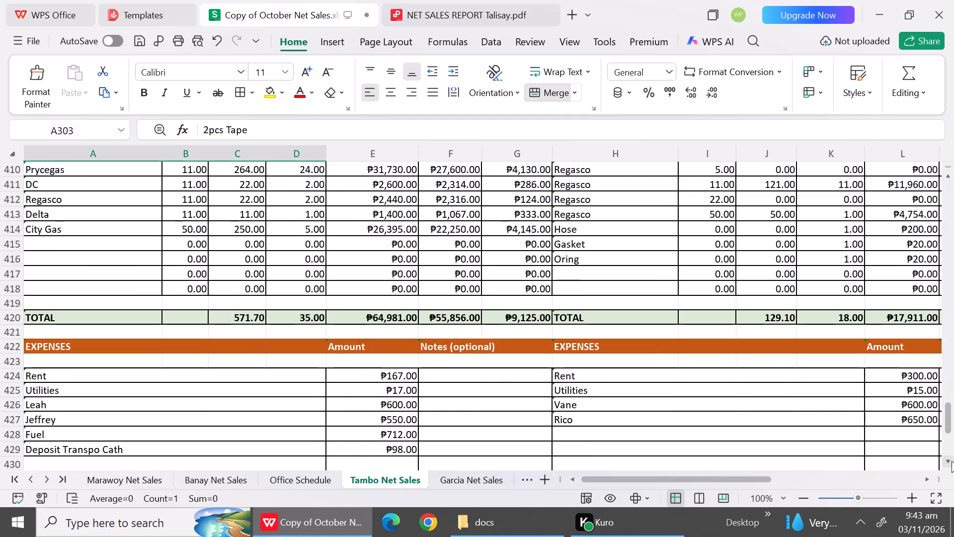
{"action": "triple_click", "coordinate": [952, 461]}
{"action": "left_click", "coordinate": [952, 461]}
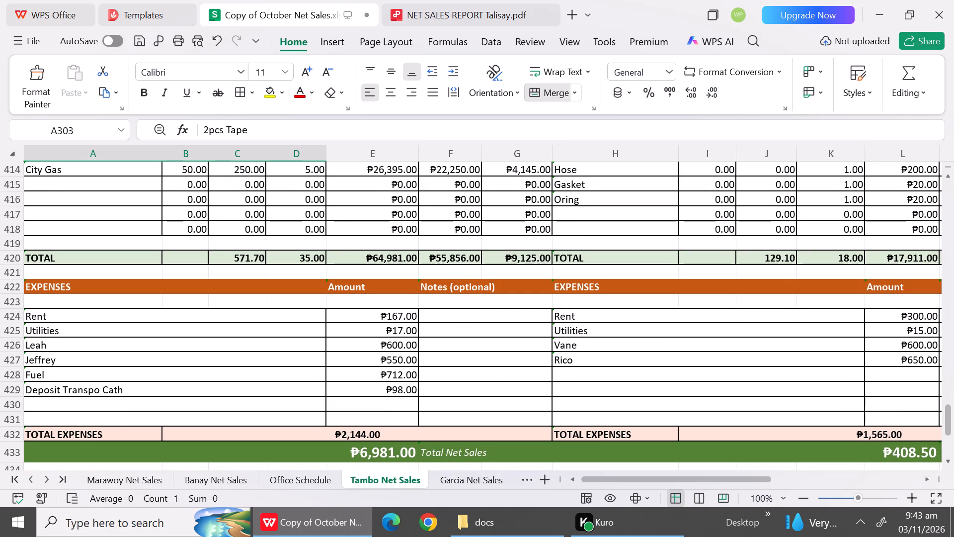
{"action": "left_click", "coordinate": [103, 407]}
{"action": "type", "text": "Ha"}
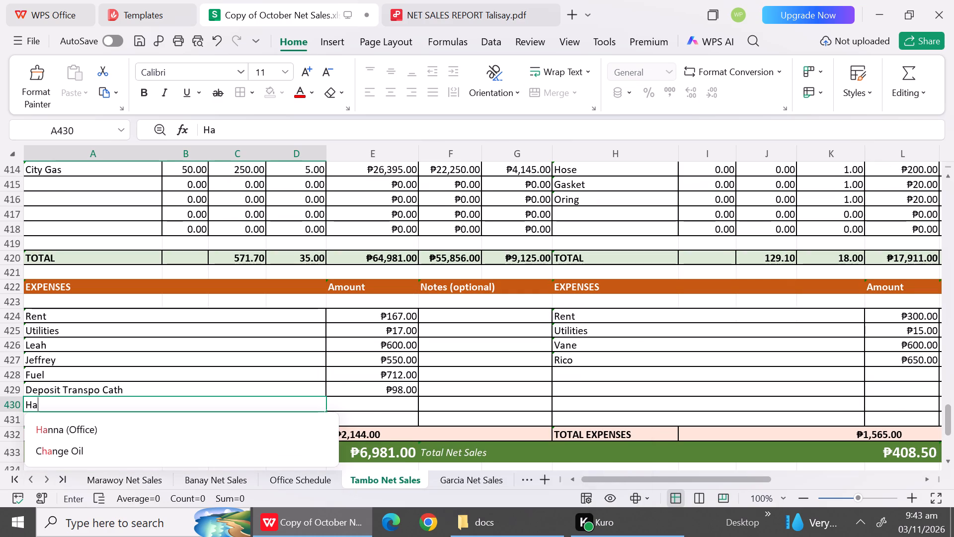
{"action": "left_click", "coordinate": [102, 429]}
{"action": "left_click", "coordinate": [384, 405]}
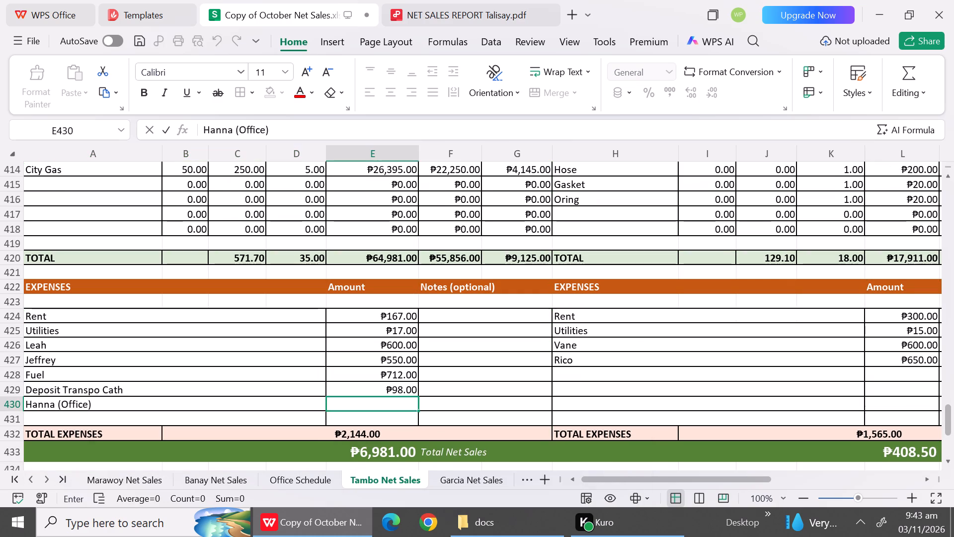
{"action": "type", "text": "850"}
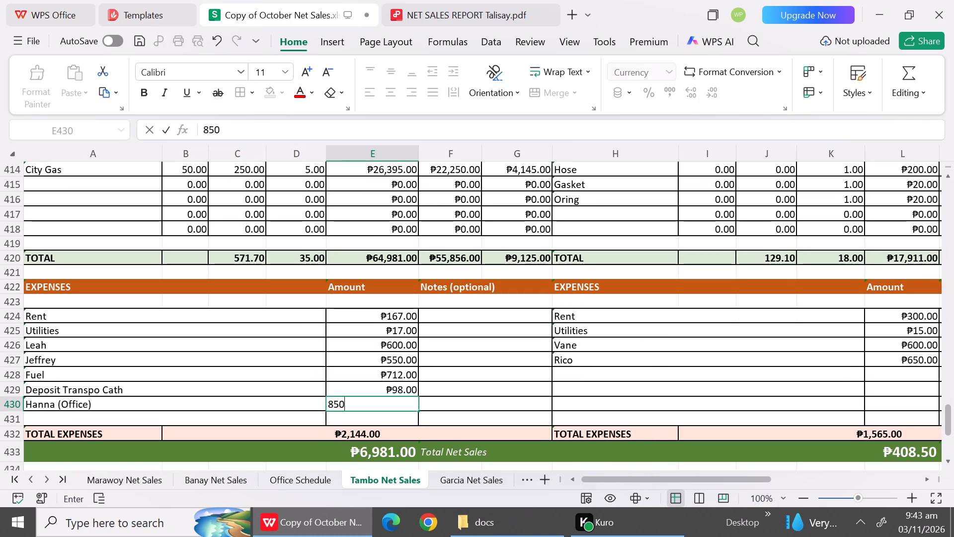
{"action": "left_click", "coordinate": [242, 391]}
Check Marawoy's October 14 expenses and look through Tambo's October 15 report toward its expenses section.
{"action": "left_click", "coordinate": [146, 482]}
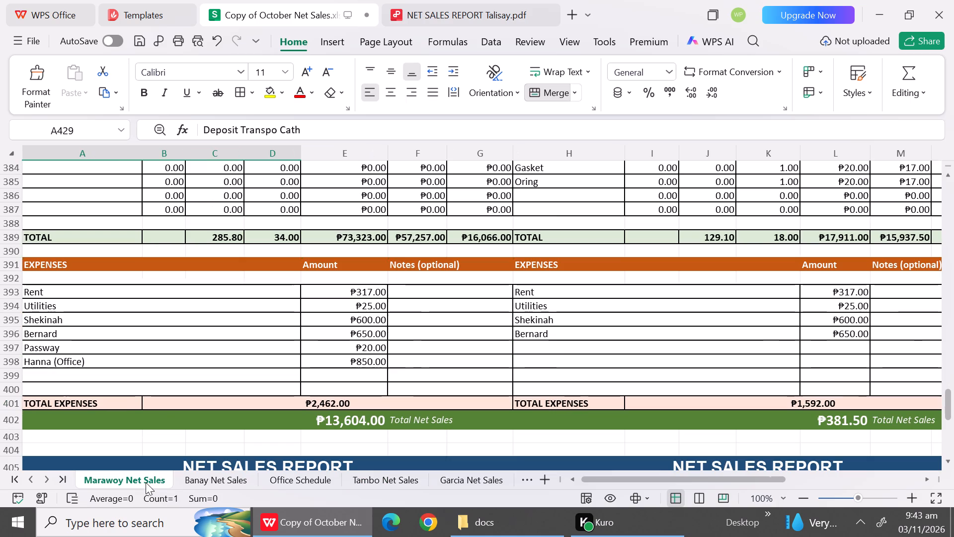
{"action": "left_click", "coordinate": [953, 437]}
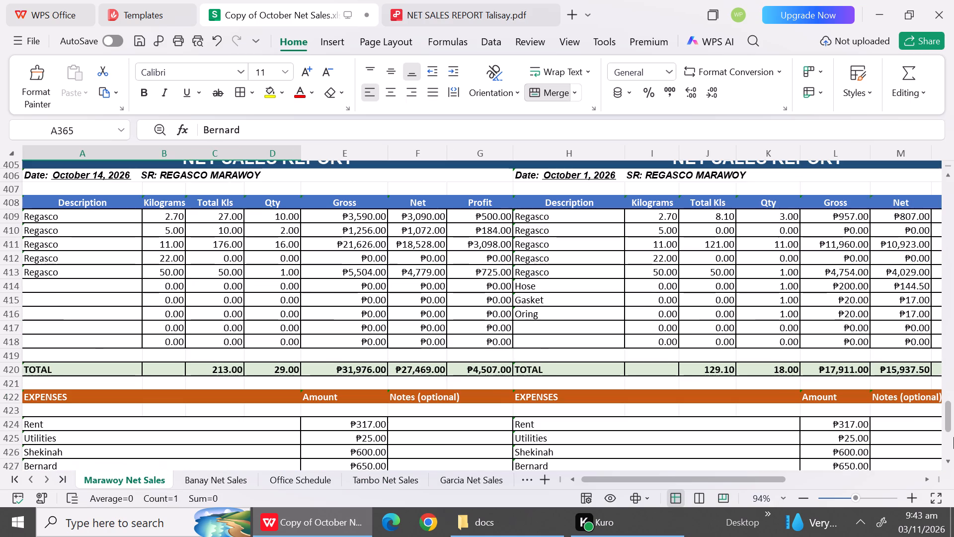
{"action": "left_click", "coordinate": [953, 437]}
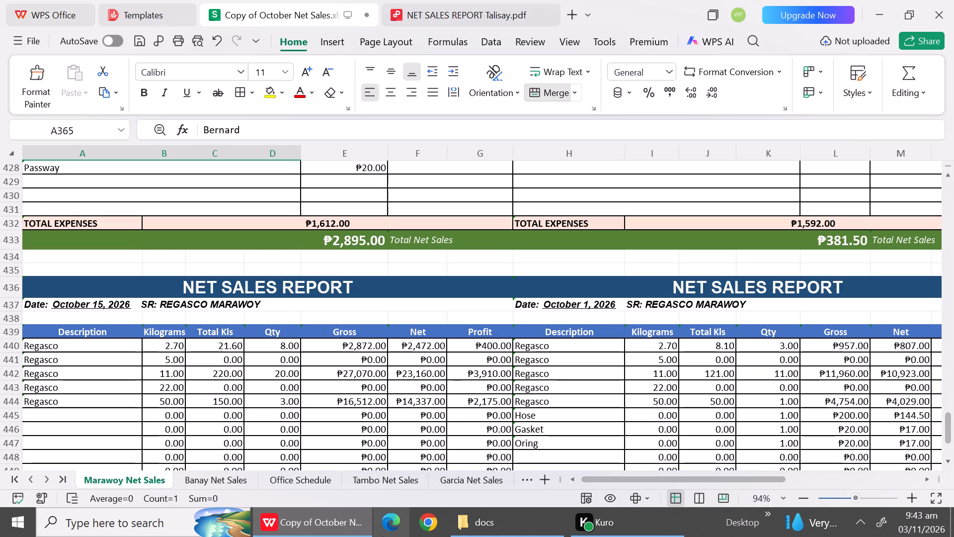
{"action": "left_click", "coordinate": [379, 483]}
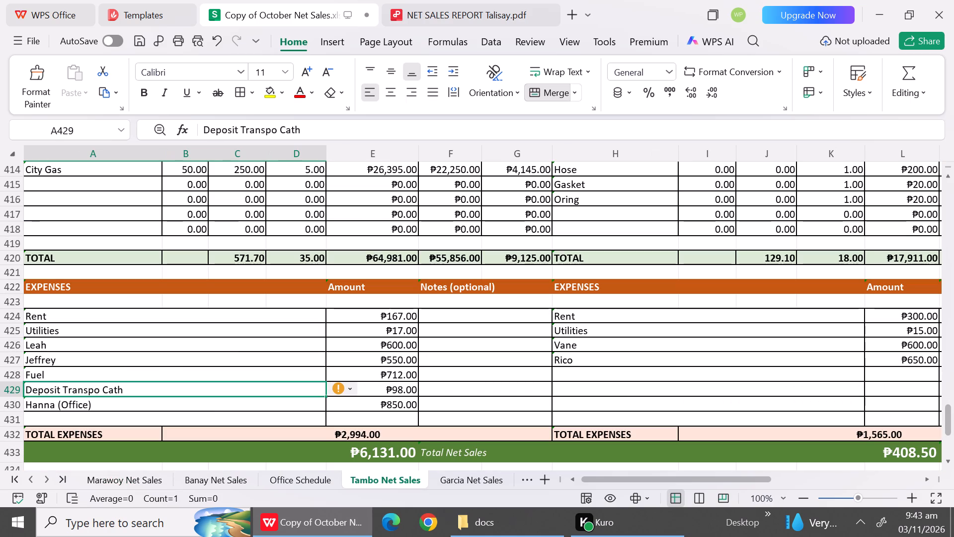
{"action": "triple_click", "coordinate": [948, 461]}
{"action": "triple_click", "coordinate": [948, 461]}
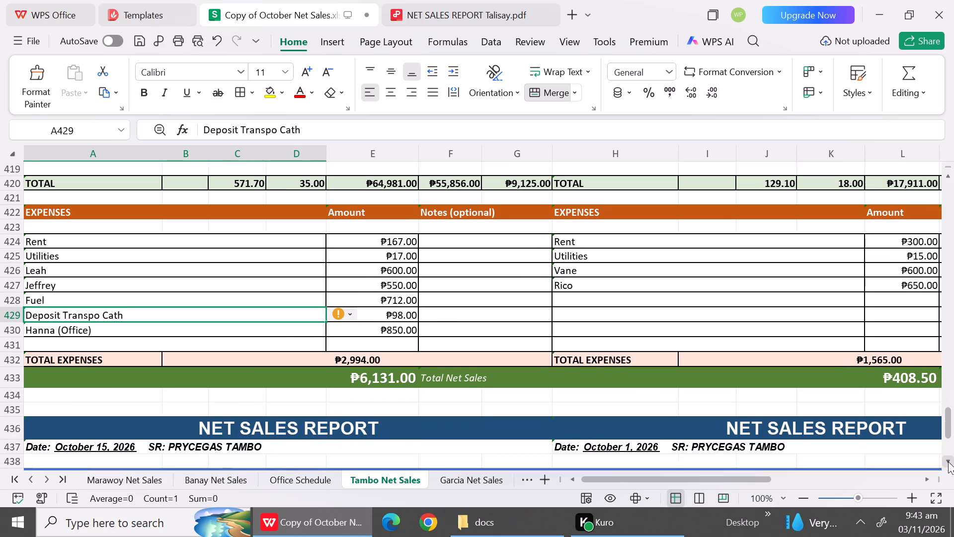
{"action": "triple_click", "coordinate": [948, 461]}
{"action": "double_click", "coordinate": [948, 461]}
{"action": "triple_click", "coordinate": [948, 461]}
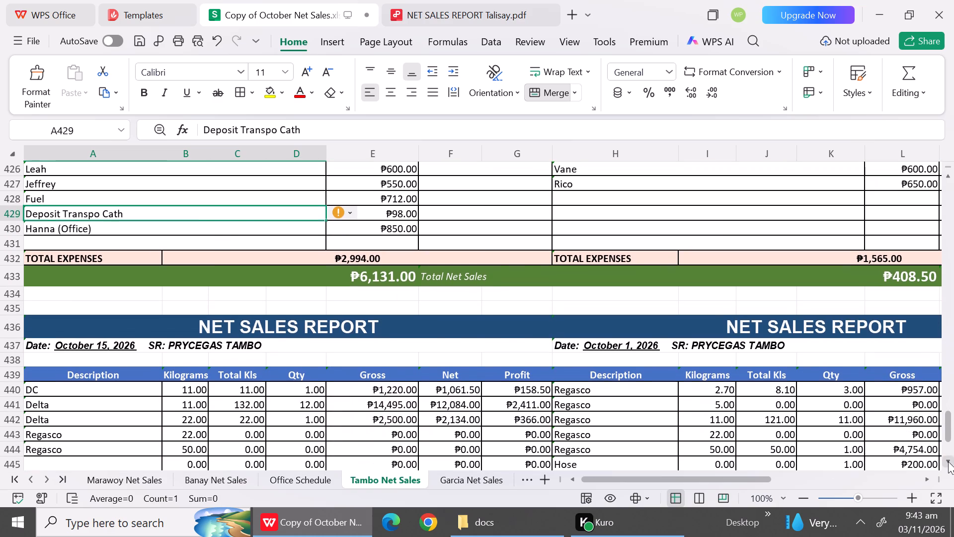
{"action": "triple_click", "coordinate": [948, 461]}
{"action": "double_click", "coordinate": [948, 461]}
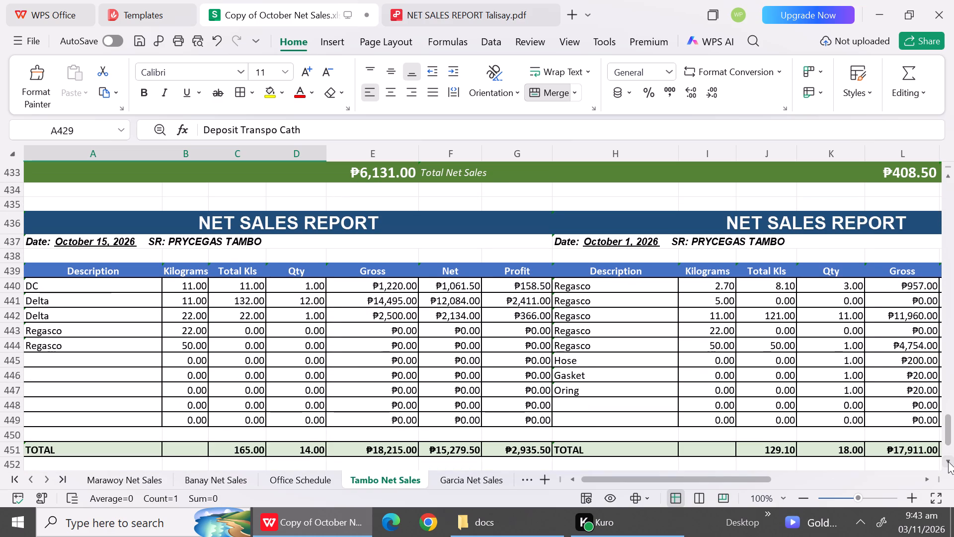
{"action": "left_click", "coordinate": [948, 461]}
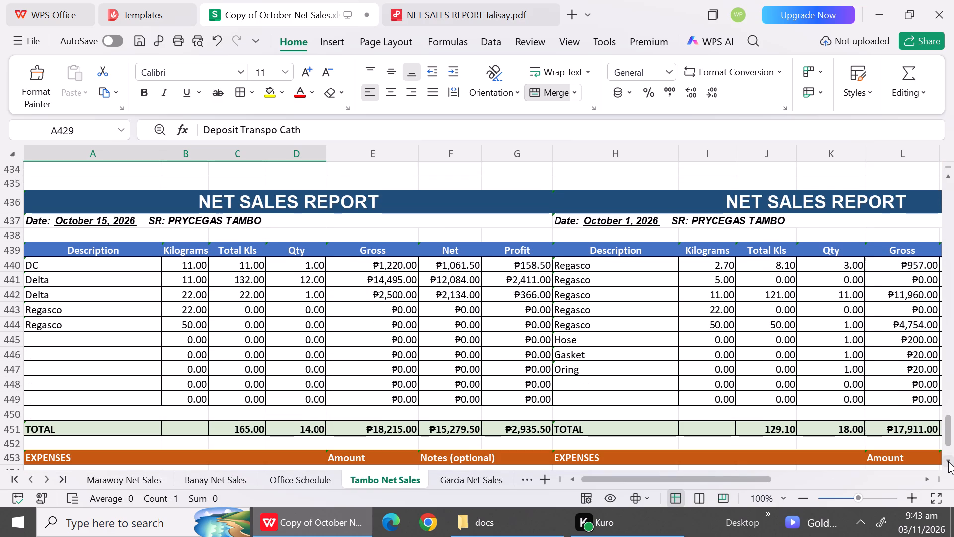
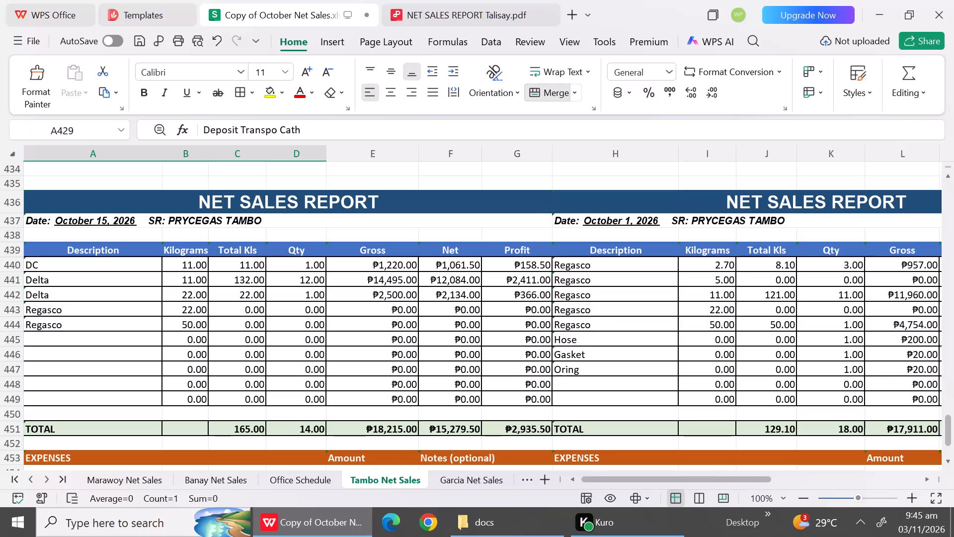
In the first sales row of Tambo's October 15 report, set the quantity to 4 and the gross to 1664.
{"action": "left_click", "coordinate": [113, 346]}
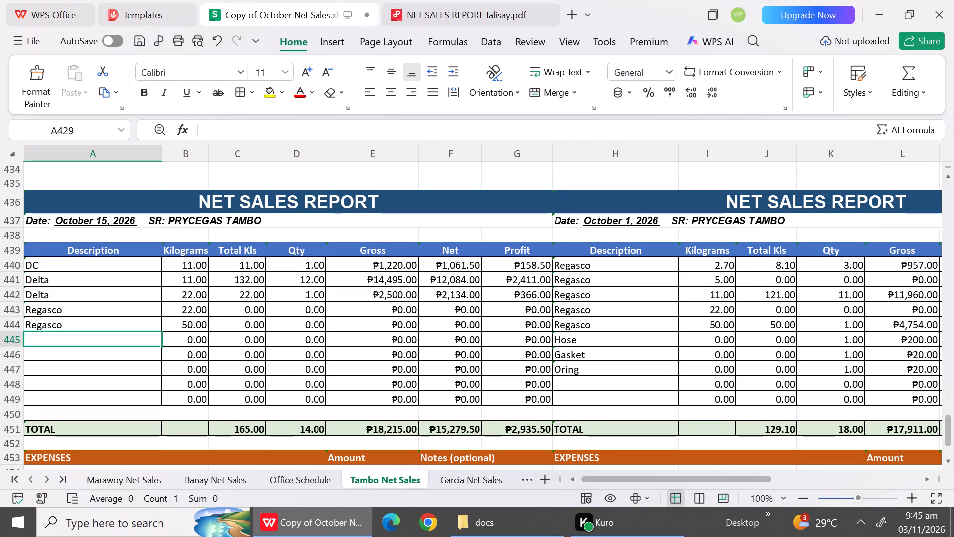
{"action": "left_click", "coordinate": [88, 265]}
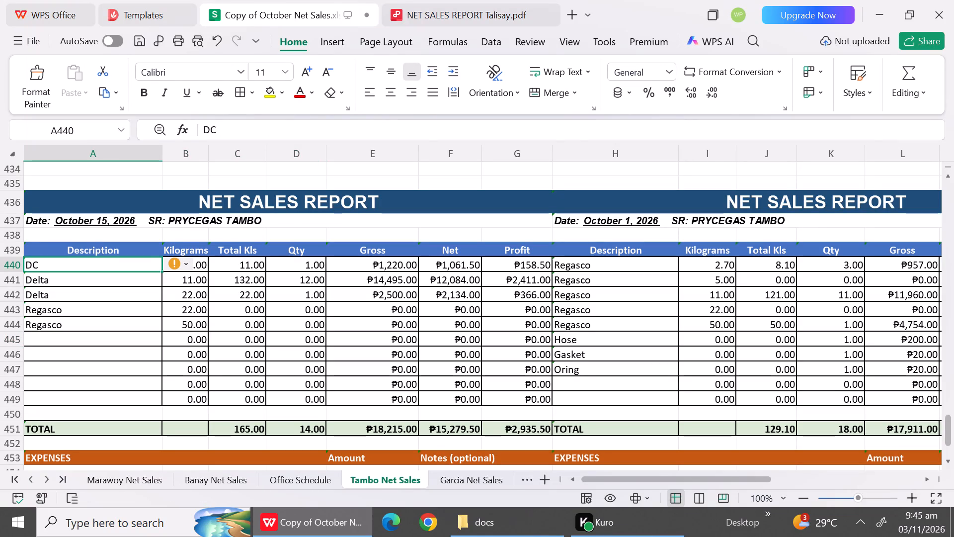
{"action": "left_click", "coordinate": [290, 270]}
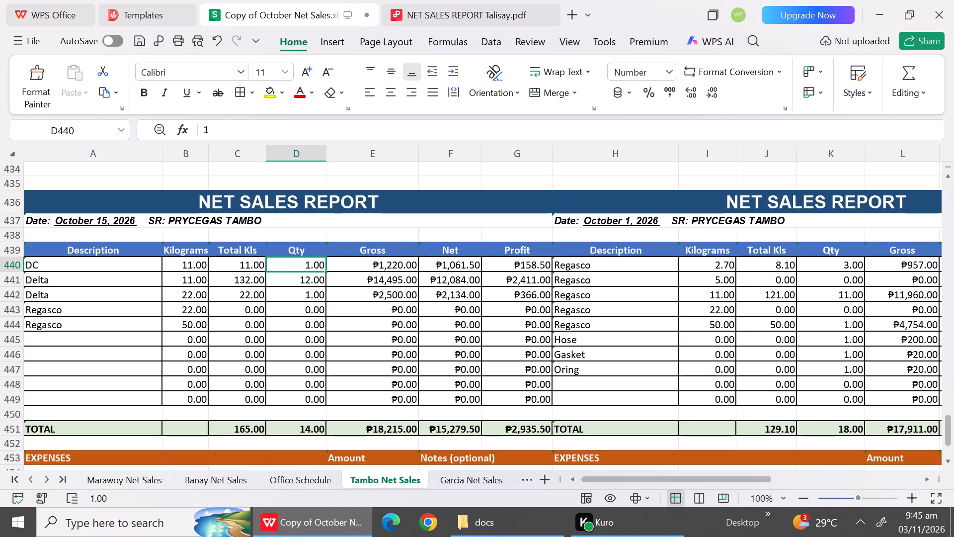
{"action": "key", "text": "4"}
{"action": "left_click", "coordinate": [207, 302]}
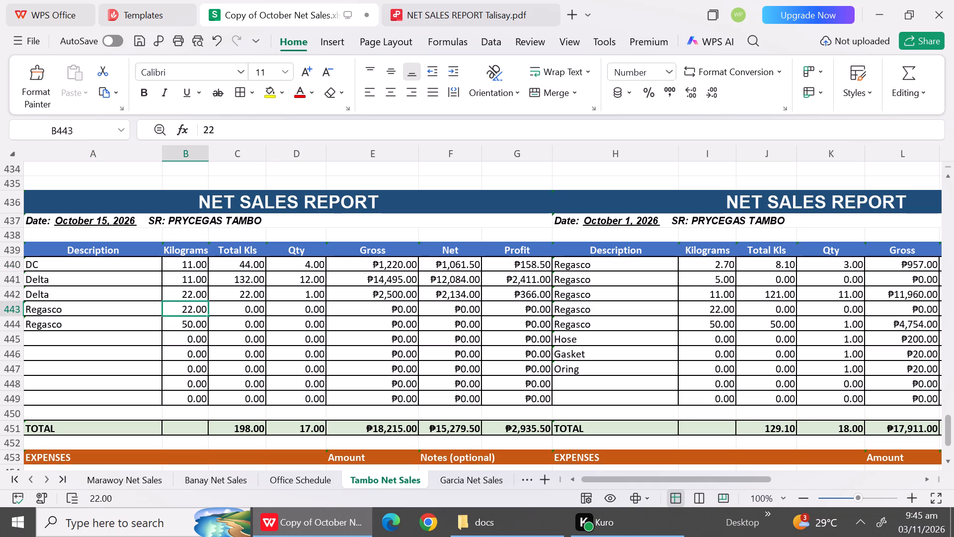
{"action": "left_click", "coordinate": [391, 267]}
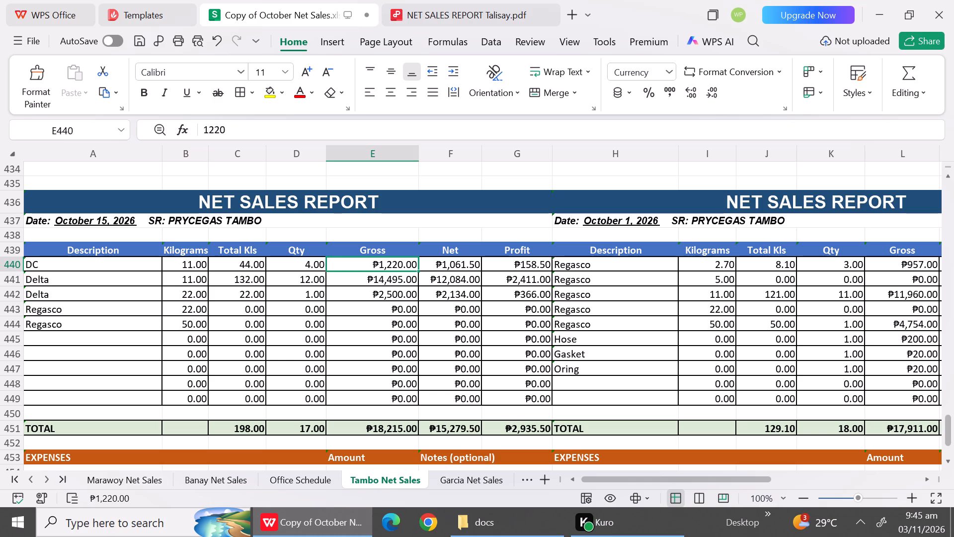
{"action": "type", "text": "1664"}
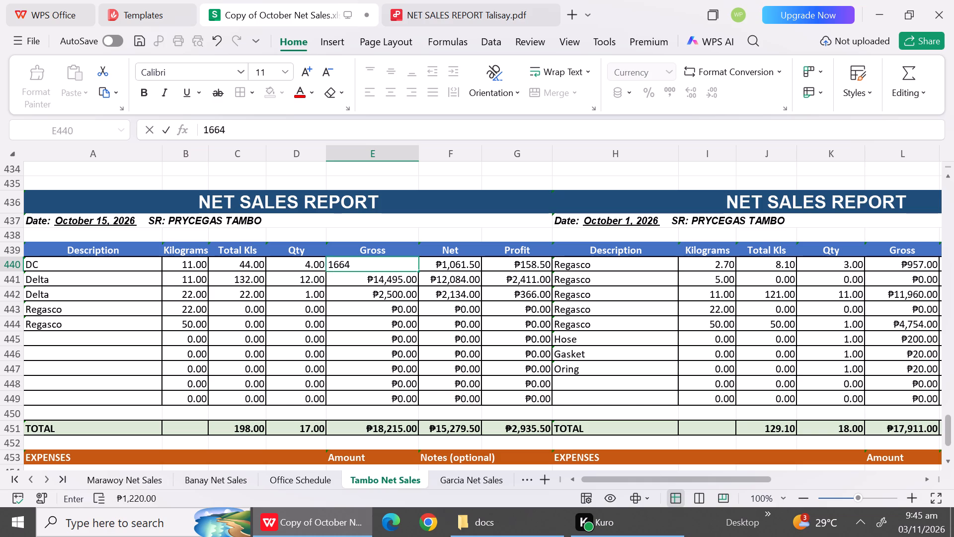
{"action": "left_click", "coordinate": [377, 333]}
Reorder the sheets so PRICELIST OCTOBER directly follows Tambo Net Sales, with Garcia Net Sales and Office Schedule after it.
{"action": "left_click", "coordinate": [450, 269]}
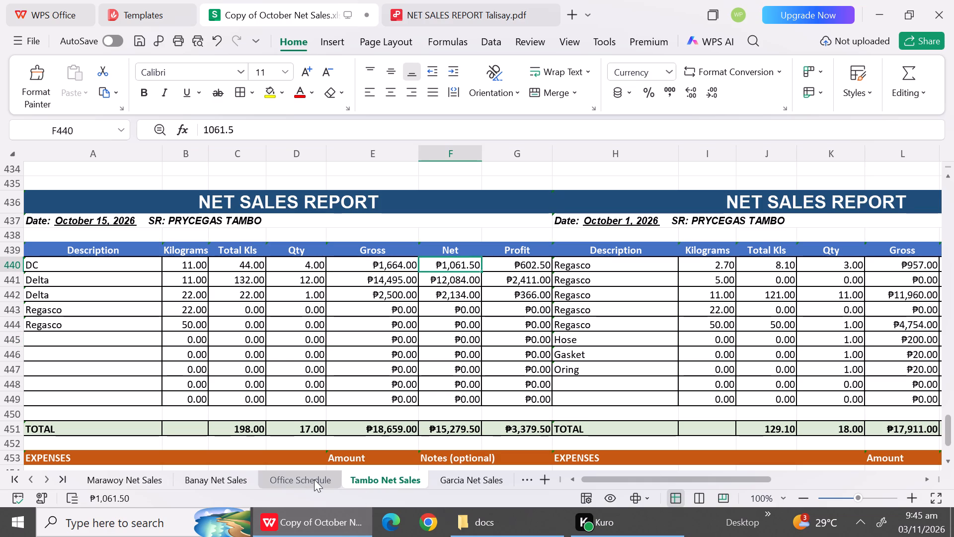
{"action": "left_click", "coordinate": [528, 475]}
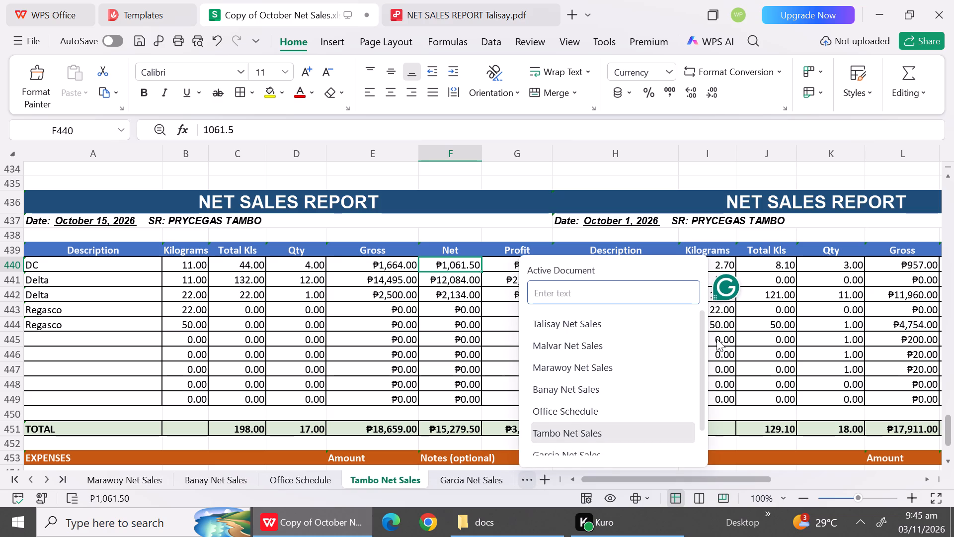
{"action": "left_click_drag", "start_coordinate": [703, 337], "coordinate": [703, 396]}
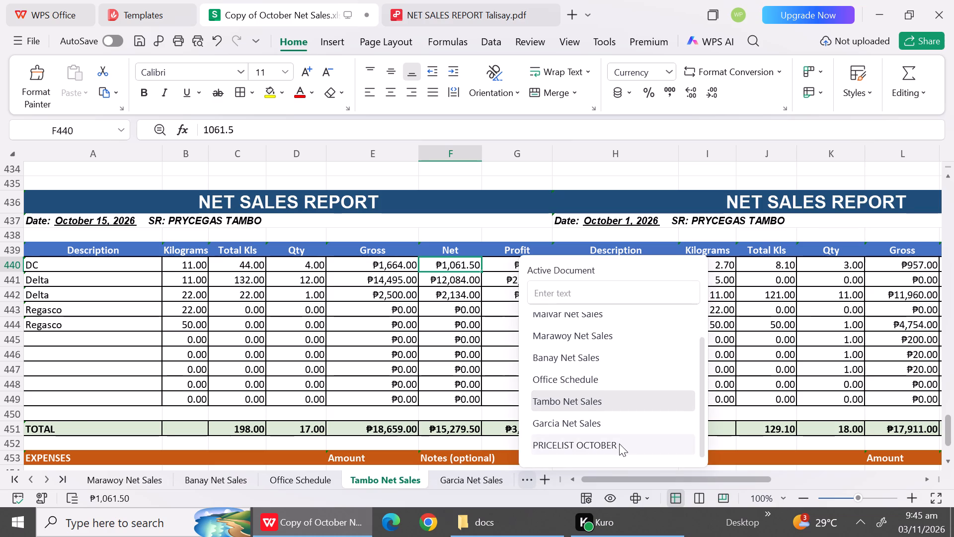
{"action": "left_click", "coordinate": [619, 444]}
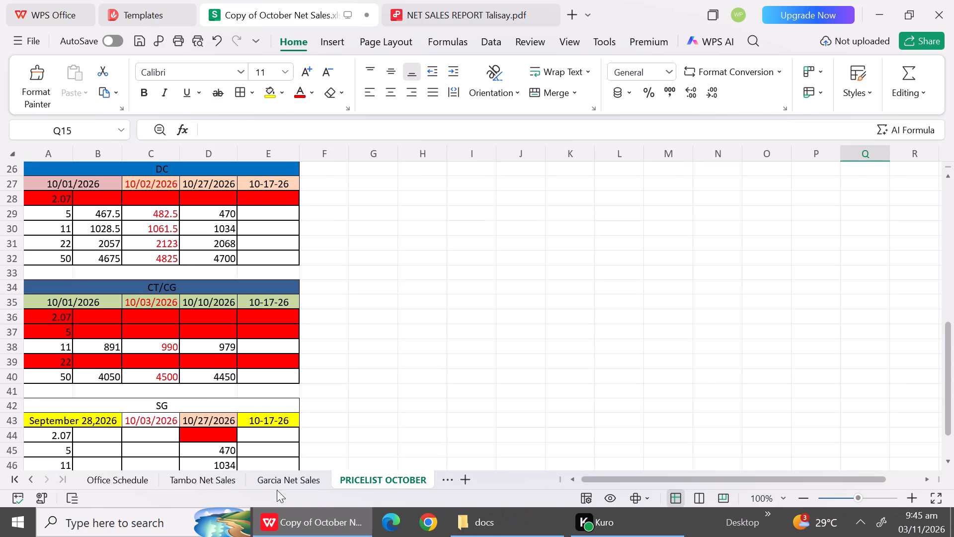
{"action": "left_click", "coordinate": [376, 476]}
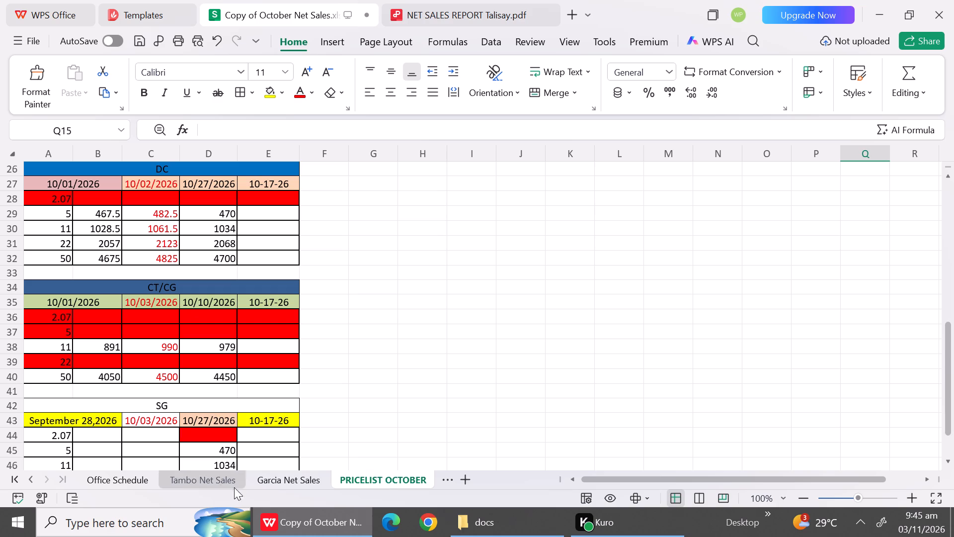
{"action": "left_click_drag", "start_coordinate": [124, 480], "coordinate": [364, 488]}
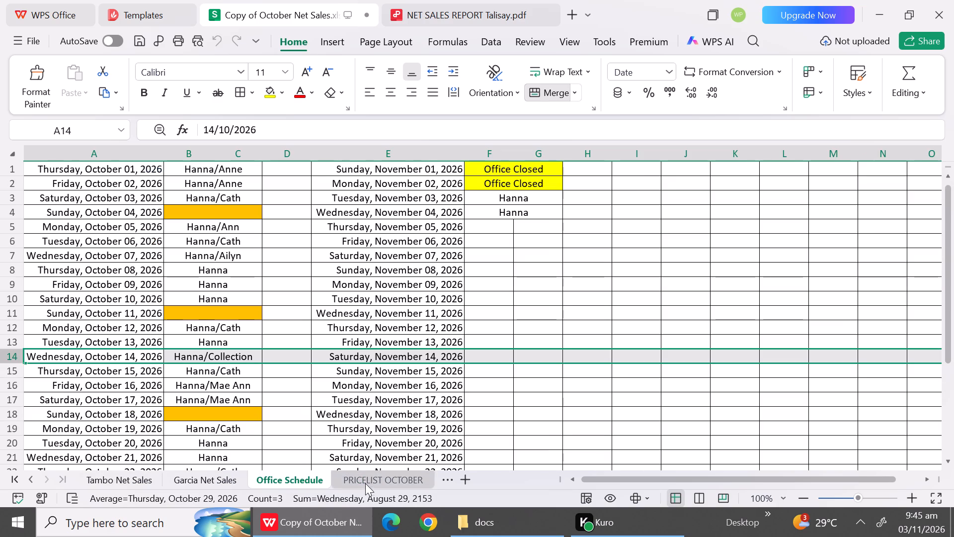
{"action": "left_click_drag", "start_coordinate": [362, 479], "coordinate": [290, 480]}
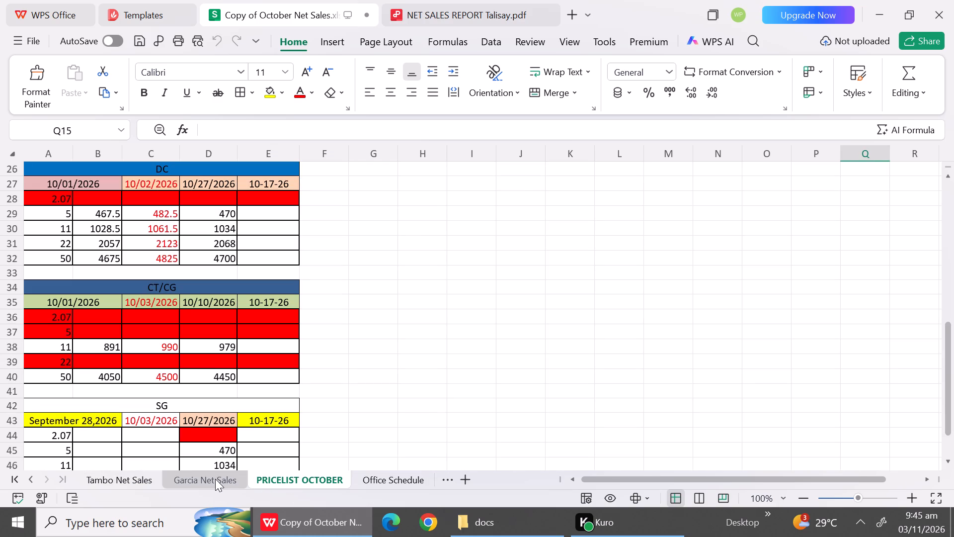
{"action": "left_click_drag", "start_coordinate": [215, 479], "coordinate": [366, 485]}
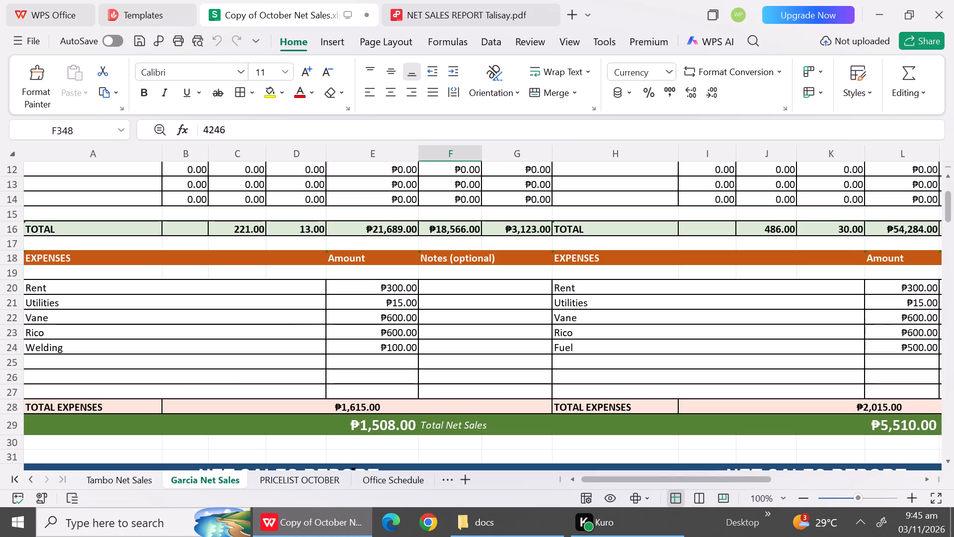
{"action": "left_click_drag", "start_coordinate": [366, 485], "coordinate": [381, 481]}
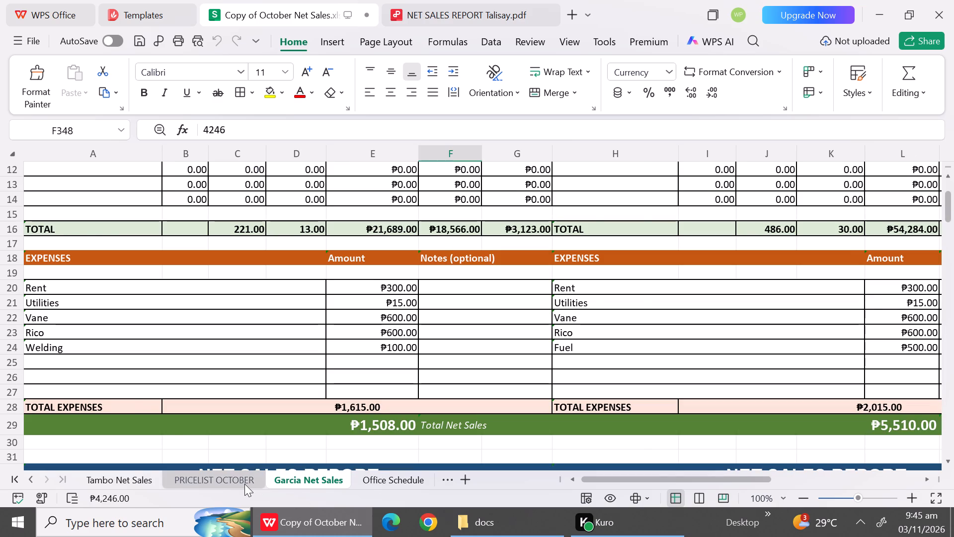
Consult the DC and Regasco prices in the October price list and change the first October 15 sales row's description to Regasco.
{"action": "left_click", "coordinate": [244, 484]}
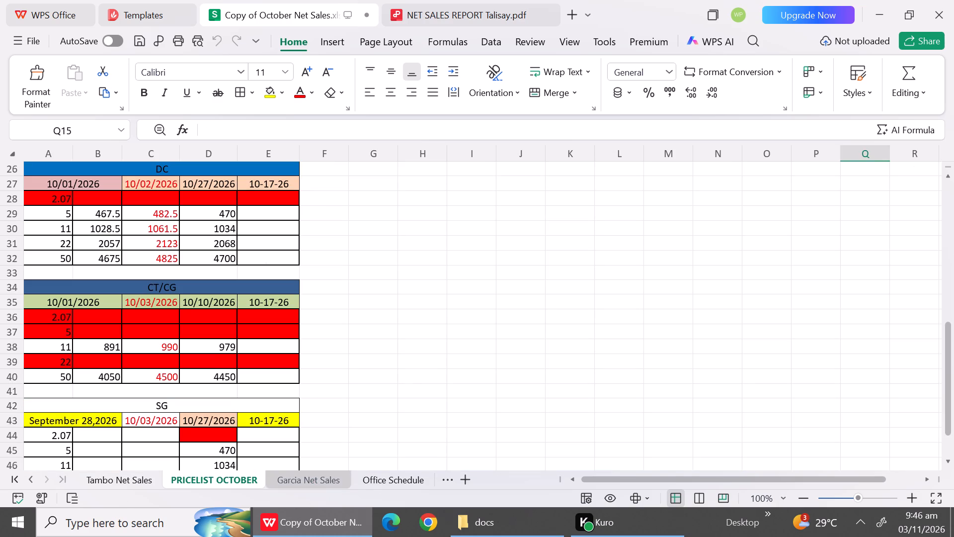
{"action": "left_click", "coordinate": [157, 215]}
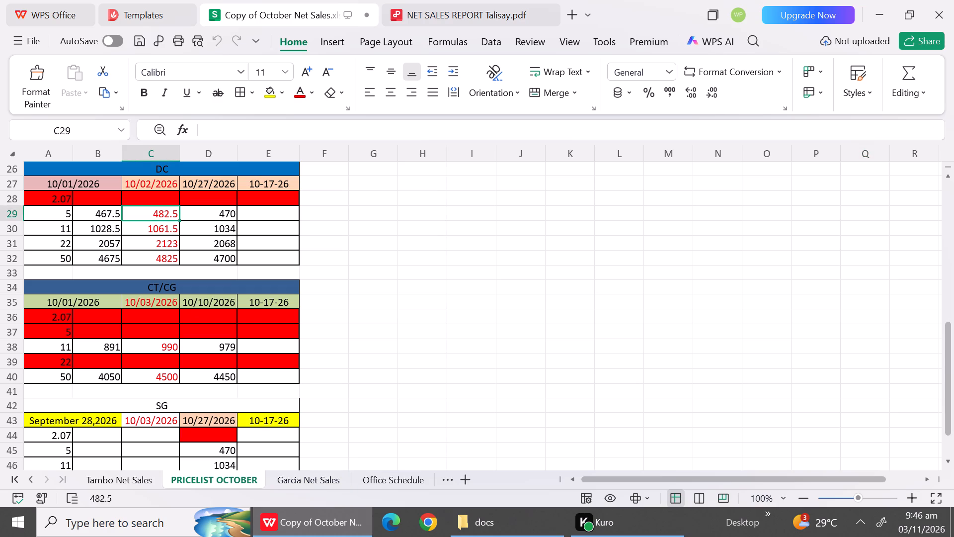
{"action": "triple_click", "coordinate": [953, 206]}
{"action": "triple_click", "coordinate": [953, 206]}
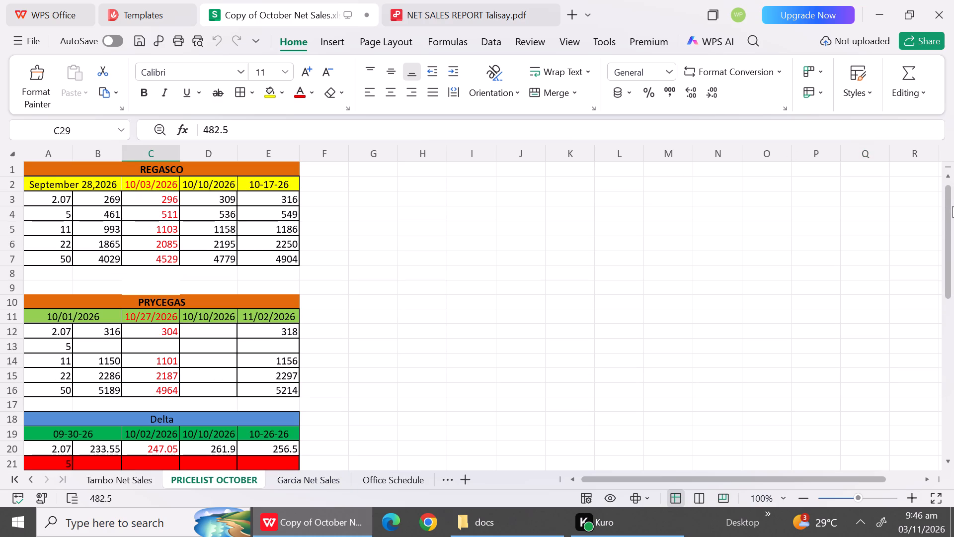
{"action": "left_click", "coordinate": [230, 202]}
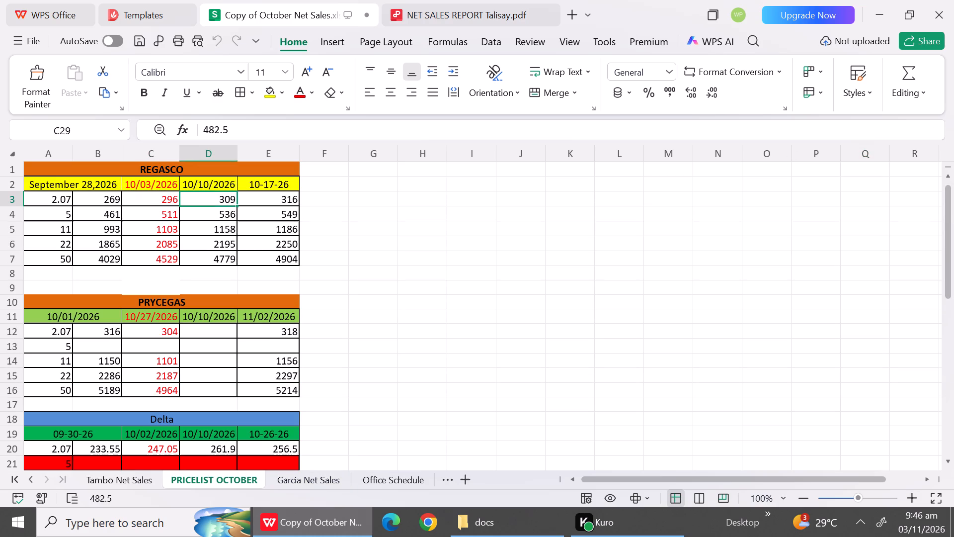
{"action": "left_click", "coordinate": [136, 486]}
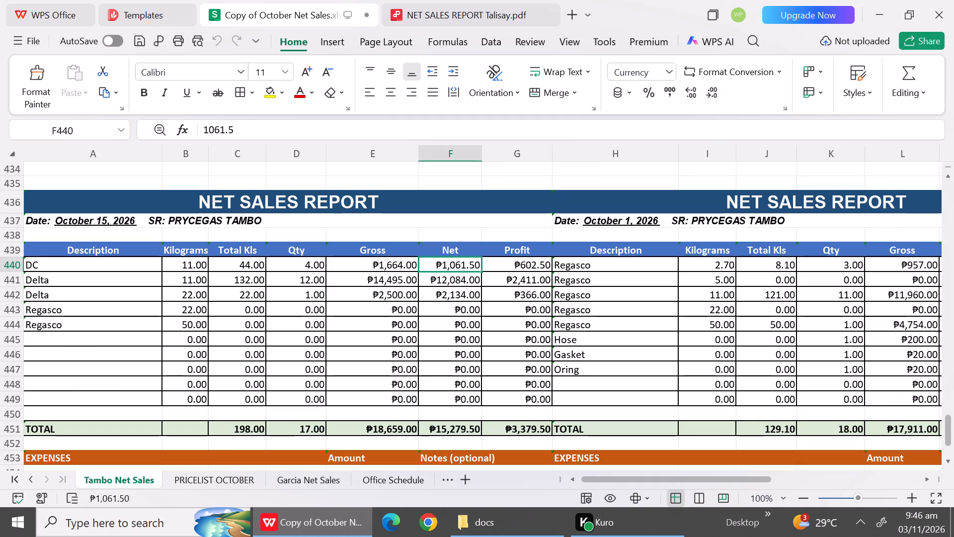
{"action": "key", "text": "shift+r"}
{"action": "key", "text": "ctrl+z"}
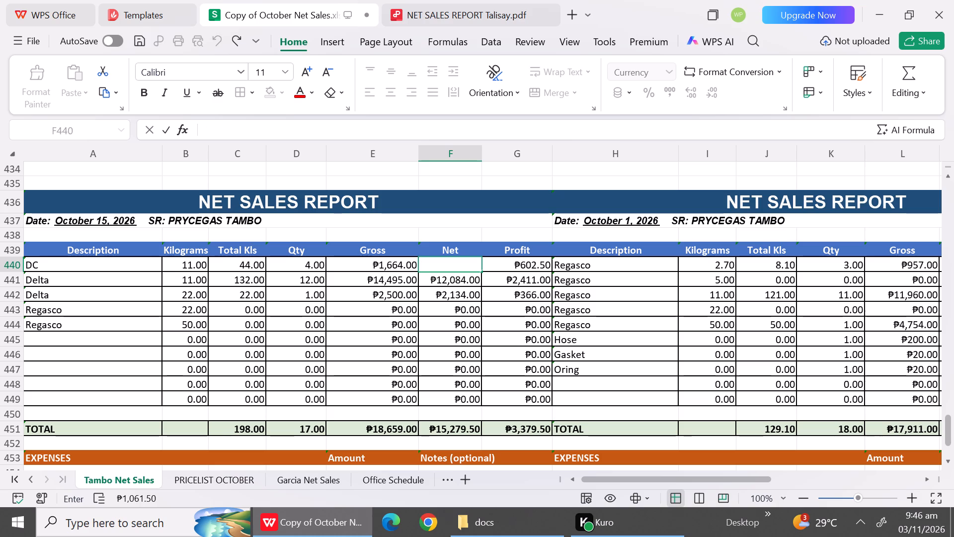
{"action": "left_click", "coordinate": [60, 264]}
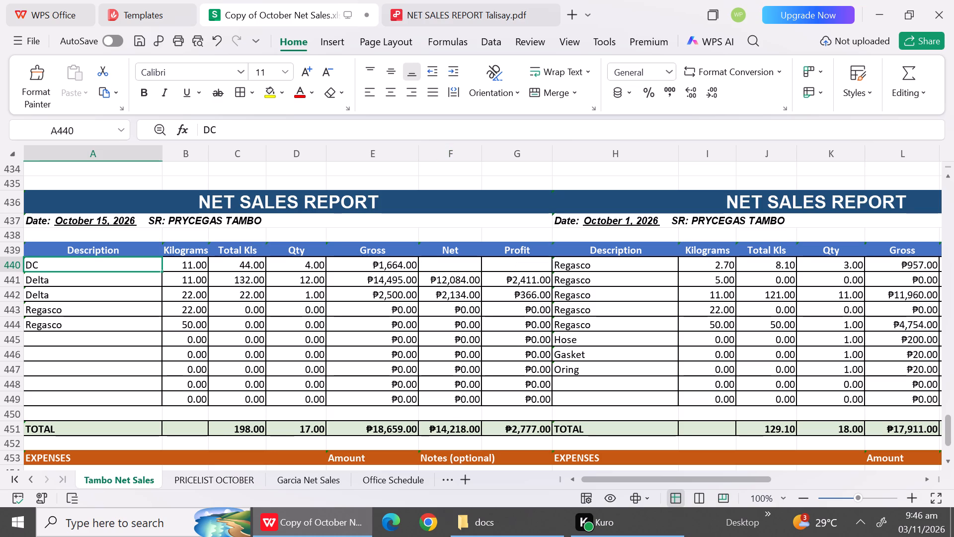
{"action": "key", "text": "shift+r"}
{"action": "left_click", "coordinate": [57, 290]}
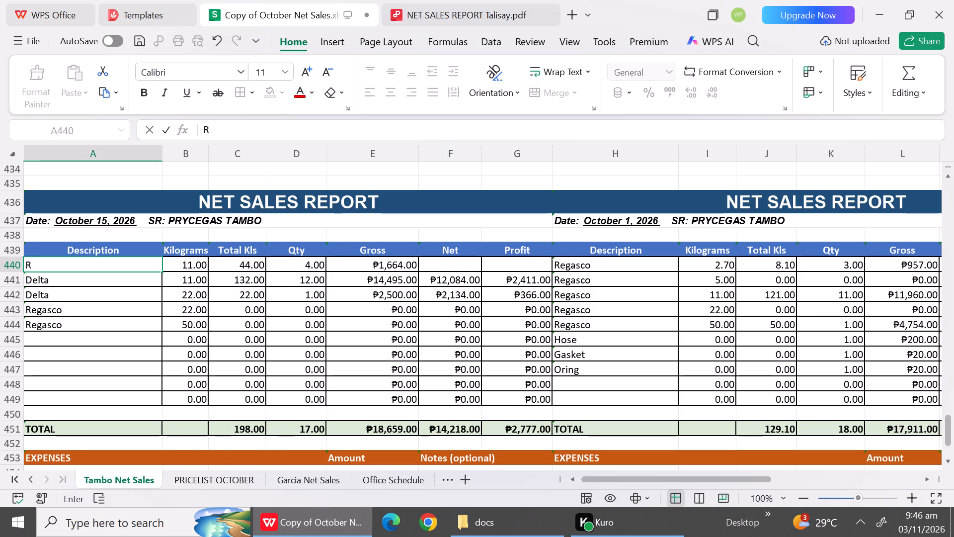
Set the kilograms of the first Regasco row in Tambo's October 15 report to 2.7.
{"action": "left_click", "coordinate": [197, 266]}
{"action": "key", "text": "BackSpace"}
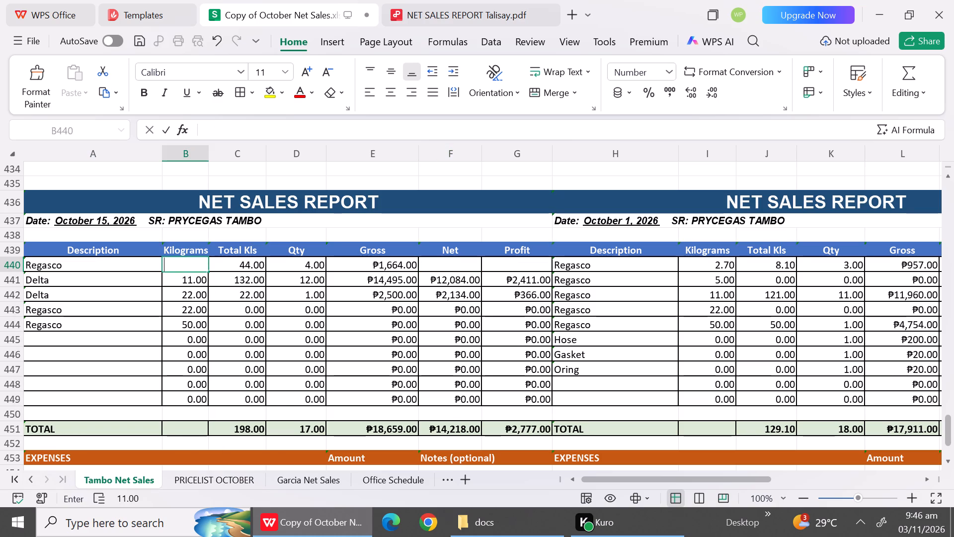
{"action": "key", "text": "BackSpace"}
{"action": "key", "text": "BackSpace"}
{"action": "type", "text": "2."}
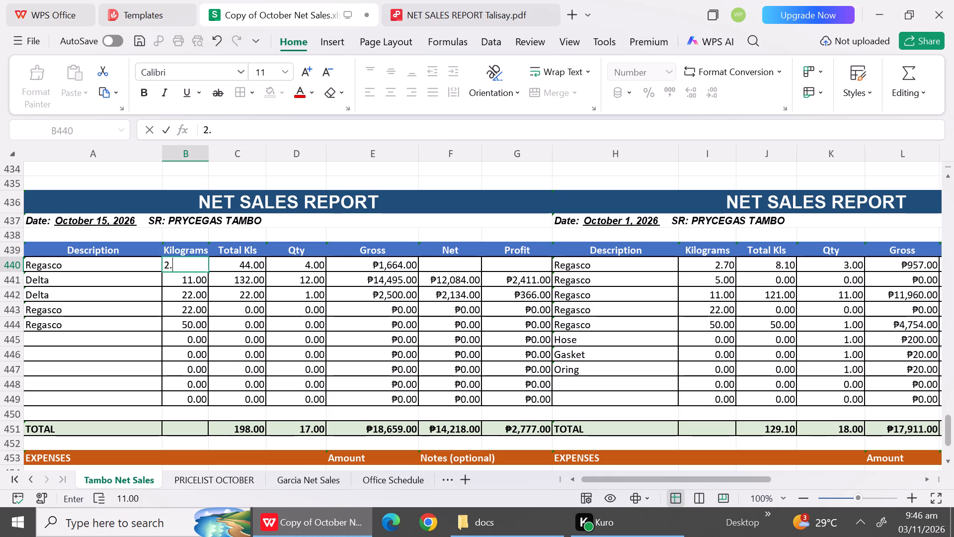
{"action": "key", "text": "7"}
{"action": "left_click", "coordinate": [260, 304]}
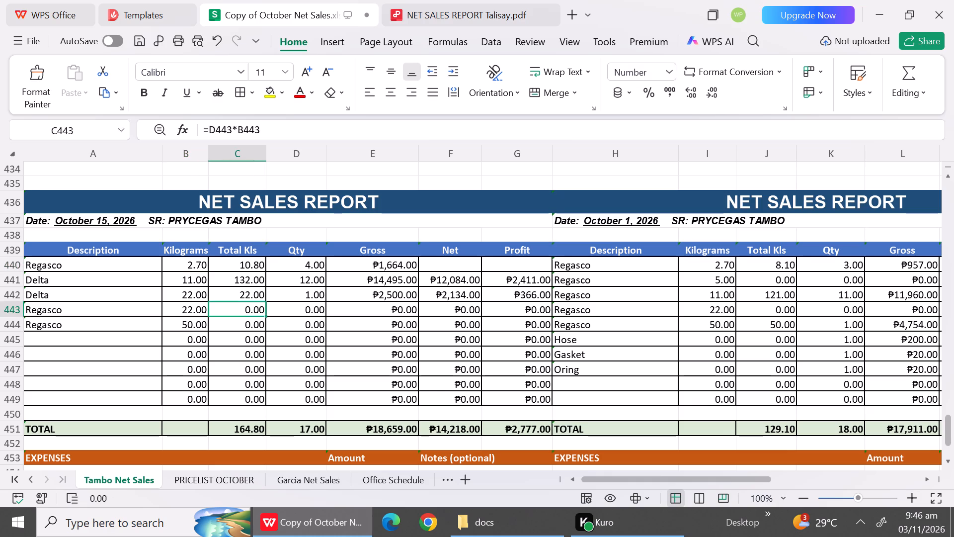
Check the Regasco price in the October price list and set the first row's net to 1236.
{"action": "left_click", "coordinate": [310, 267]}
{"action": "left_click", "coordinate": [450, 263]}
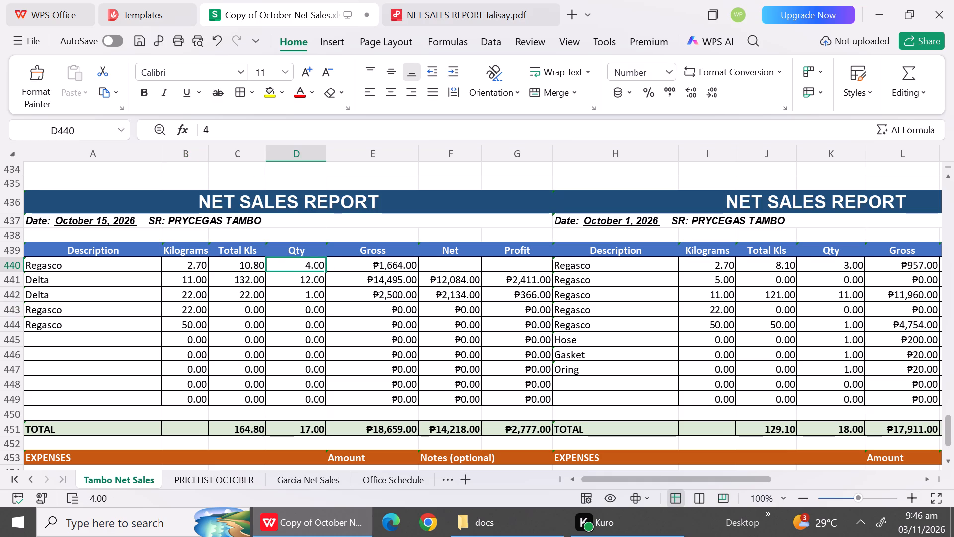
{"action": "left_click", "coordinate": [230, 484]}
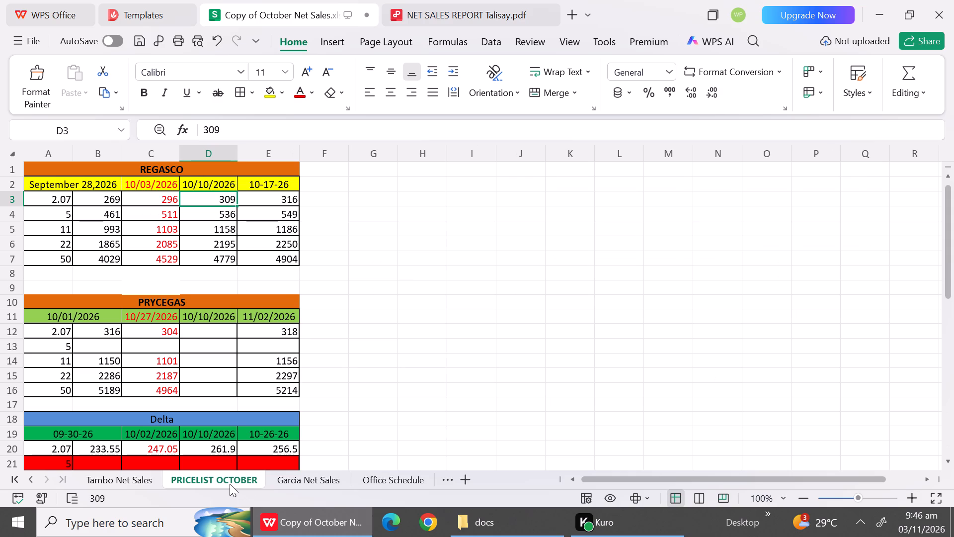
{"action": "left_click", "coordinate": [122, 483]}
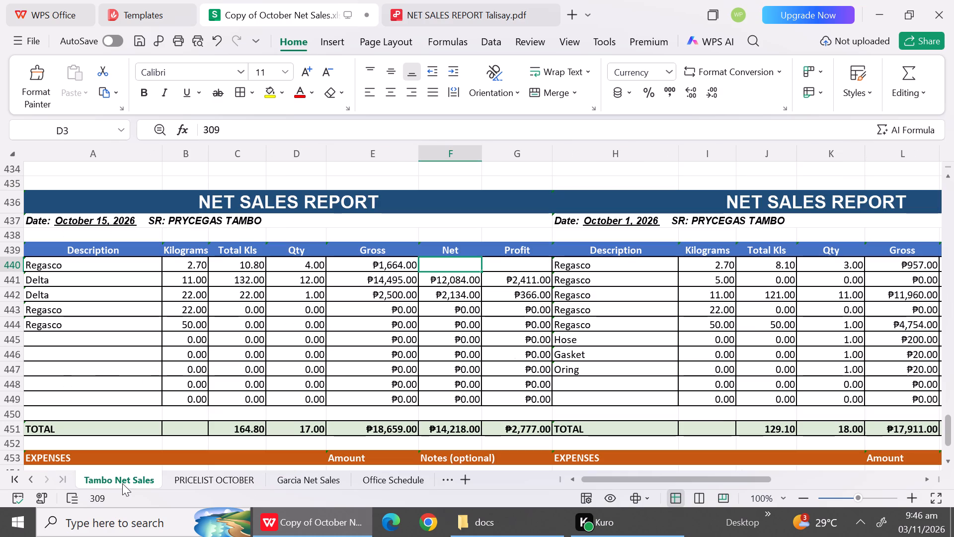
{"action": "left_click", "coordinate": [472, 269]}
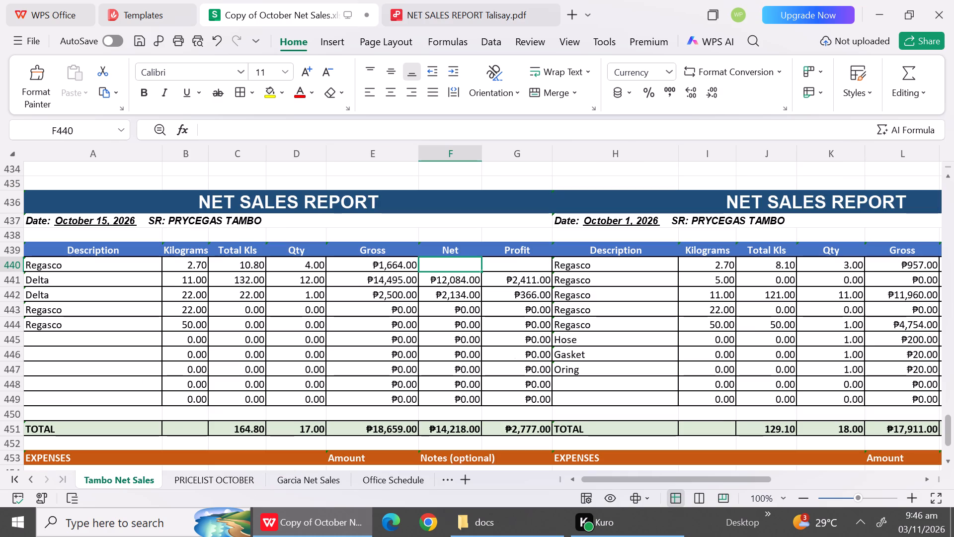
{"action": "type", "text": "12"}
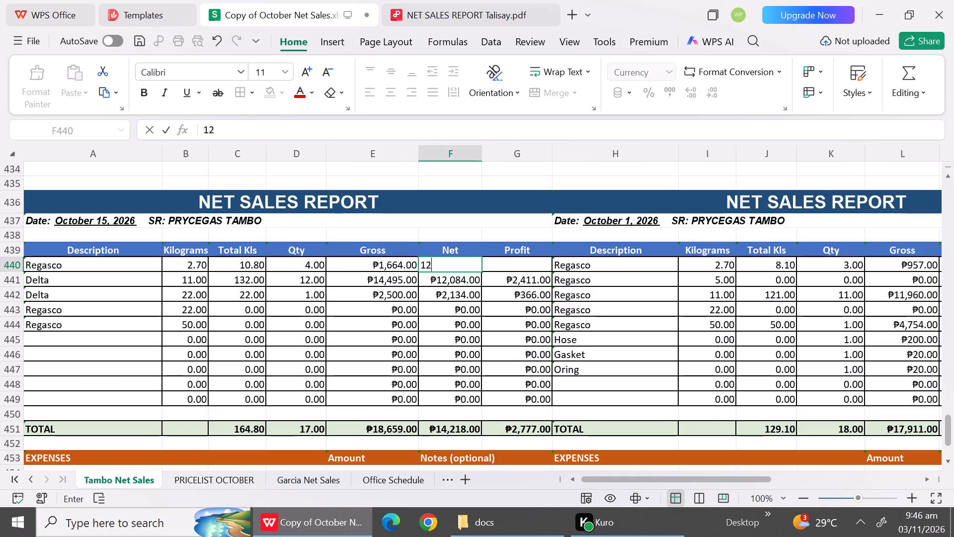
{"action": "type", "text": "36"}
{"action": "left_click", "coordinate": [445, 356]}
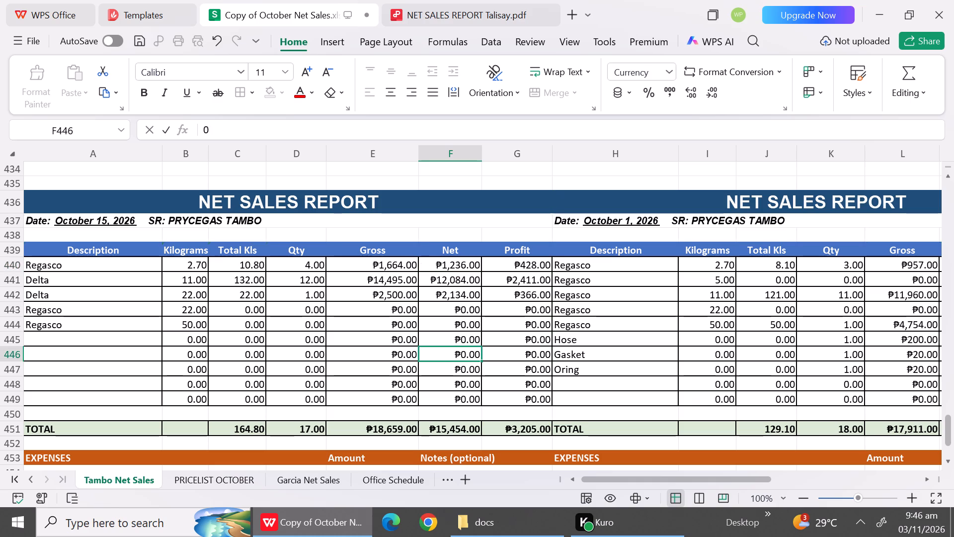
Change the second October 15 sales row's description to Prycegas, with quantity 30 and gross 39650.
{"action": "left_click", "coordinate": [112, 286]}
{"action": "key", "text": "shift+p"}
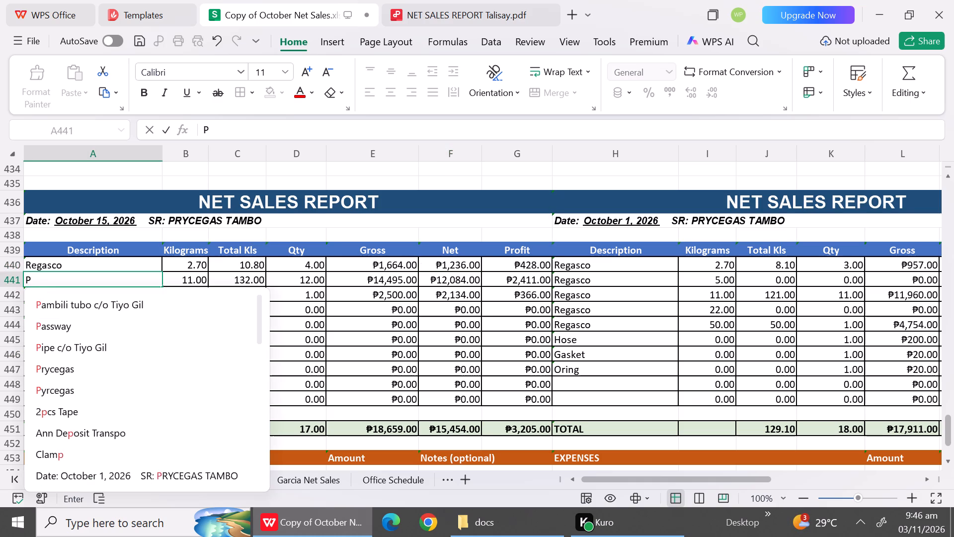
{"action": "left_click", "coordinate": [78, 374]}
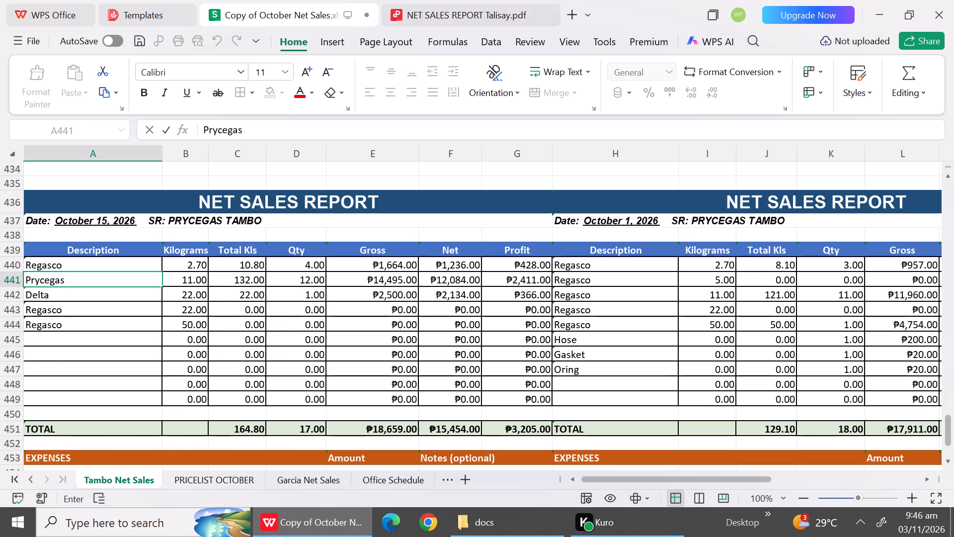
{"action": "left_click", "coordinate": [309, 279]}
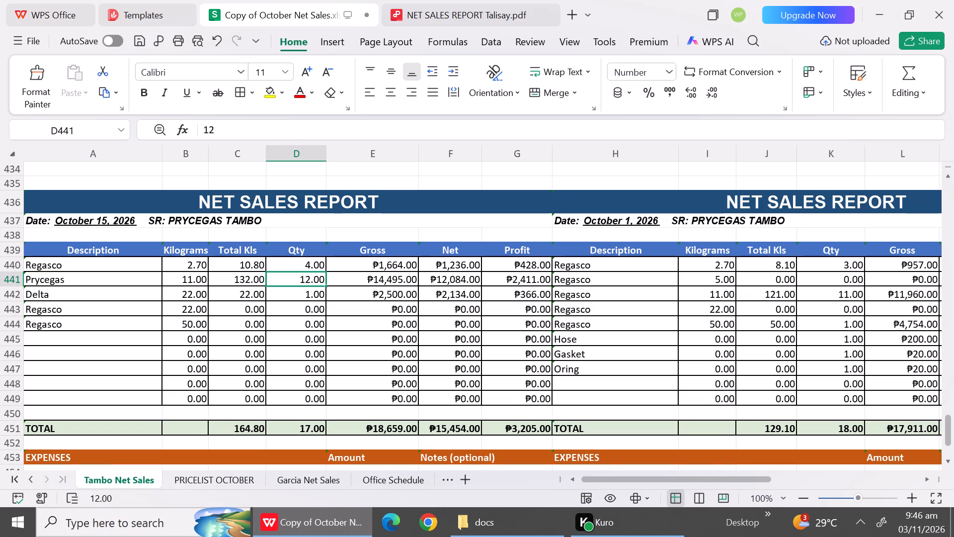
{"action": "type", "text": "30"}
{"action": "left_click", "coordinate": [375, 282]}
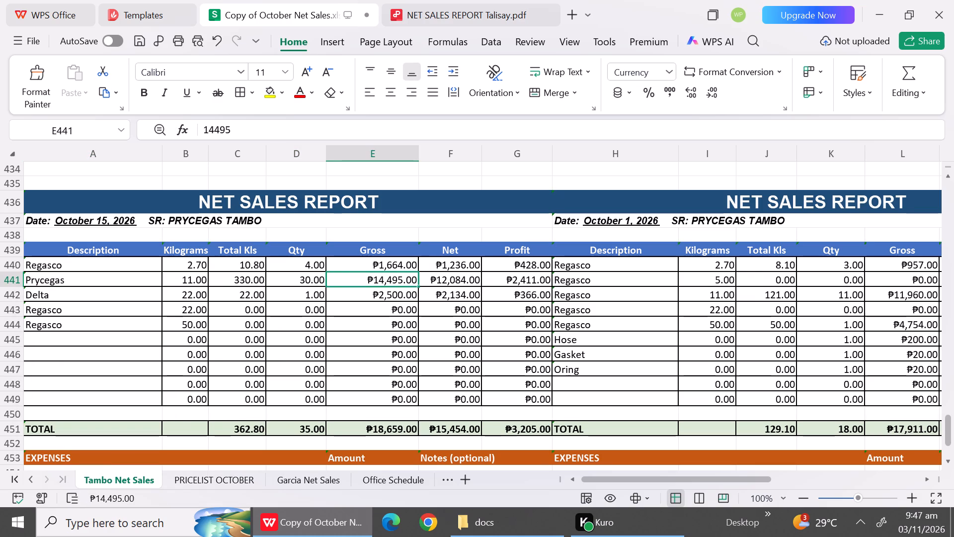
{"action": "type", "text": "39"}
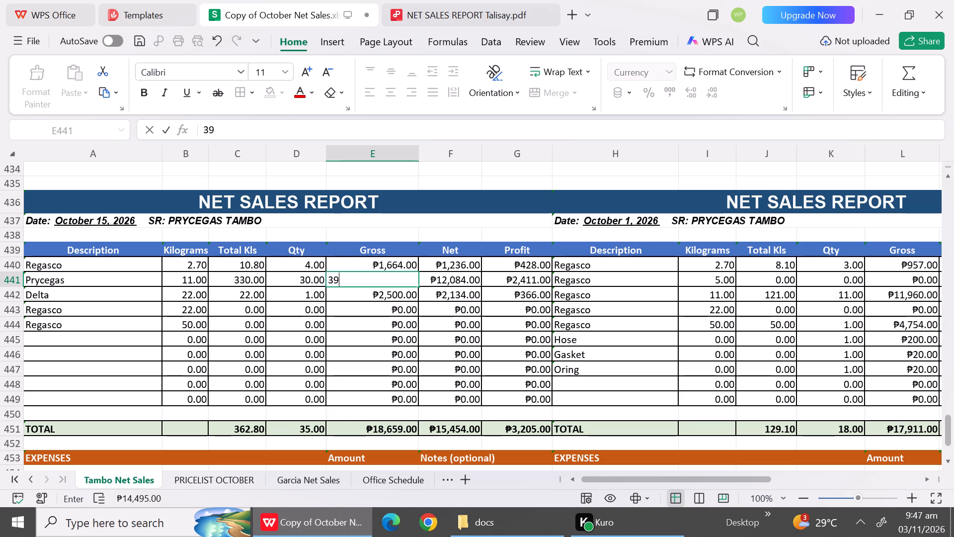
{"action": "type", "text": "65"}
{"action": "key", "text": "0"}
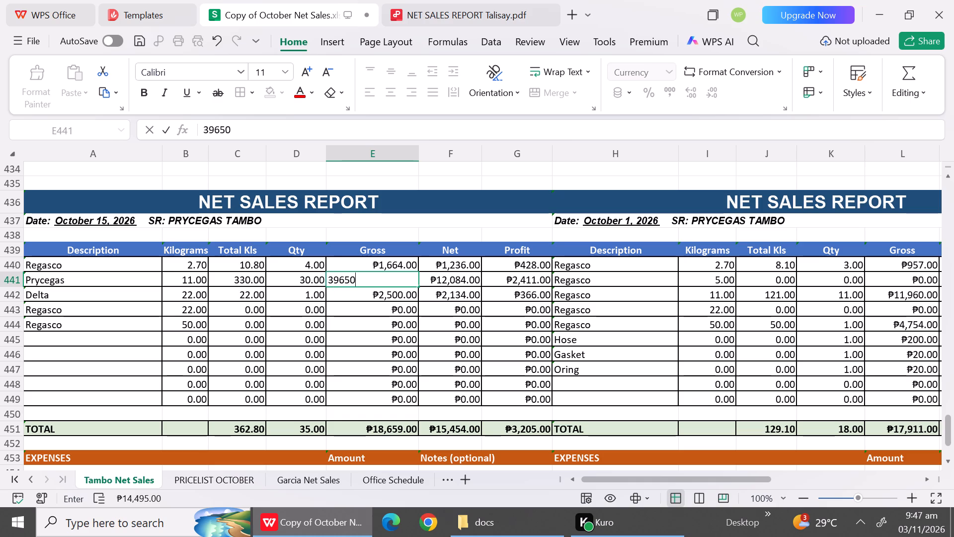
{"action": "left_click", "coordinate": [382, 350]}
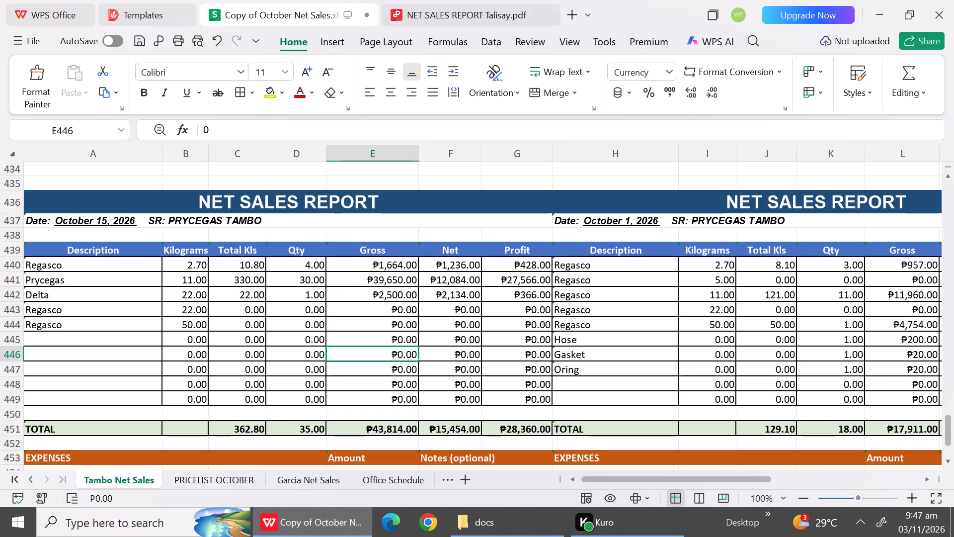
Check the 11 kg Prycegas price in the October price list and set the second row's net to 34500.
{"action": "left_click", "coordinate": [233, 479]}
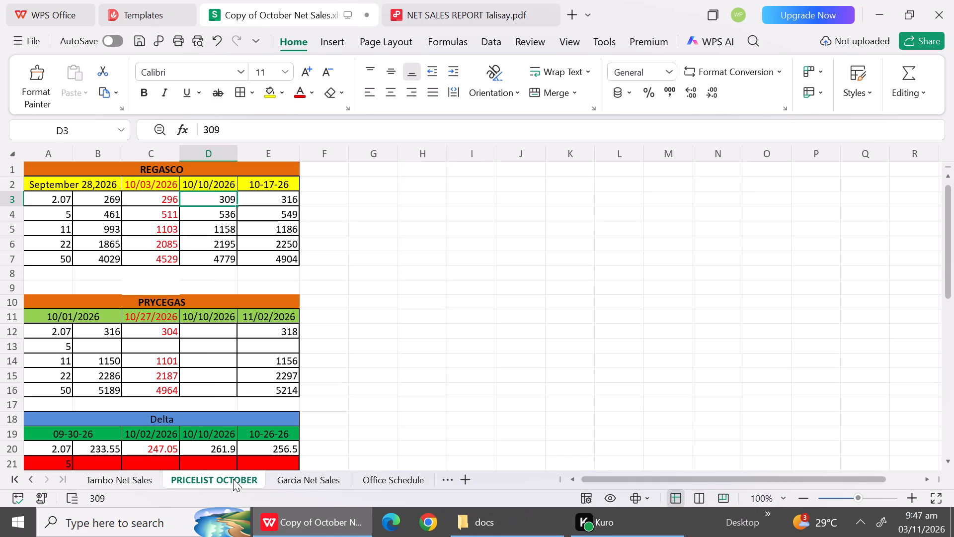
{"action": "left_click", "coordinate": [132, 481]}
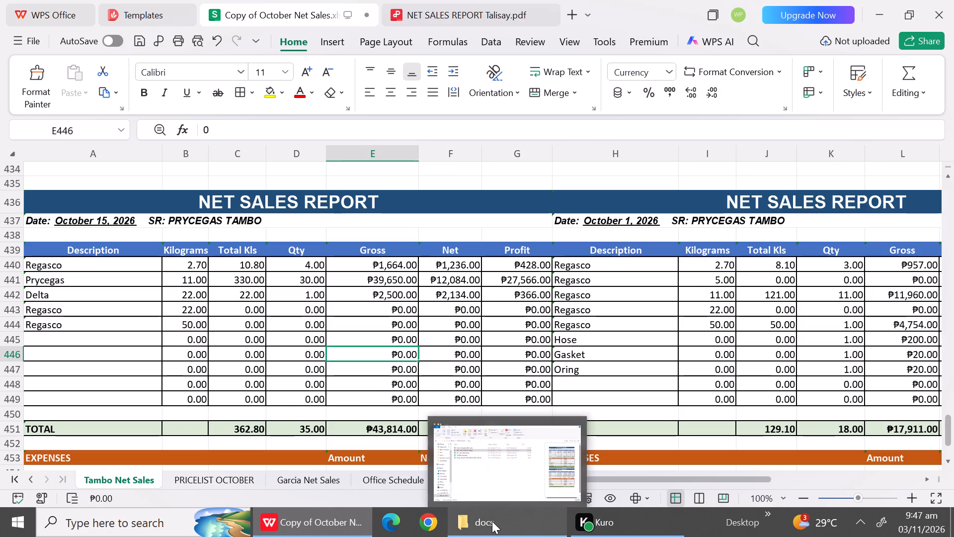
{"action": "left_click", "coordinate": [441, 285]}
{"action": "type", "text": "34"}
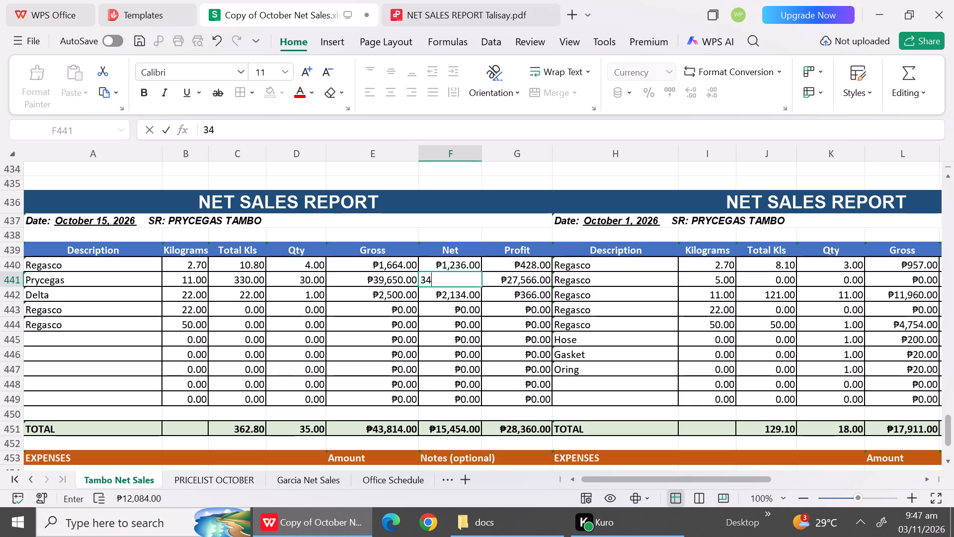
{"action": "type", "text": "500"}
{"action": "left_click", "coordinate": [429, 341]}
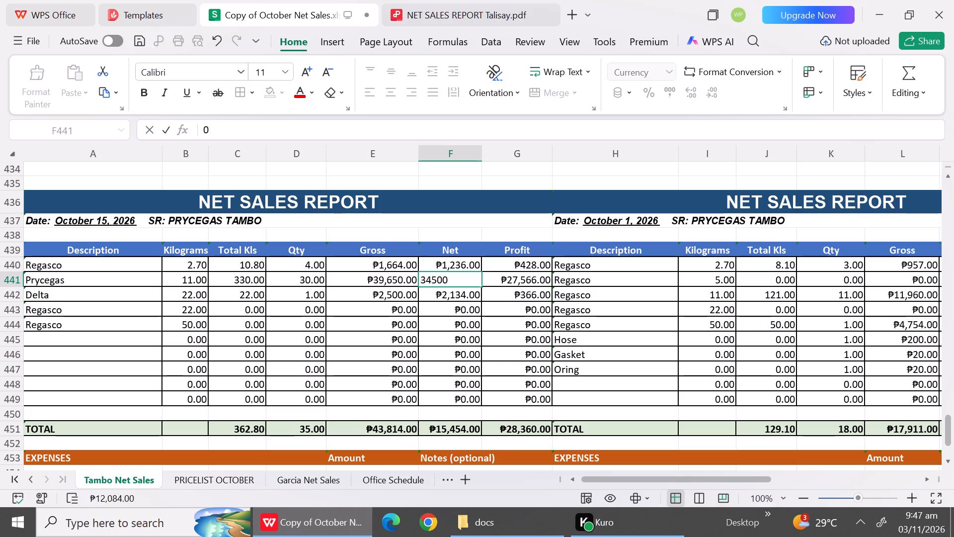
Change the third October 15 sales row to Regasco, 11 kilograms, quantity 2 and gross 2722.
{"action": "left_click", "coordinate": [58, 295]}
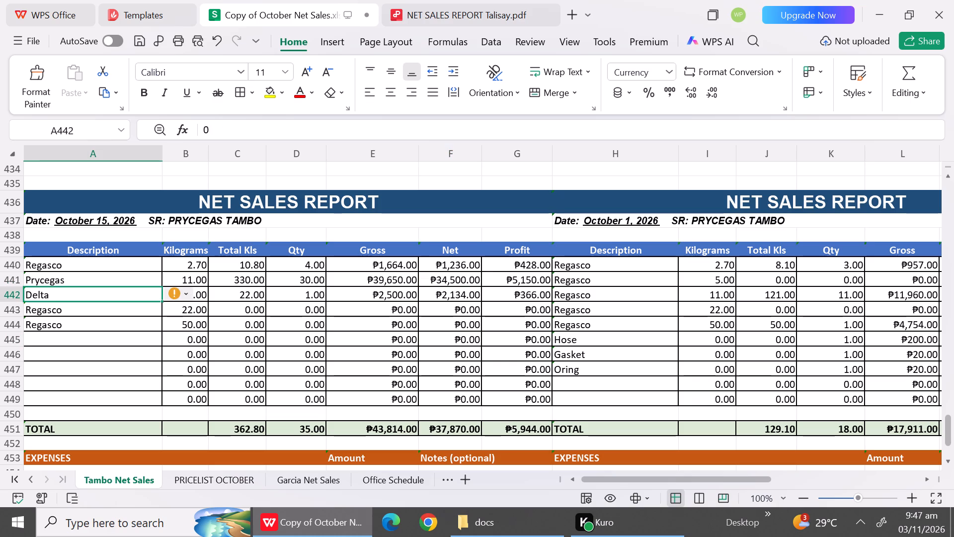
{"action": "type", "text": "Re"}
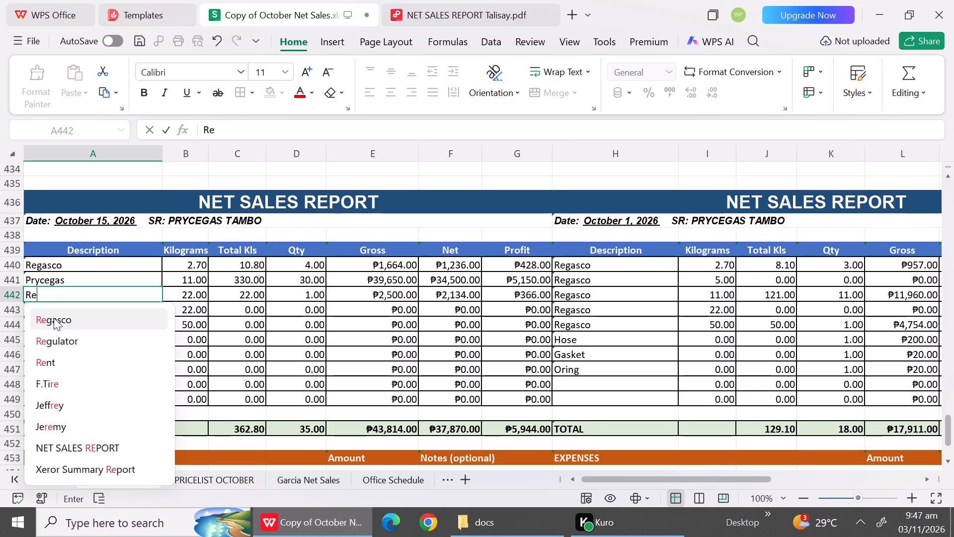
{"action": "left_click", "coordinate": [53, 318]}
{"action": "left_click", "coordinate": [186, 296]}
{"action": "type", "text": "11"}
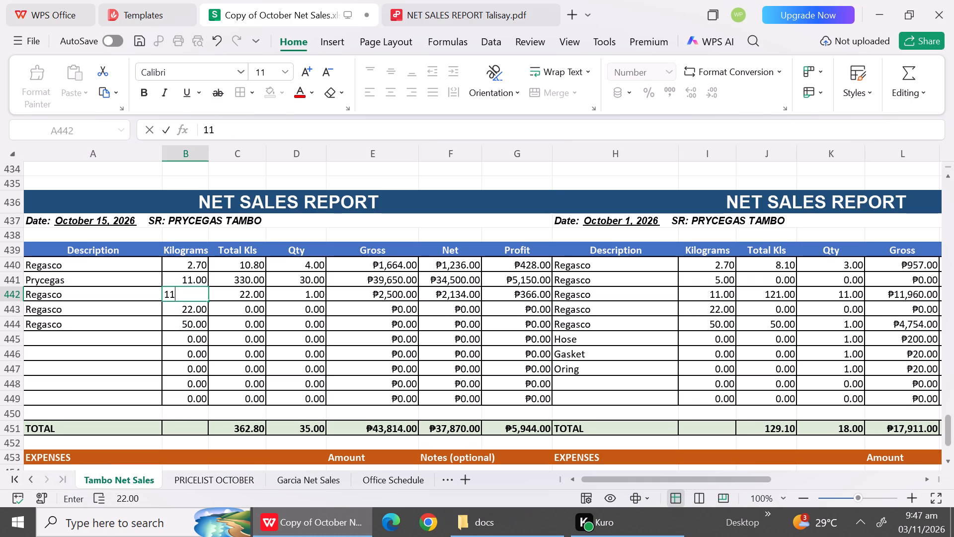
{"action": "left_click", "coordinate": [311, 297]}
{"action": "key", "text": "2"}
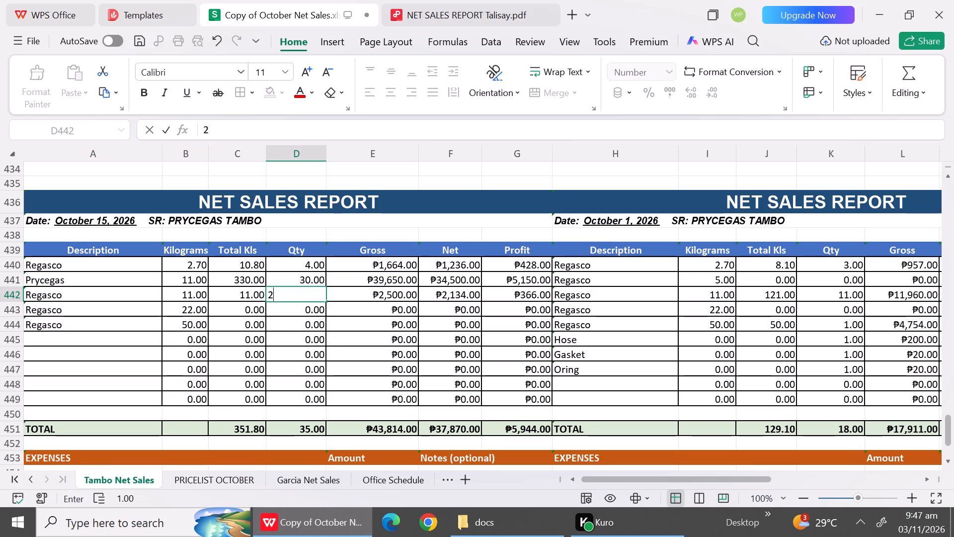
{"action": "left_click", "coordinate": [406, 301]}
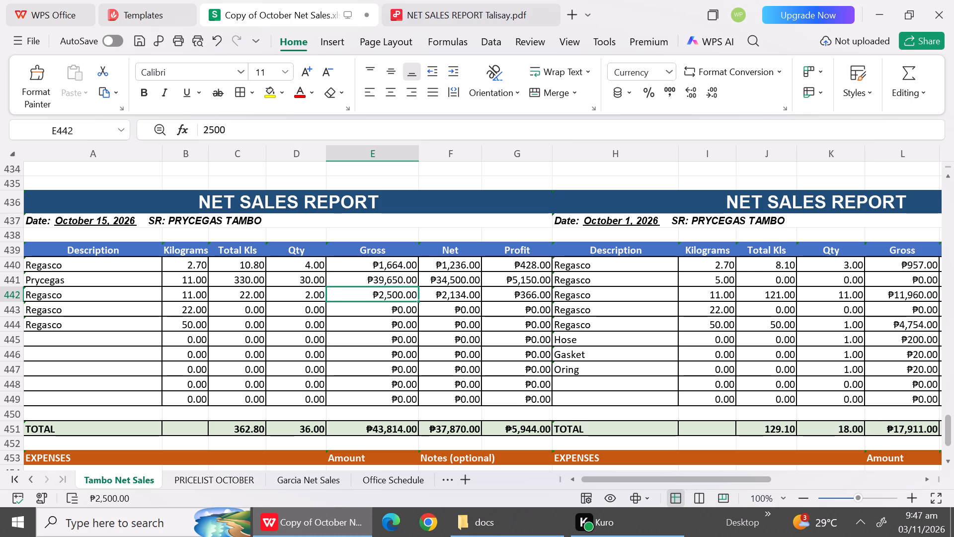
{"action": "type", "text": "27"}
{"action": "type", "text": "22"}
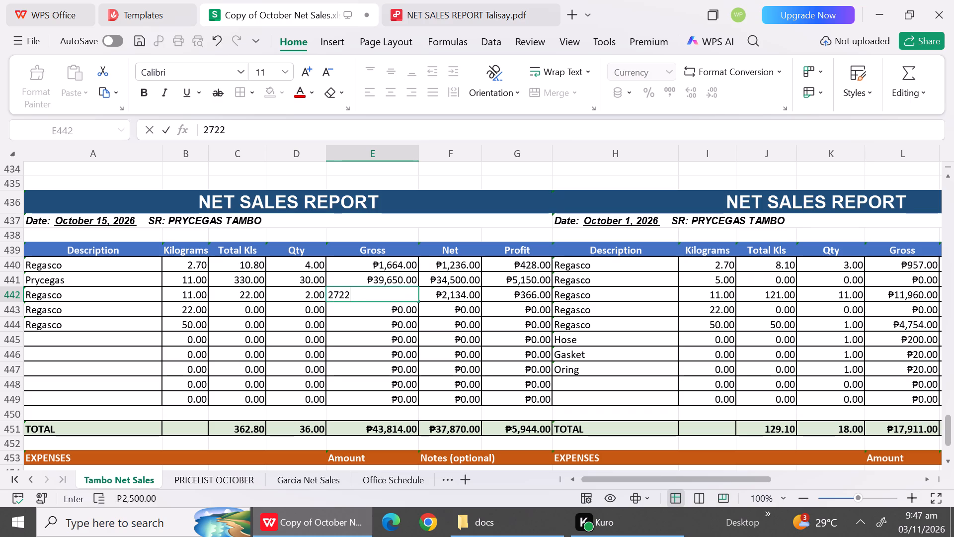
{"action": "left_click", "coordinate": [395, 334]}
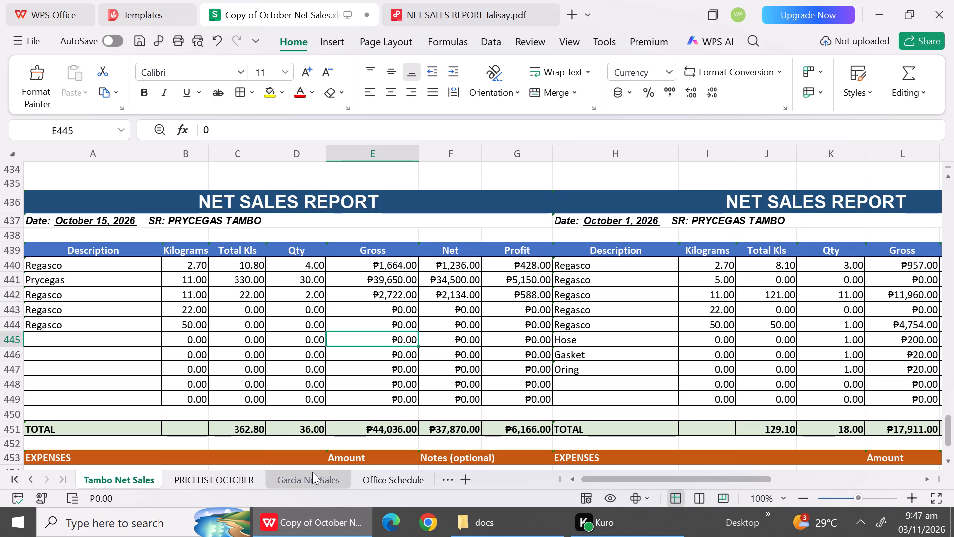
Check the 11 kg Regasco price in the October price list and set the third row's net to 2316.
{"action": "left_click", "coordinate": [238, 480]}
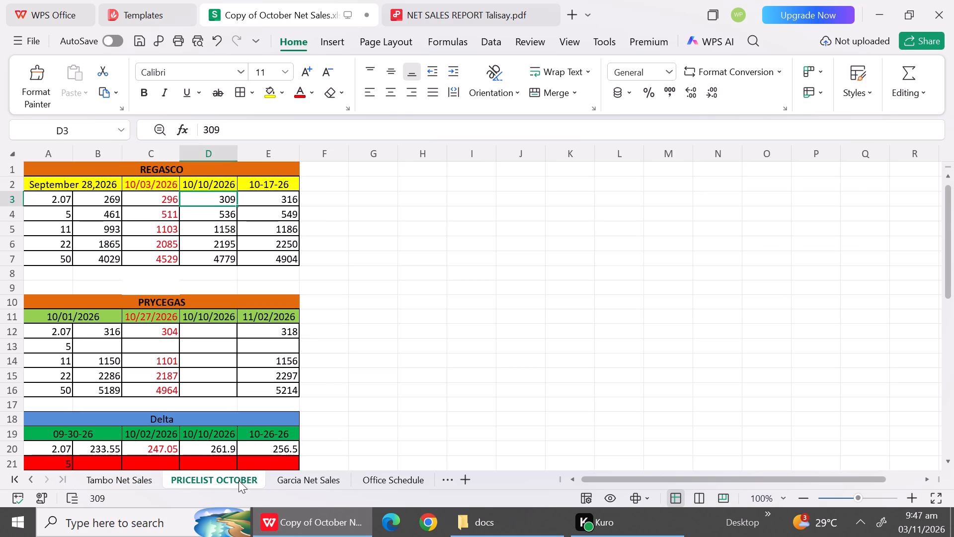
{"action": "left_click", "coordinate": [149, 483]}
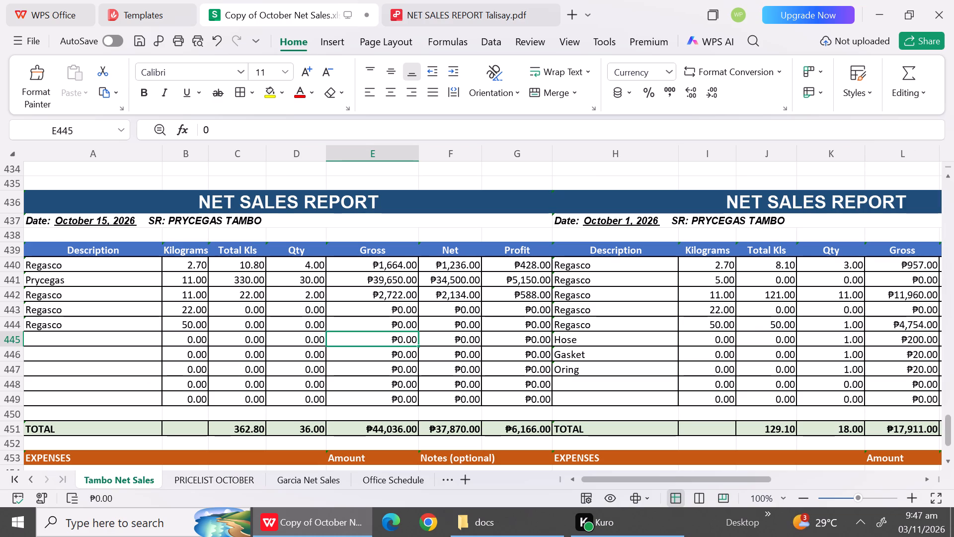
{"action": "left_click", "coordinate": [440, 289]}
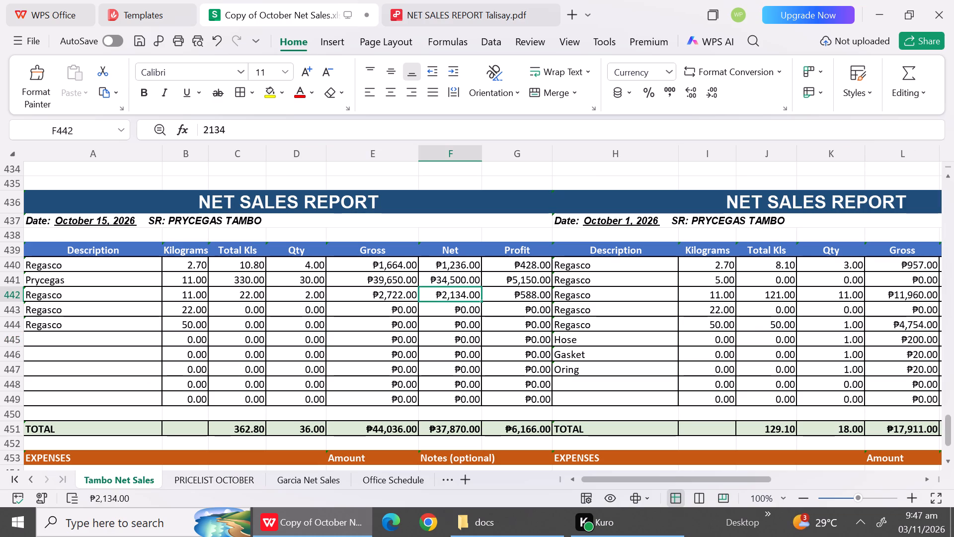
{"action": "type", "text": "231"}
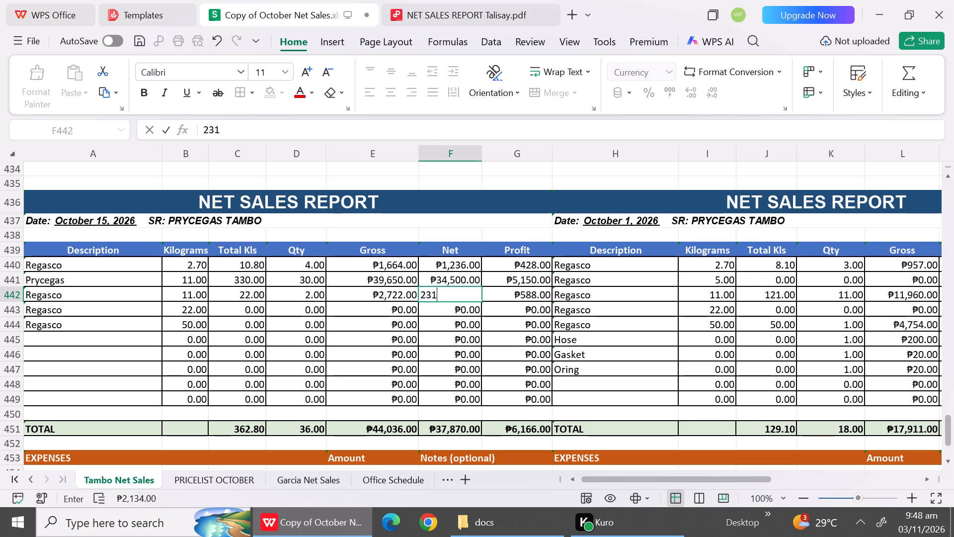
{"action": "key", "text": "6"}
{"action": "left_click", "coordinate": [426, 343]}
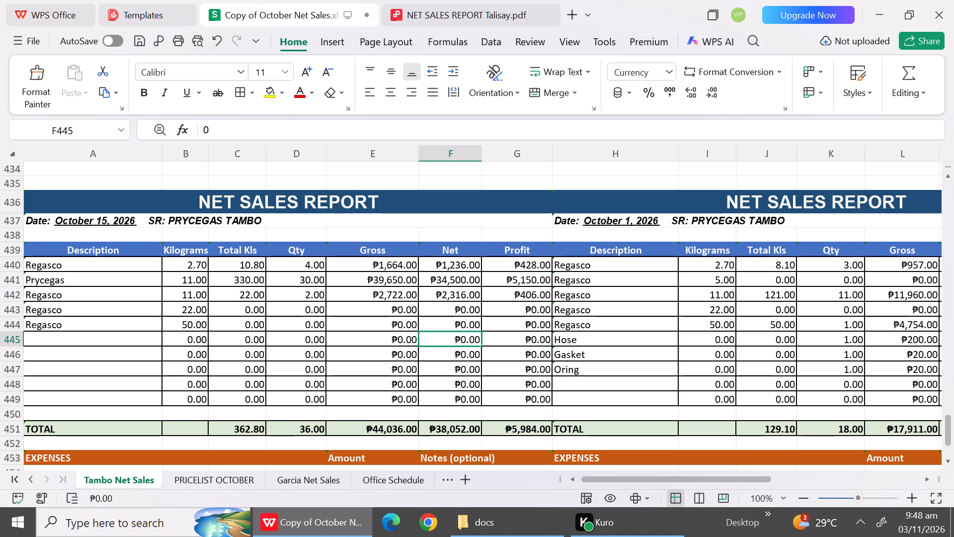
Change the fourth October 15 sales row to DC, 11 kilograms, quantity 3 and gross 4200.
{"action": "left_click", "coordinate": [76, 314]}
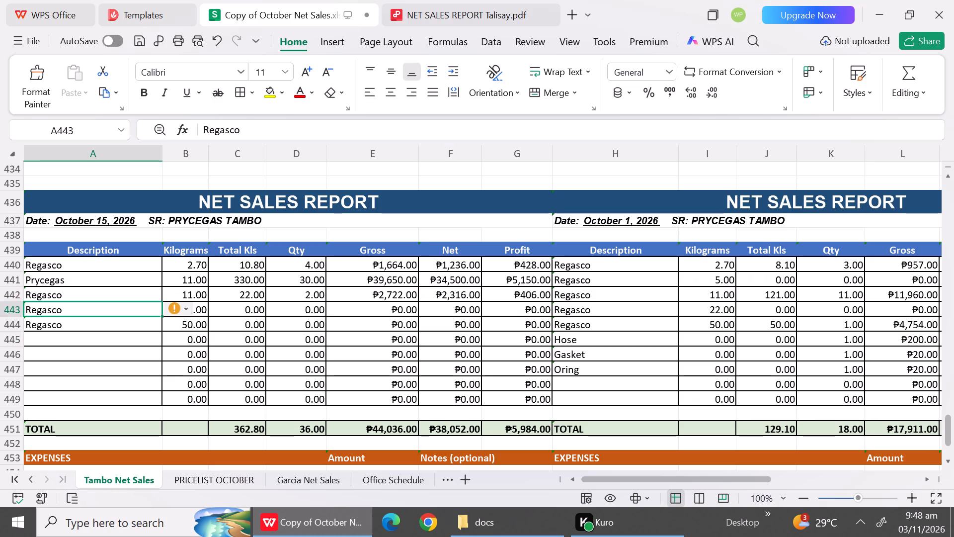
{"action": "type", "text": "DC"}
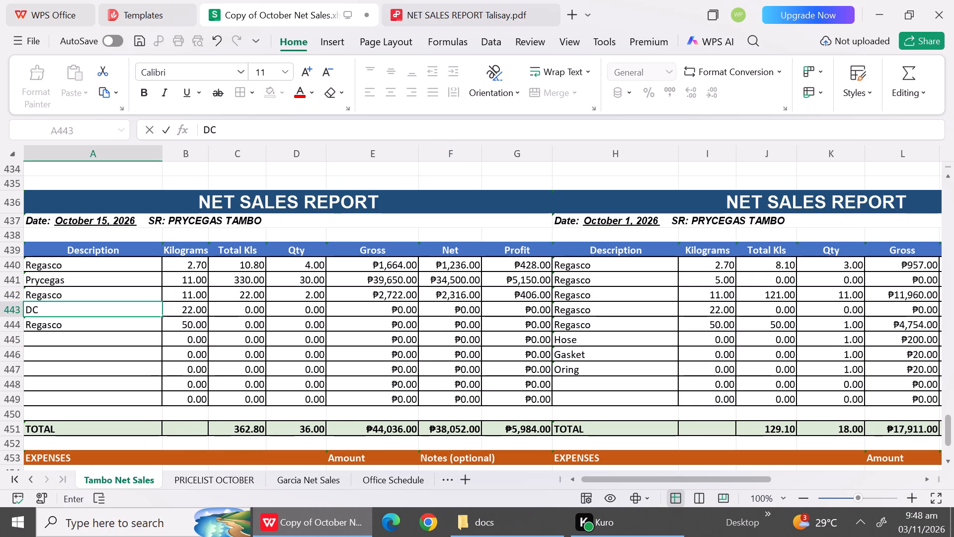
{"action": "left_click", "coordinate": [186, 311]}
{"action": "type", "text": "11"}
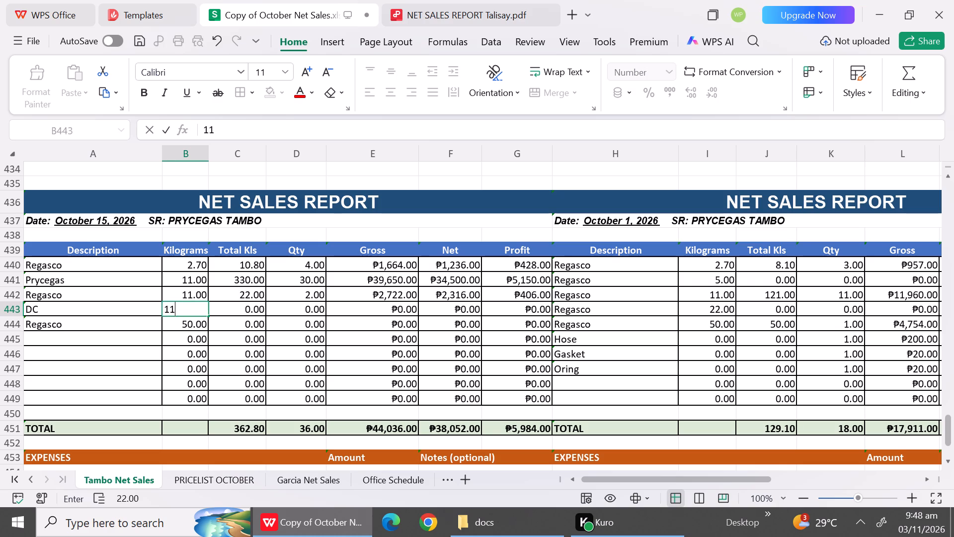
{"action": "left_click", "coordinate": [295, 309]}
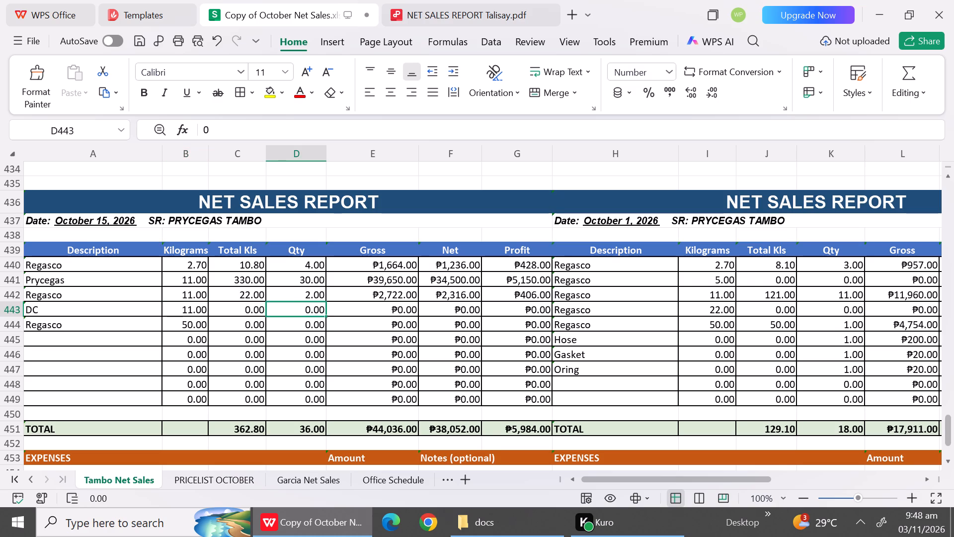
{"action": "key", "text": "3"}
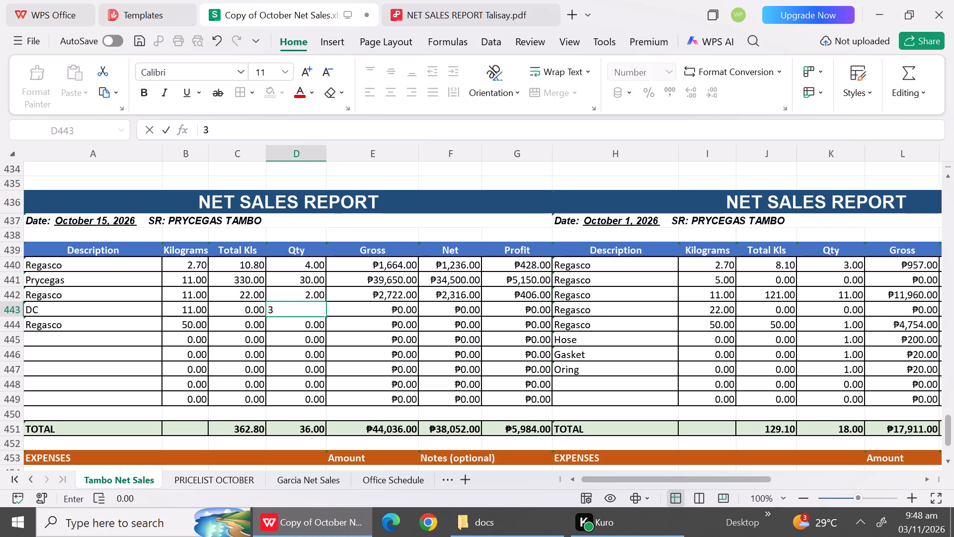
{"action": "left_click", "coordinate": [294, 334]}
{"action": "left_click", "coordinate": [376, 310]}
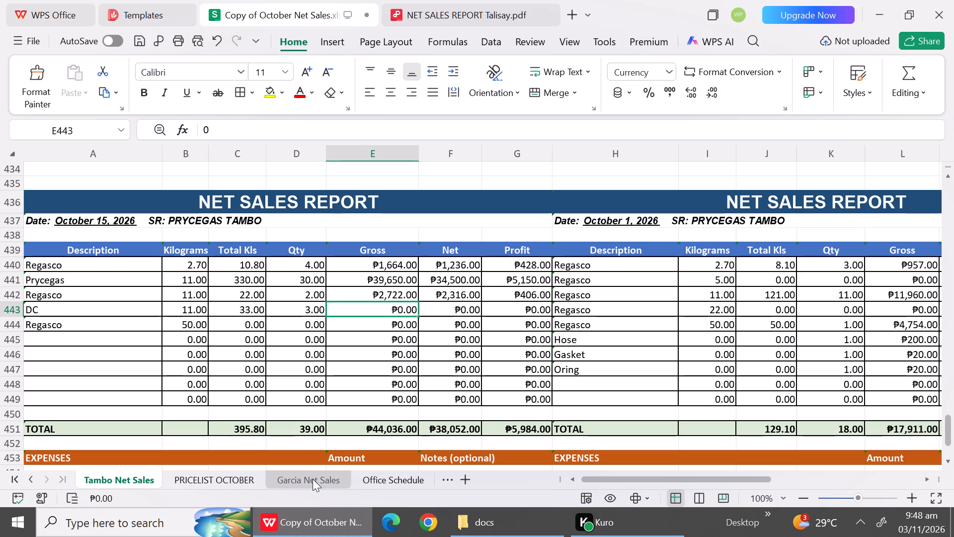
{"action": "type", "text": "4200"}
{"action": "left_click", "coordinate": [368, 361]}
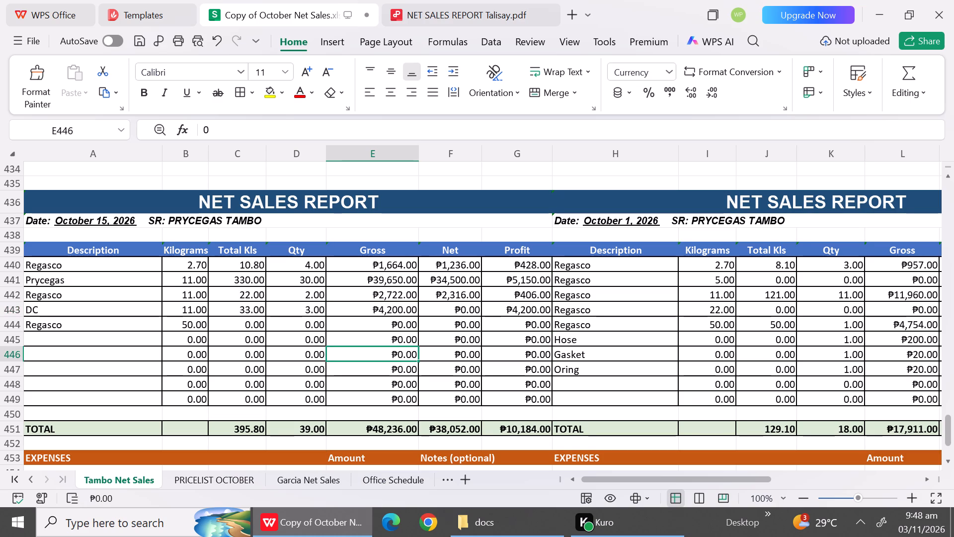
Check the 11 kg DC price in the October price list and set the fourth row's net to 3184.5.
{"action": "left_click", "coordinate": [219, 476]}
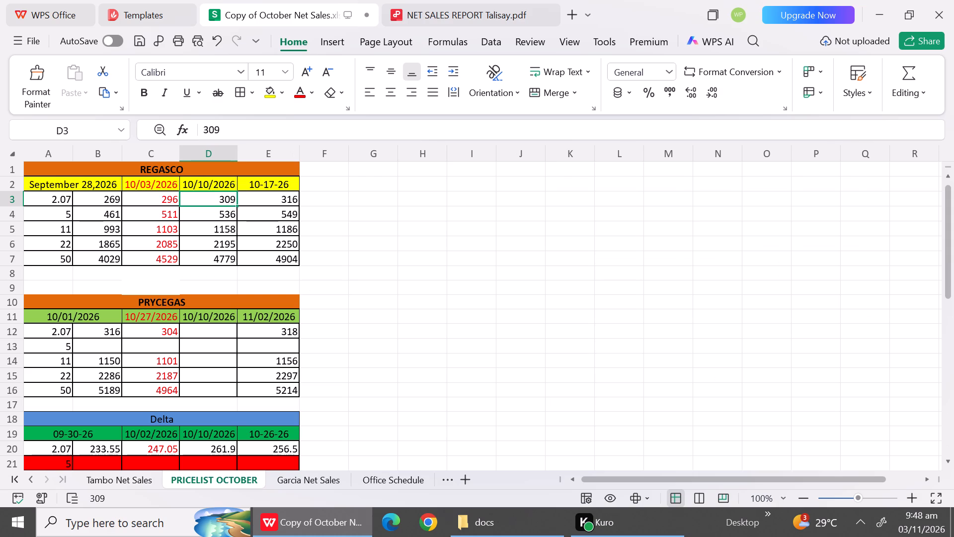
{"action": "left_click", "coordinate": [943, 416]}
{"action": "left_click", "coordinate": [943, 416]}
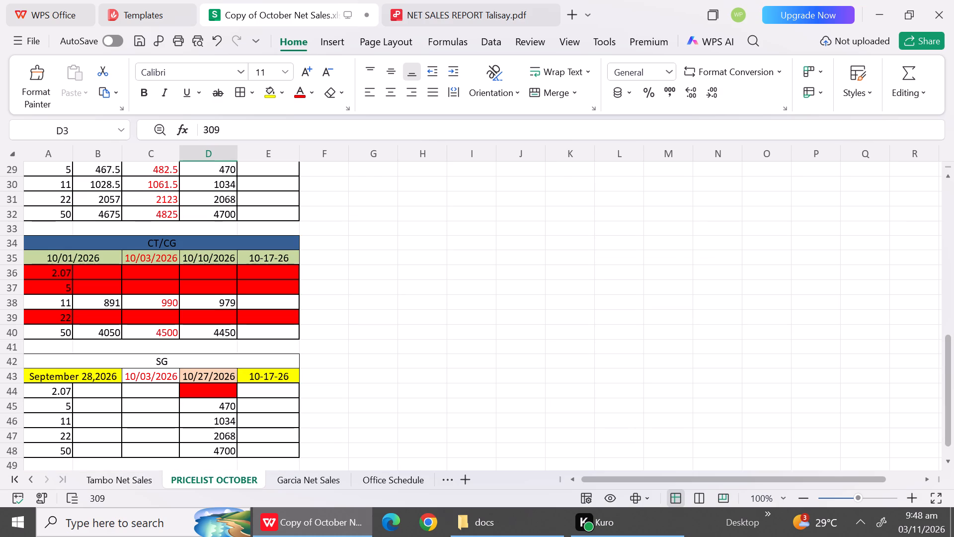
{"action": "triple_click", "coordinate": [950, 178]}
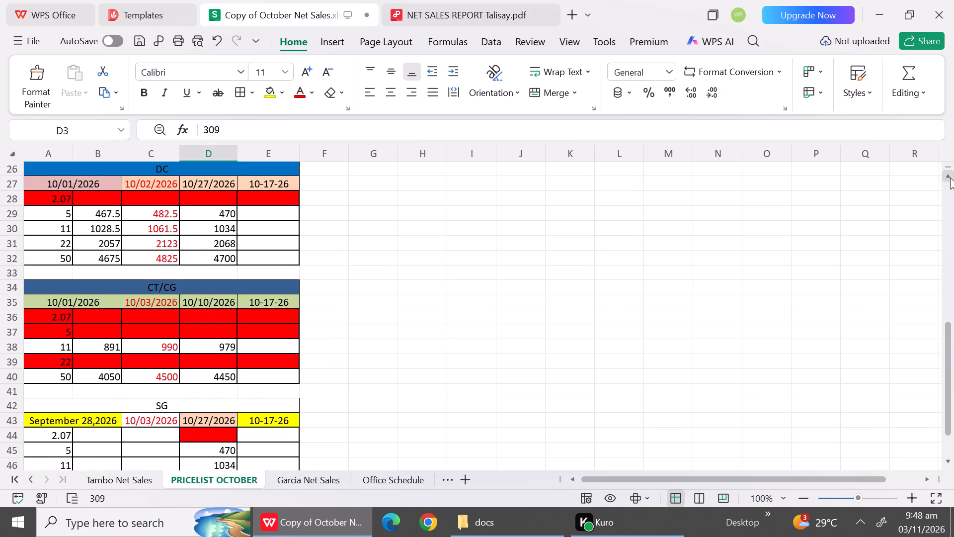
{"action": "double_click", "coordinate": [950, 178]}
{"action": "left_click", "coordinate": [950, 178]}
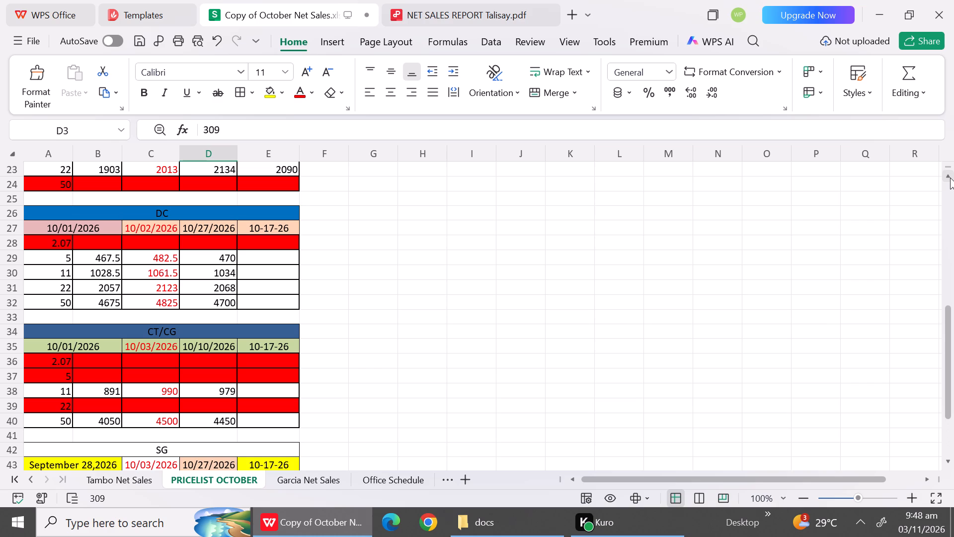
{"action": "left_click", "coordinate": [141, 488]}
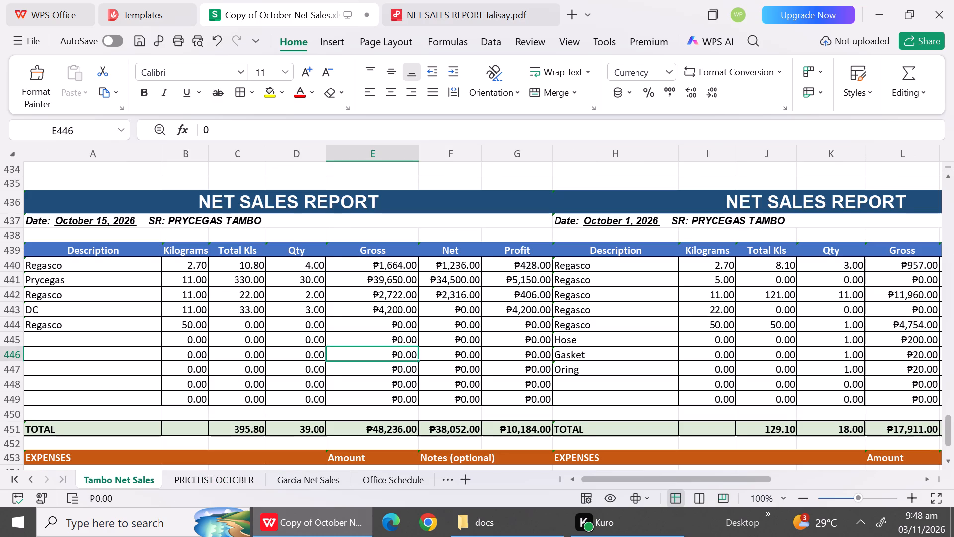
{"action": "left_click", "coordinate": [444, 313]}
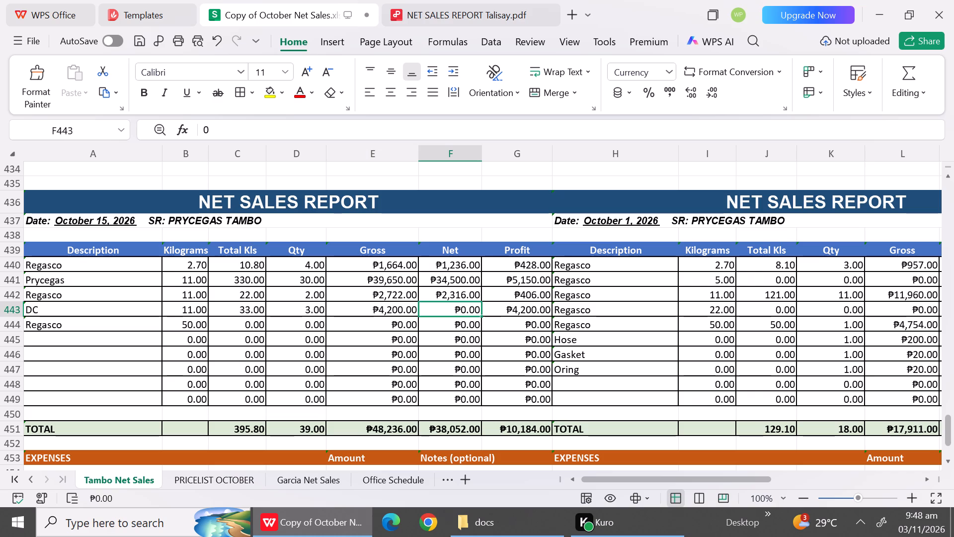
{"action": "type", "text": "31"}
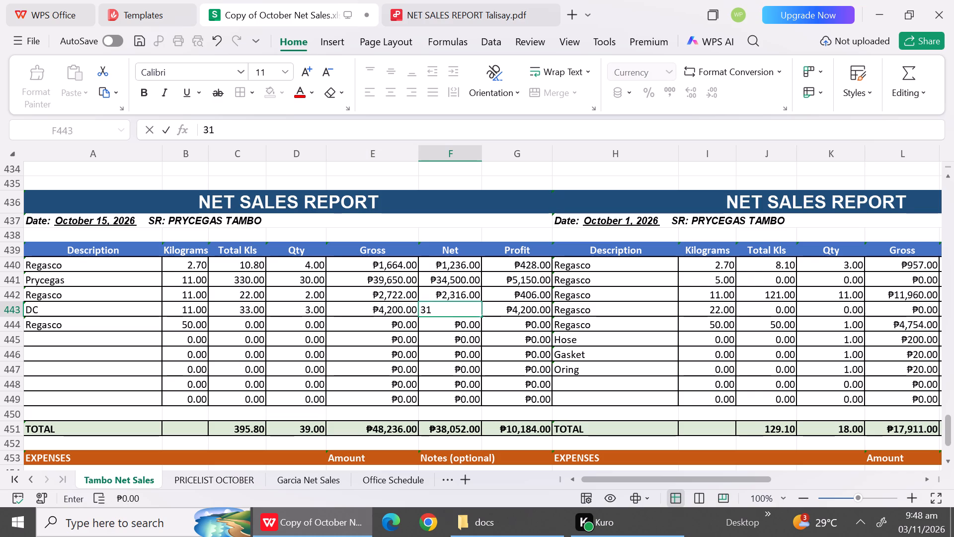
{"action": "type", "text": "84"}
{"action": "type", "text": ".5"}
{"action": "left_click", "coordinate": [408, 352]}
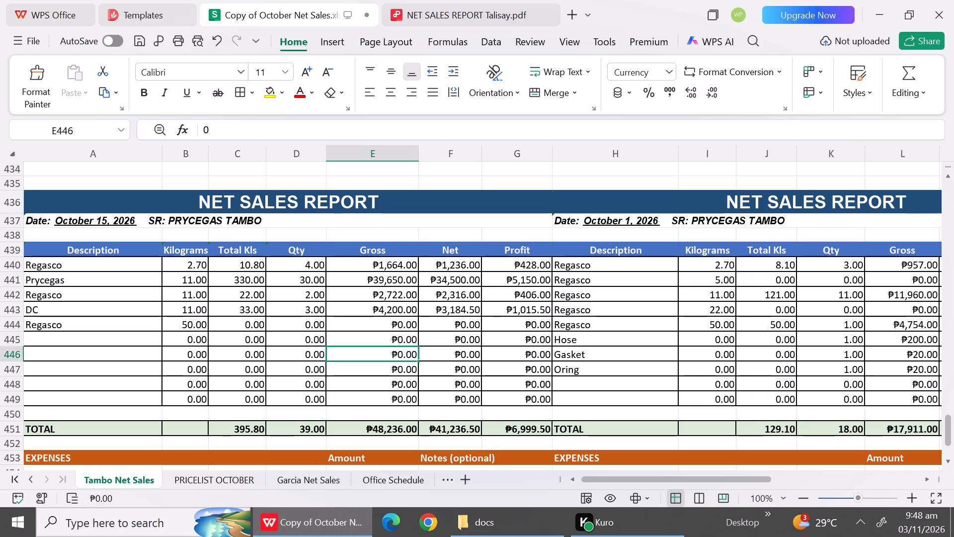
Change the fifth October 15 sales row to Delta, 11 kilograms, quantity 1 and gross 1400.
{"action": "left_click", "coordinate": [150, 328]}
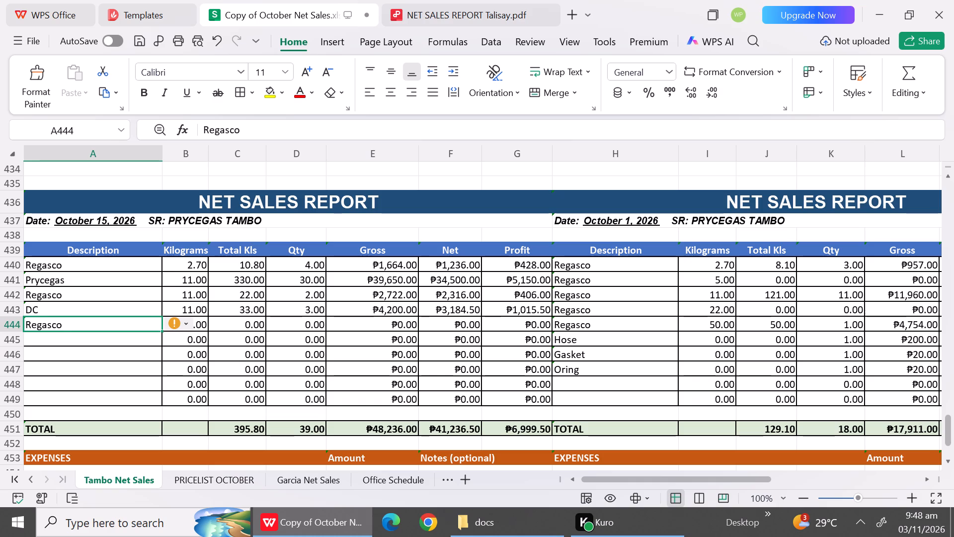
{"action": "type", "text": "De"}
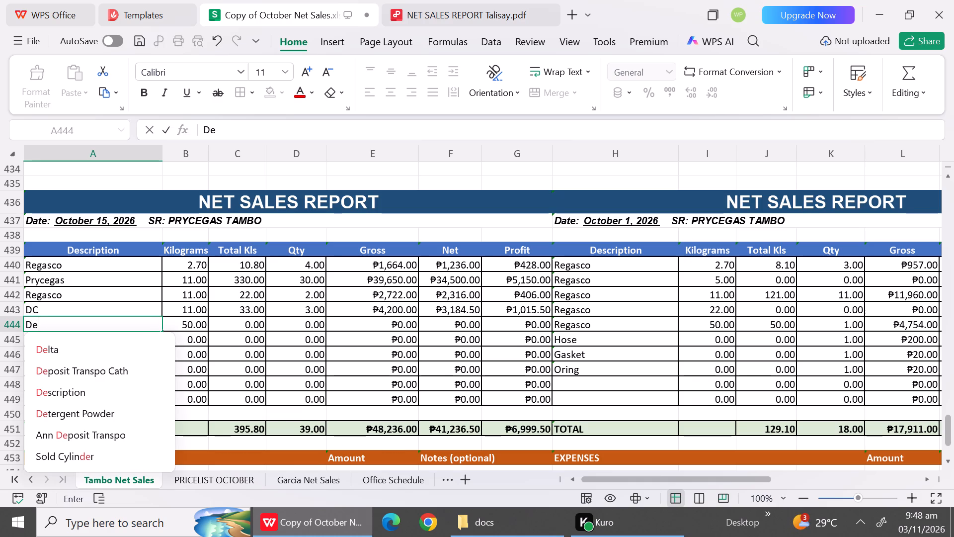
{"action": "left_click", "coordinate": [116, 348]}
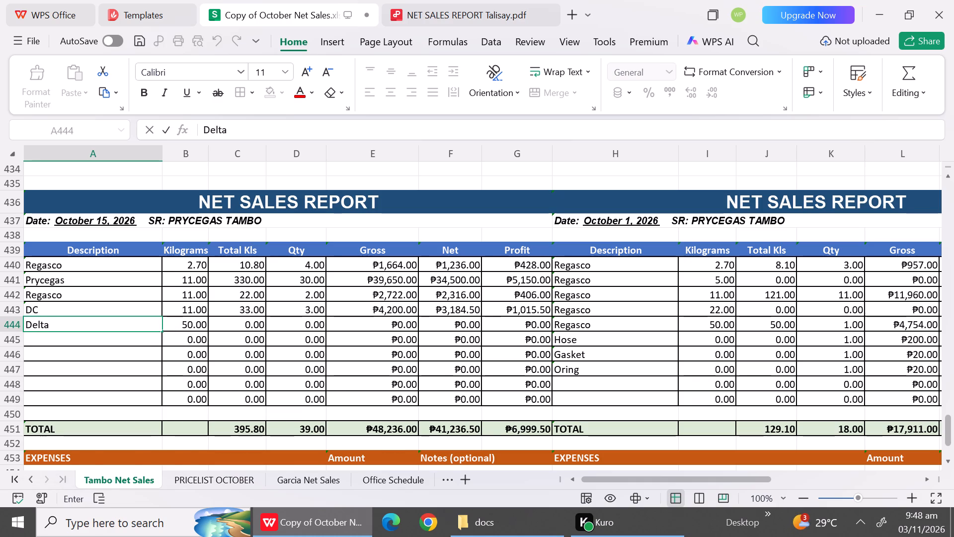
{"action": "left_click", "coordinate": [202, 331]}
{"action": "type", "text": "11"}
{"action": "left_click", "coordinate": [305, 321]}
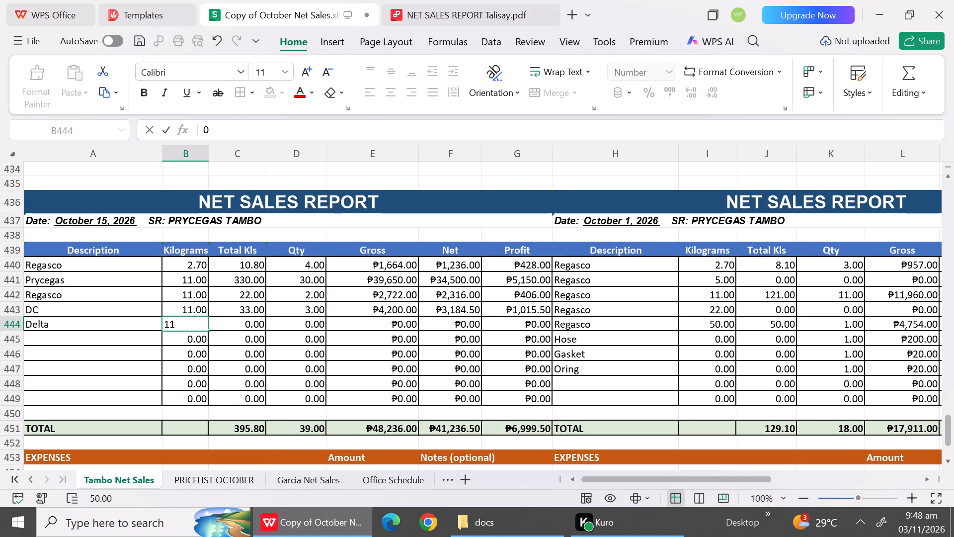
{"action": "key", "text": "1"}
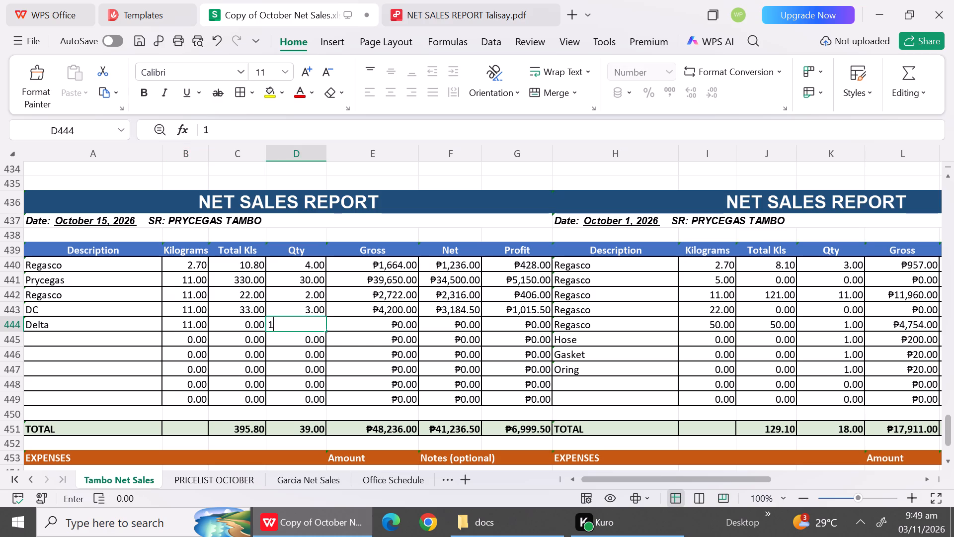
{"action": "left_click", "coordinate": [371, 324]}
{"action": "type", "text": "a2"}
{"action": "key", "text": "BackSpace"}
{"action": "key", "text": "BackSpace"}
{"action": "key", "text": "BackSpace"}
{"action": "type", "text": "1400"}
{"action": "left_click", "coordinate": [465, 323]}
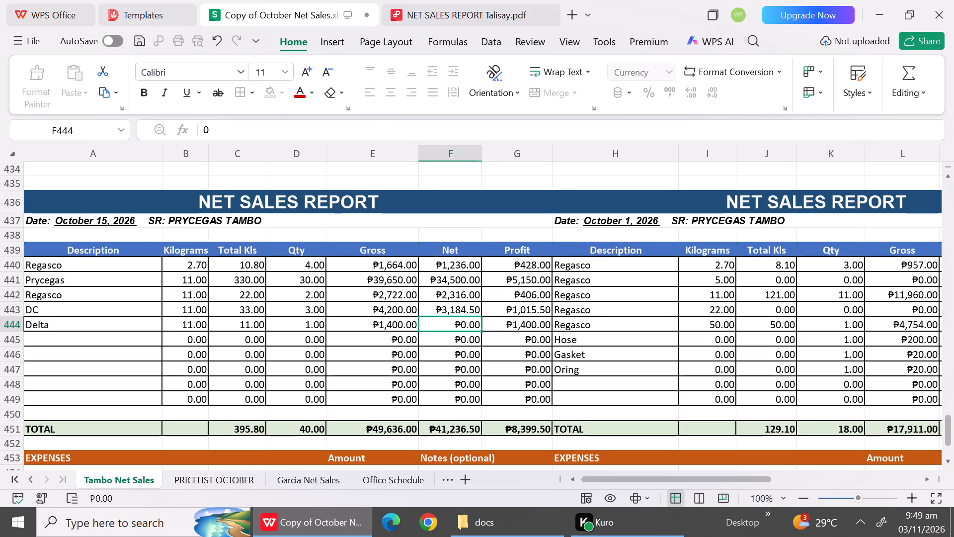
Check the 11 kg Delta price in the October price list and set the fifth row's net to 1067.
{"action": "left_click", "coordinate": [214, 477]}
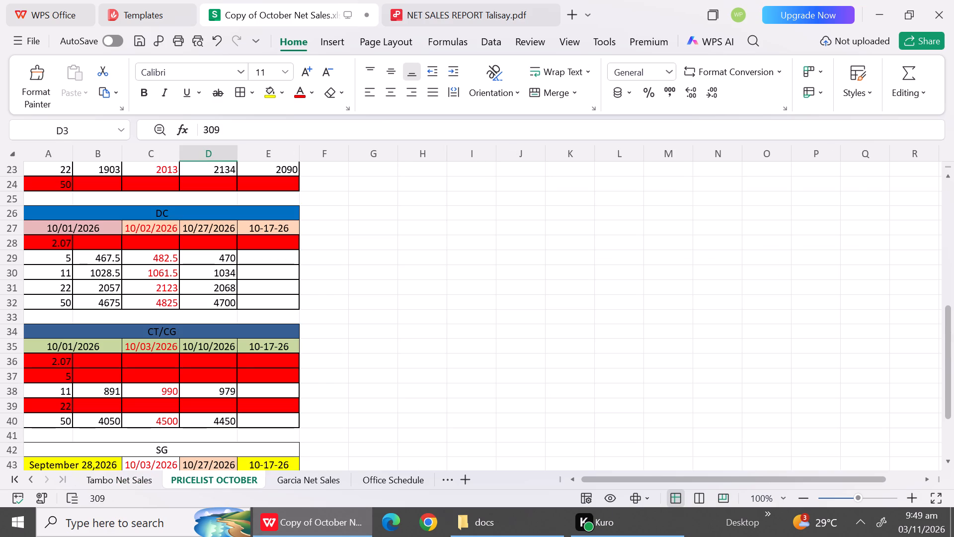
{"action": "triple_click", "coordinate": [946, 179]}
{"action": "triple_click", "coordinate": [946, 179]}
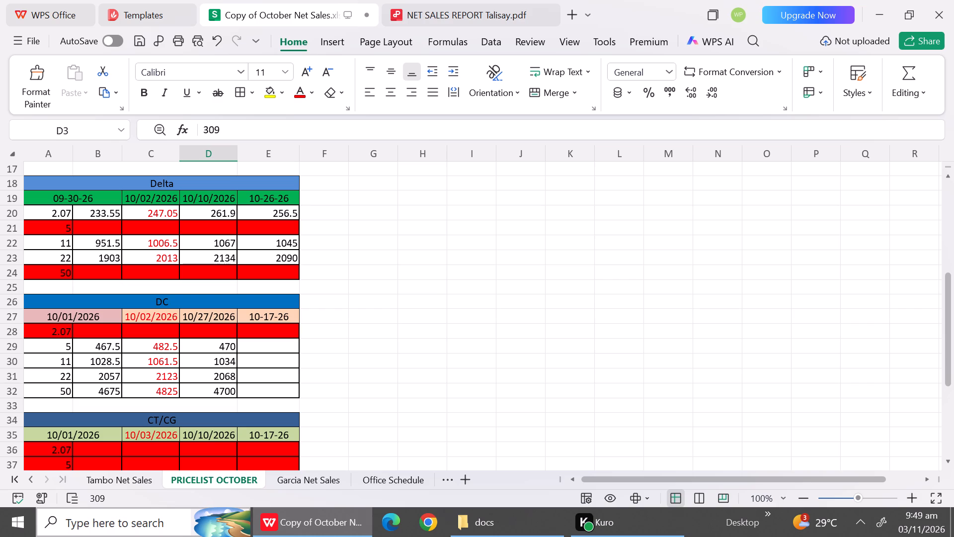
{"action": "left_click", "coordinate": [149, 478]}
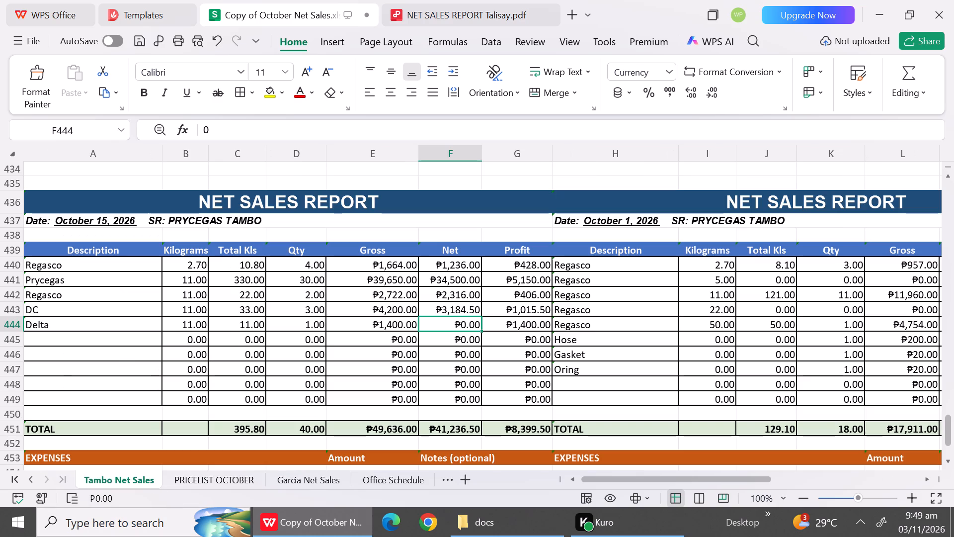
{"action": "type", "text": "1067"}
{"action": "left_click", "coordinate": [469, 361]}
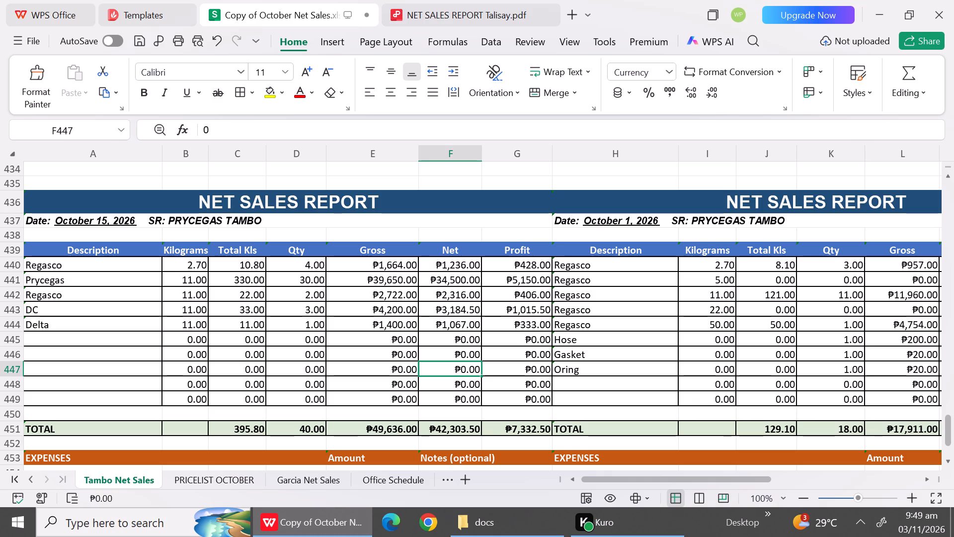
Fill the sixth October 15 sales row with Regasco, 50 kilograms and quantity 2.
{"action": "left_click", "coordinate": [64, 337]}
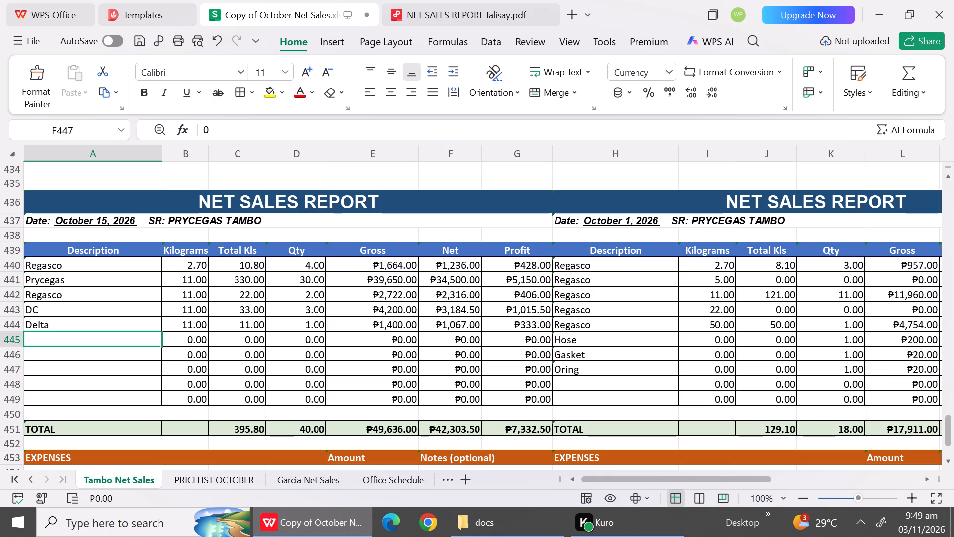
{"action": "type", "text": "Re"}
{"action": "left_click", "coordinate": [204, 342]}
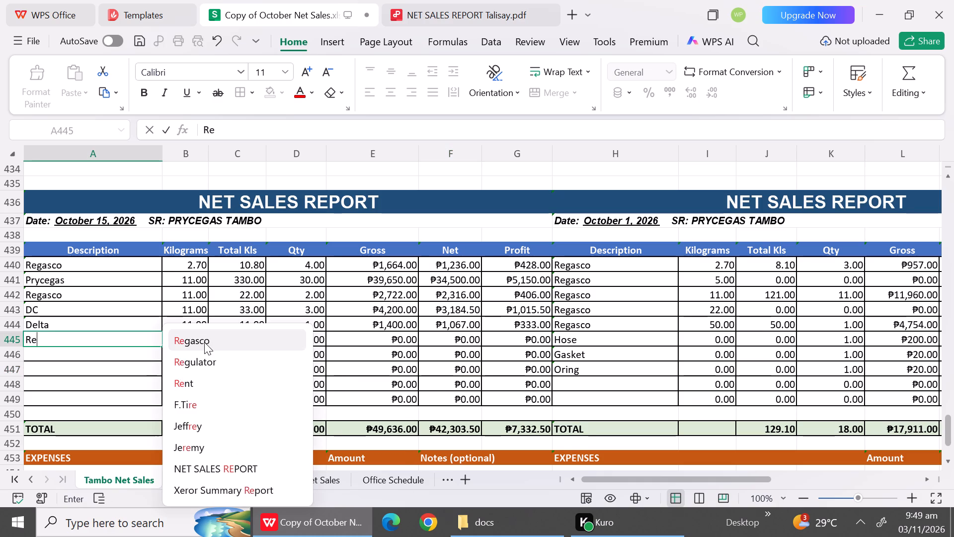
{"action": "left_click", "coordinate": [198, 336]}
{"action": "type", "text": "59"}
{"action": "key", "text": "BackSpace"}
{"action": "key", "text": "0"}
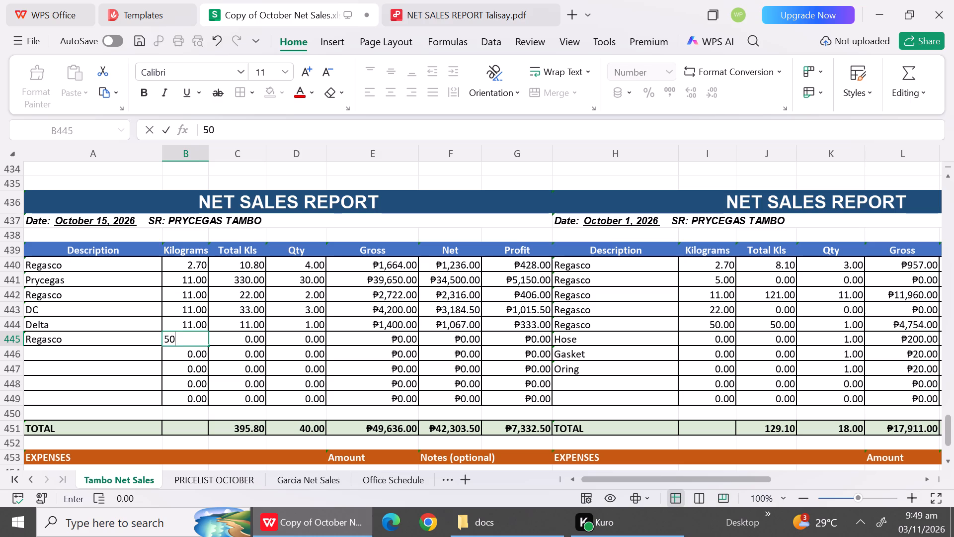
{"action": "left_click_drag", "start_coordinate": [241, 380], "coordinate": [305, 342]}
{"action": "left_click", "coordinate": [305, 342]}
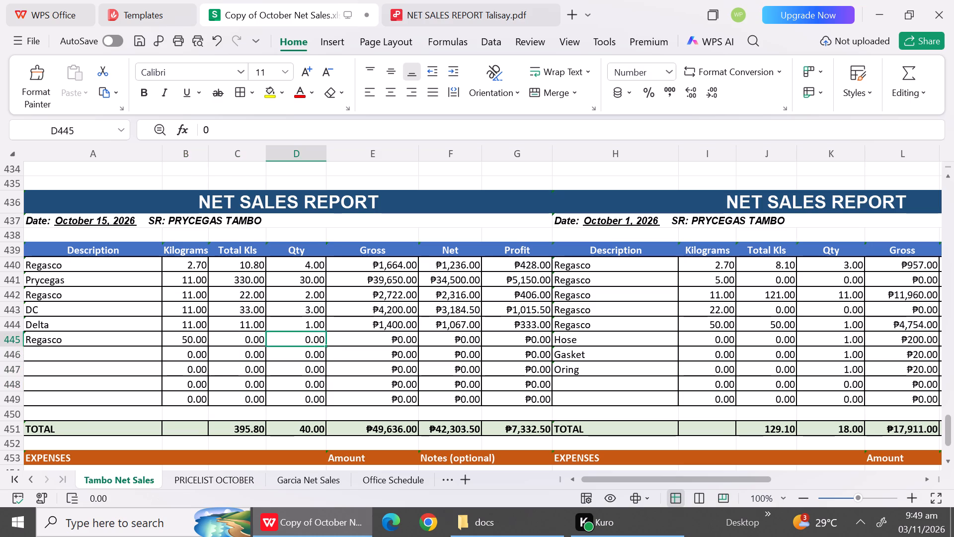
{"action": "key", "text": "2"}
{"action": "left_click", "coordinate": [300, 391]}
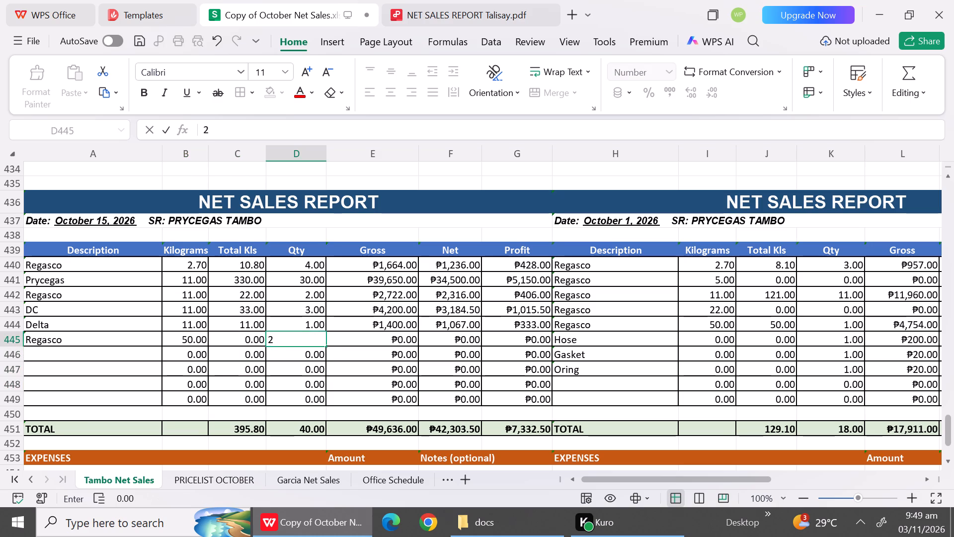
Enter a Total Kls formula in the sixth October 15 row that multiplies quantity D445 by kilograms B445.
{"action": "left_click", "coordinate": [248, 339]}
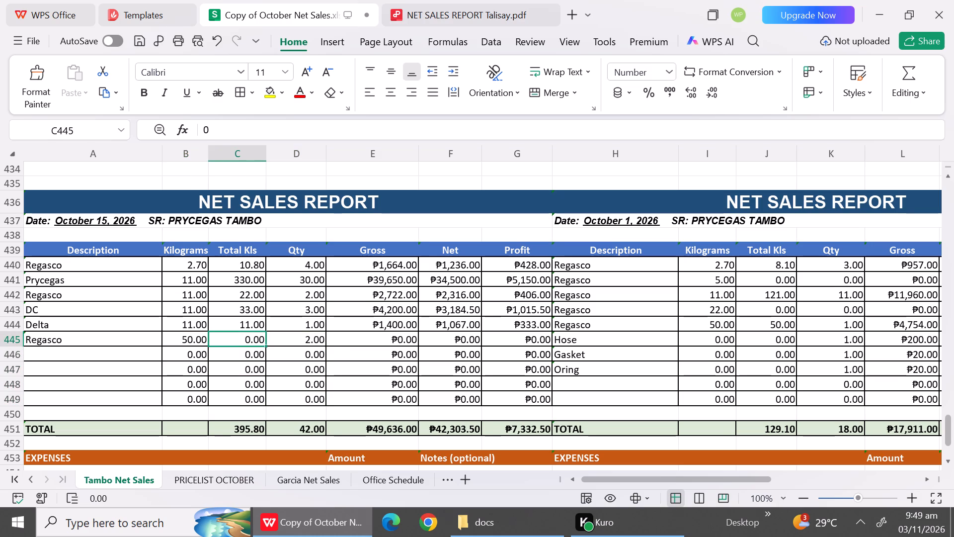
{"action": "key", "text": "shift+plus"}
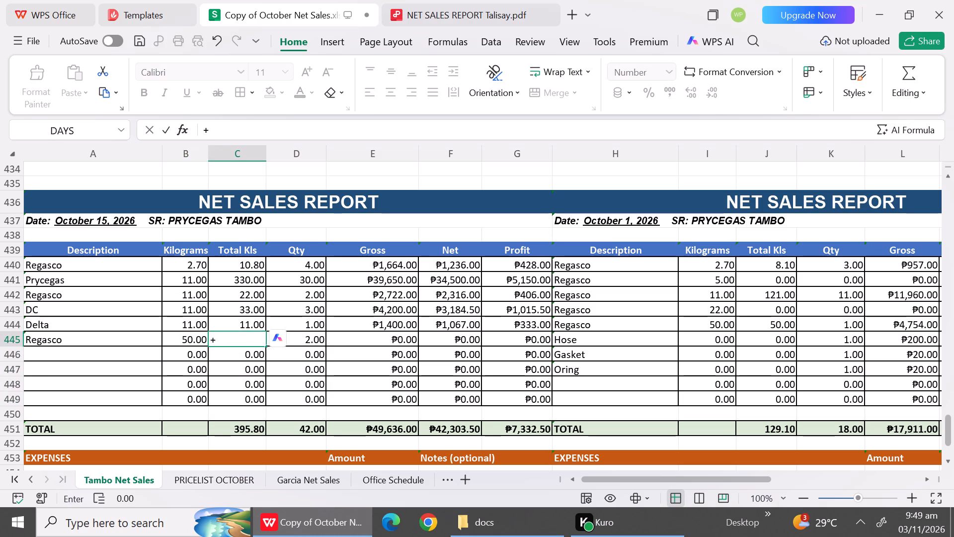
{"action": "key", "text": "BackSpace"}
{"action": "key", "text": "equal"}
{"action": "left_click", "coordinate": [317, 339]}
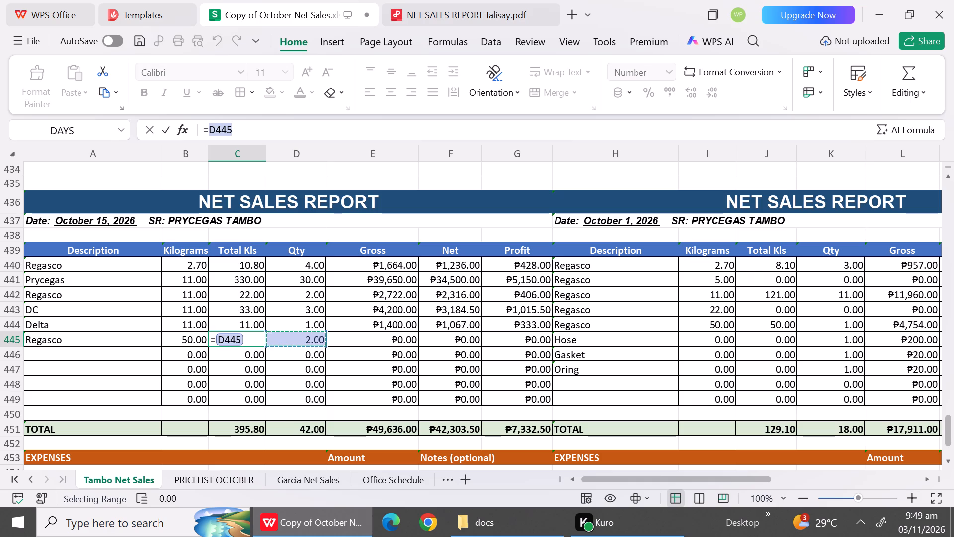
{"action": "key", "text": "shift+asterisk"}
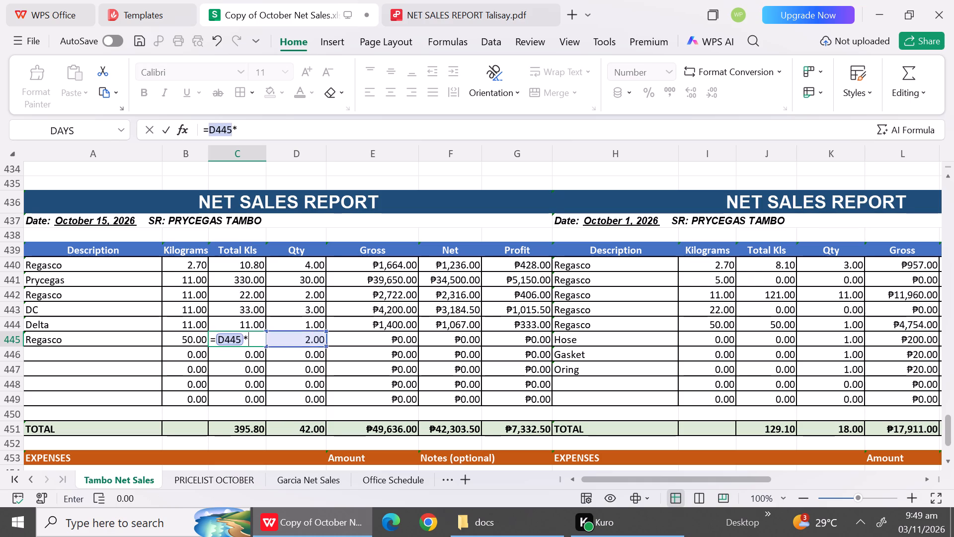
{"action": "left_click", "coordinate": [198, 341]}
{"action": "key", "text": "Return"}
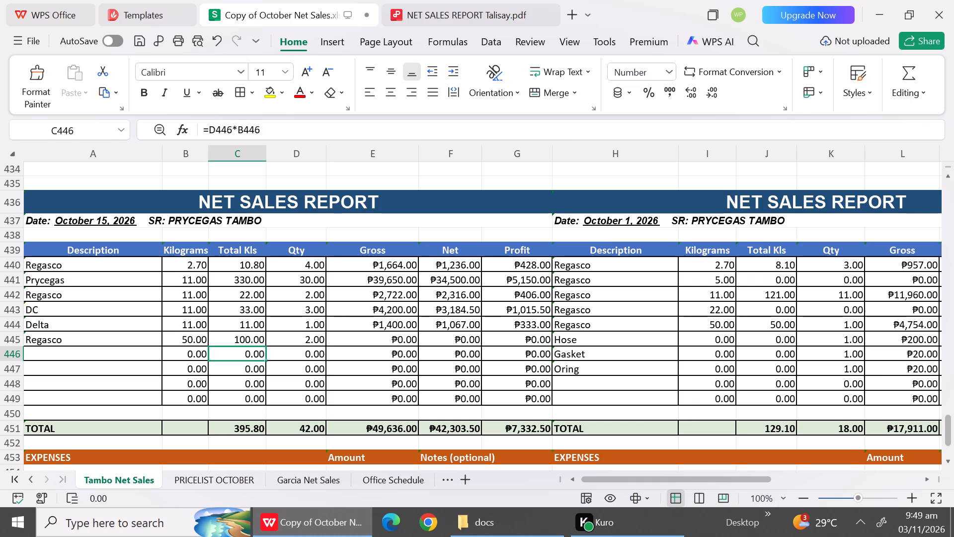
Edit the October 15 Total Kls sum in C451, replacing the C449 reference with C444 and adding C445.
{"action": "left_click", "coordinate": [241, 427]}
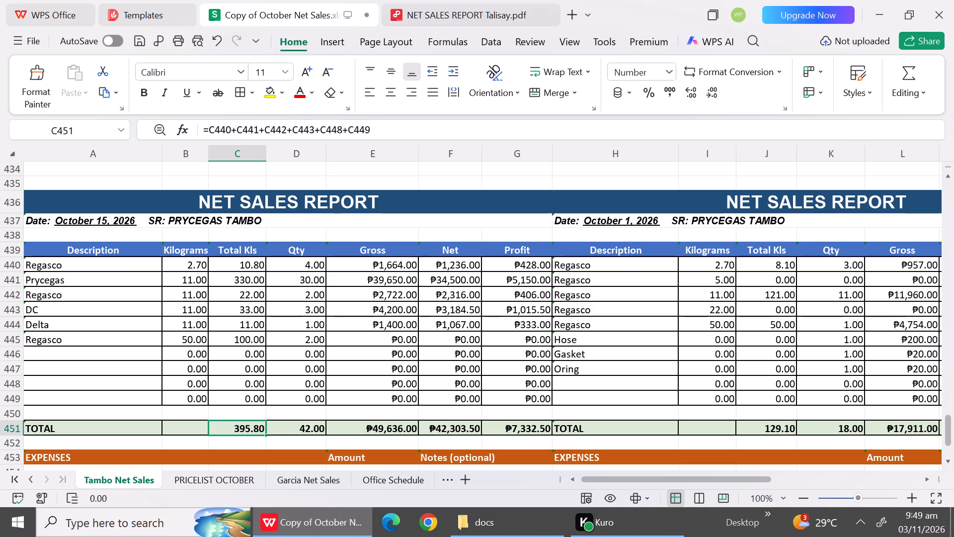
{"action": "double_click", "coordinate": [241, 427]}
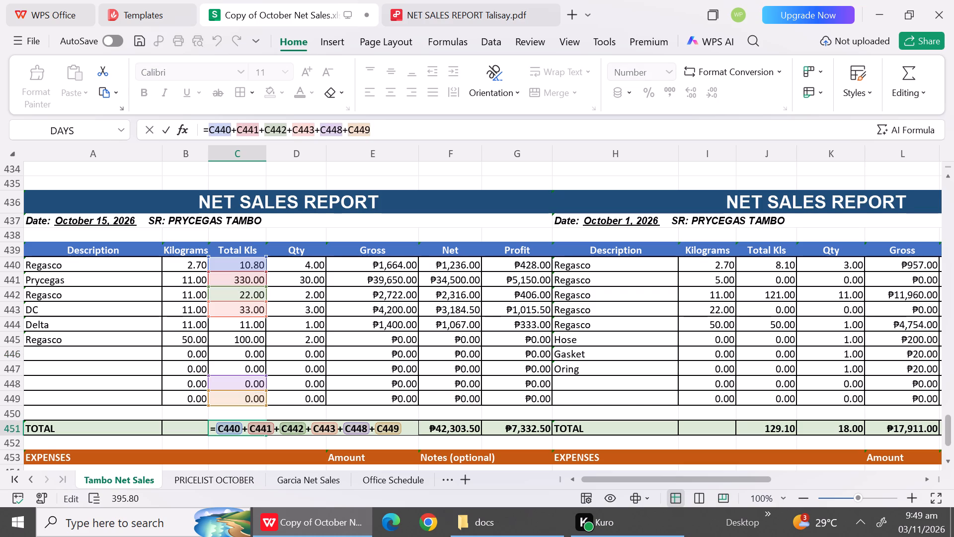
{"action": "left_click", "coordinate": [402, 424]}
{"action": "key", "text": "Right"}
{"action": "key", "text": "Right"}
{"action": "key", "text": "BackSpace"}
{"action": "key", "text": "BackSpace"}
{"action": "key", "text": "BackSpace"}
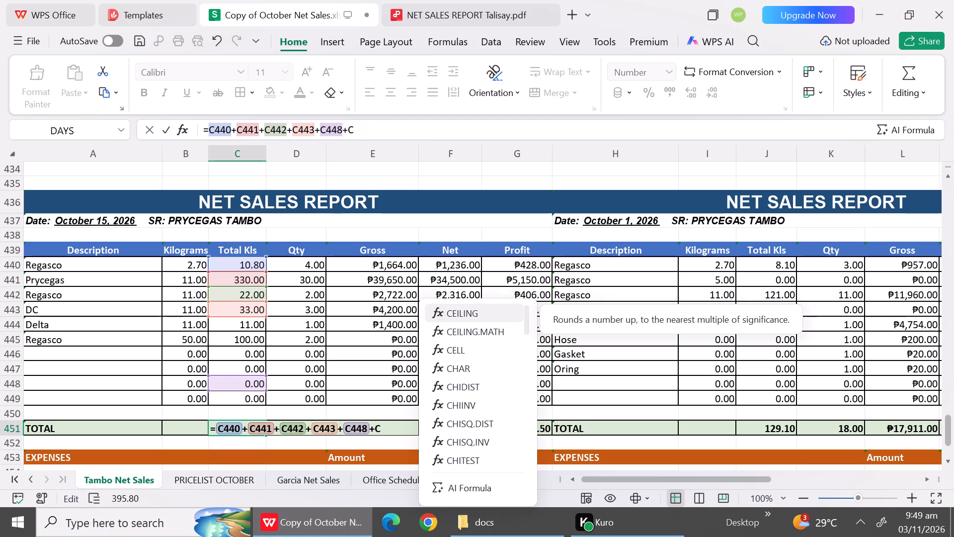
{"action": "key", "text": "BackSpace"}
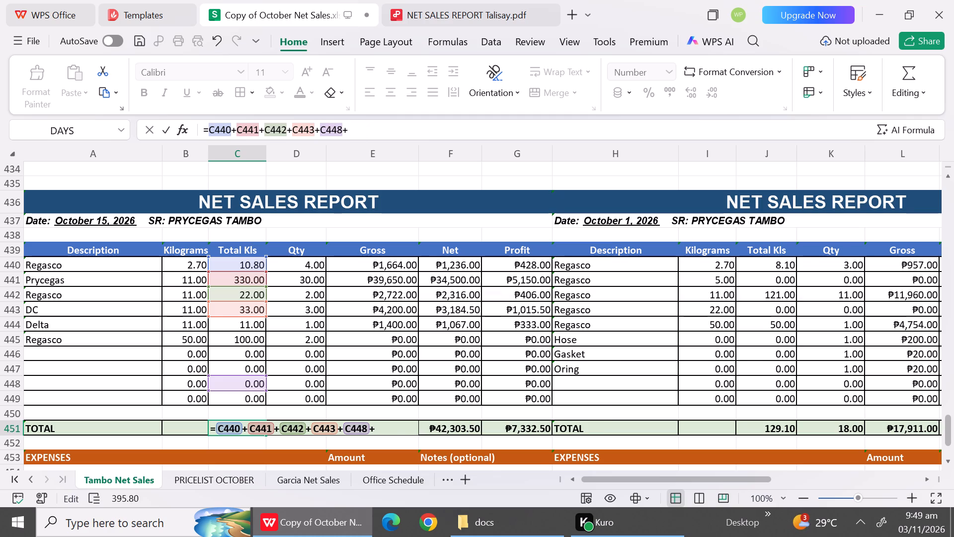
{"action": "left_click", "coordinate": [232, 329]}
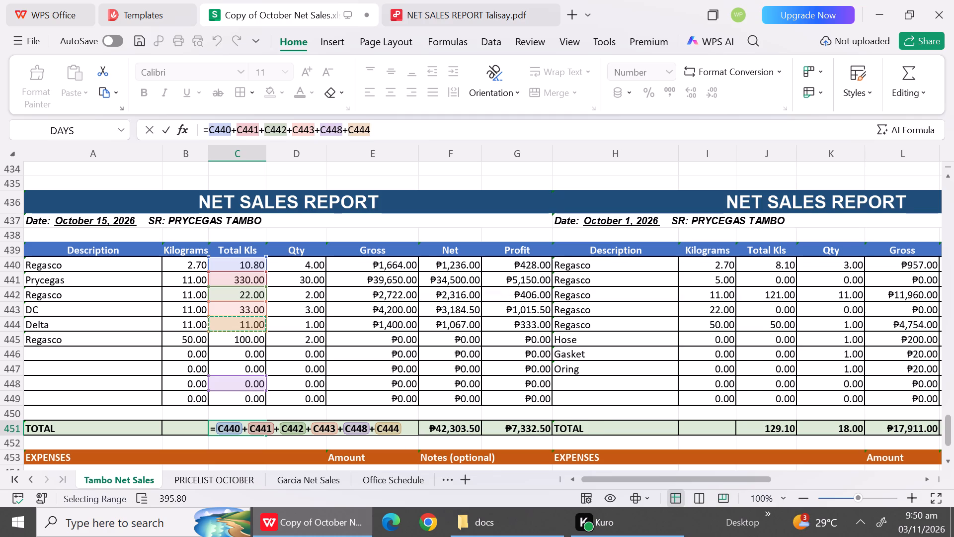
{"action": "key", "text": "shift+plus"}
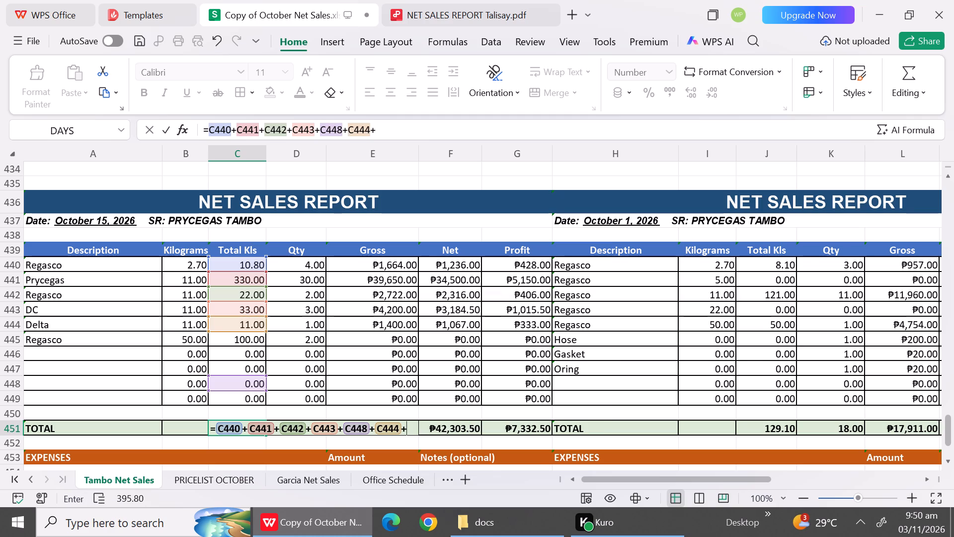
{"action": "left_click", "coordinate": [232, 340]}
{"action": "key", "text": "Return"}
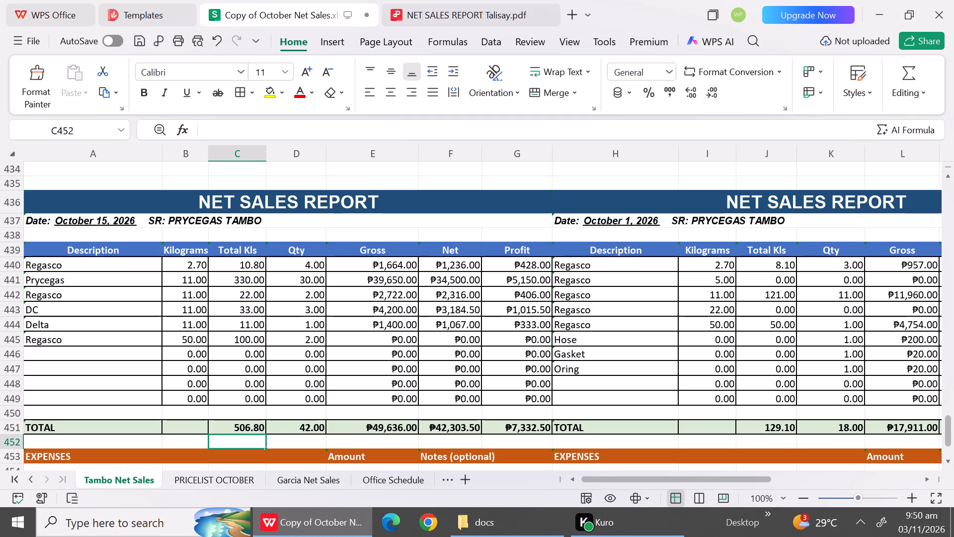
Set the gross of the sixth October 15 sales row, Regasco 50 kilograms, to 11008.
{"action": "left_click", "coordinate": [298, 402]}
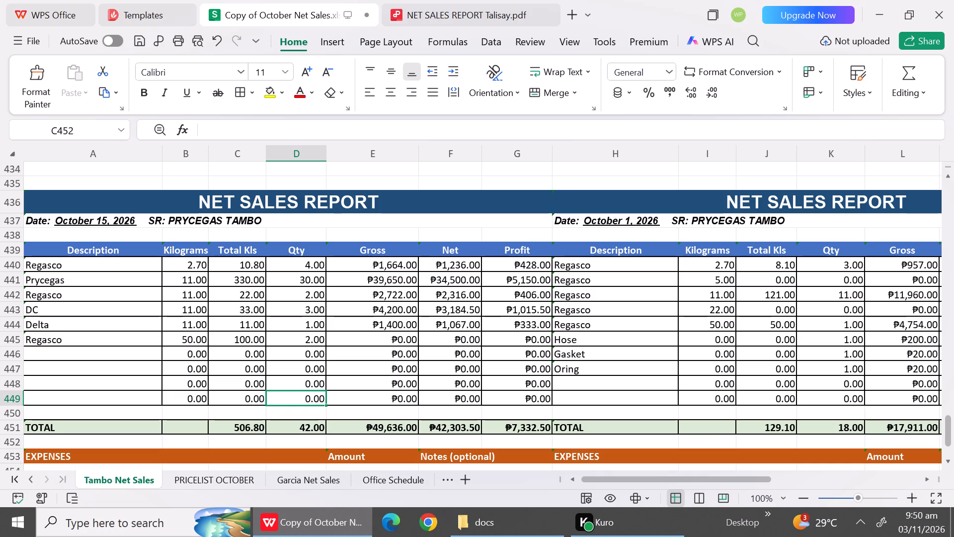
{"action": "left_click", "coordinate": [397, 341]}
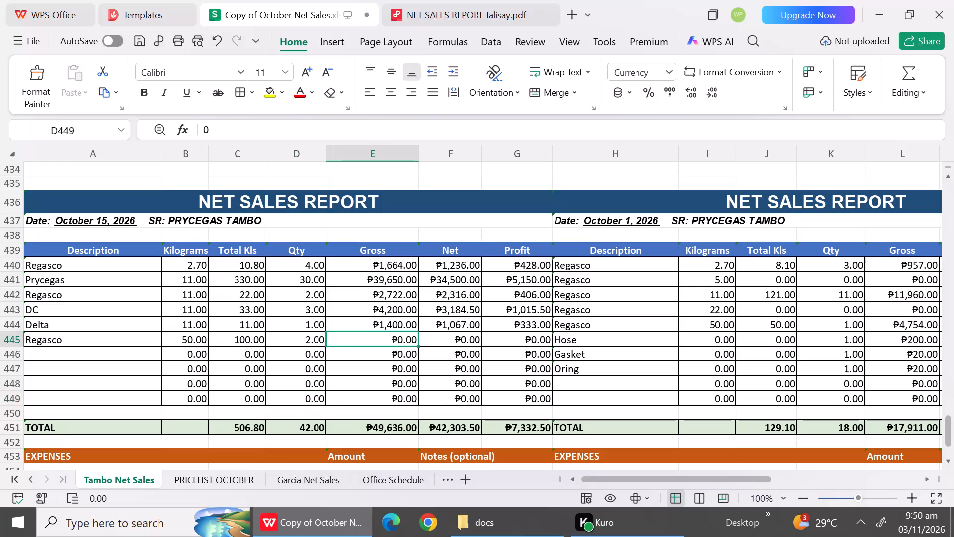
{"action": "type", "text": "11"}
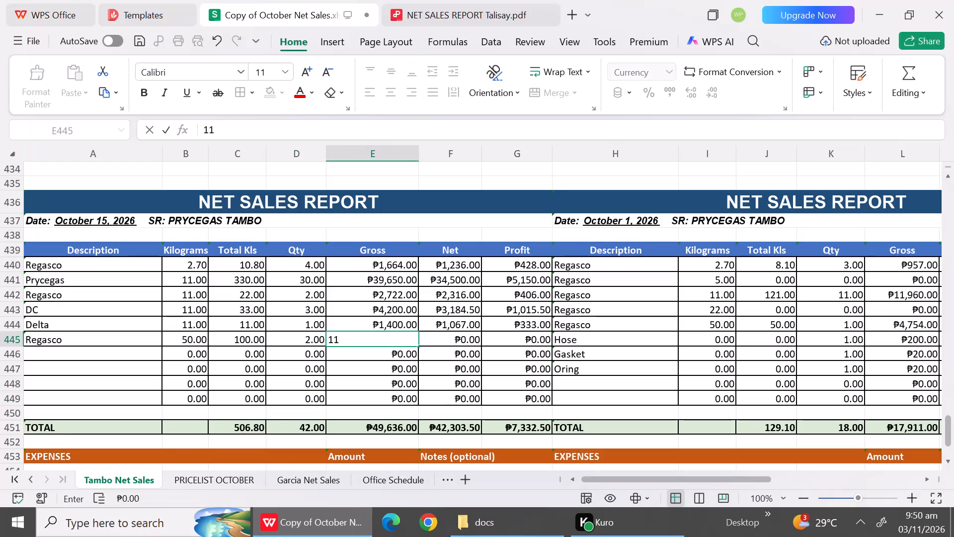
{"action": "key", "text": "1"}
{"action": "key", "text": "BackSpace"}
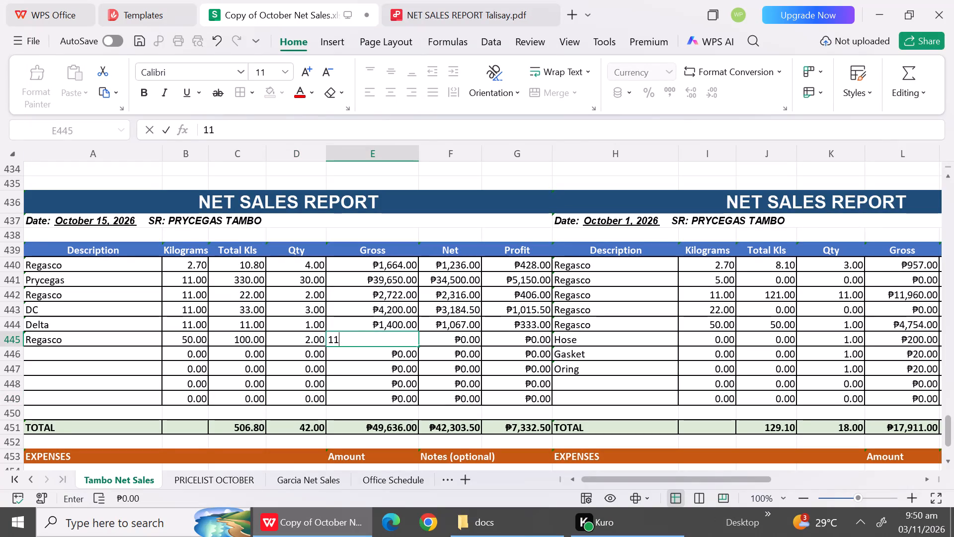
{"action": "key", "text": "0"}
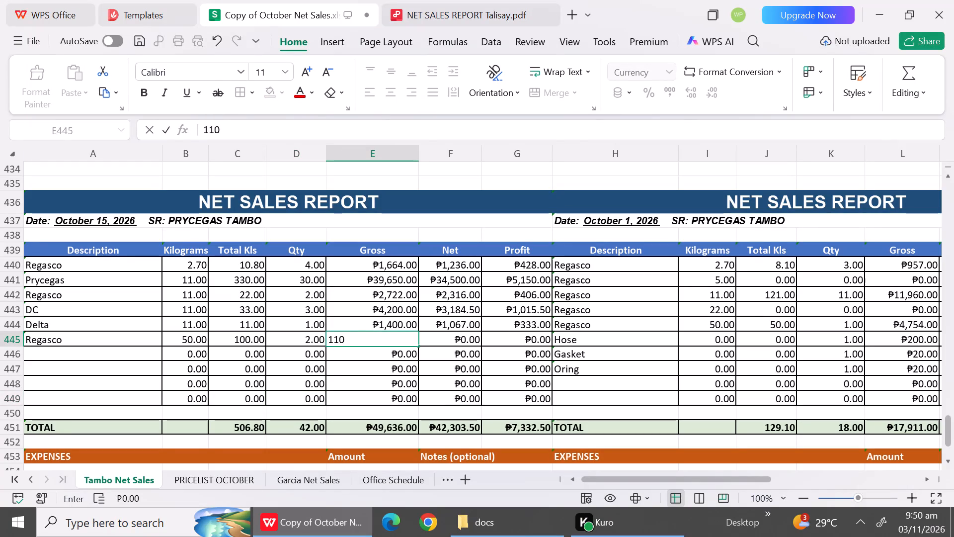
{"action": "type", "text": "08"}
{"action": "left_click", "coordinate": [391, 381]}
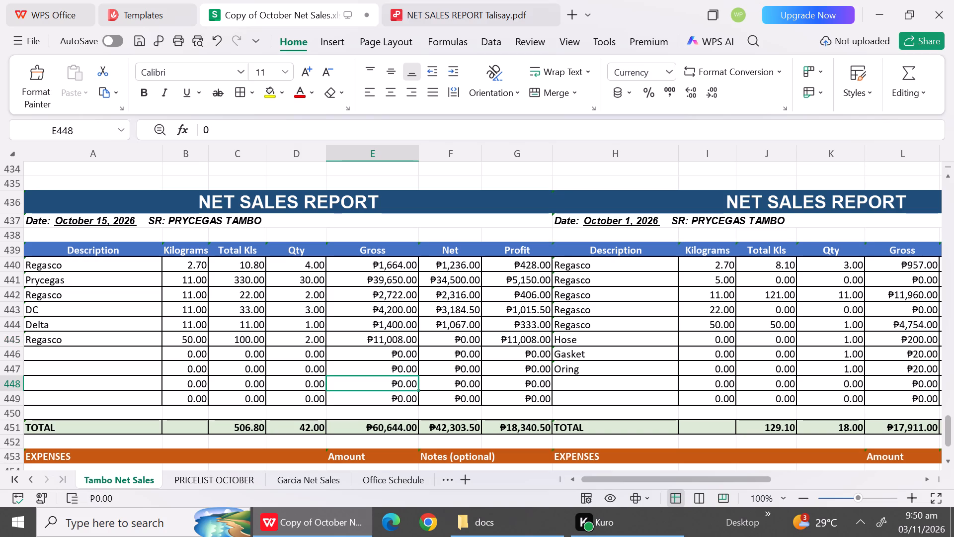
Check the 50 kg Regasco price in the October price list and set the sixth row's net to 9558.
{"action": "left_click", "coordinate": [459, 338]}
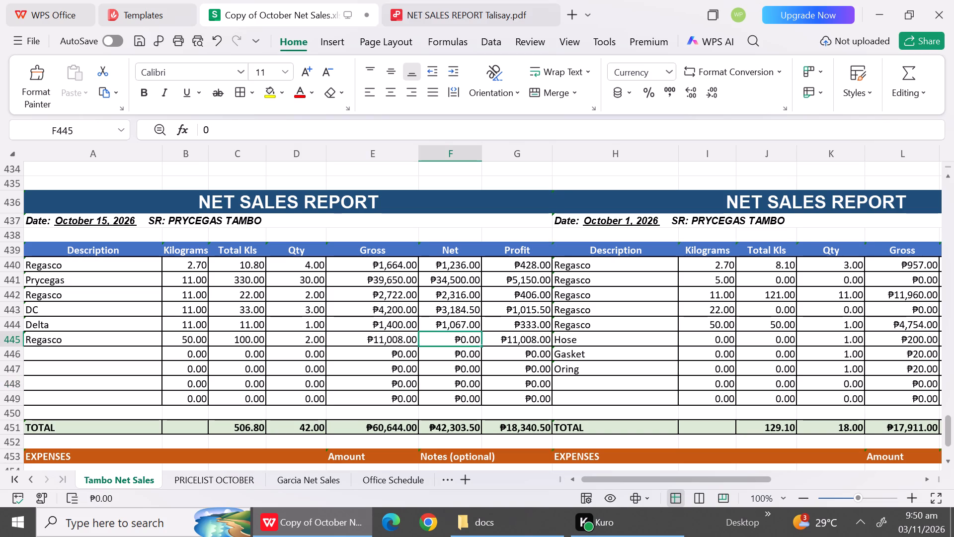
{"action": "left_click", "coordinate": [226, 485]}
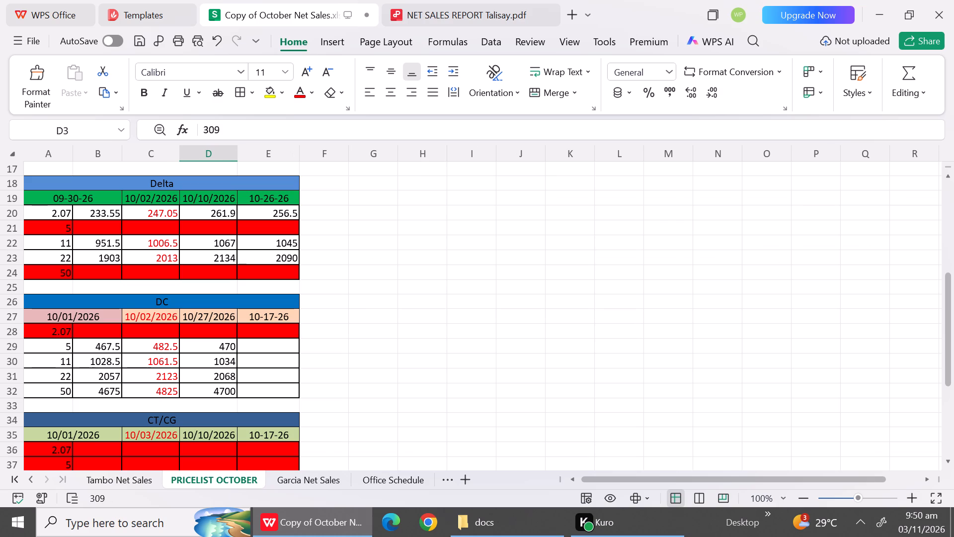
{"action": "triple_click", "coordinate": [945, 203]}
{"action": "double_click", "coordinate": [945, 203]}
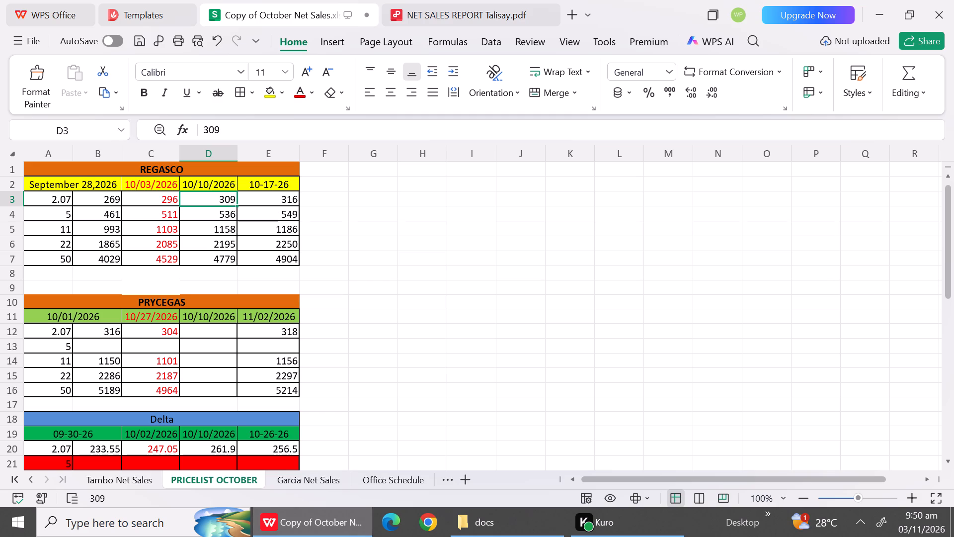
{"action": "left_click", "coordinate": [129, 481]}
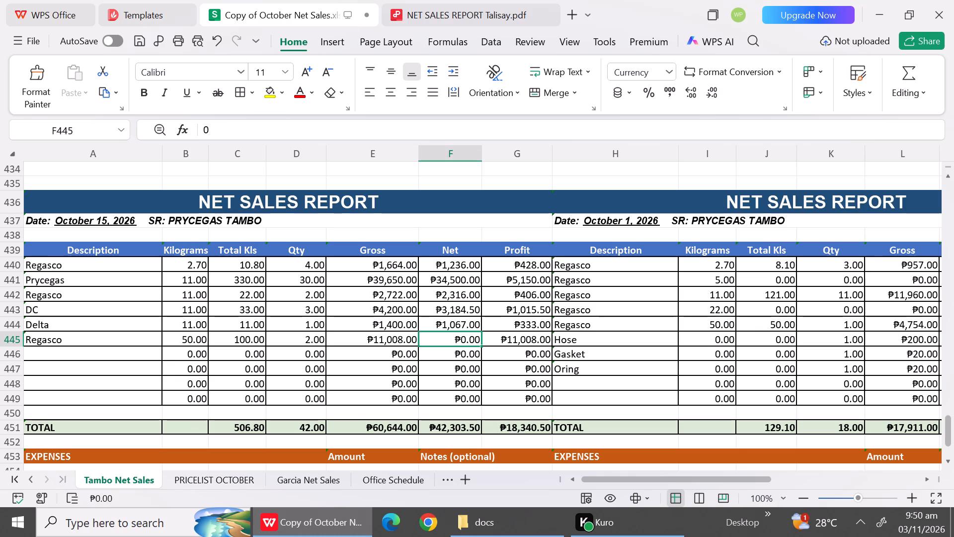
{"action": "type", "text": "955"}
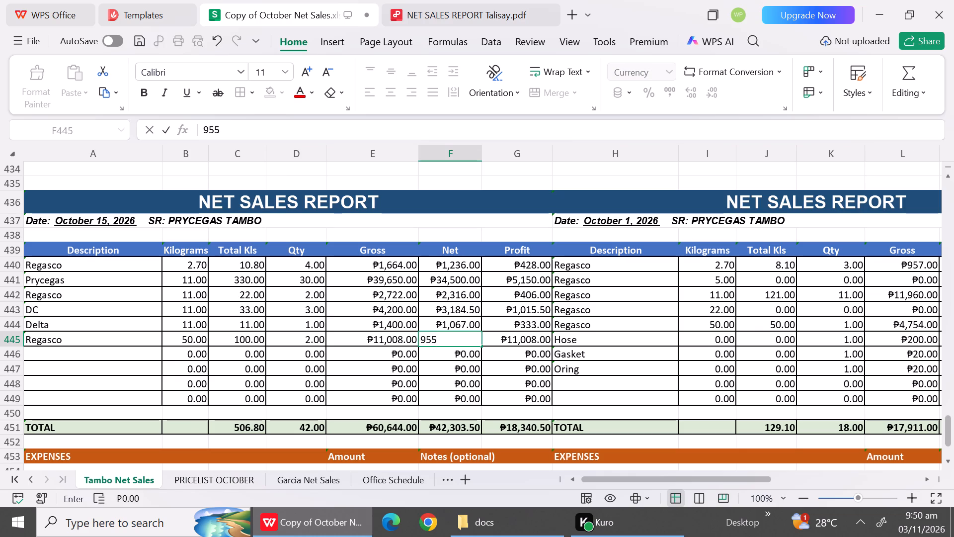
{"action": "key", "text": "8"}
{"action": "left_click", "coordinate": [459, 369]}
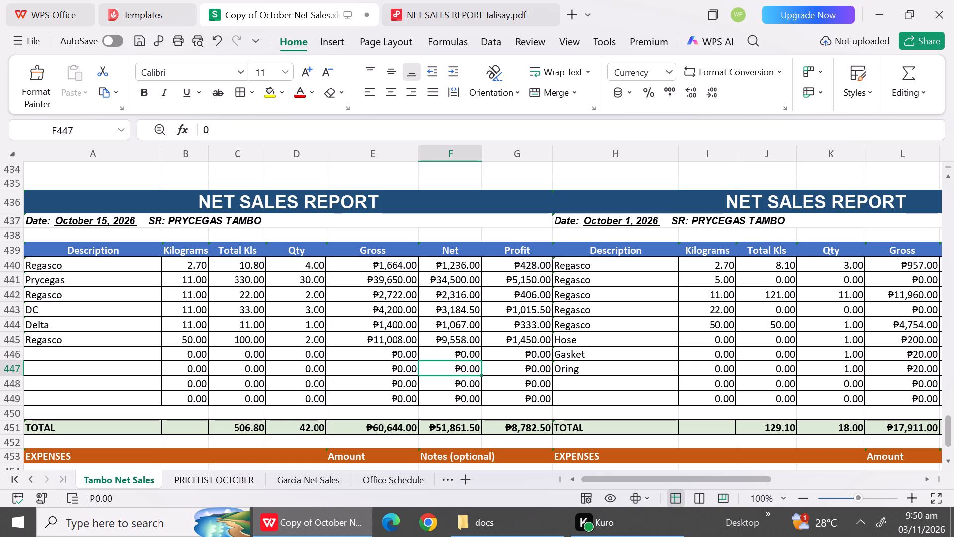
Set the October 15 expenses for rent to 167 and utilities to 17.
{"action": "left_click", "coordinate": [154, 369]}
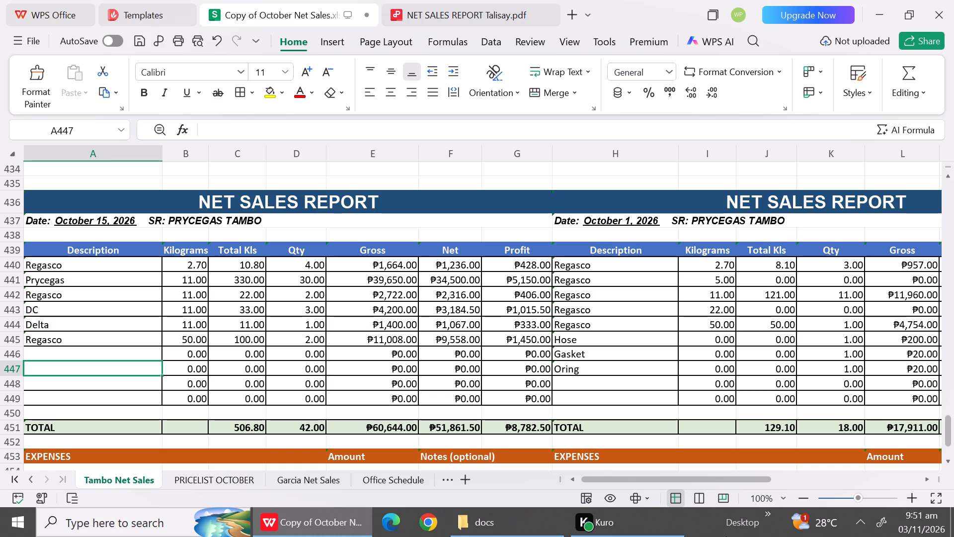
{"action": "triple_click", "coordinate": [947, 460]}
{"action": "triple_click", "coordinate": [947, 460]}
{"action": "triple_click", "coordinate": [947, 460]}
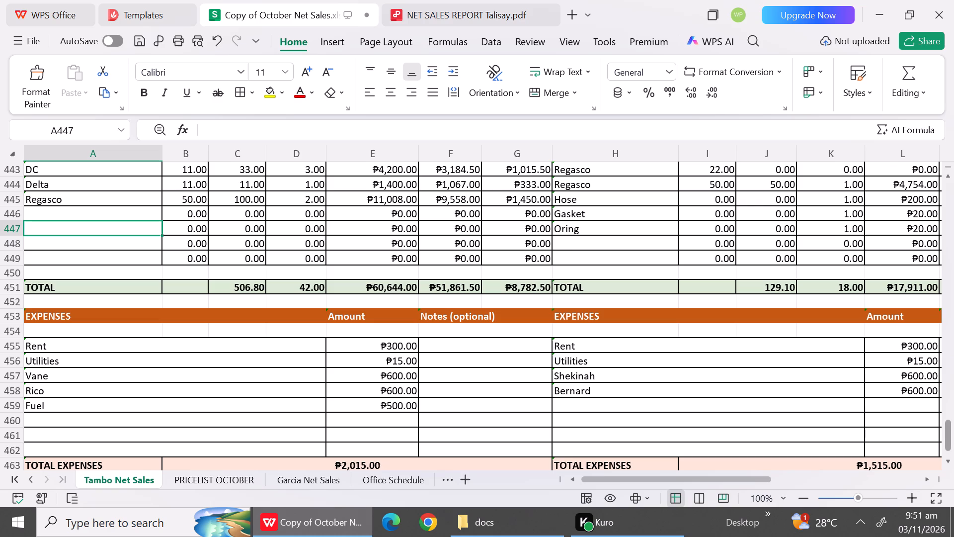
{"action": "left_click", "coordinate": [393, 346]}
{"action": "type", "text": "167"}
{"action": "left_click", "coordinate": [384, 362]}
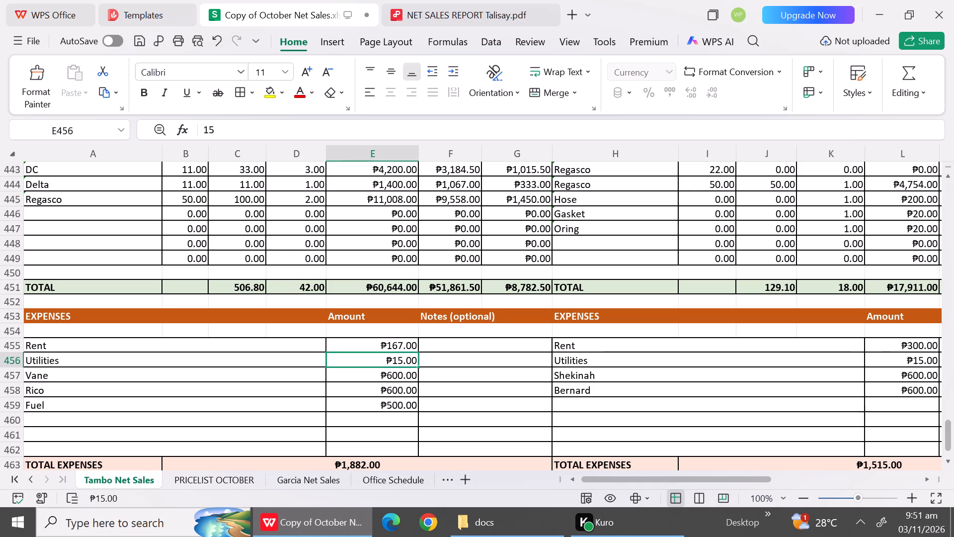
{"action": "type", "text": "17"}
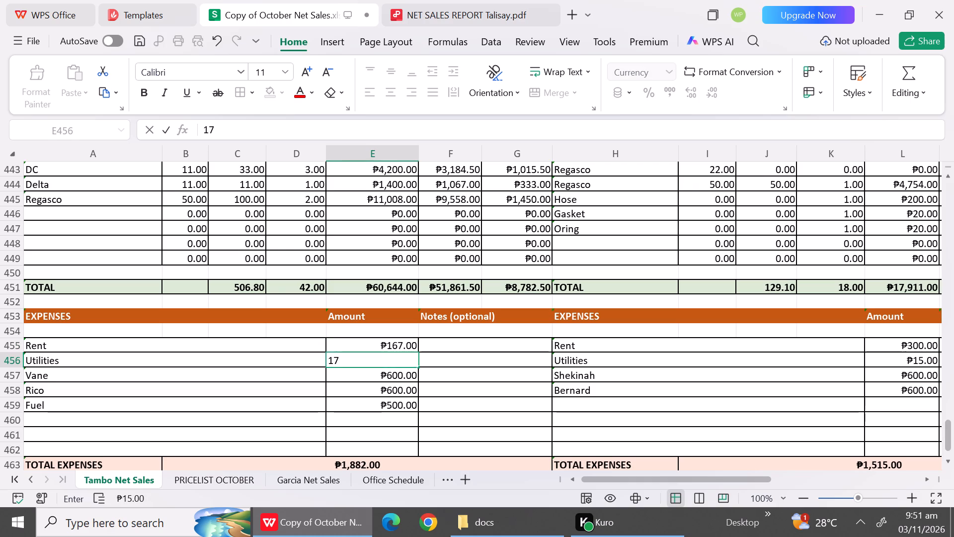
Replace the name Vane with Leah in the October 15 expenses.
{"action": "left_click", "coordinate": [294, 378]}
{"action": "key", "text": "shift+l"}
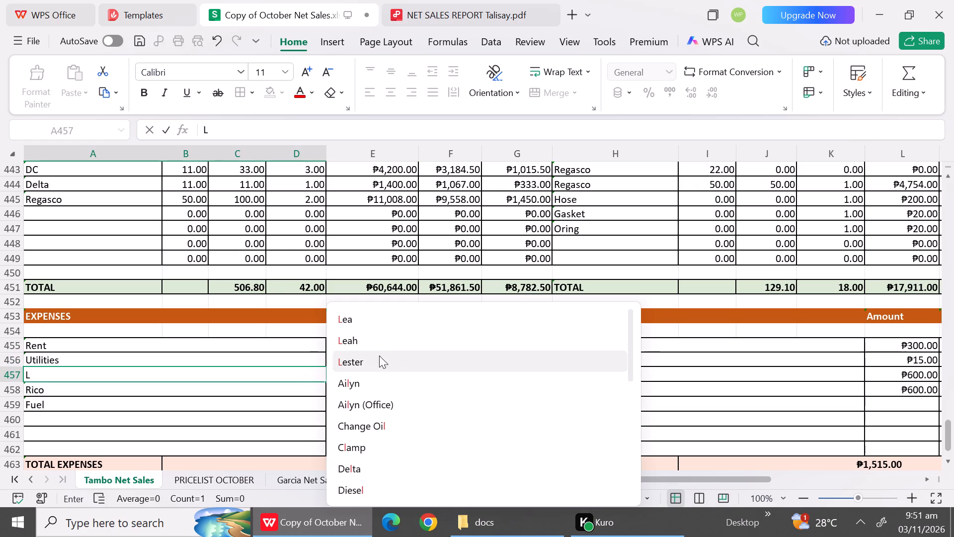
{"action": "left_click", "coordinate": [383, 342]}
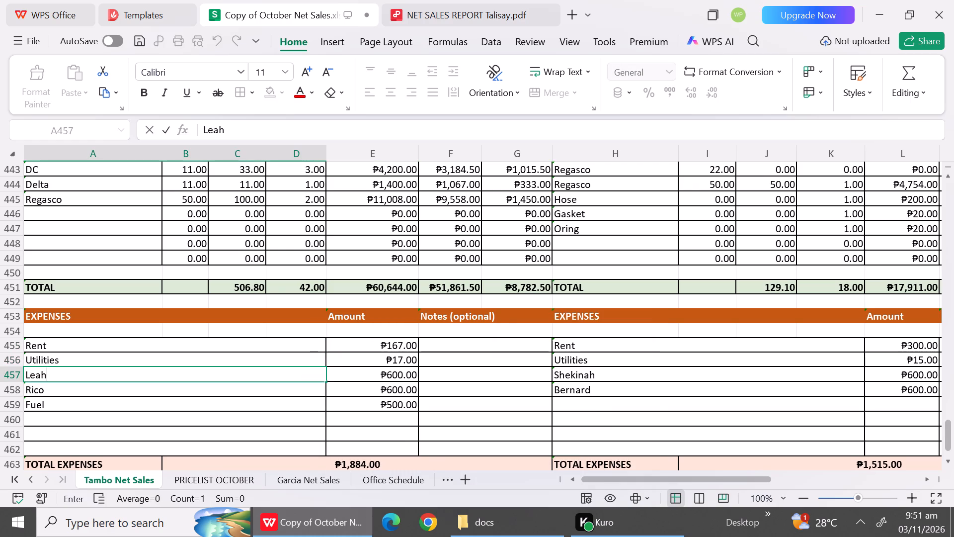
{"action": "left_click", "coordinate": [105, 394]}
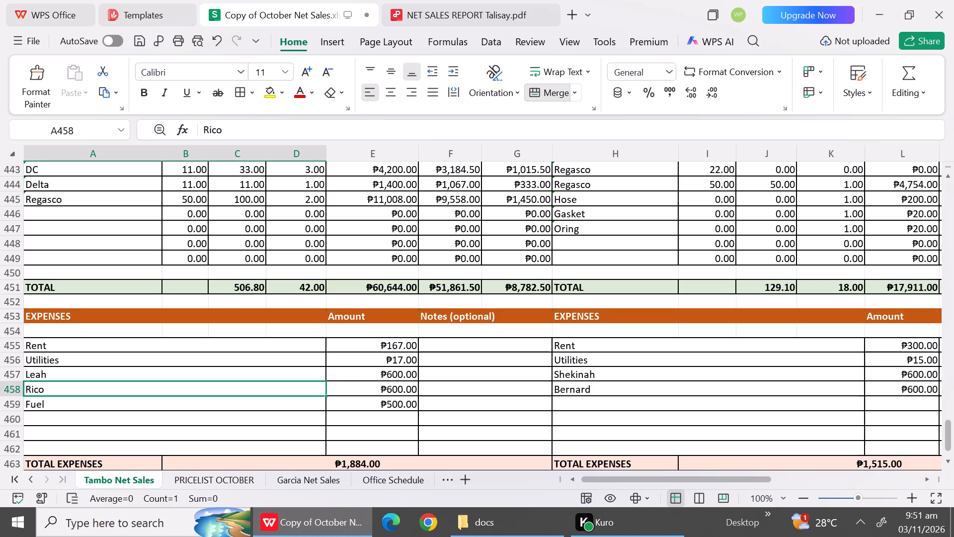
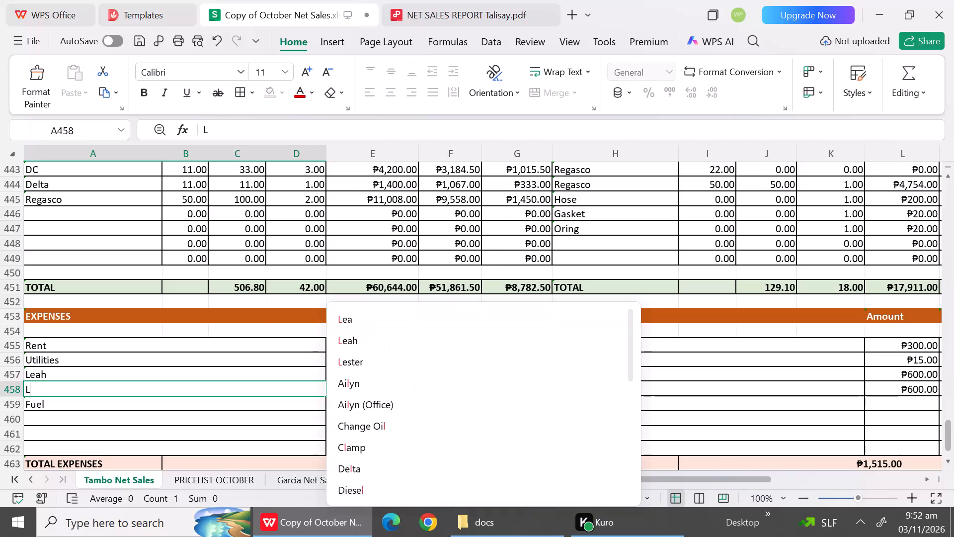
Replace the name below Leah in Tambo's October 15 expenses with Lester and set its amount to 600.
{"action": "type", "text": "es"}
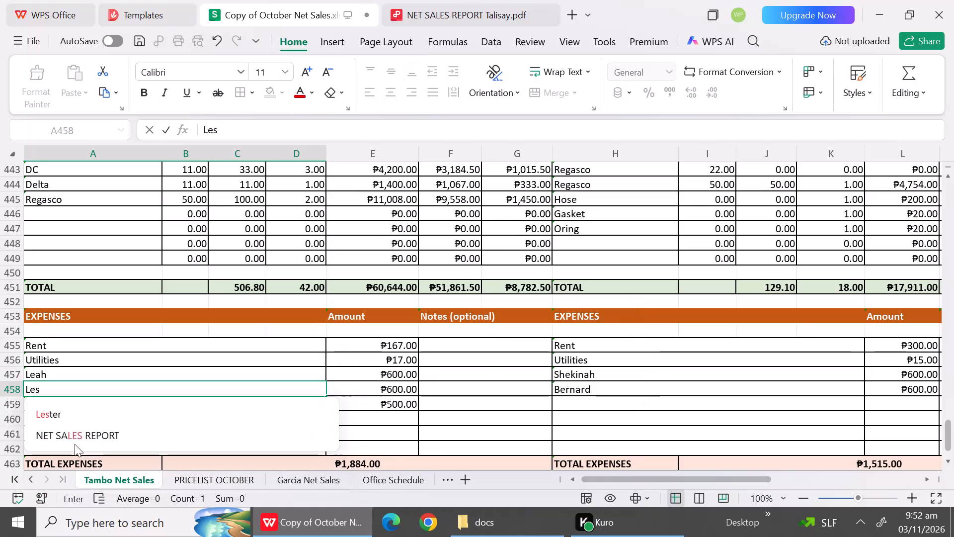
{"action": "left_click", "coordinate": [57, 418]}
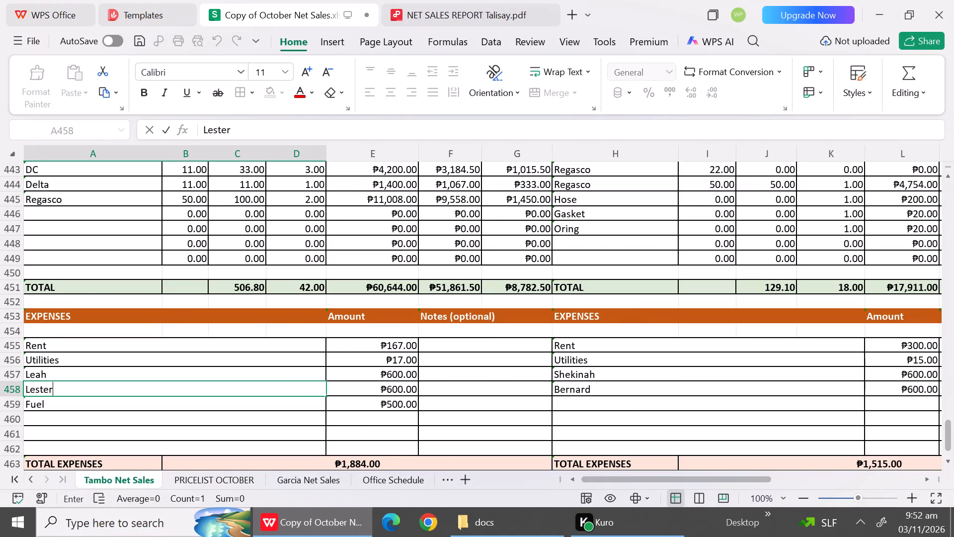
{"action": "left_click", "coordinate": [387, 395]}
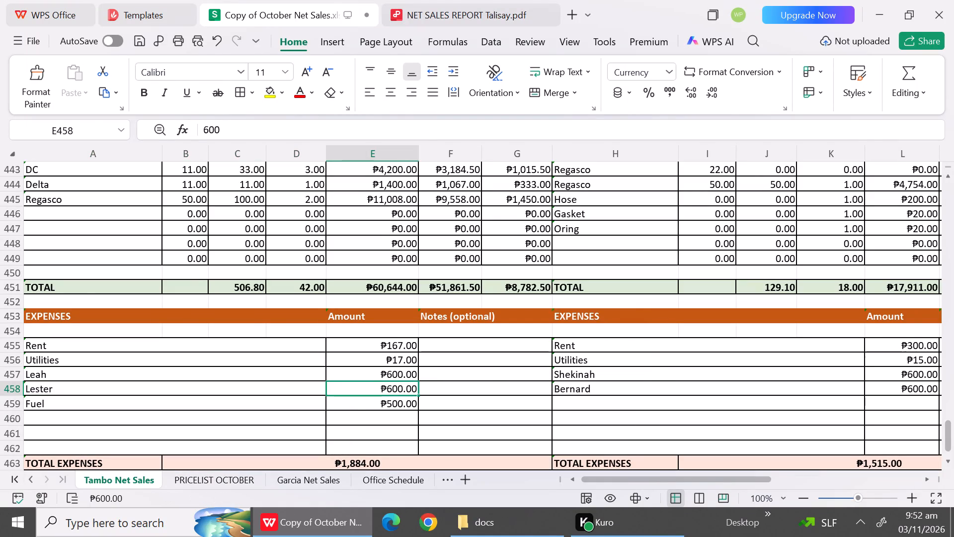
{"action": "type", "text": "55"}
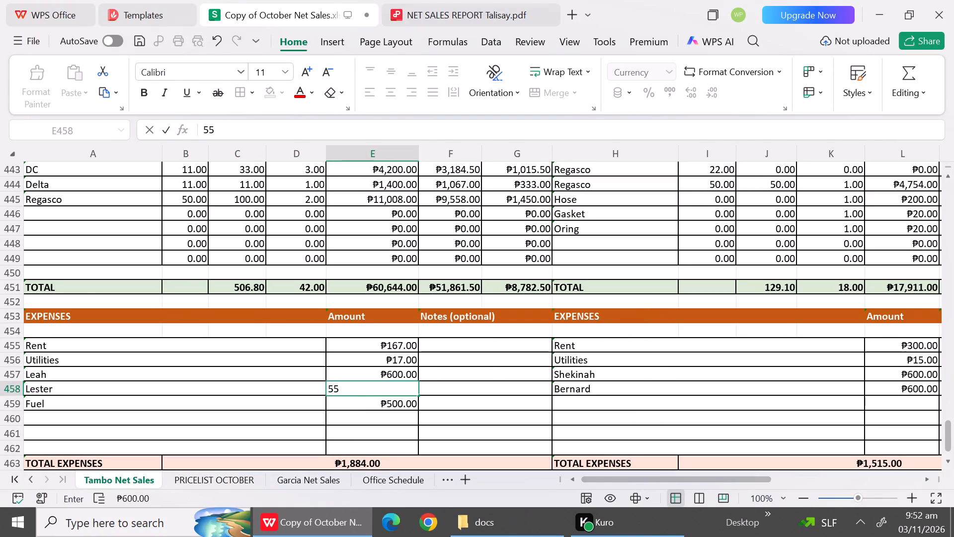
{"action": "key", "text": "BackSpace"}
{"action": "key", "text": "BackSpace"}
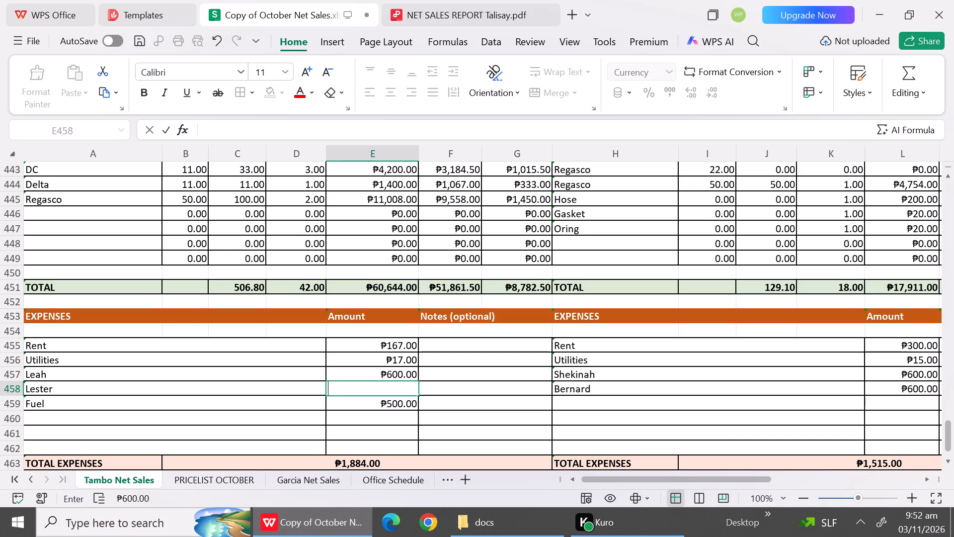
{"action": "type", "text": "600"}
{"action": "left_click", "coordinate": [384, 432]}
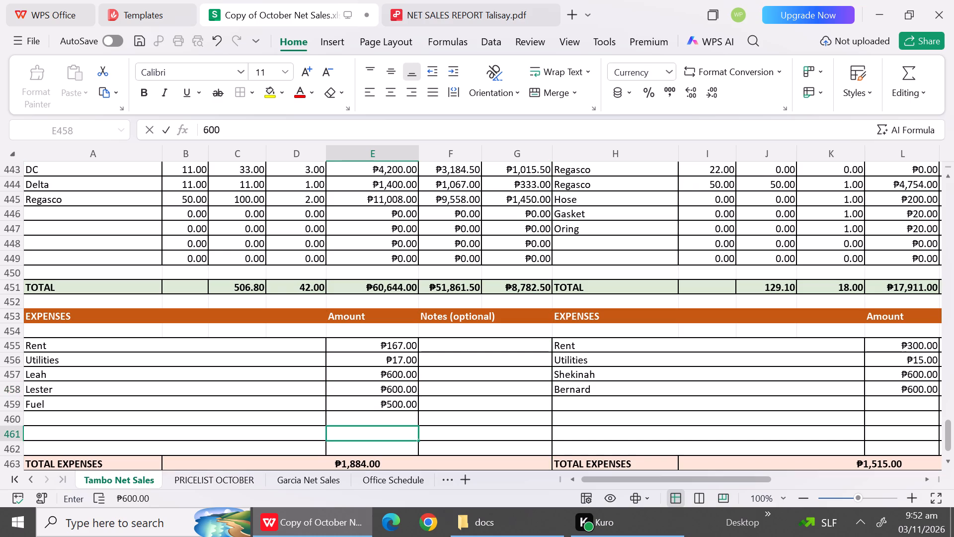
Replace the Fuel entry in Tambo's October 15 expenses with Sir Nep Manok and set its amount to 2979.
{"action": "left_click", "coordinate": [79, 405]}
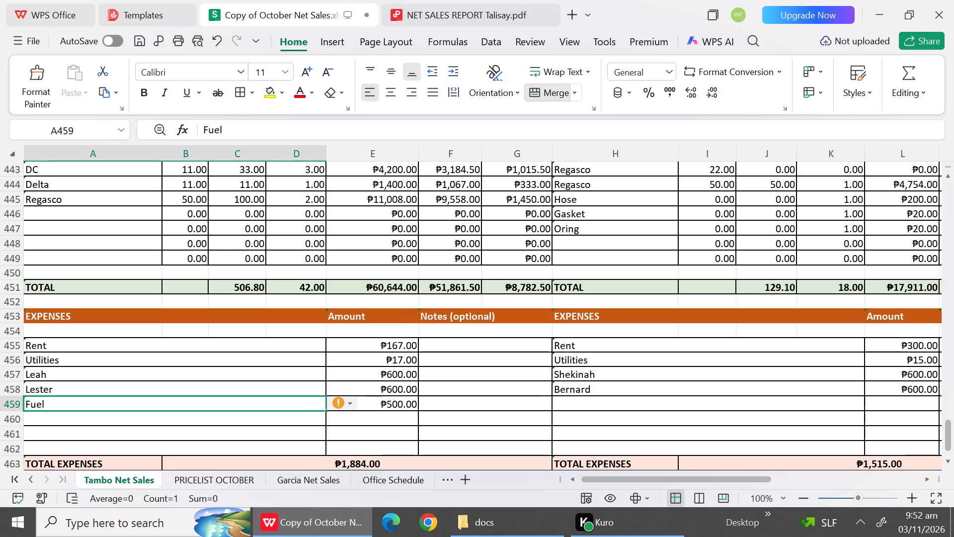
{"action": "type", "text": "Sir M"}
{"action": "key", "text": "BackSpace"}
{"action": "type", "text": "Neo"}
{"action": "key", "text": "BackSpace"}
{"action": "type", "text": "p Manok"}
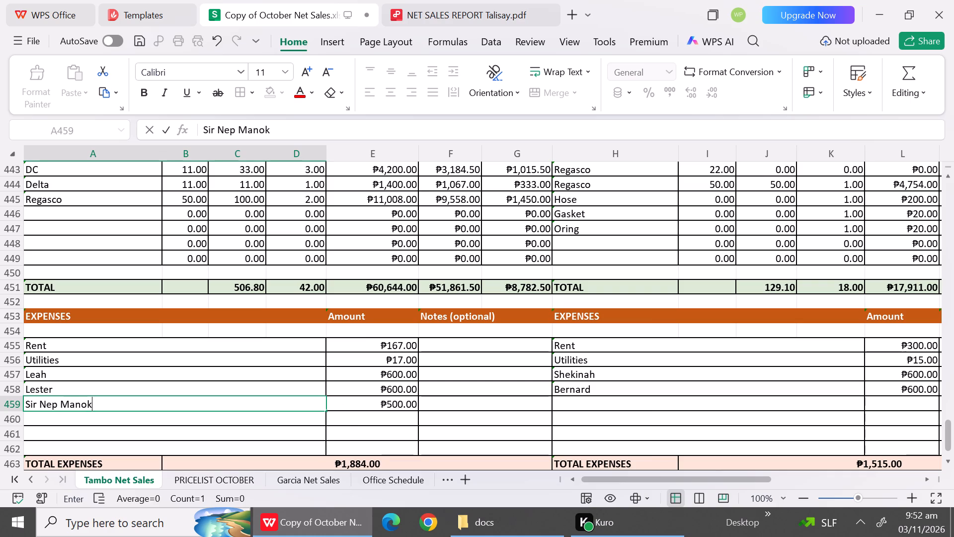
{"action": "left_click", "coordinate": [392, 417]}
{"action": "left_click", "coordinate": [386, 400]}
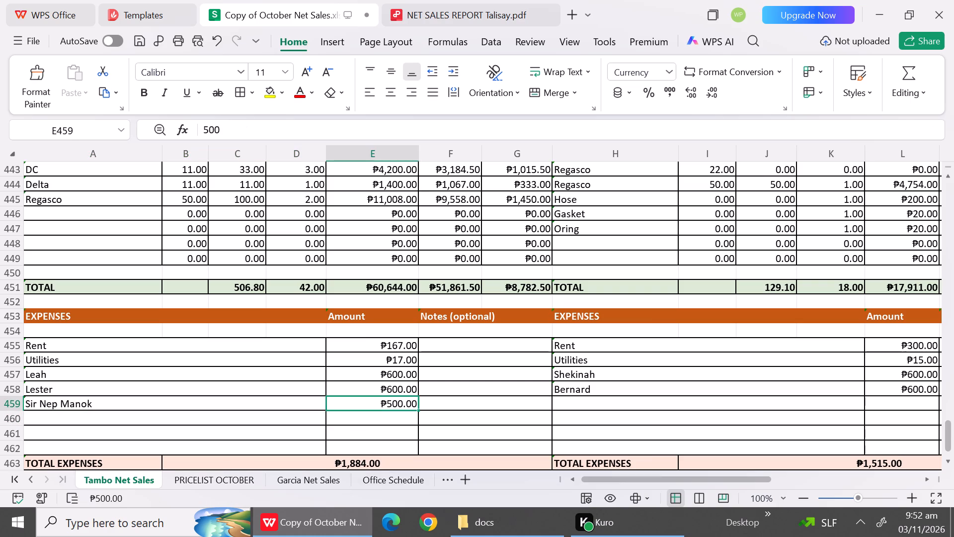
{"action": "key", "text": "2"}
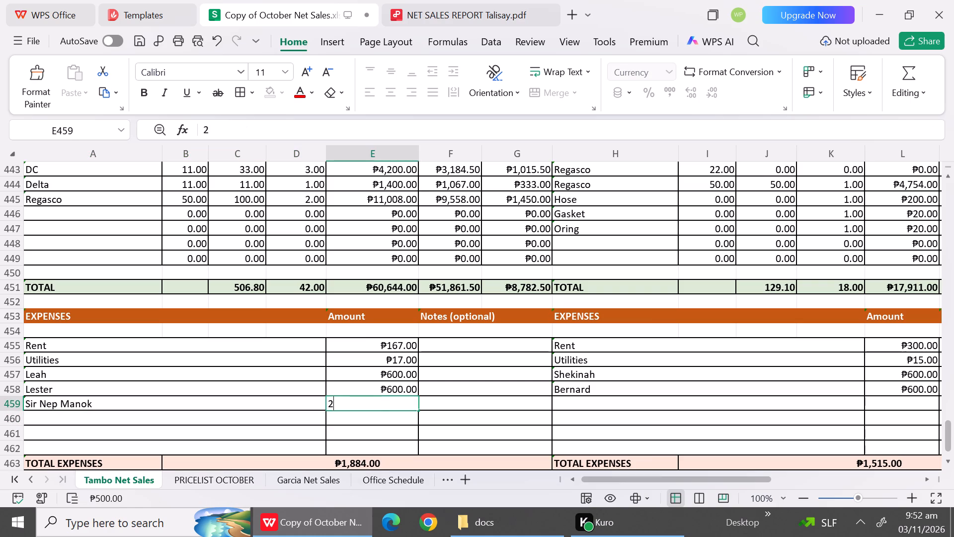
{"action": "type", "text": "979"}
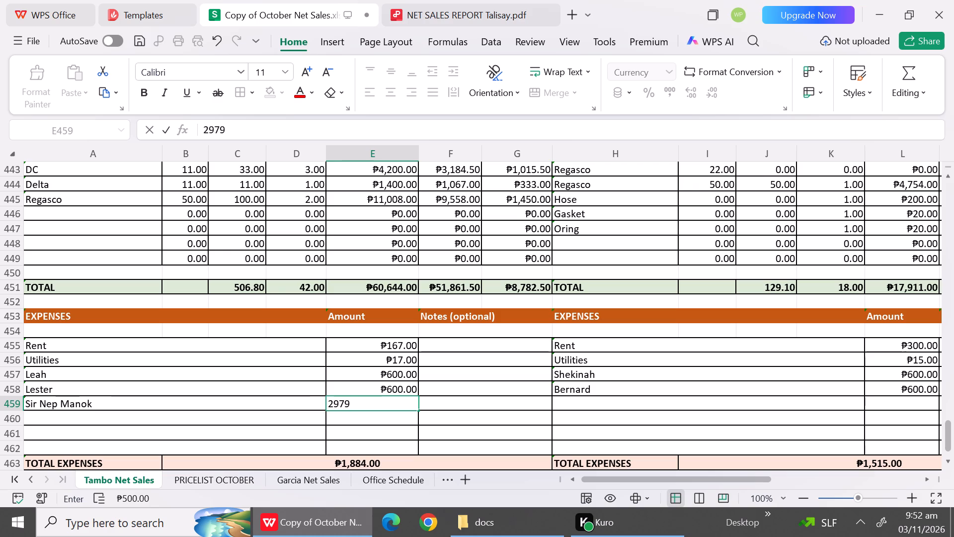
{"action": "left_click", "coordinate": [314, 414]}
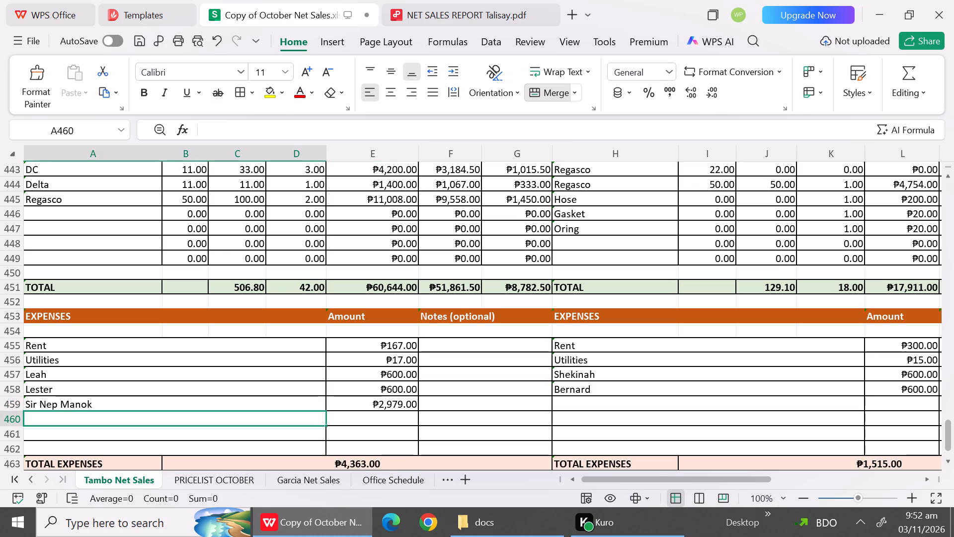
Review the Marawoy branch's October 15 sales rows, expenses and total net sales.
{"action": "left_click", "coordinate": [948, 462]}
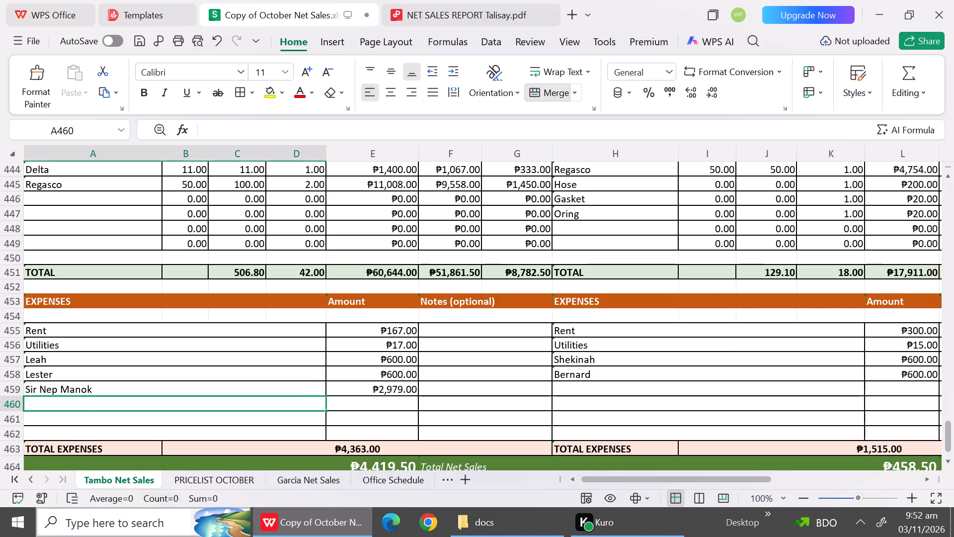
{"action": "left_click", "coordinate": [33, 476]}
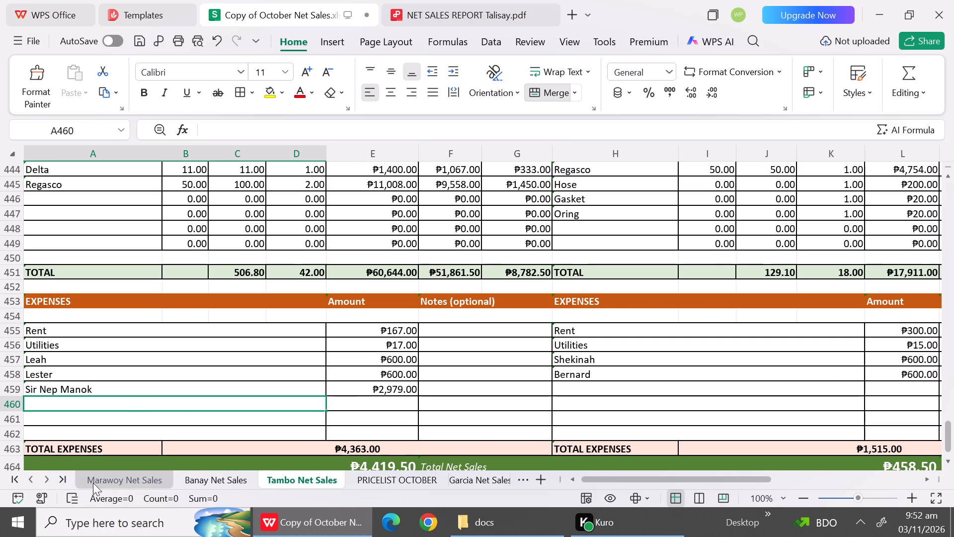
{"action": "left_click", "coordinate": [93, 483]}
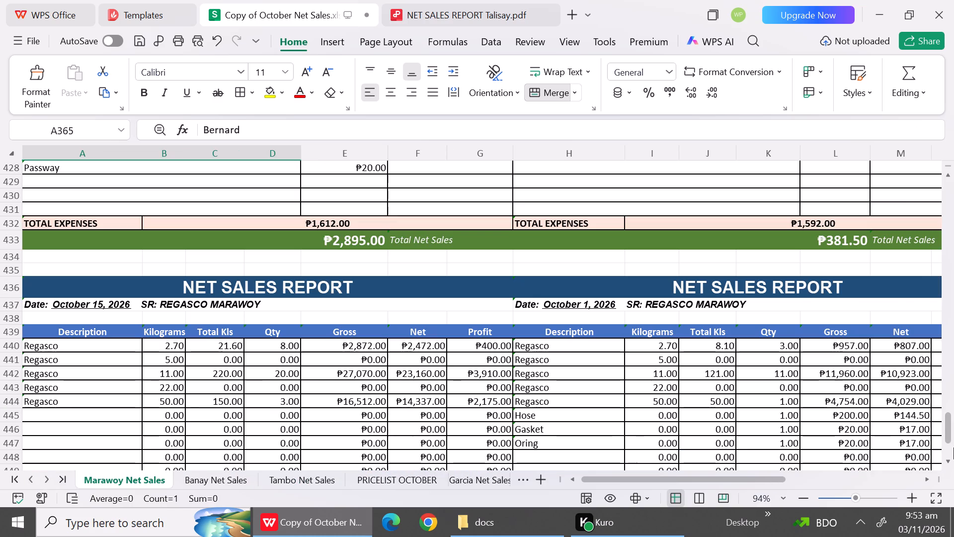
{"action": "left_click", "coordinate": [949, 451]}
{"action": "triple_click", "coordinate": [949, 463]}
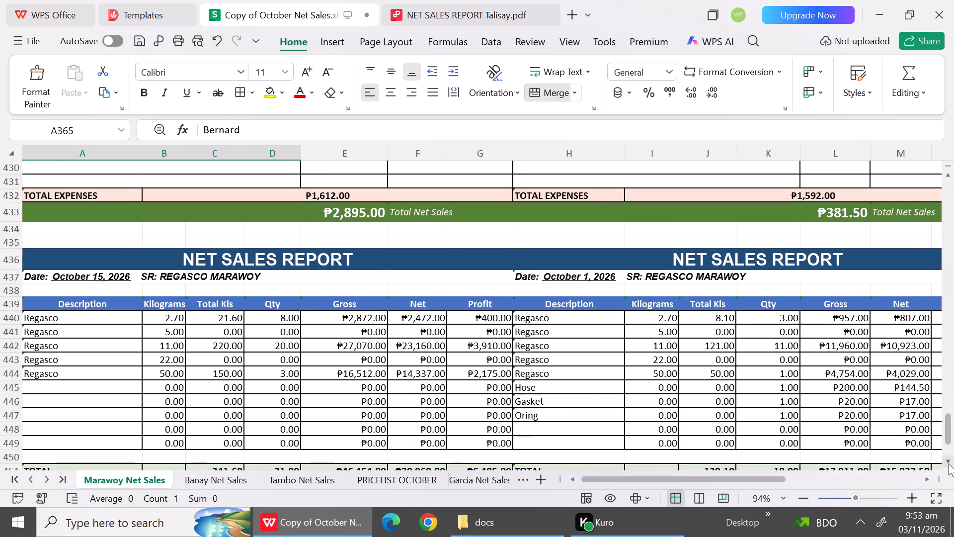
{"action": "triple_click", "coordinate": [949, 463]}
{"action": "triple_click", "coordinate": [949, 463]}
{"action": "triple_click", "coordinate": [949, 463]}
{"action": "triple_click", "coordinate": [949, 463]}
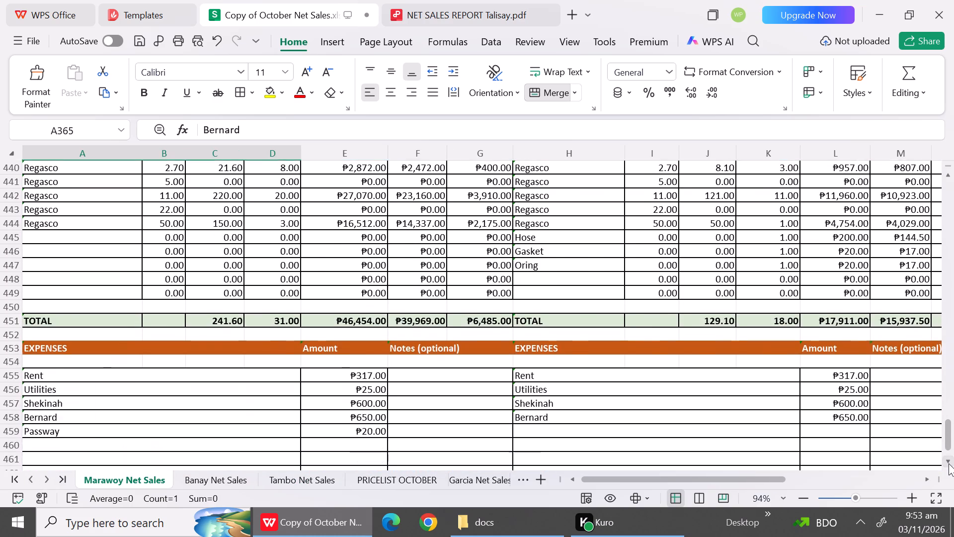
{"action": "left_click", "coordinate": [949, 463]}
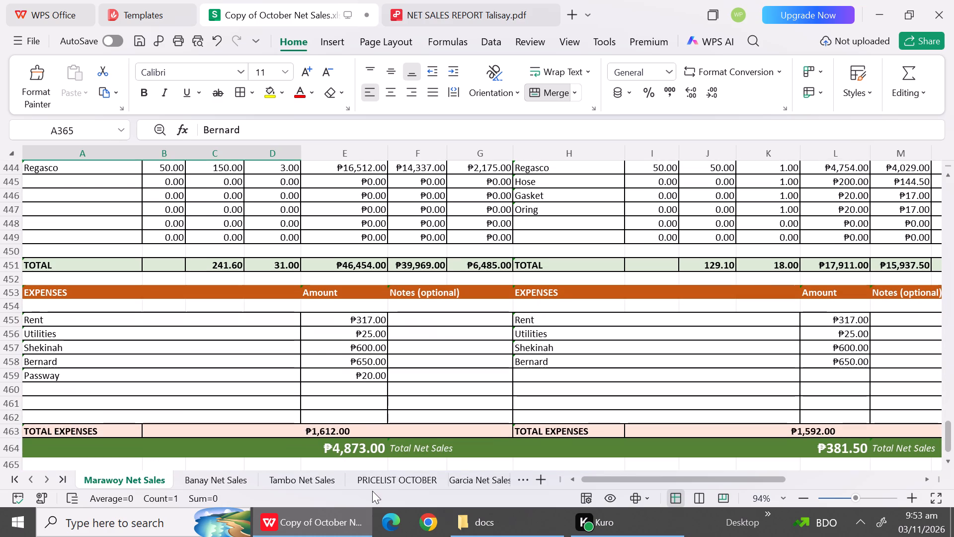
Review the Banay Banay branch's October 15 sales rows, totals and expenses.
{"action": "left_click", "coordinate": [196, 478]}
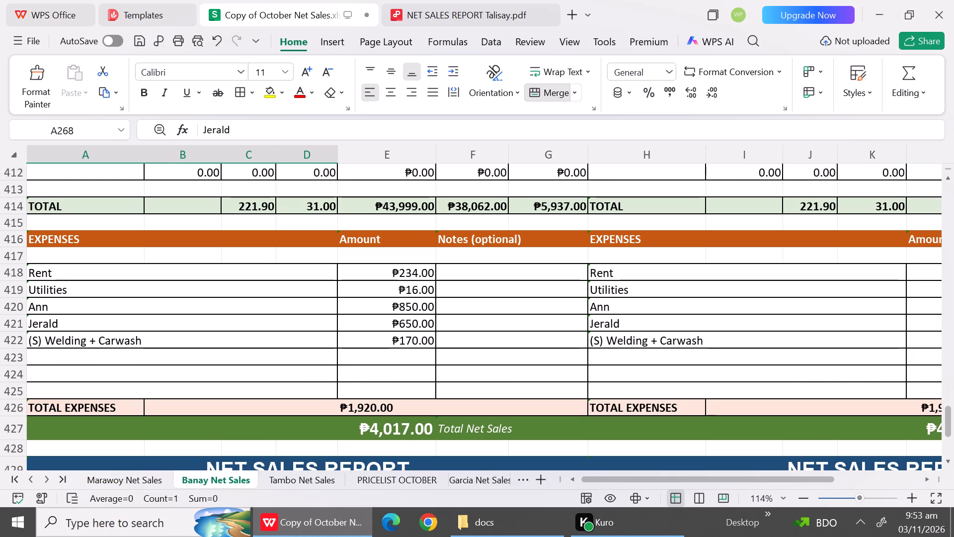
{"action": "triple_click", "coordinate": [946, 462]}
{"action": "triple_click", "coordinate": [946, 462]}
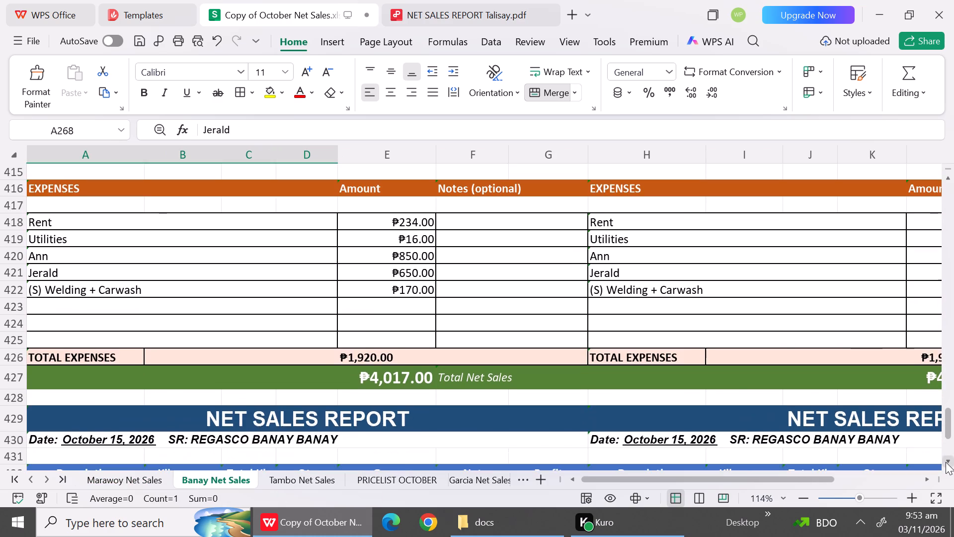
{"action": "triple_click", "coordinate": [946, 462]}
{"action": "triple_click", "coordinate": [946, 462]}
{"action": "triple_click", "coordinate": [946, 462]}
{"action": "triple_click", "coordinate": [946, 462]}
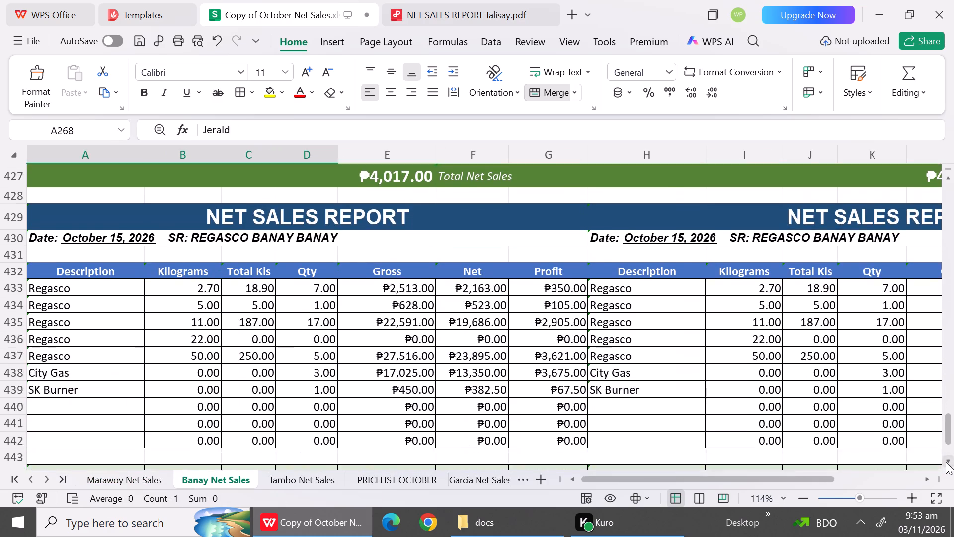
{"action": "triple_click", "coordinate": [946, 462]}
{"action": "triple_click", "coordinate": [946, 462]}
{"action": "triple_click", "coordinate": [946, 462]}
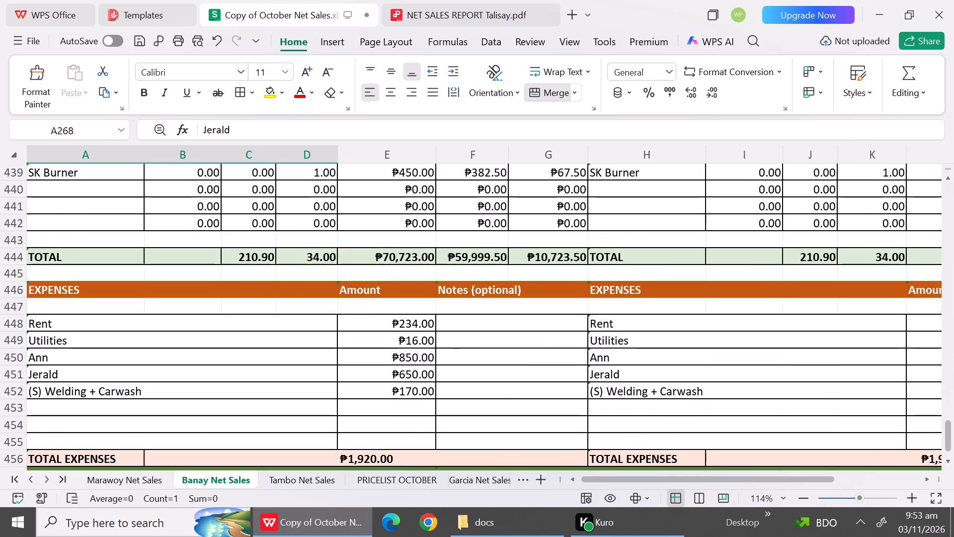
Add Hanna (Office) with an amount of 850 below Welding + Carwash in Banay Banay's October 15 expenses.
{"action": "left_click", "coordinate": [948, 262]}
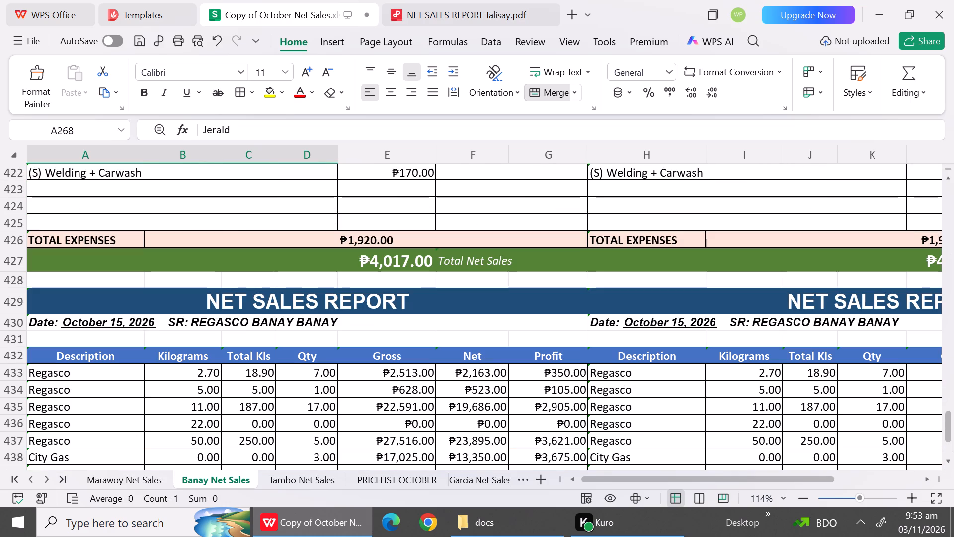
{"action": "triple_click", "coordinate": [950, 467]}
{"action": "triple_click", "coordinate": [950, 467]}
{"action": "triple_click", "coordinate": [950, 467]}
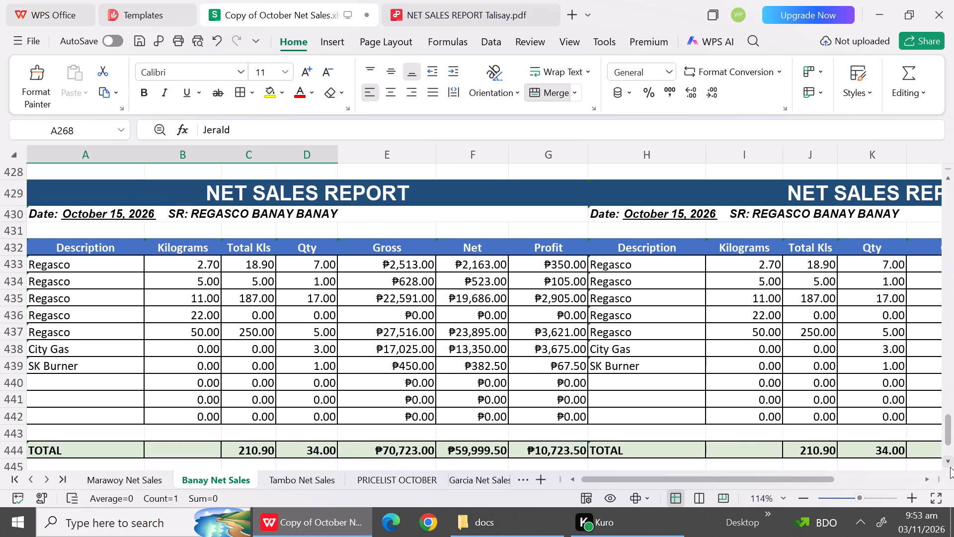
{"action": "triple_click", "coordinate": [950, 467]}
{"action": "left_click", "coordinate": [950, 467]}
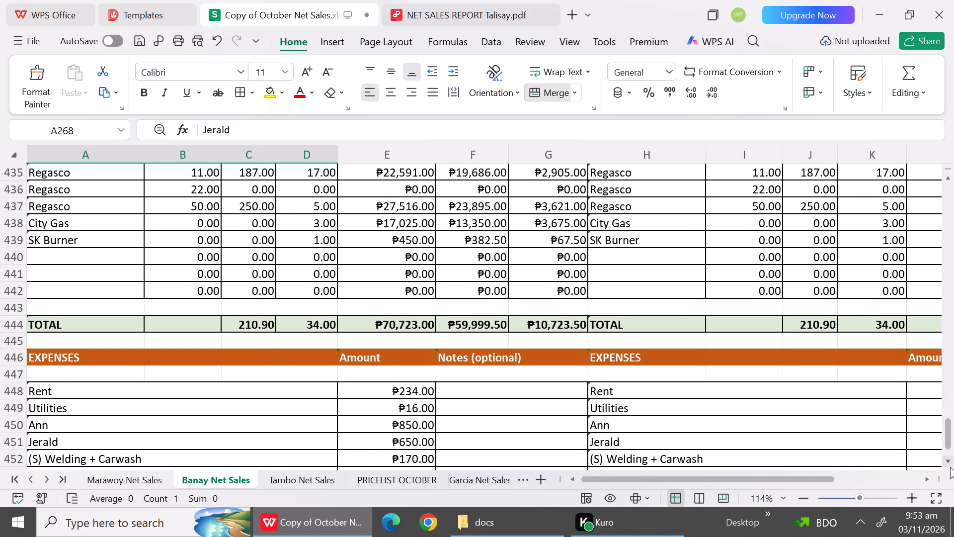
{"action": "left_click", "coordinate": [950, 467]}
{"action": "left_click", "coordinate": [950, 467]}
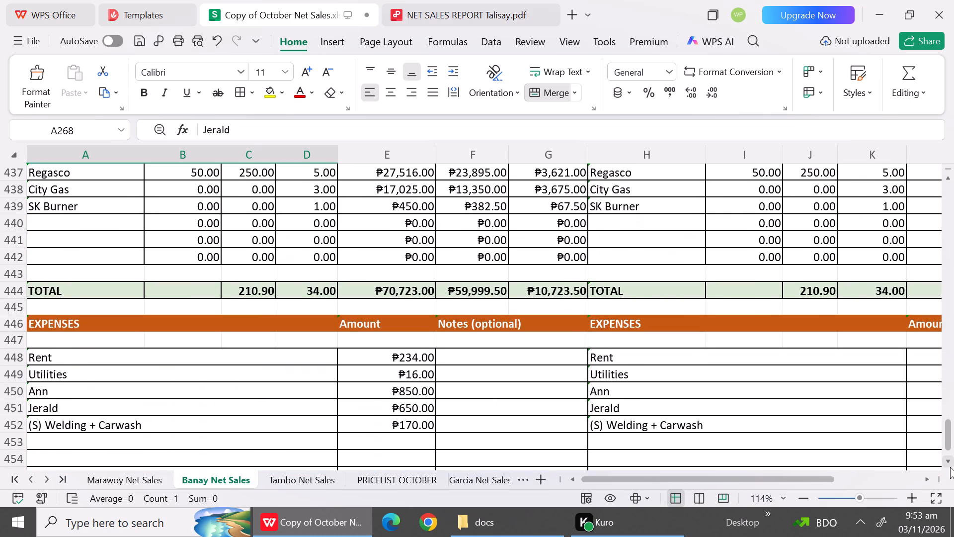
{"action": "double_click", "coordinate": [950, 467]}
{"action": "left_click", "coordinate": [950, 467]}
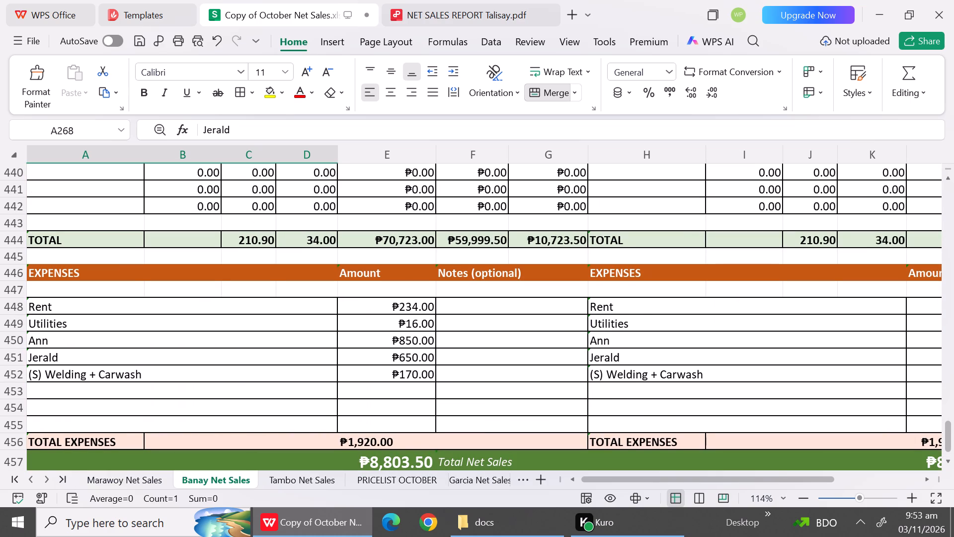
{"action": "left_click", "coordinate": [96, 396]}
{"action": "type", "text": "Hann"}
{"action": "left_click", "coordinate": [396, 387]}
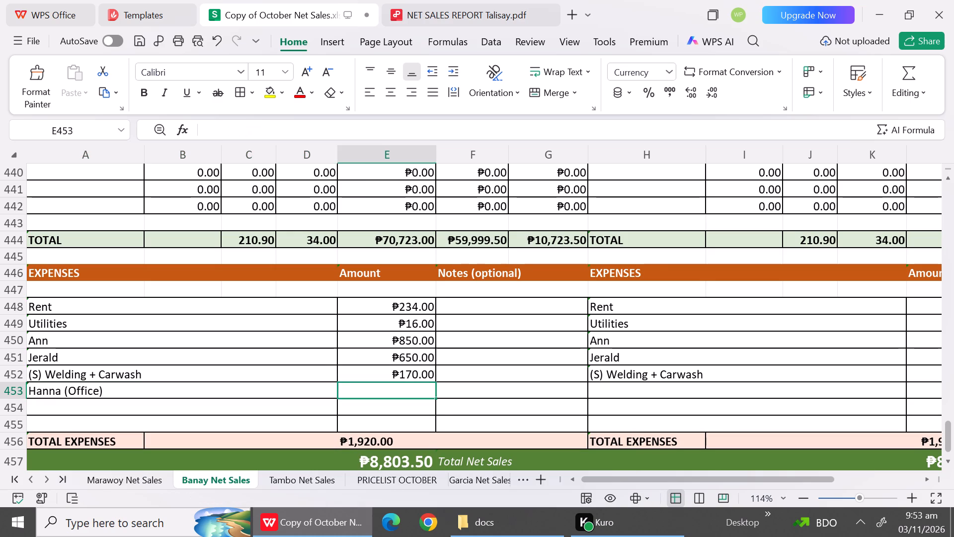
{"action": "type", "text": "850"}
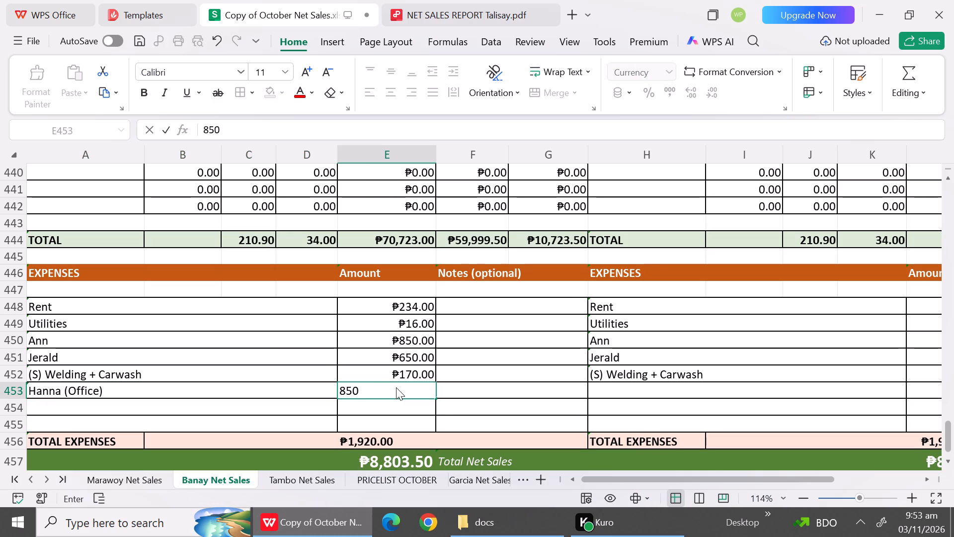
{"action": "left_click", "coordinate": [283, 426]}
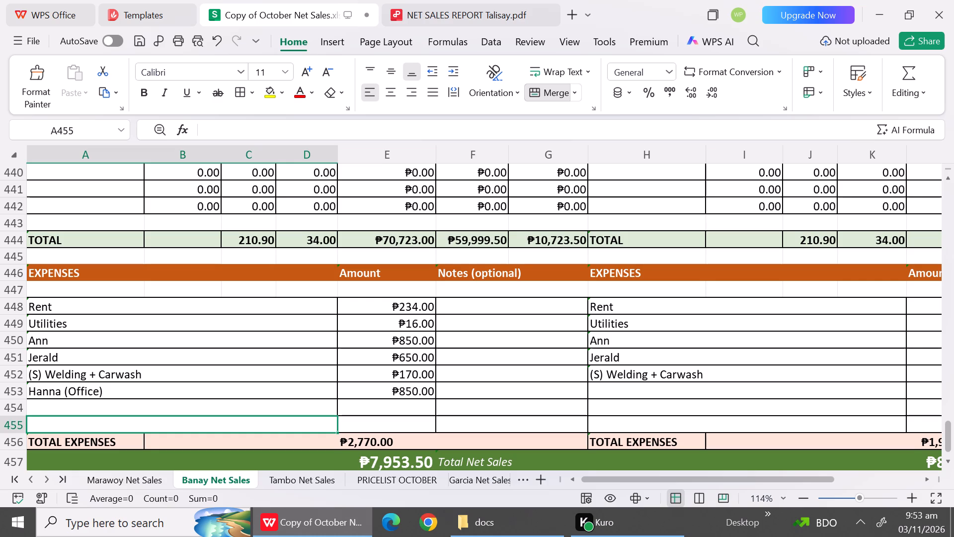
{"action": "left_click", "coordinate": [455, 354]}
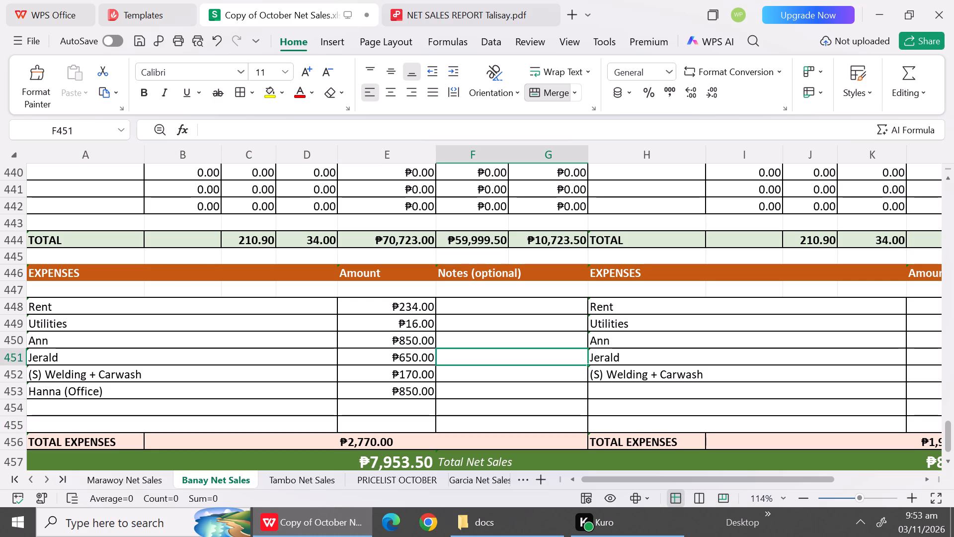
Check Tambo's October 15 total net sales, and bring up the October 16 and October 31 reports at the sheet's start.
{"action": "left_click", "coordinate": [290, 482]}
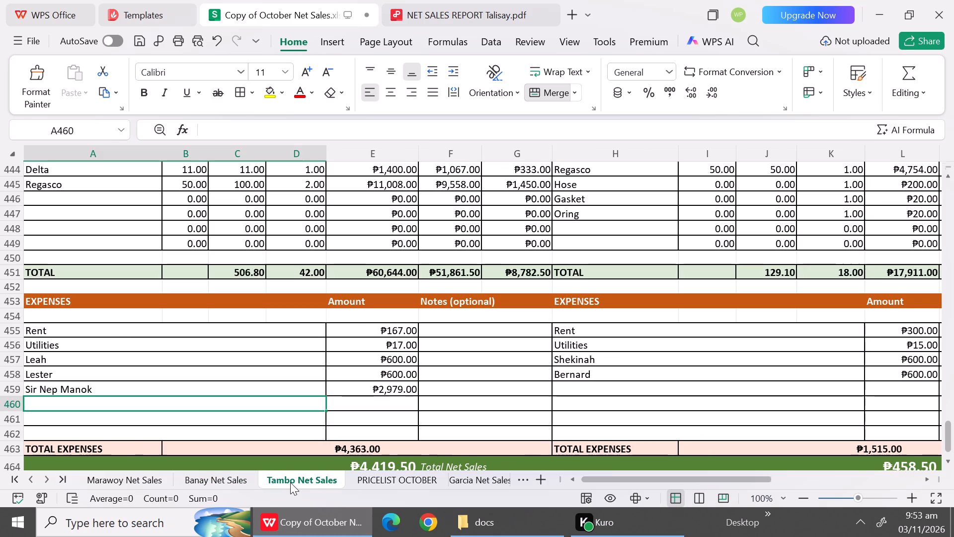
{"action": "triple_click", "coordinate": [947, 458]}
{"action": "triple_click", "coordinate": [947, 458]}
{"action": "triple_click", "coordinate": [947, 458]}
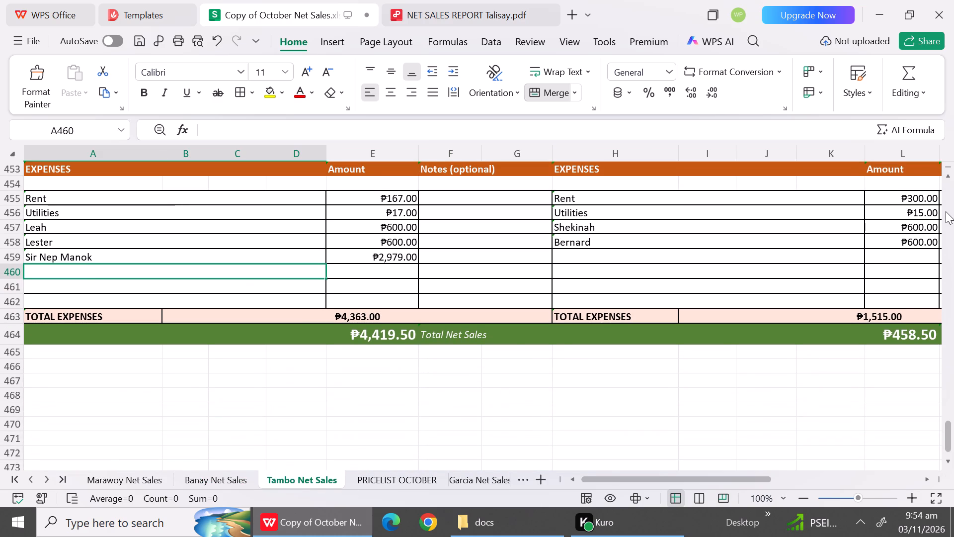
{"action": "triple_click", "coordinate": [946, 211]}
{"action": "triple_click", "coordinate": [946, 211]}
{"action": "double_click", "coordinate": [946, 211]}
{"action": "left_click_drag", "start_coordinate": [946, 211], "coordinate": [945, 186]}
{"action": "triple_click", "coordinate": [945, 186]}
{"action": "left_click", "coordinate": [945, 186]}
{"action": "left_click_drag", "start_coordinate": [950, 305], "coordinate": [946, 169]}
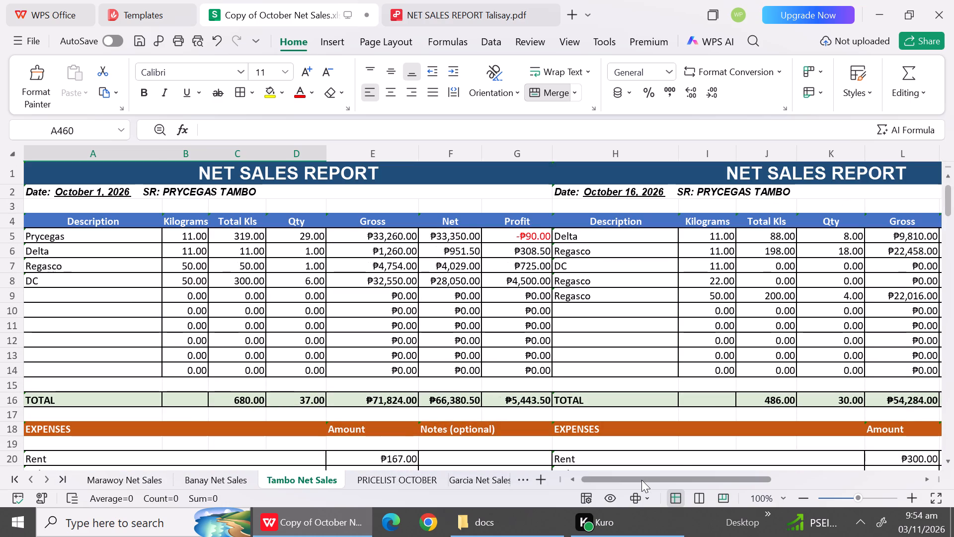
{"action": "left_click_drag", "start_coordinate": [641, 480], "coordinate": [682, 467]}
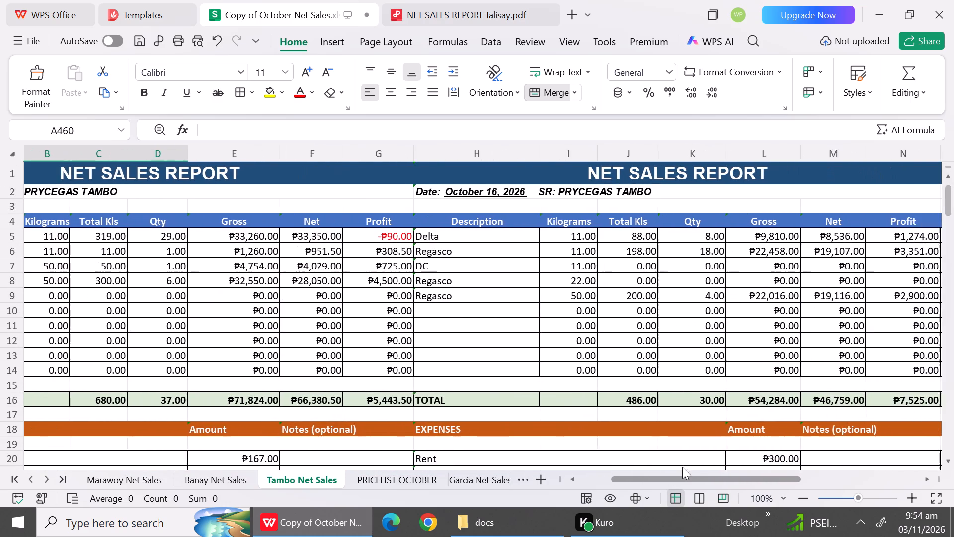
{"action": "left_click_drag", "start_coordinate": [682, 467], "coordinate": [718, 464]}
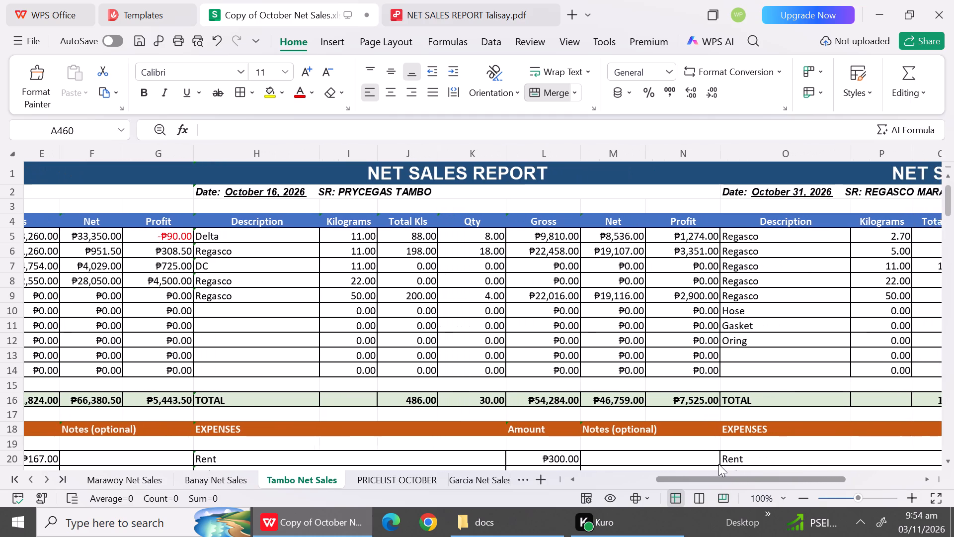
{"action": "left_click_drag", "start_coordinate": [718, 464], "coordinate": [751, 462]}
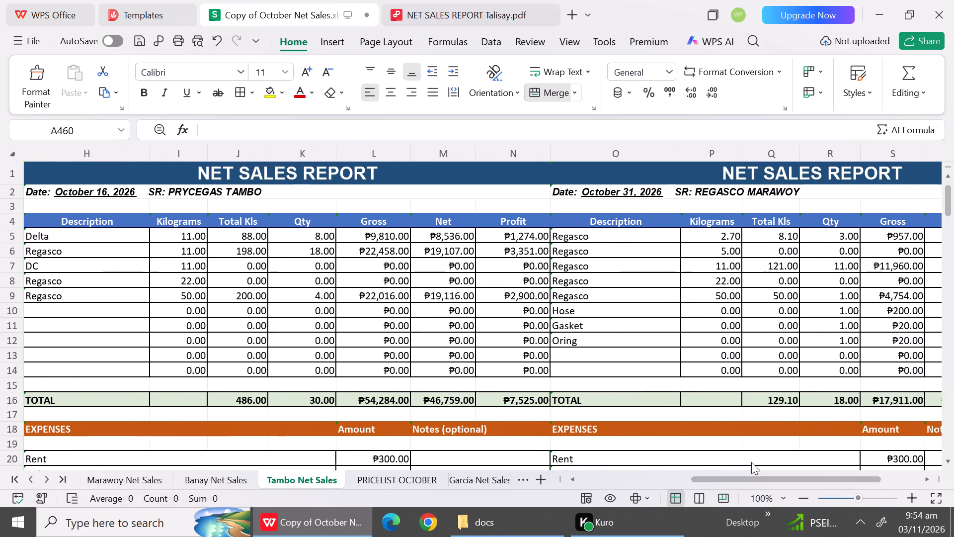
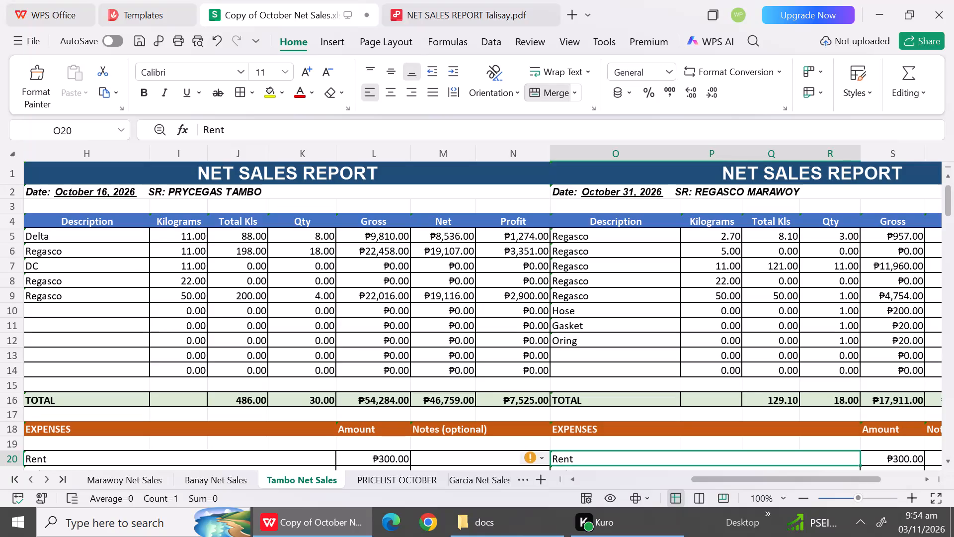
Replace the first sales row's description in Tambo's October 16 report with Prycegas.
{"action": "left_click", "coordinate": [95, 228]}
{"action": "left_click", "coordinate": [95, 239]}
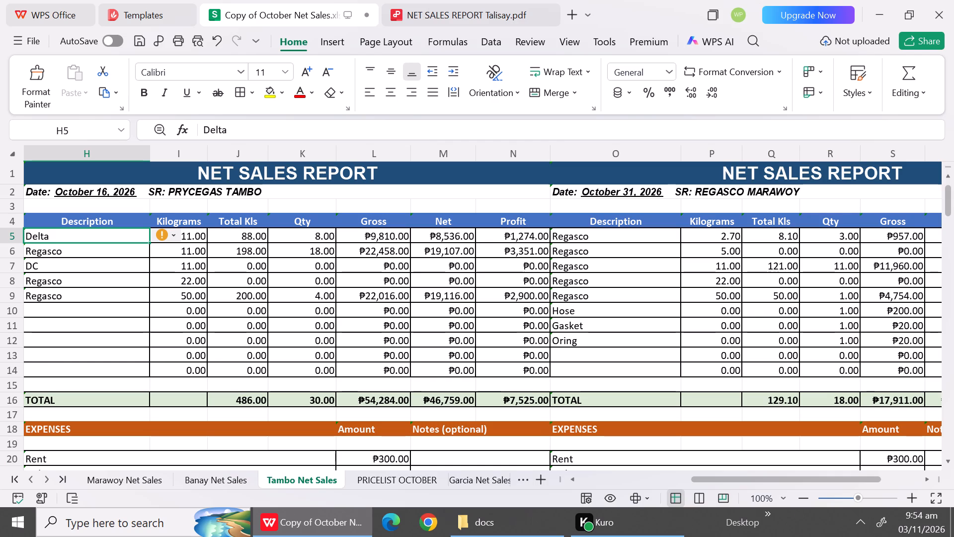
{"action": "key", "text": "shift+o"}
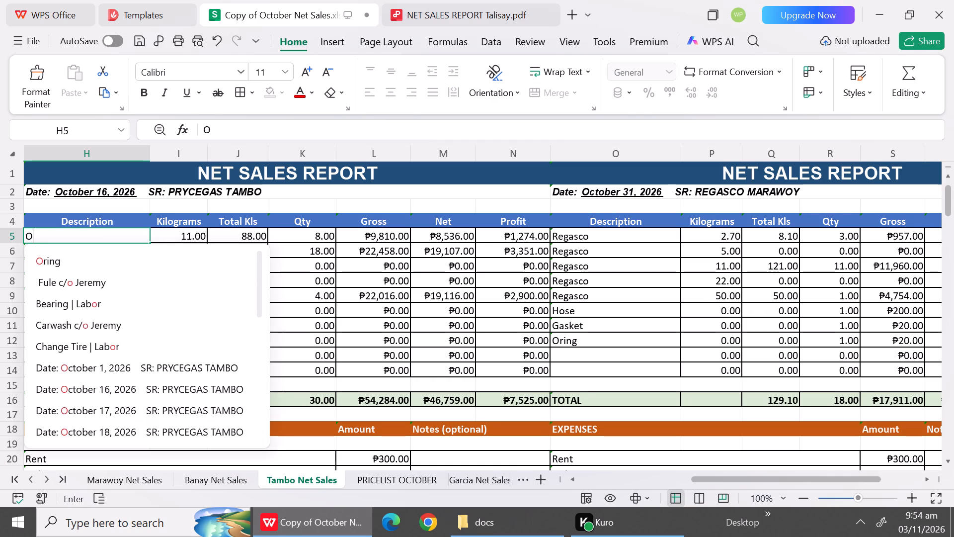
{"action": "key", "text": "BackSpace"}
{"action": "key", "text": "shift+p"}
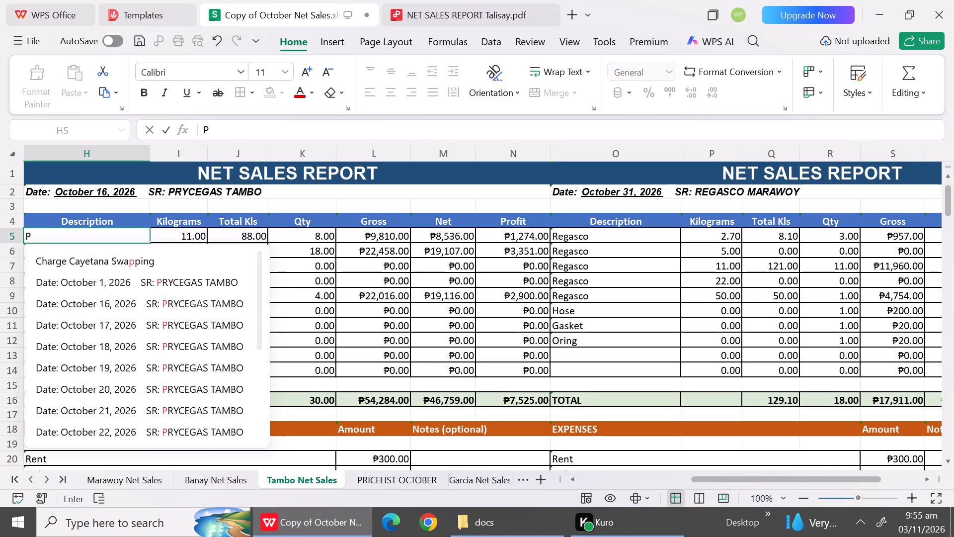
{"action": "key", "text": "r"}
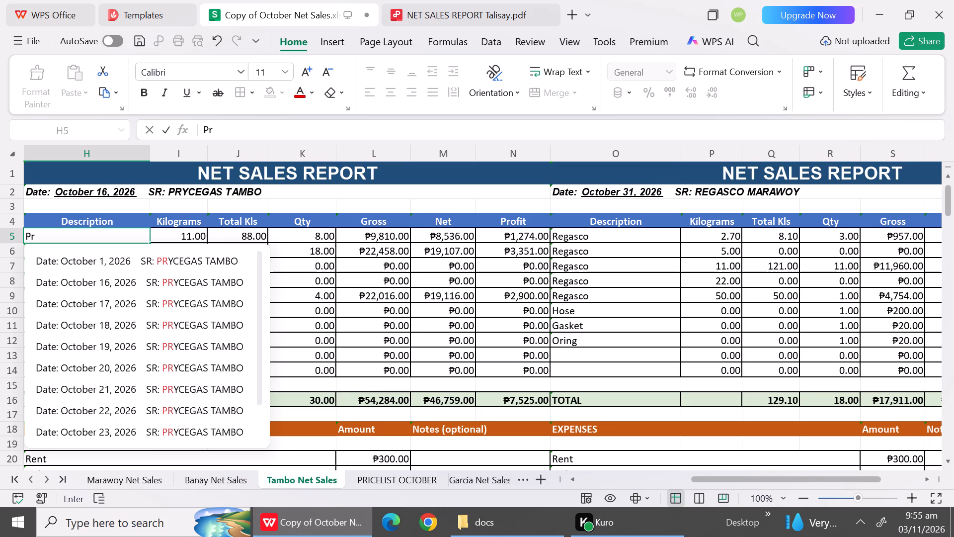
{"action": "key", "text": "y"}
{"action": "key", "text": "BackSpace"}
{"action": "key", "text": "BackSpace"}
{"action": "key", "text": "y"}
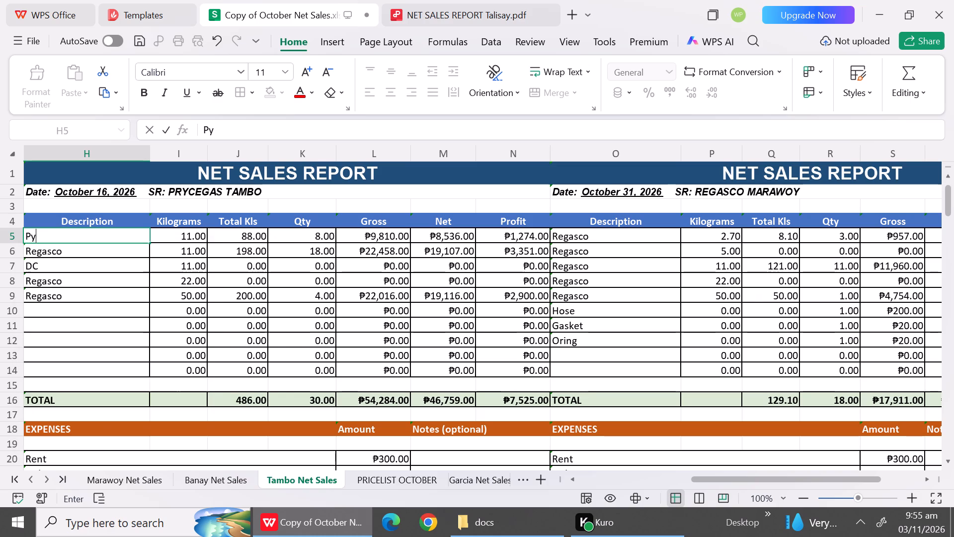
{"action": "key", "text": "BackSpace"}
{"action": "type", "text": "yr"}
{"action": "key", "text": "BackSpace"}
{"action": "key", "text": "BackSpace"}
{"action": "type", "text": "ry"}
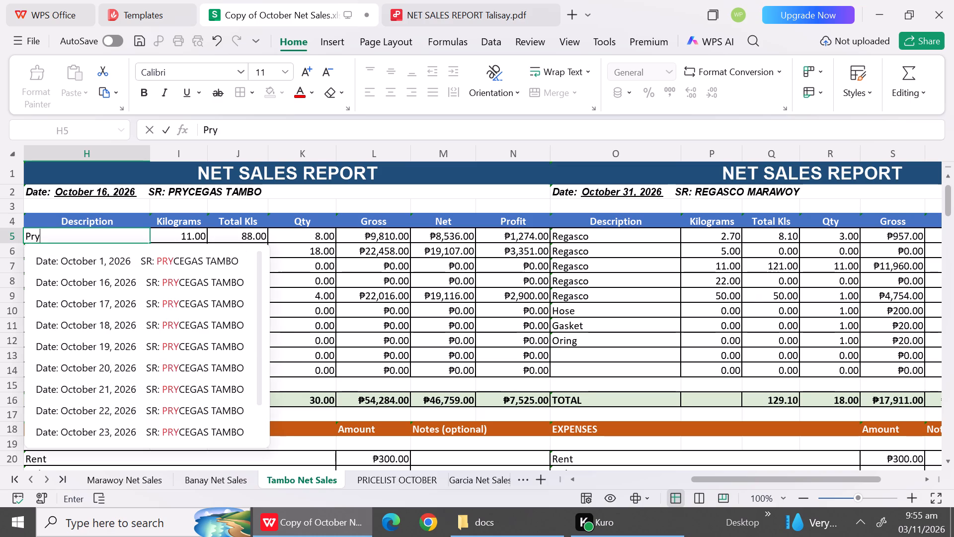
{"action": "key", "text": "c"}
{"action": "key", "text": "e"}
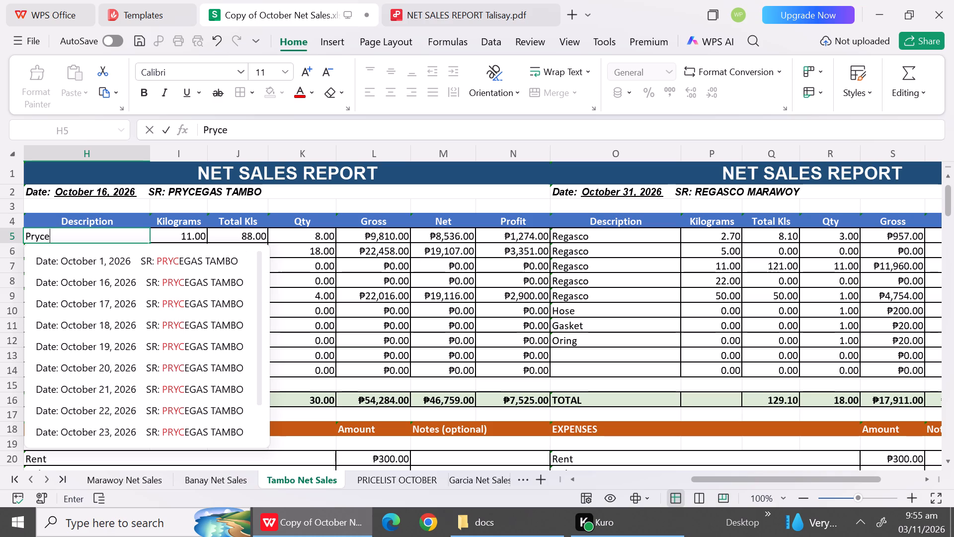
{"action": "type", "text": "gas"}
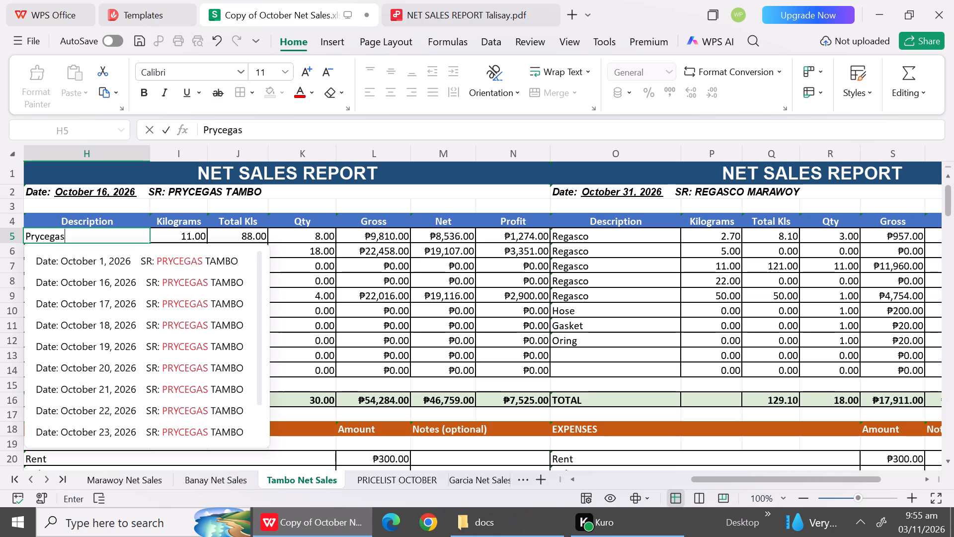
{"action": "left_click", "coordinate": [261, 238]}
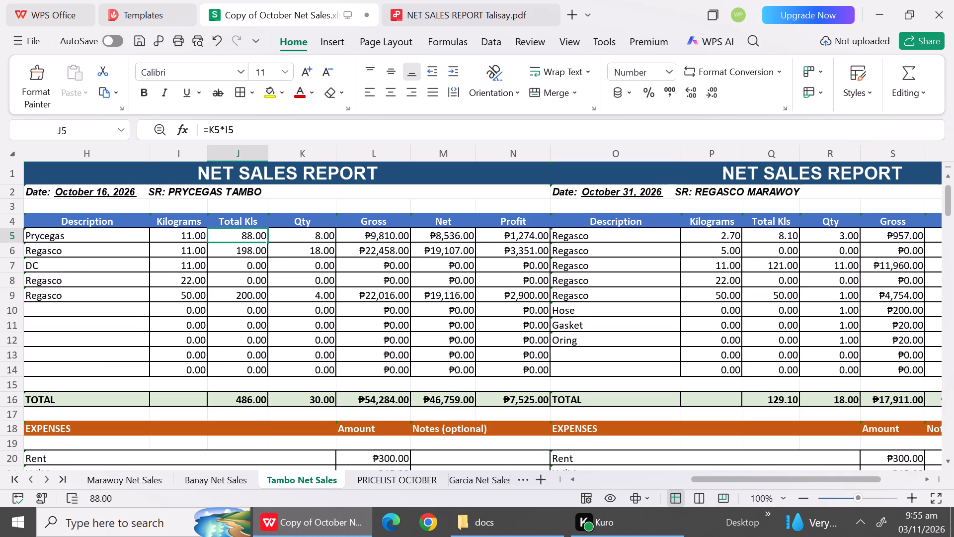
Set the 11 kg Prycegas row's quantity to 37 and gross to 49300 in Tambo's October 16 report.
{"action": "left_click", "coordinate": [310, 240]}
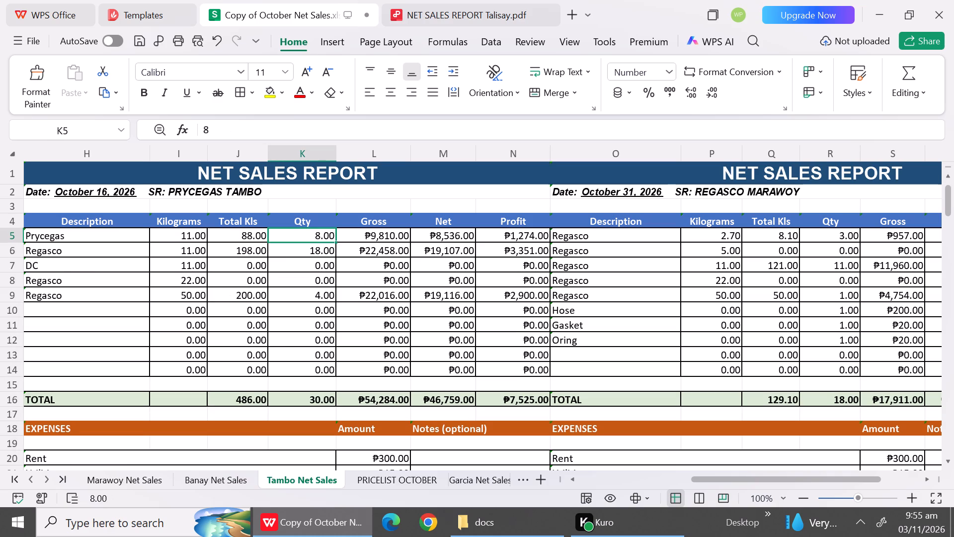
{"action": "key", "text": "3"}
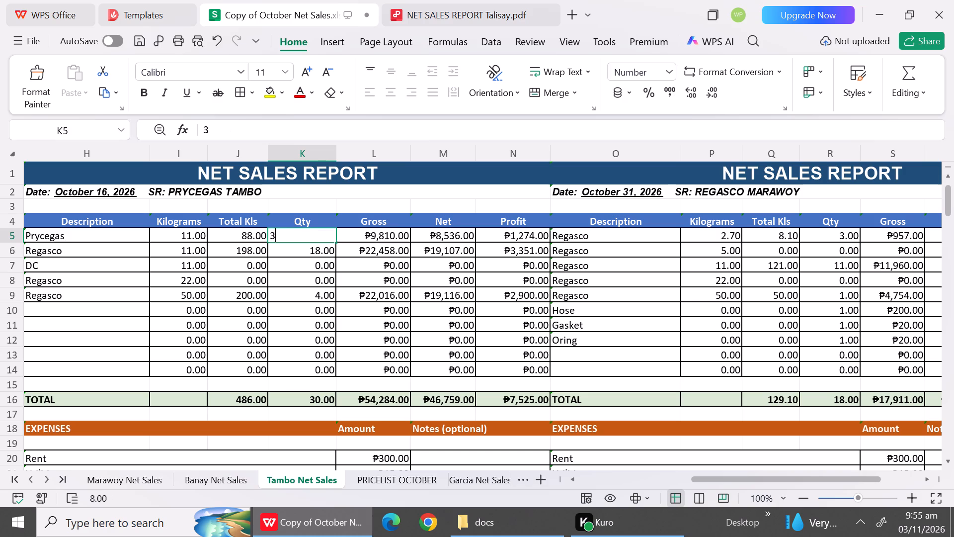
{"action": "key", "text": "7"}
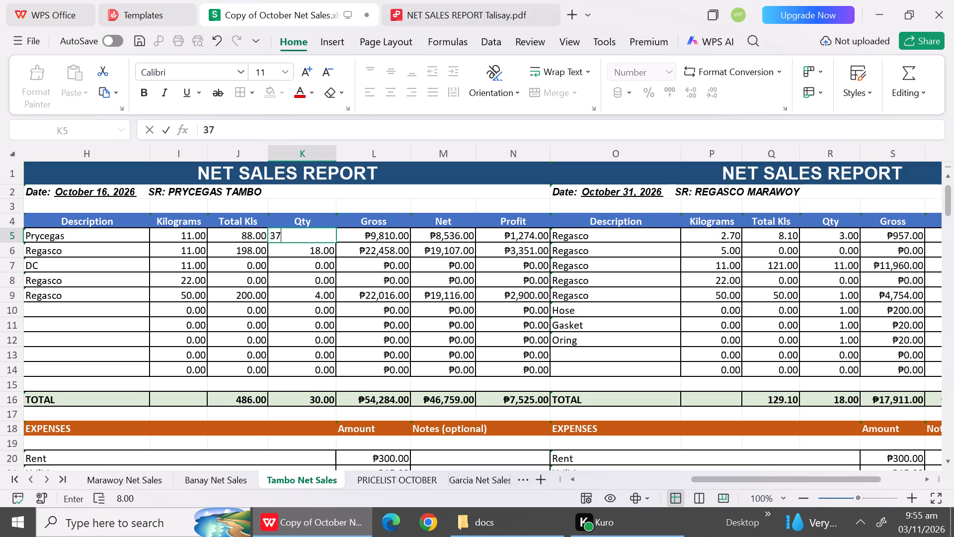
{"action": "left_click", "coordinate": [365, 242]}
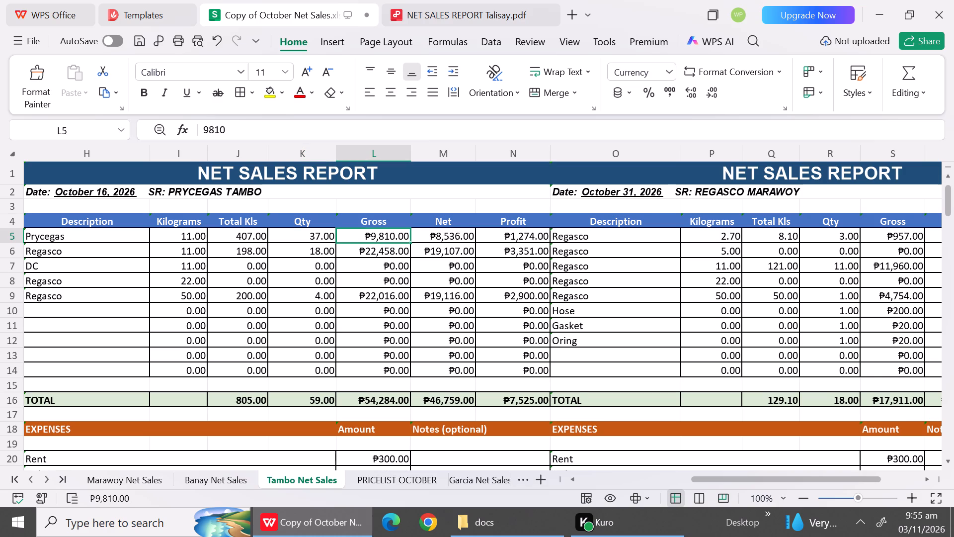
{"action": "type", "text": "49"}
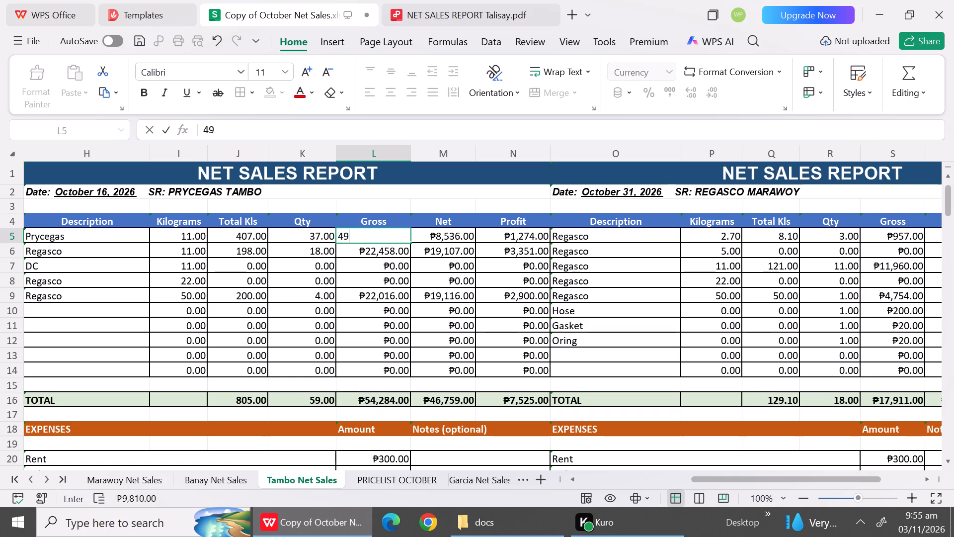
{"action": "type", "text": "300"}
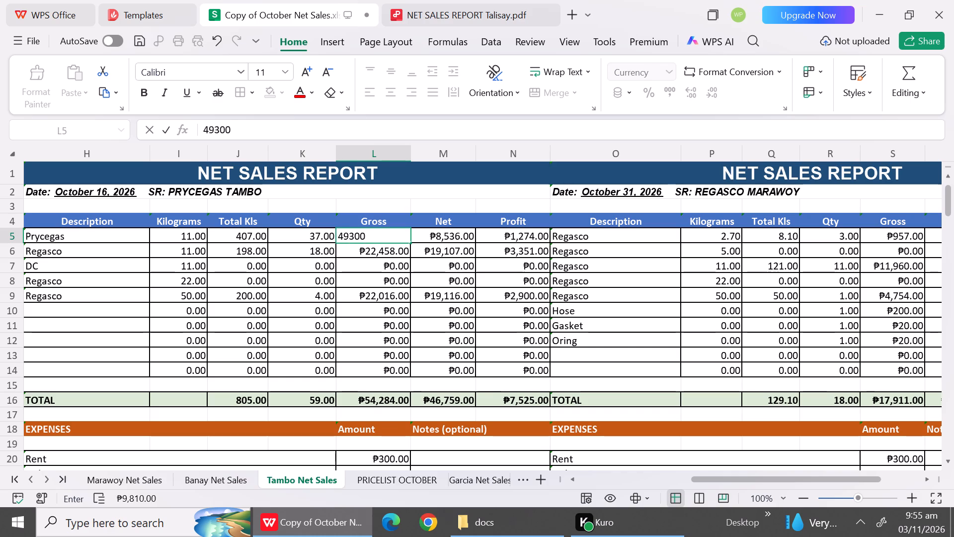
{"action": "left_click", "coordinate": [365, 270]}
Consult the October price list and set the 11 kg Prycegas row's net to 42550 in Tambo's October 16 report.
{"action": "left_click", "coordinate": [462, 242]}
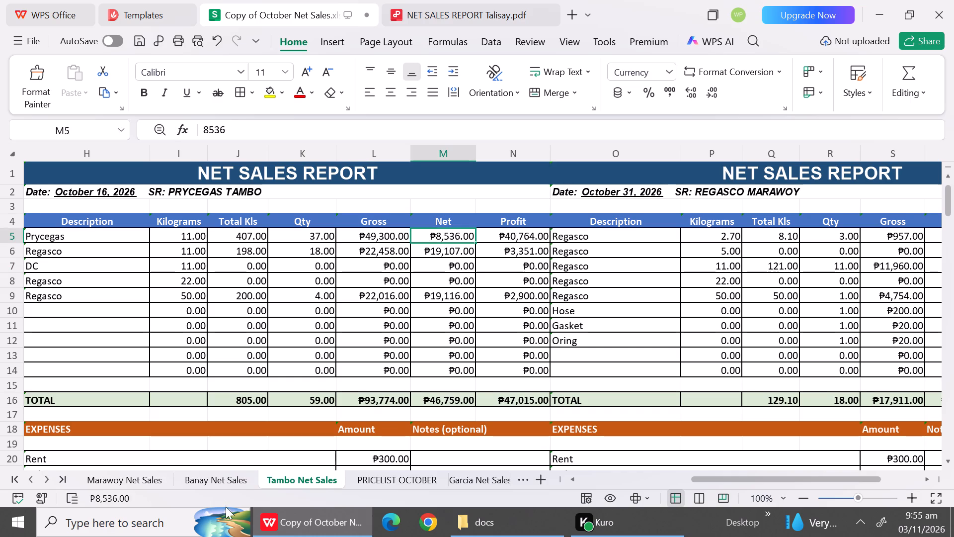
{"action": "left_click", "coordinate": [403, 474]}
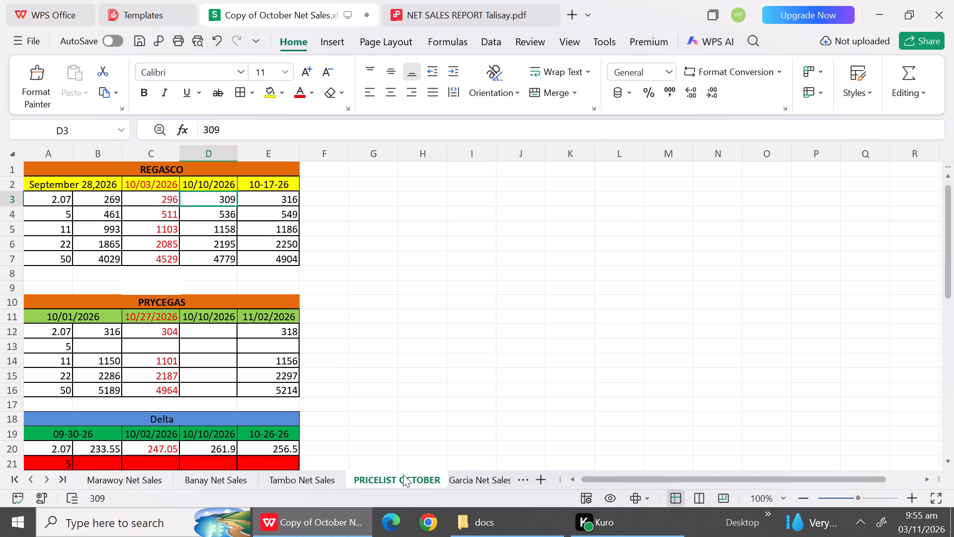
{"action": "left_click", "coordinate": [197, 476]}
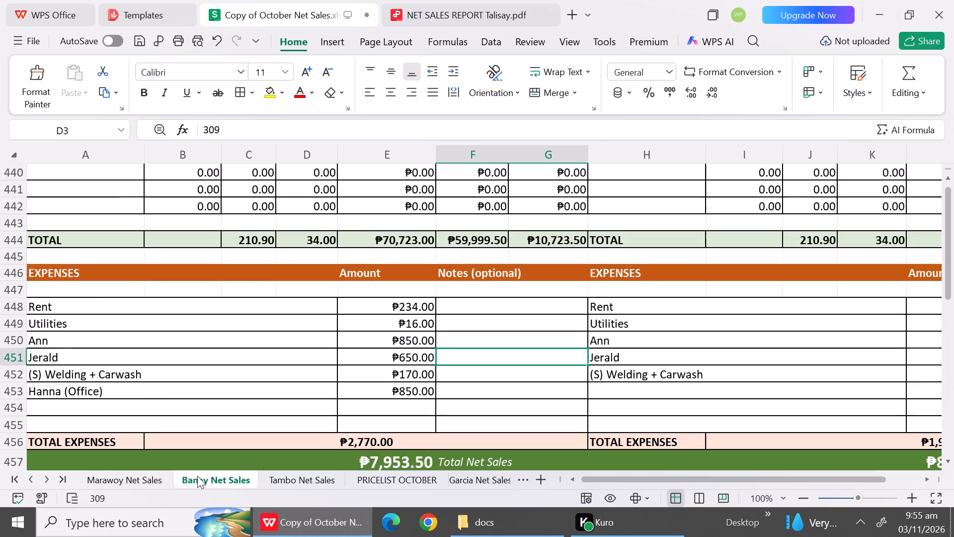
{"action": "left_click", "coordinate": [314, 484]}
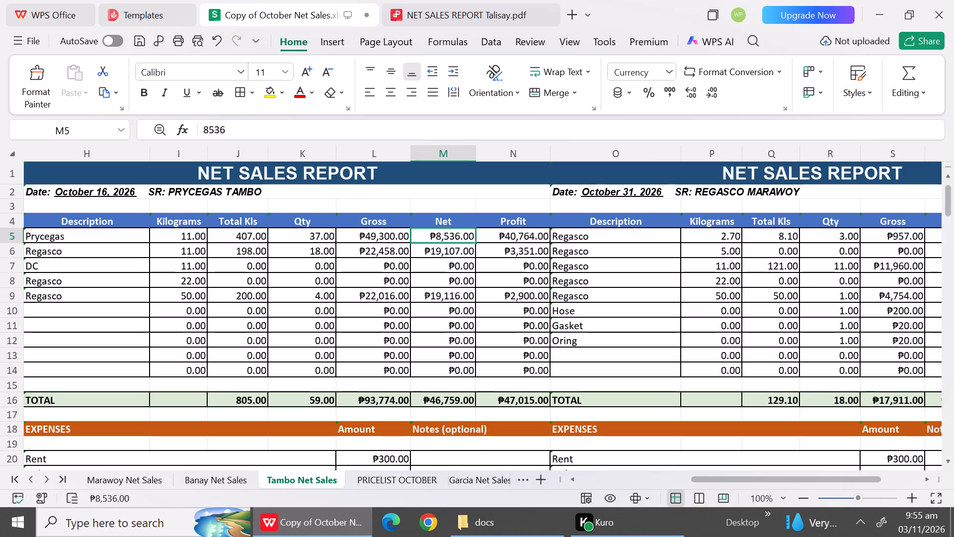
{"action": "left_click", "coordinate": [459, 238]}
{"action": "type", "text": "42"}
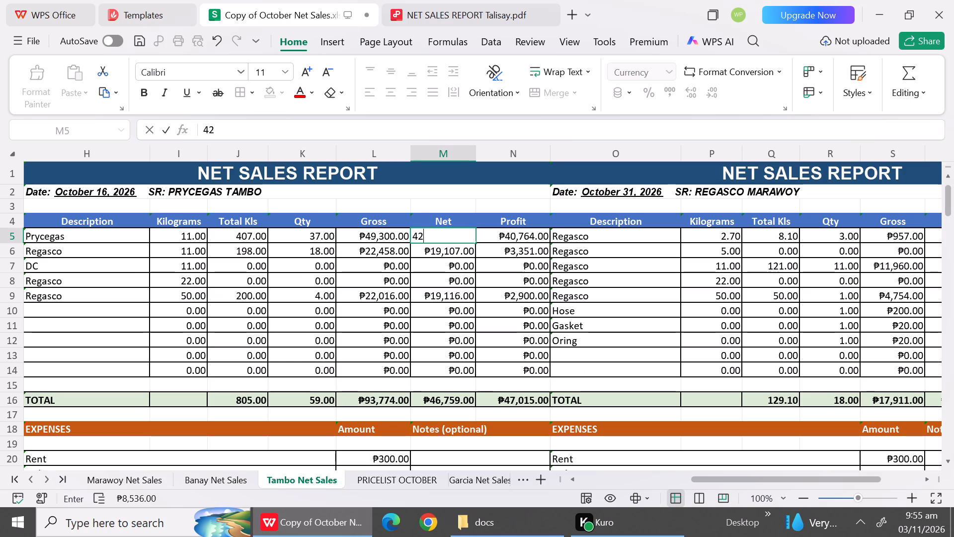
{"action": "type", "text": "559"}
{"action": "key", "text": "BackSpace"}
{"action": "key", "text": "0"}
{"action": "left_click", "coordinate": [446, 273]}
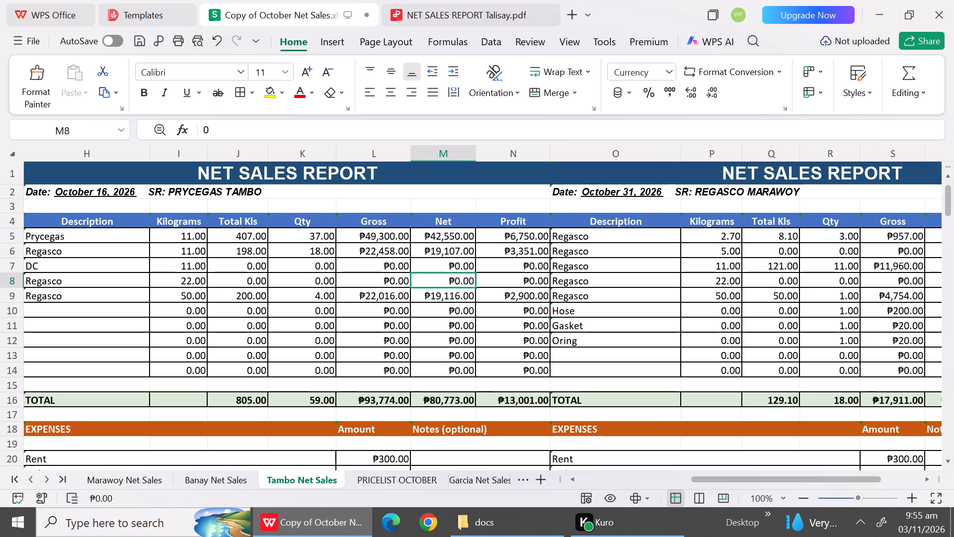
Set the 11 kg Regasco row's quantity to 8 and gross to 9760 in Tambo's October 16 report.
{"action": "left_click", "coordinate": [54, 258]}
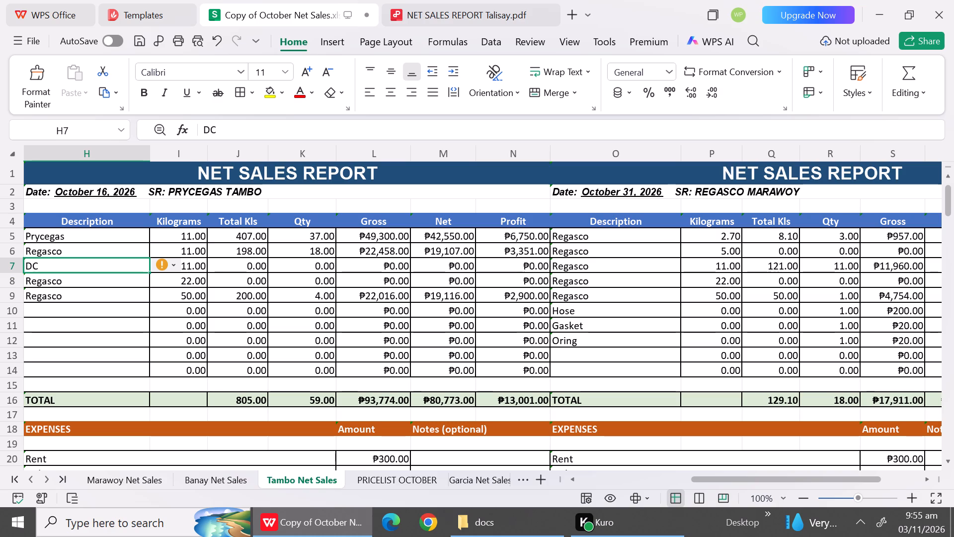
{"action": "left_click", "coordinate": [327, 253]}
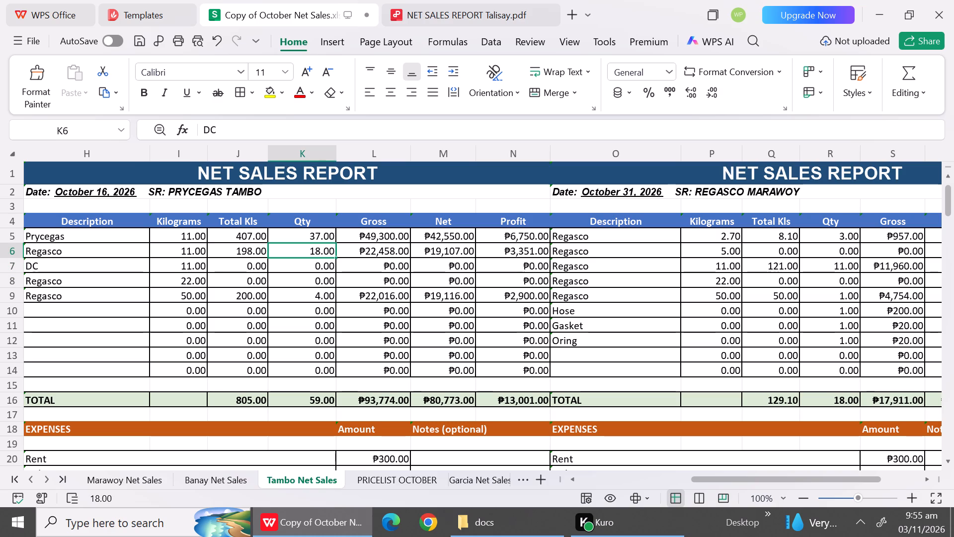
{"action": "key", "text": "8"}
{"action": "left_click", "coordinate": [366, 253]}
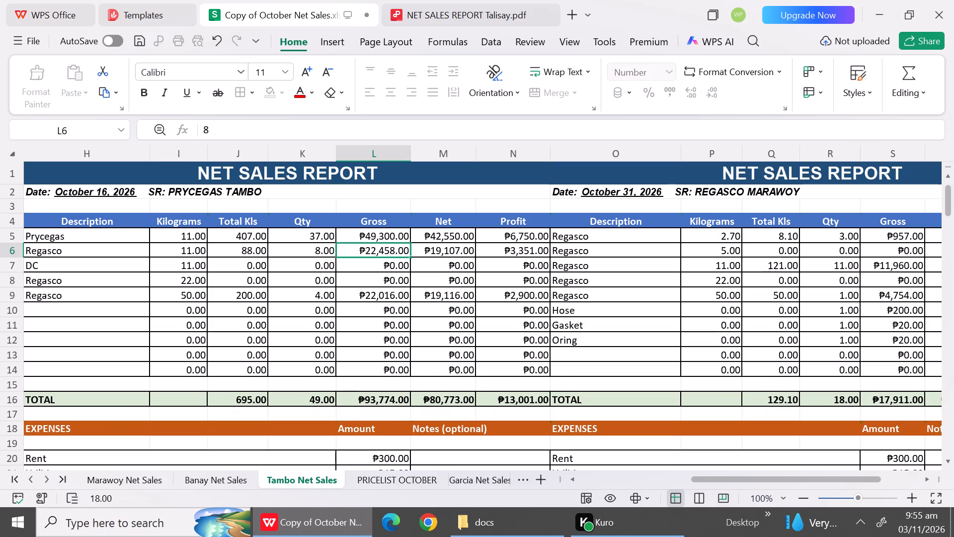
{"action": "type", "text": "97"}
{"action": "type", "text": "60"}
{"action": "left_click", "coordinate": [423, 267]}
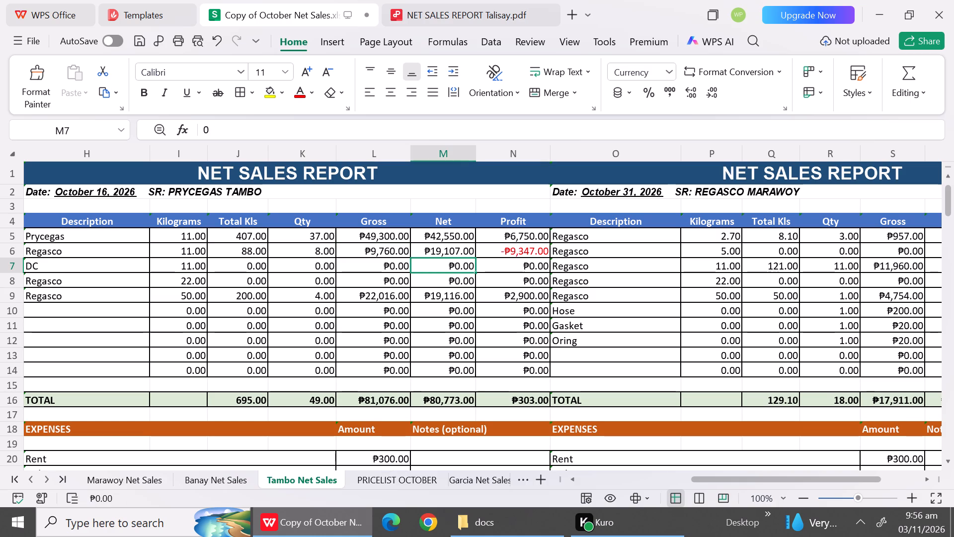
Consult the October price list and set the 11 kg Regasco row's net to 9264 in Tambo's October 16 report.
{"action": "left_click", "coordinate": [428, 250]}
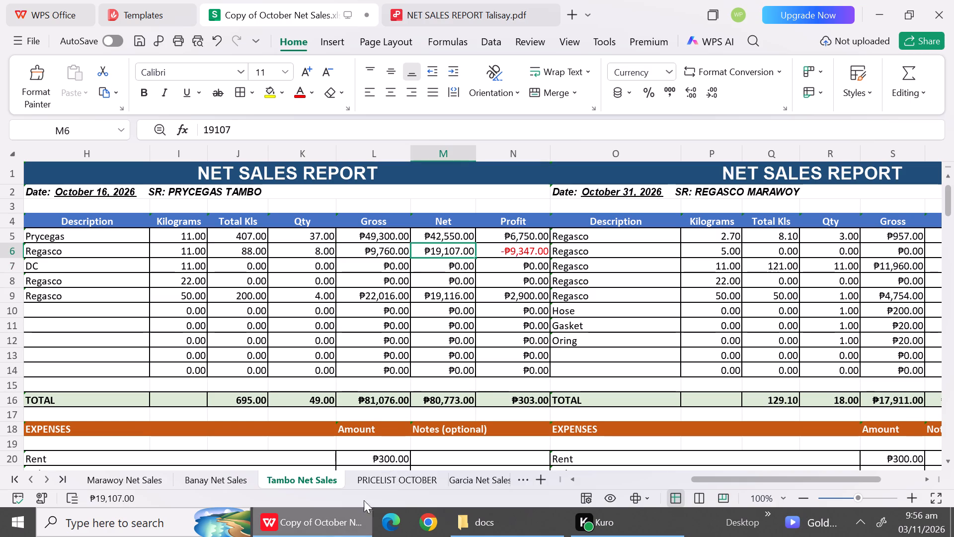
{"action": "left_click", "coordinate": [366, 477]}
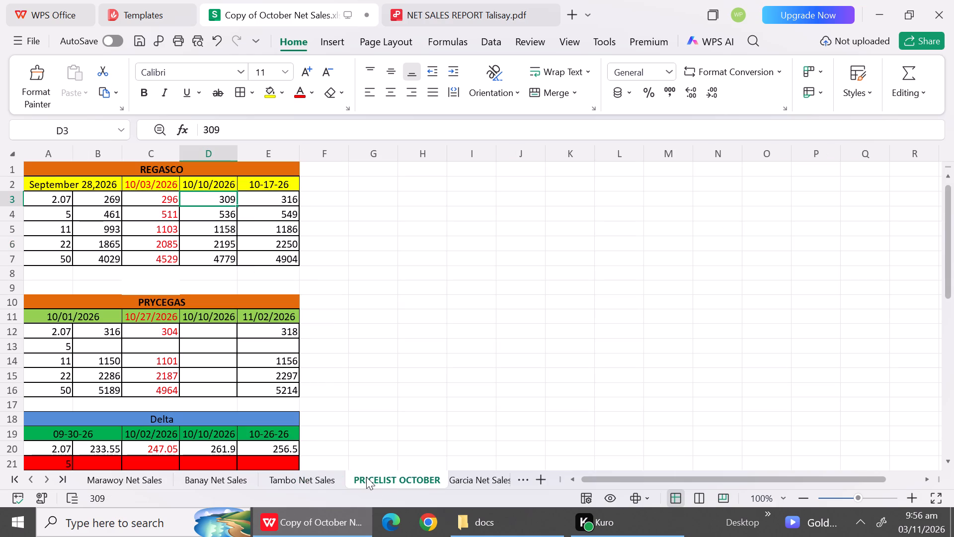
{"action": "left_click", "coordinate": [280, 482]}
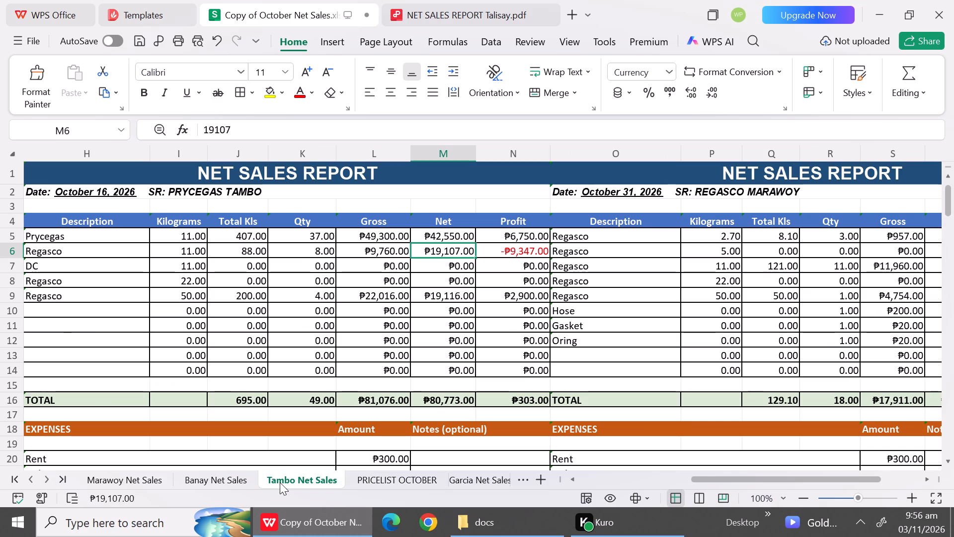
{"action": "left_click", "coordinate": [442, 256]}
{"action": "key", "text": "9"}
{"action": "type", "text": "264"}
{"action": "left_click", "coordinate": [449, 304]}
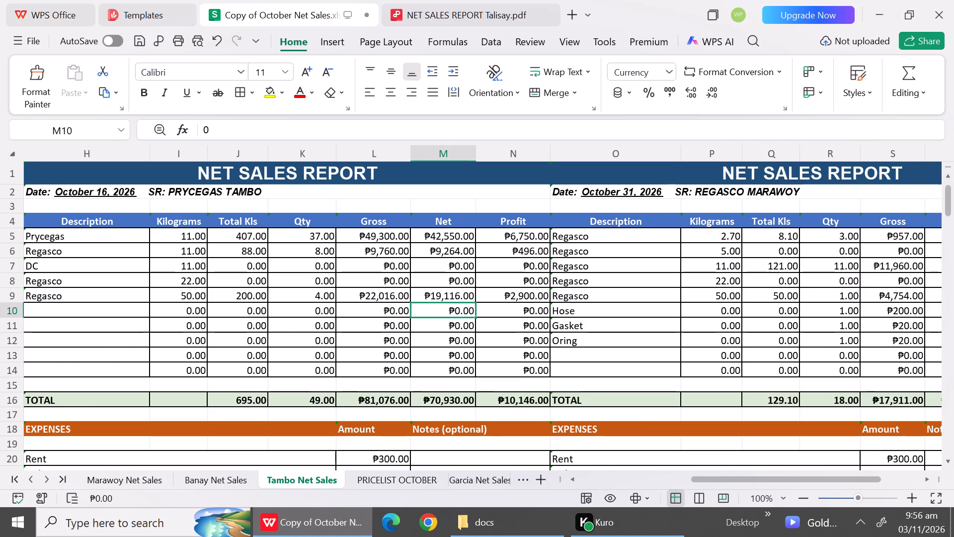
Set the 11 kg DC row's quantity to 7 and gross to 9800 in Tambo's October 16 report.
{"action": "left_click", "coordinate": [119, 271]}
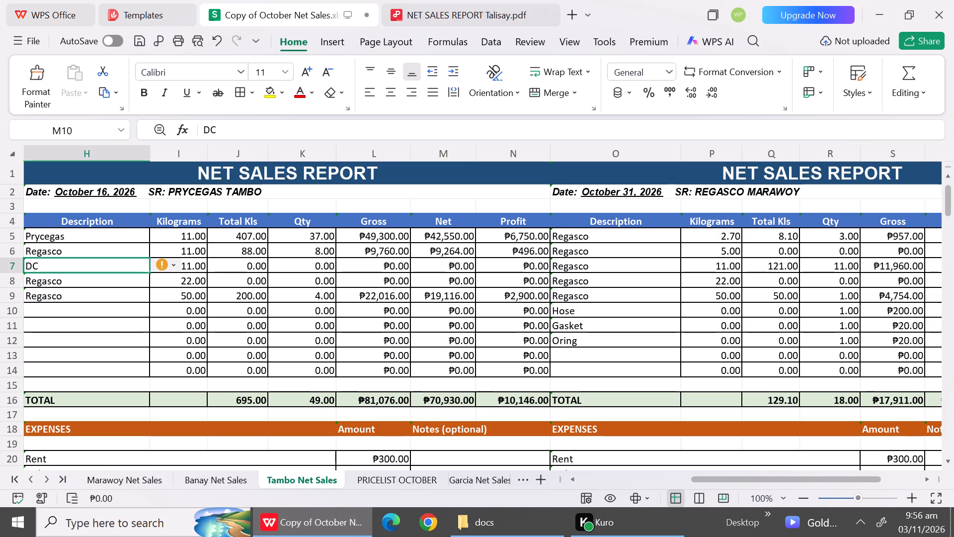
{"action": "left_click", "coordinate": [326, 266]}
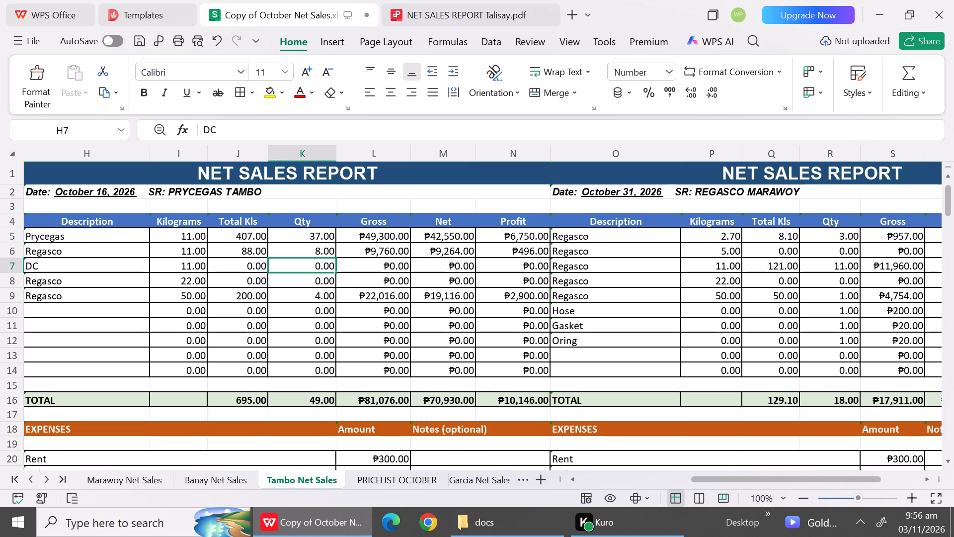
{"action": "key", "text": "7"}
{"action": "left_click", "coordinate": [320, 300]}
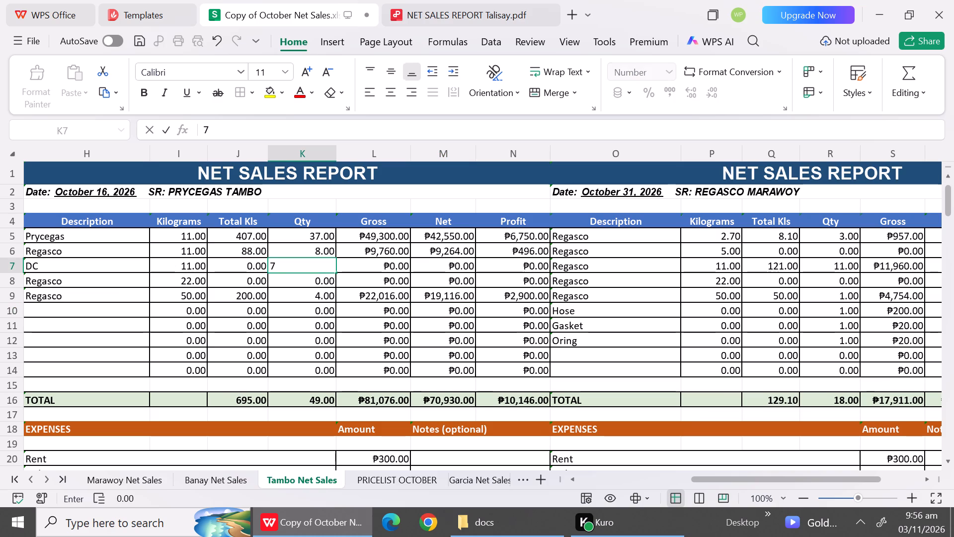
{"action": "left_click", "coordinate": [389, 262]}
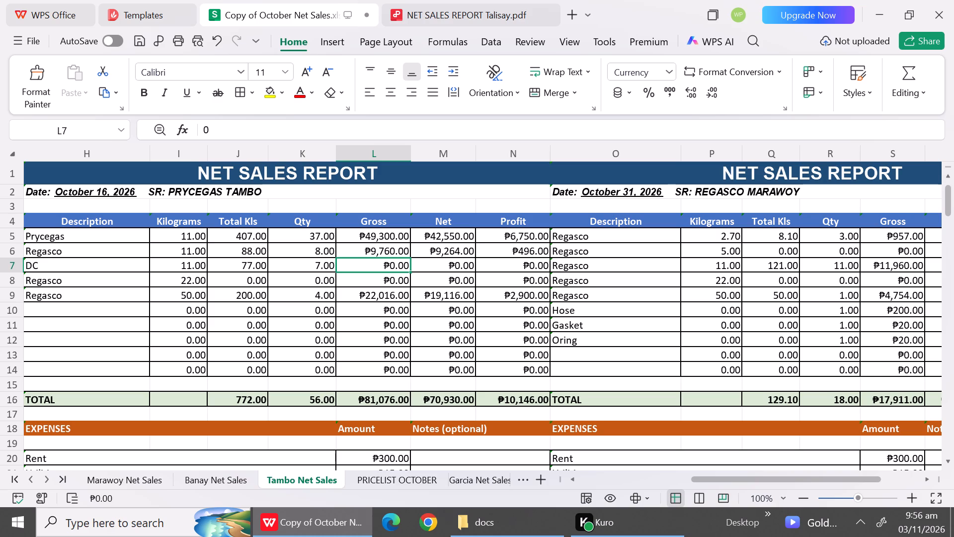
{"action": "type", "text": "9800"}
{"action": "left_click", "coordinate": [391, 322]}
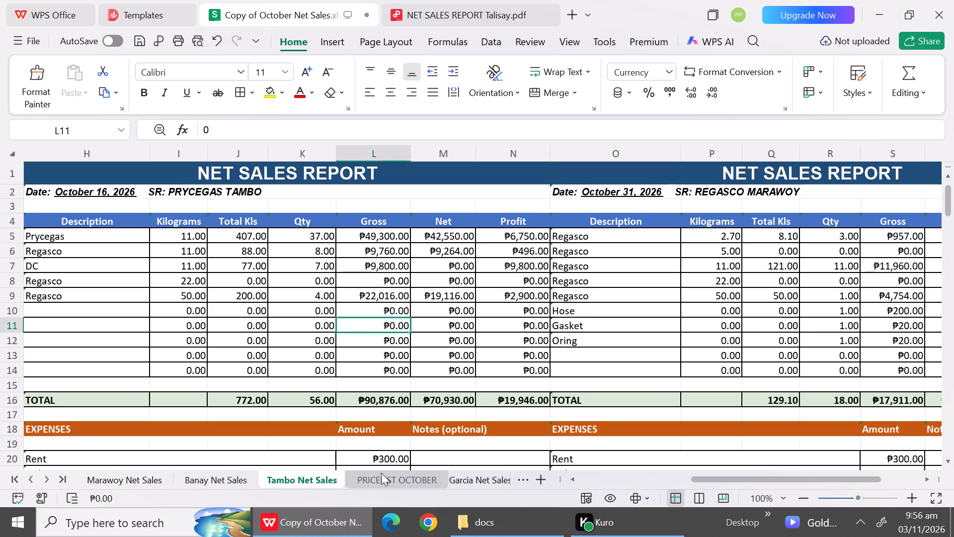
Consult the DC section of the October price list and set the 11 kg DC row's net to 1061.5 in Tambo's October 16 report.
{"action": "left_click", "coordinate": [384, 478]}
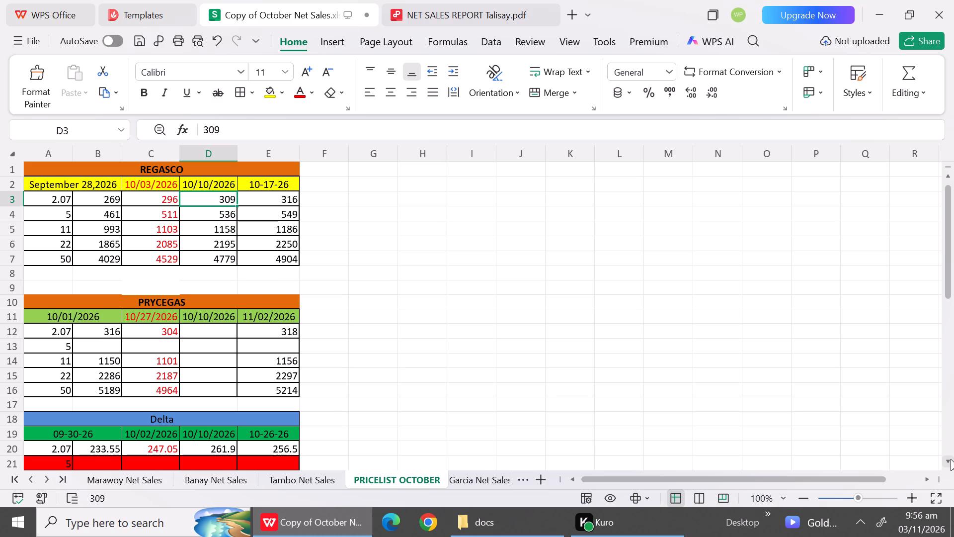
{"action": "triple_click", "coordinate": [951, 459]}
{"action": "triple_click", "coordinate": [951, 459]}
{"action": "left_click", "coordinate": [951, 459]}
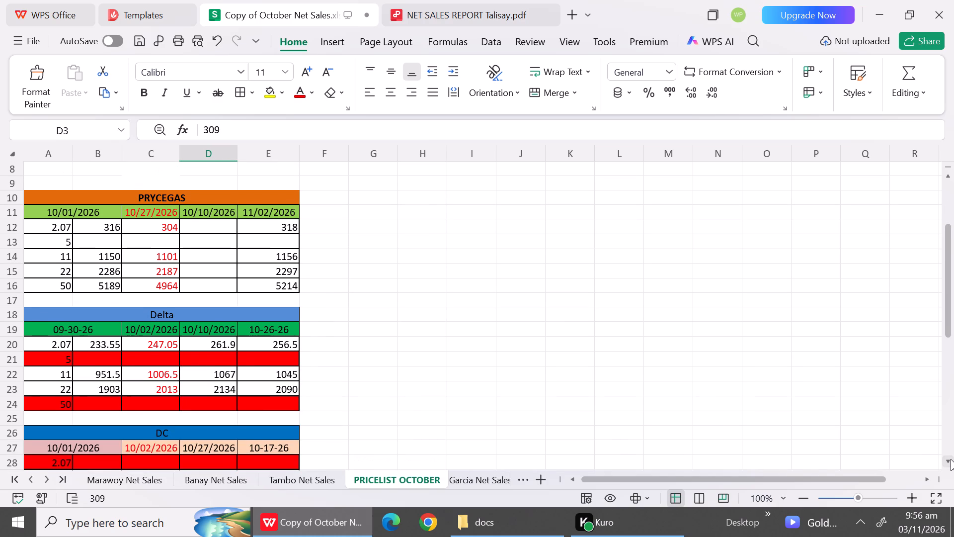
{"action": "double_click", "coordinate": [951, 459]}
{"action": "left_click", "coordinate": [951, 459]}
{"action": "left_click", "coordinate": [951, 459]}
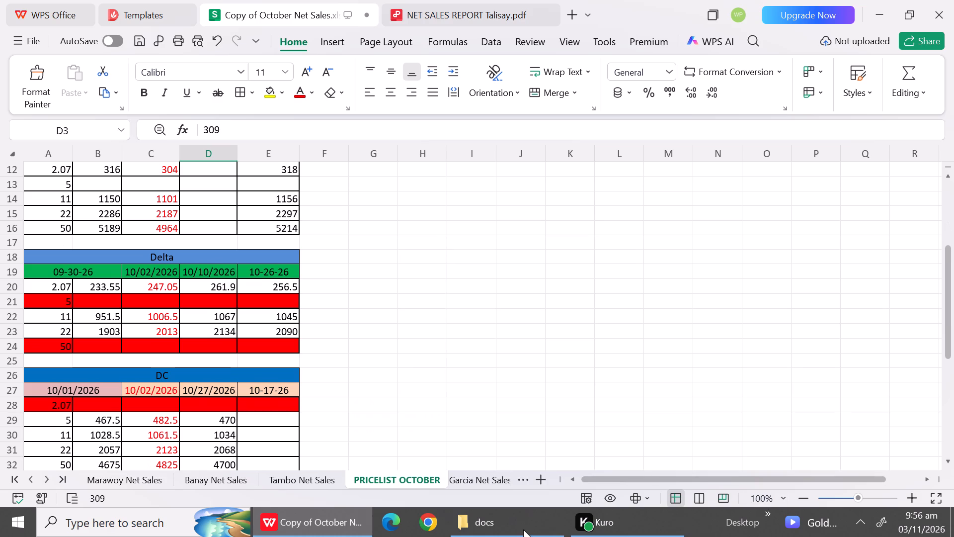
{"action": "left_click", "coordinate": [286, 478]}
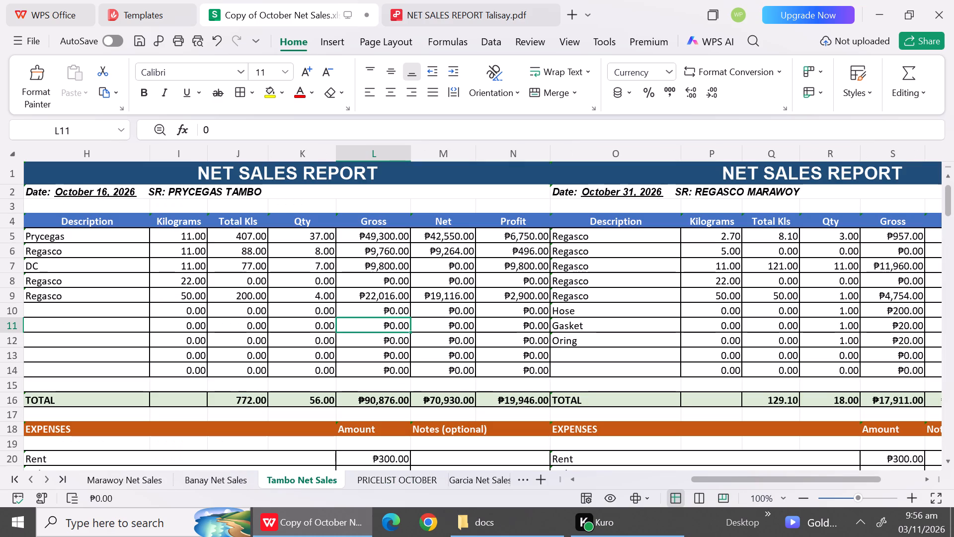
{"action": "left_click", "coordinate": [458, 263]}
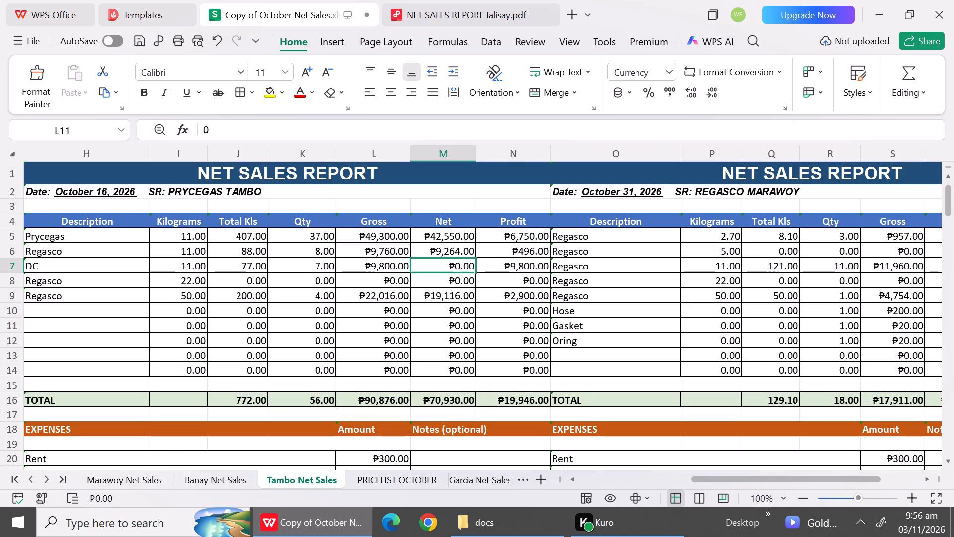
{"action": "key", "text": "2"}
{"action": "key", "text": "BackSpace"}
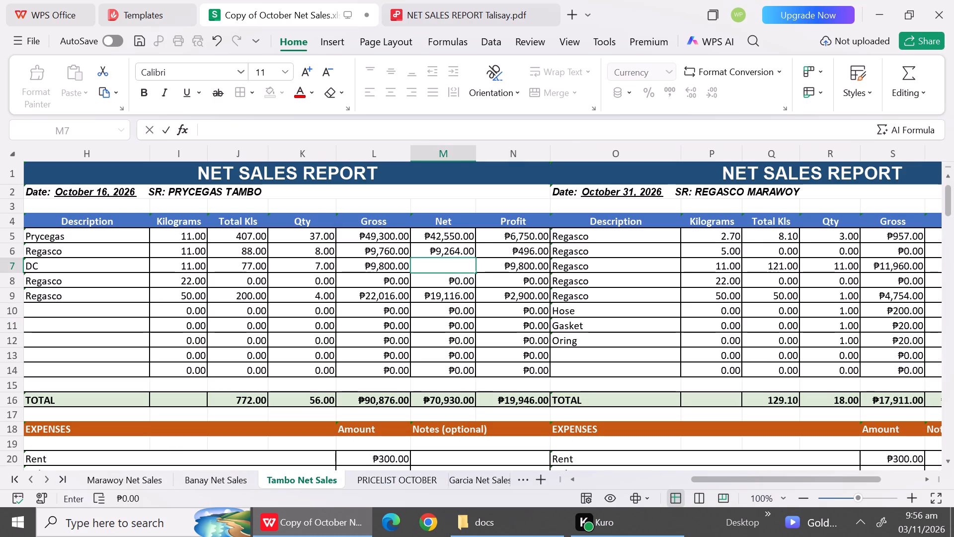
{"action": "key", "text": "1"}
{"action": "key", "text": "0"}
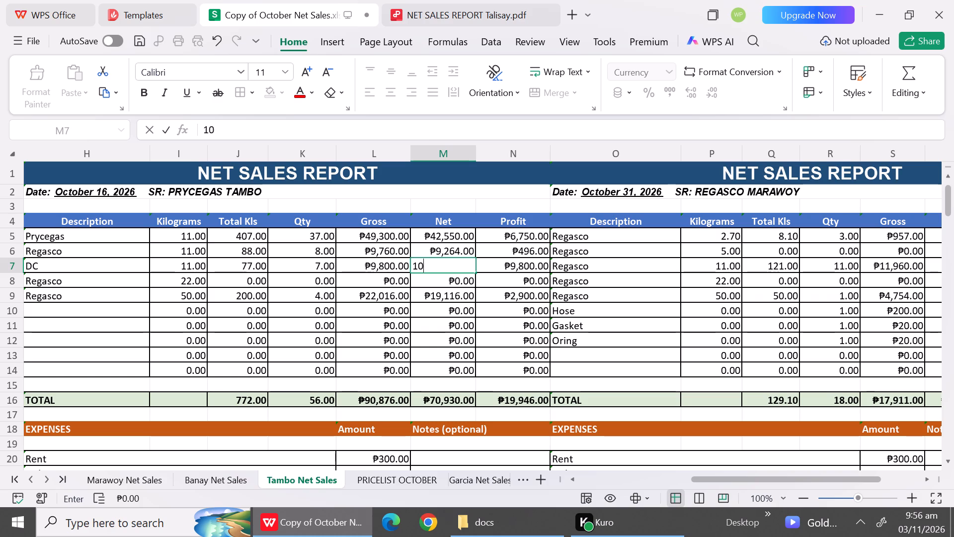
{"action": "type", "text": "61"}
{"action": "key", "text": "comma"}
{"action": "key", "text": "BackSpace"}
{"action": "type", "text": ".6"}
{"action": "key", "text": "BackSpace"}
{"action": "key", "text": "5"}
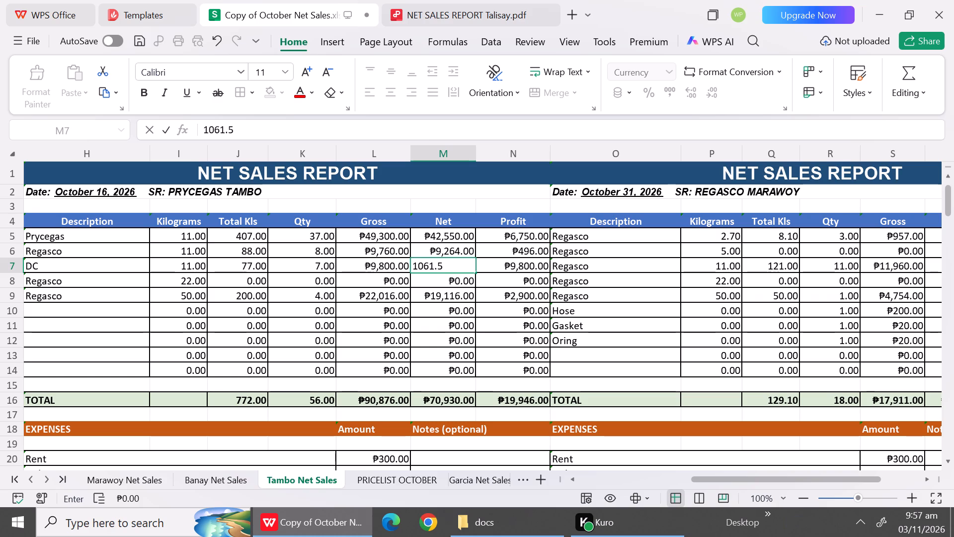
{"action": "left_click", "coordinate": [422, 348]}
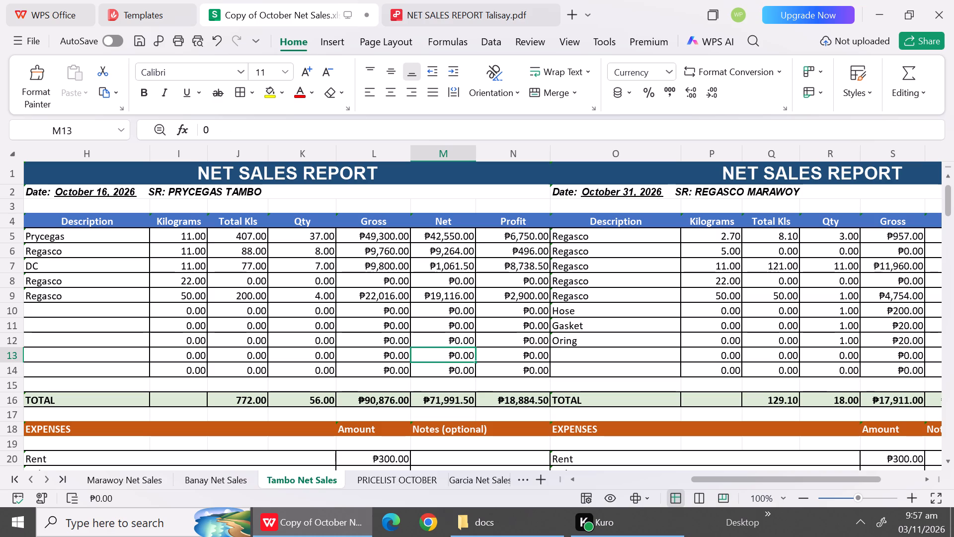
Replace the 11 kg DC row's net with 7430.5 in Tambo's October 16 report.
{"action": "double_click", "coordinate": [450, 267]}
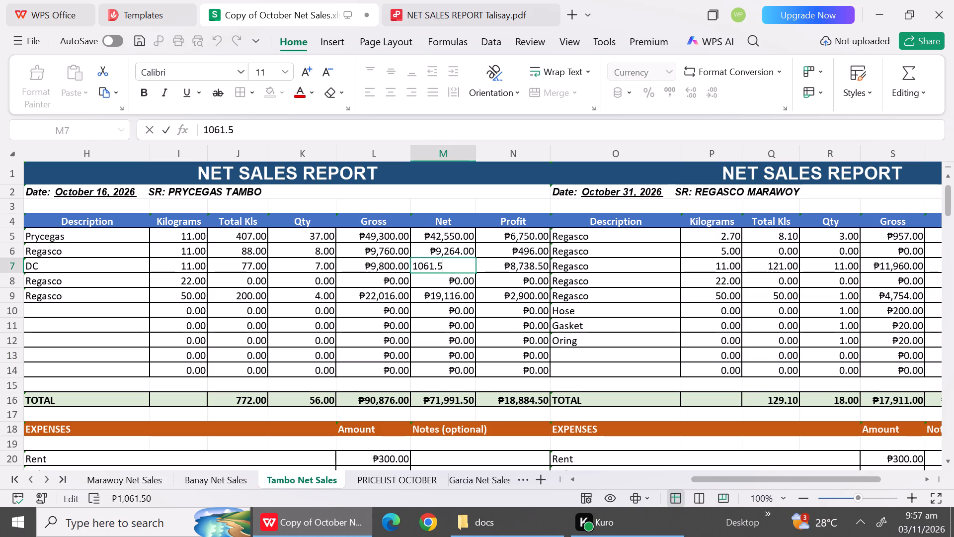
{"action": "left_click", "coordinate": [417, 267]}
{"action": "left_click", "coordinate": [447, 261]}
{"action": "key", "text": "BackSpace"}
{"action": "key", "text": "BackSpace"}
{"action": "key", "text": "BackSpace"}
{"action": "key", "text": "BackSpace"}
{"action": "key", "text": "BackSpace"}
{"action": "key", "text": "BackSpace"}
{"action": "key", "text": "BackSpace"}
{"action": "key", "text": "BackSpace"}
{"action": "key", "text": "BackSpace"}
{"action": "key", "text": "BackSpace"}
{"action": "key", "text": "BackSpace"}
{"action": "key", "text": "BackSpace"}
{"action": "key", "text": "BackSpace"}
{"action": "key", "text": "BackSpace"}
{"action": "key", "text": "BackSpace"}
{"action": "key", "text": "BackSpace"}
{"action": "key", "text": "7"}
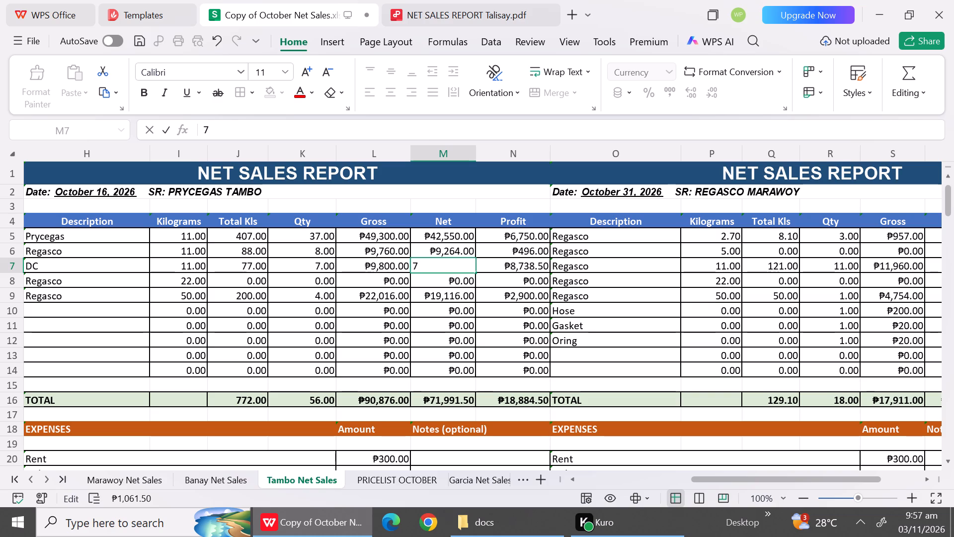
{"action": "type", "text": "430"}
{"action": "type", "text": ".5"}
{"action": "left_click", "coordinate": [428, 339]}
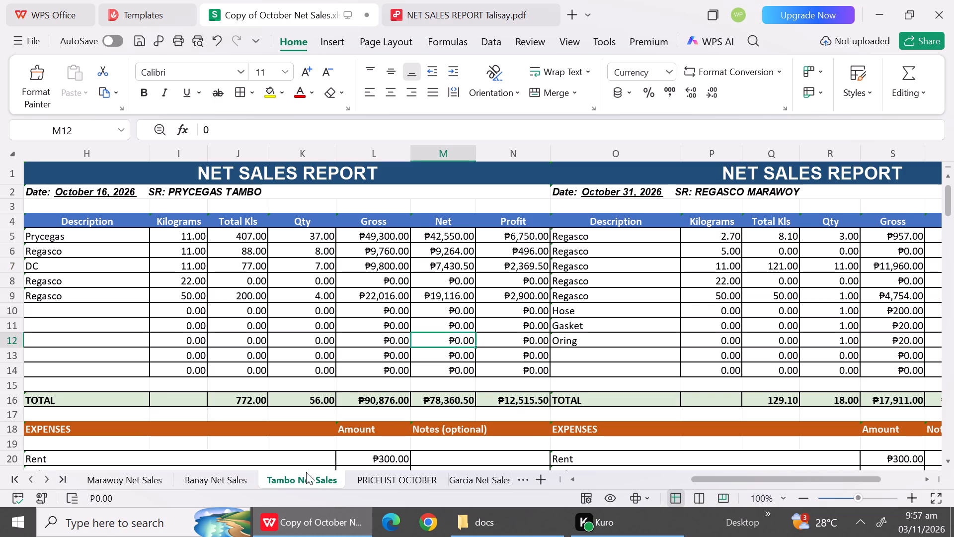
Consult the October price list and change the 22 kg row's description to Prycegas in Tambo's October 16 report.
{"action": "left_click", "coordinate": [382, 476]}
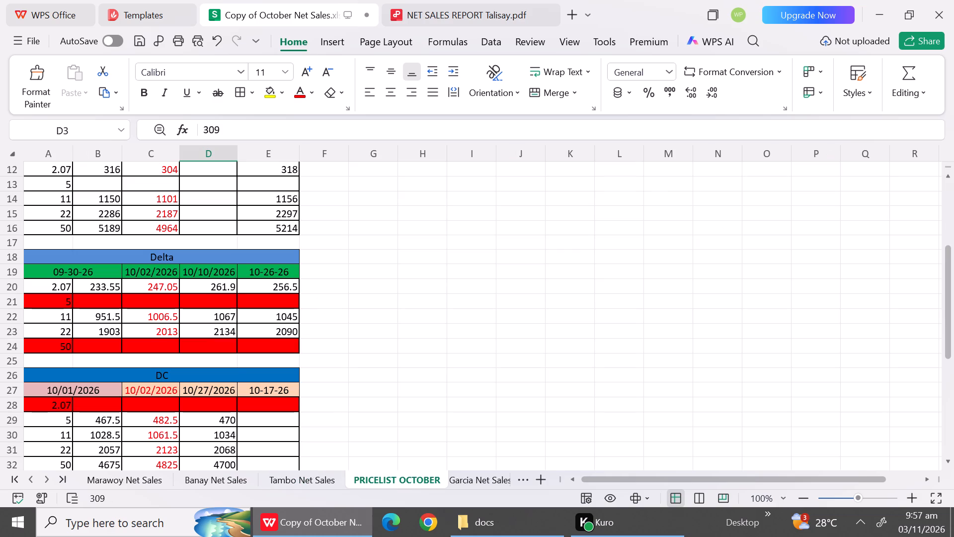
{"action": "left_click", "coordinate": [952, 192]}
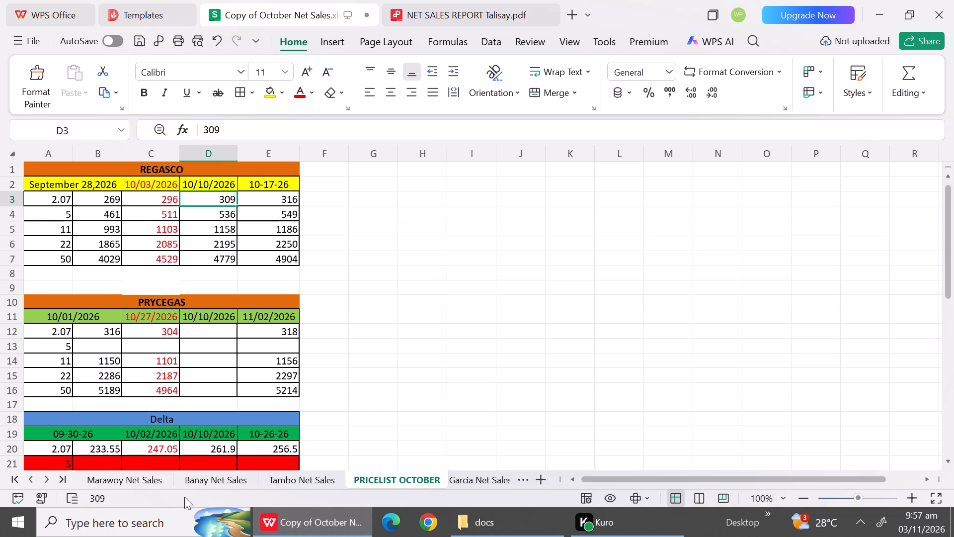
{"action": "left_click", "coordinate": [195, 479]}
{"action": "left_click", "coordinate": [303, 478]}
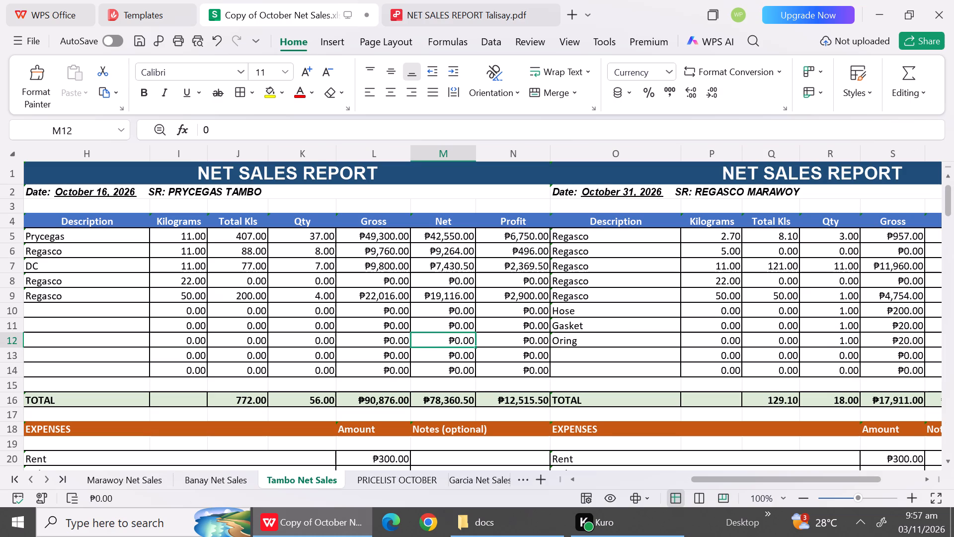
{"action": "left_click", "coordinate": [75, 284]}
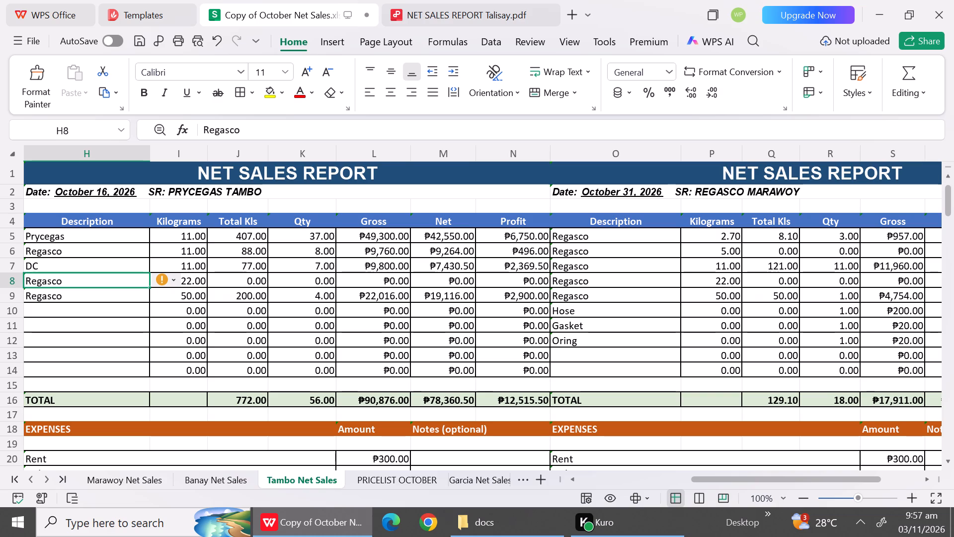
{"action": "key", "text": "shift+p"}
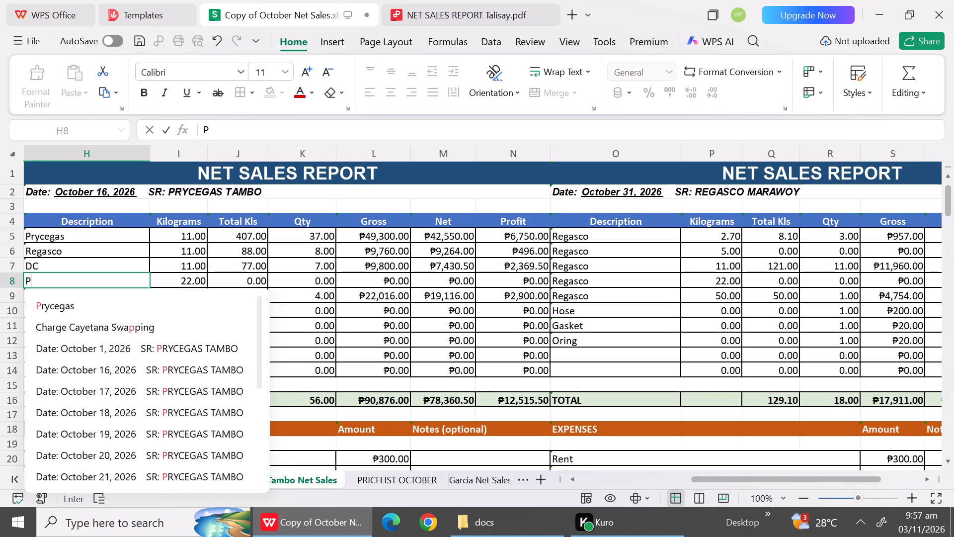
{"action": "left_click", "coordinate": [69, 307]}
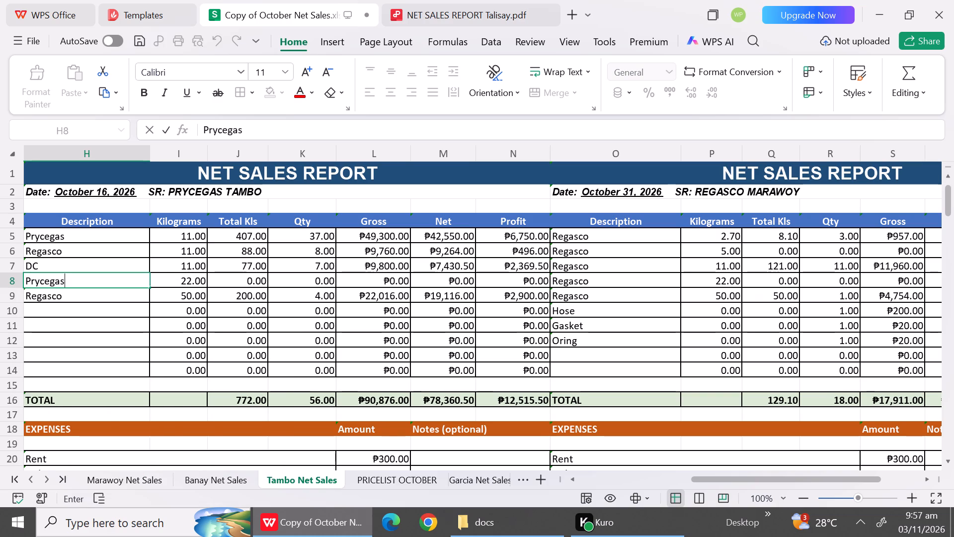
Set the 22 kg Prycegas row's quantity to 2 and gross to 5210 in Tambo's October 16 report.
{"action": "left_click", "coordinate": [305, 282]}
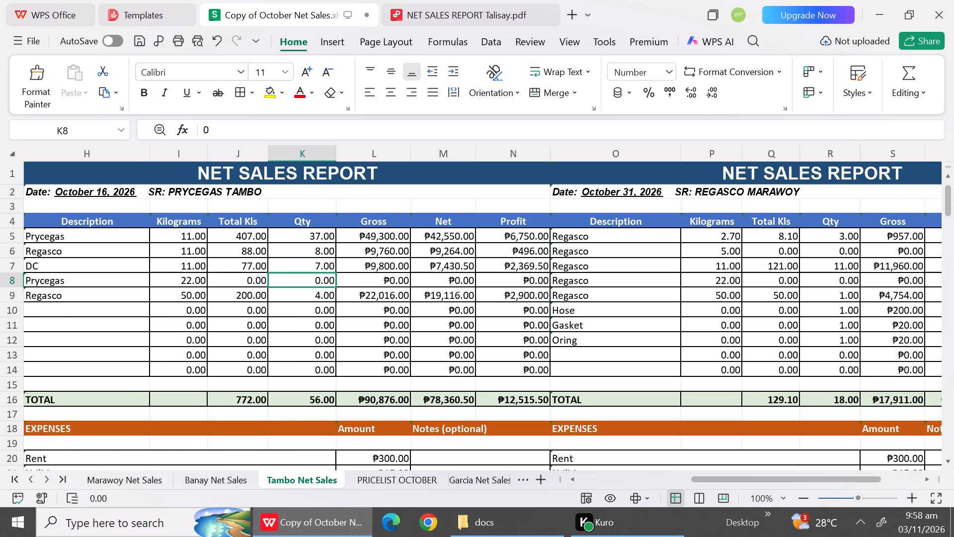
{"action": "key", "text": "2"}
{"action": "left_click", "coordinate": [399, 283]}
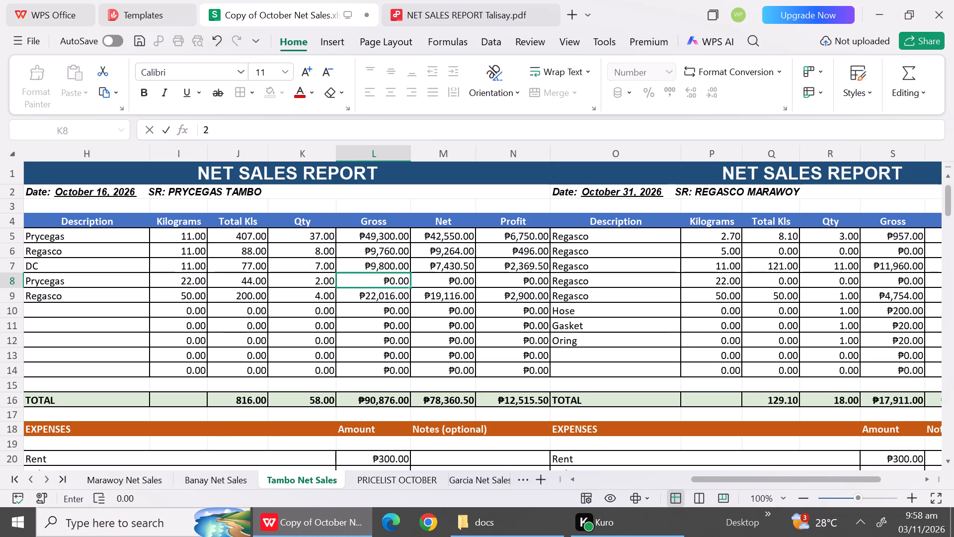
{"action": "type", "text": "5210"}
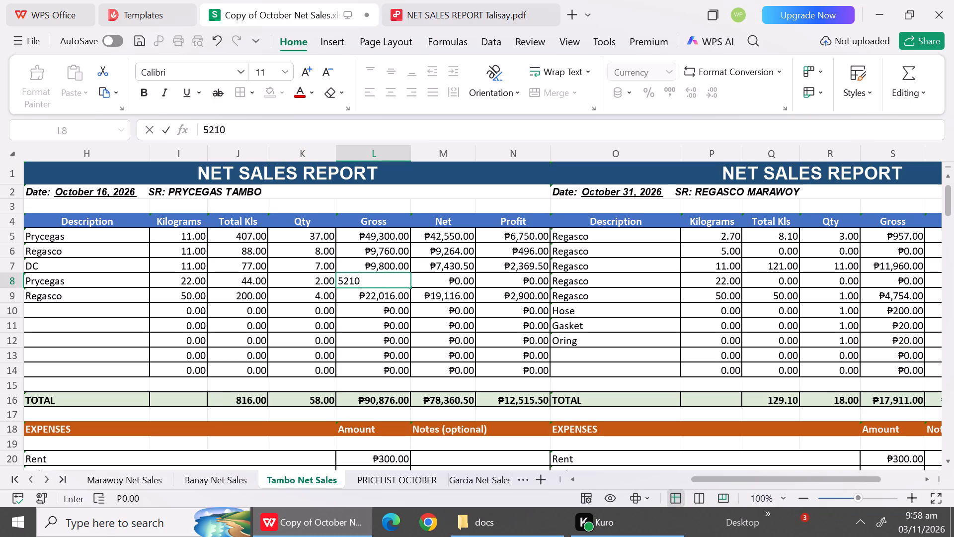
Consult the October price list and set the 22 kg Prycegas row's net to 4517 in Tambo's October 16 report.
{"action": "left_click", "coordinate": [443, 283]}
{"action": "left_click", "coordinate": [391, 480]}
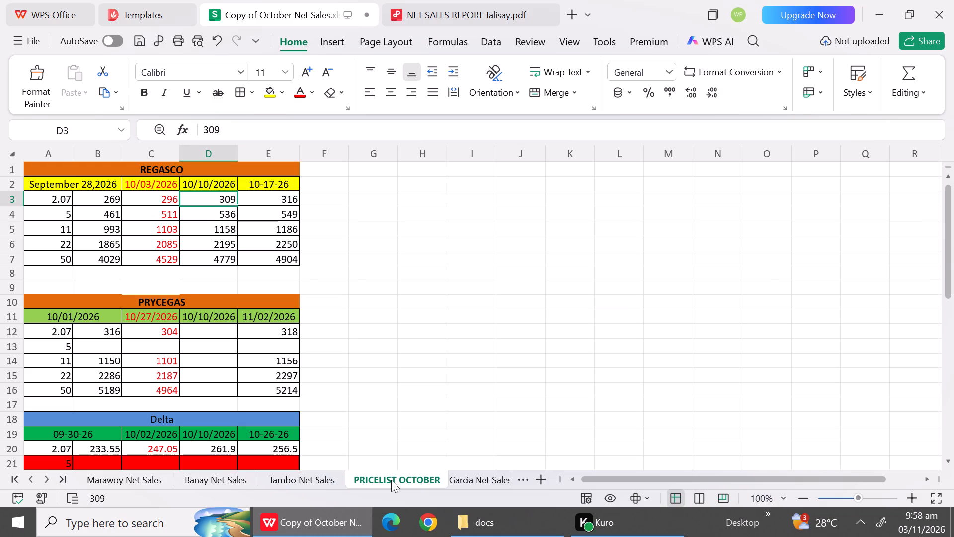
{"action": "left_click", "coordinate": [286, 483]}
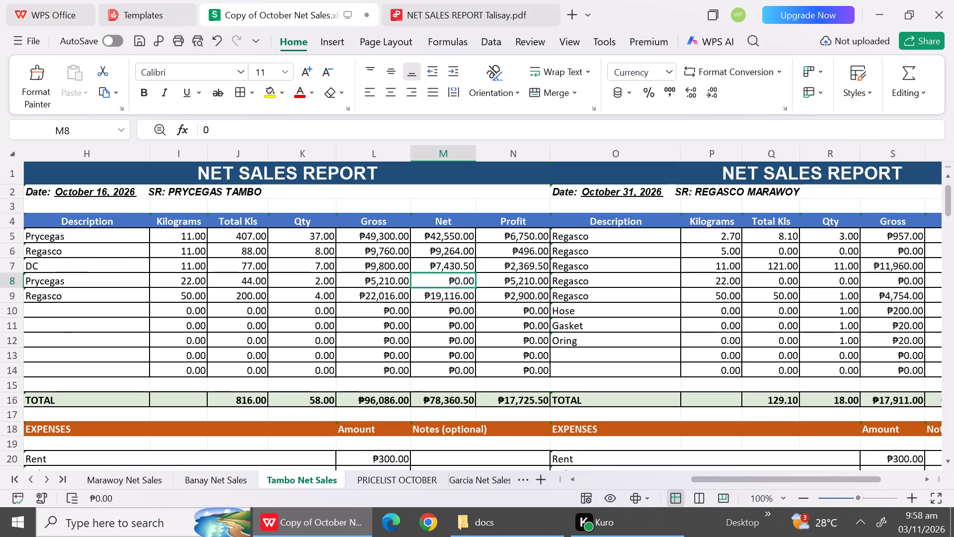
{"action": "type", "text": "46"}
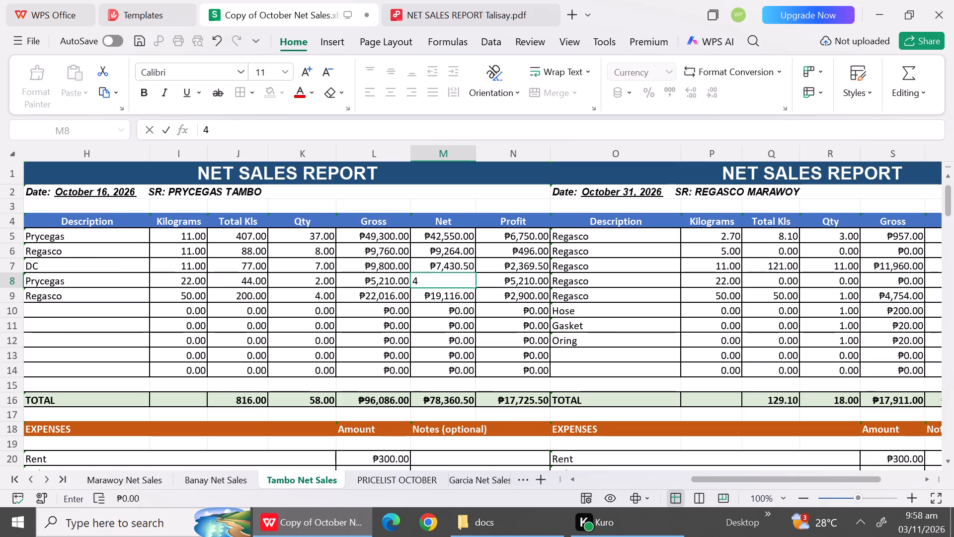
{"action": "key", "text": "BackSpace"}
{"action": "type", "text": "517"}
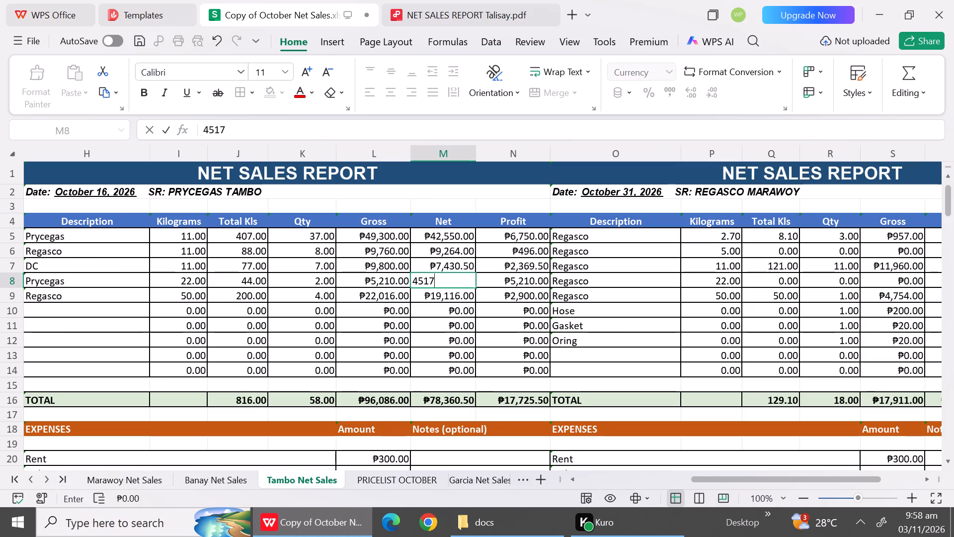
{"action": "left_click", "coordinate": [465, 300]}
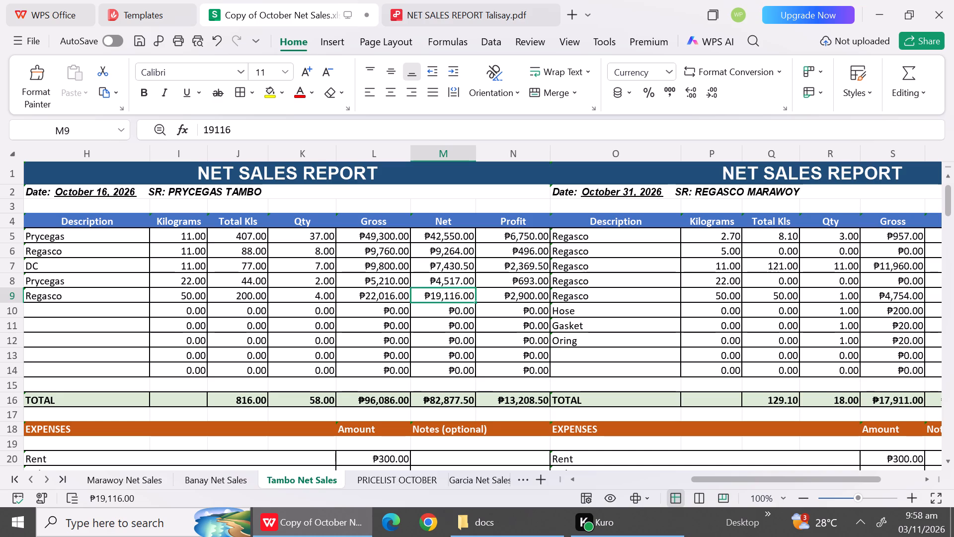
Change the 50 kg row to DC with quantity 1 and gross 5210 in Tambo's October 16 report.
{"action": "left_click", "coordinate": [101, 292]}
{"action": "key", "text": "BackSpace"}
{"action": "type", "text": "DC"}
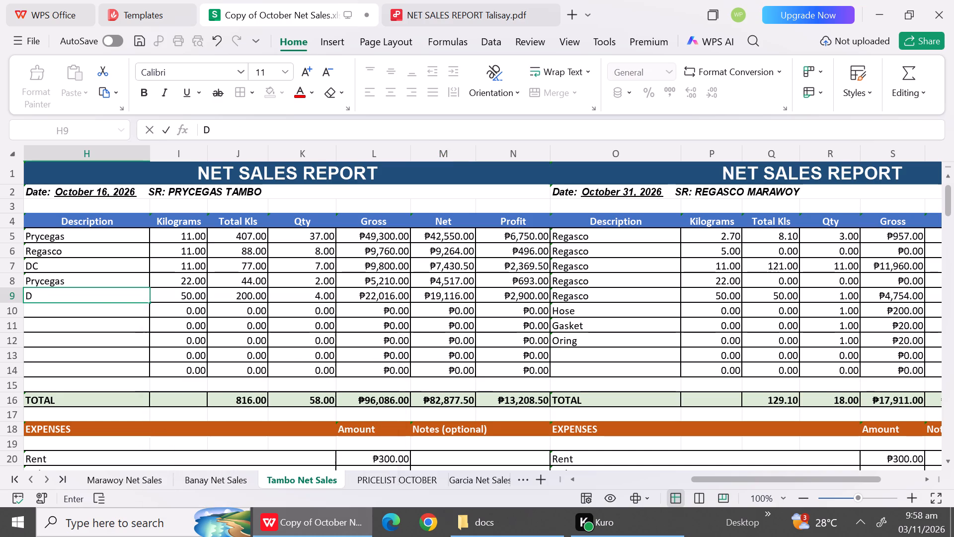
{"action": "left_click", "coordinate": [311, 291]}
{"action": "key", "text": "1"}
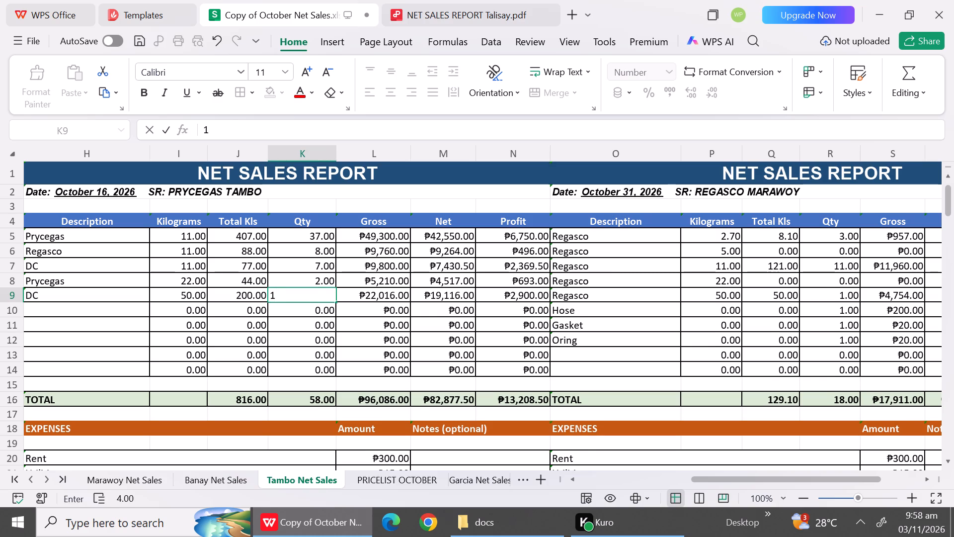
{"action": "left_click", "coordinate": [371, 298]}
{"action": "type", "text": "521"}
{"action": "key", "text": "0"}
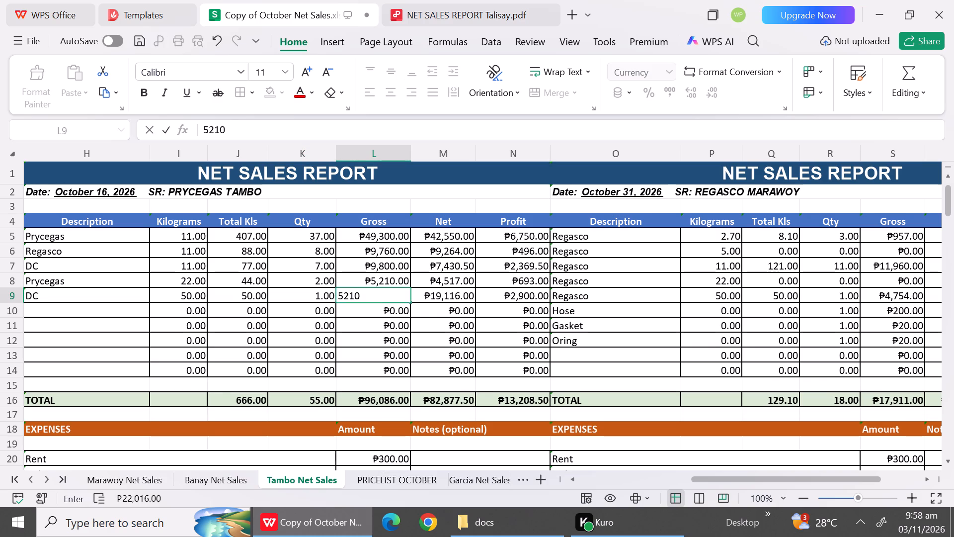
Consult the October price list and set the 50 kg DC row's net to 4825 in Tambo's October 16 report.
{"action": "left_click", "coordinate": [443, 300]}
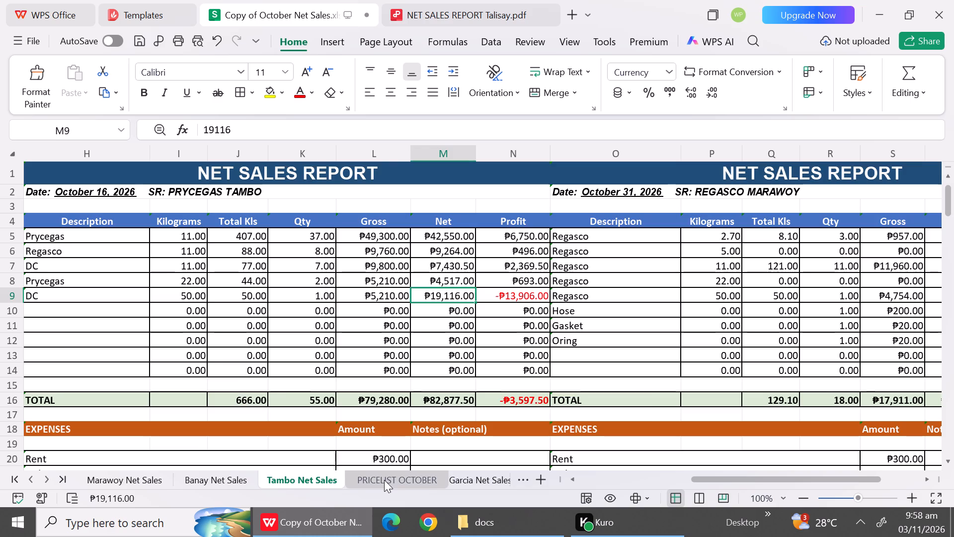
{"action": "left_click", "coordinate": [384, 480]}
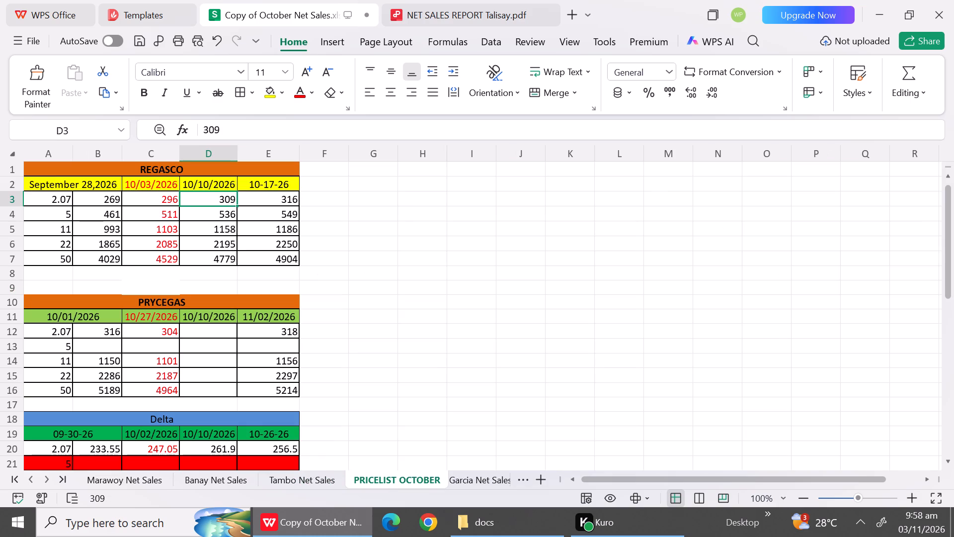
{"action": "left_click", "coordinate": [950, 405]}
{"action": "left_click", "coordinate": [950, 405]}
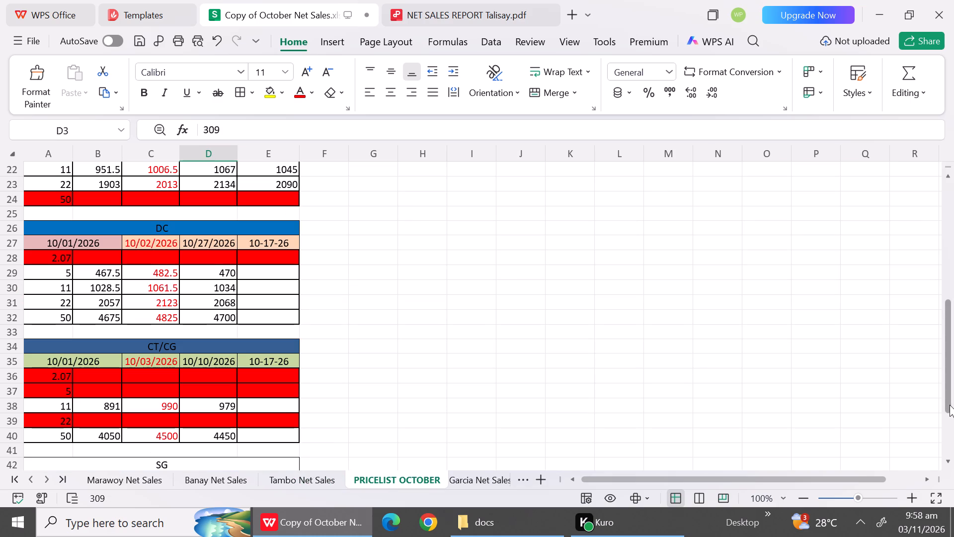
{"action": "left_click", "coordinate": [950, 405]}
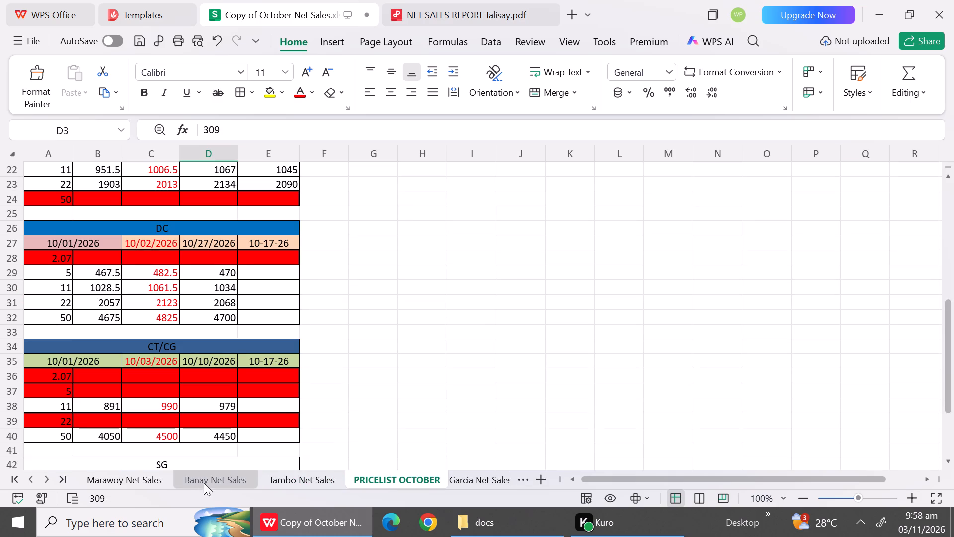
{"action": "left_click", "coordinate": [287, 476]}
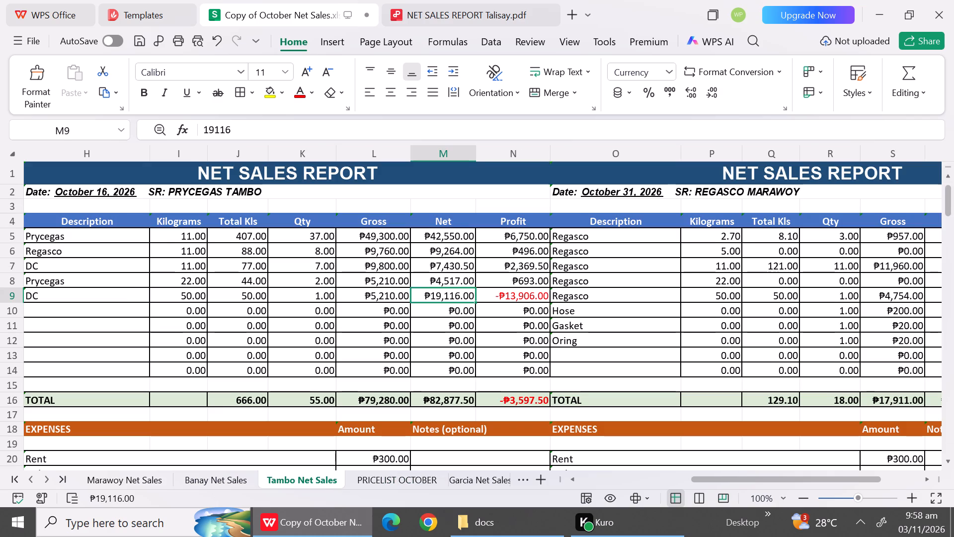
{"action": "left_click", "coordinate": [462, 294]}
{"action": "type", "text": "4825"}
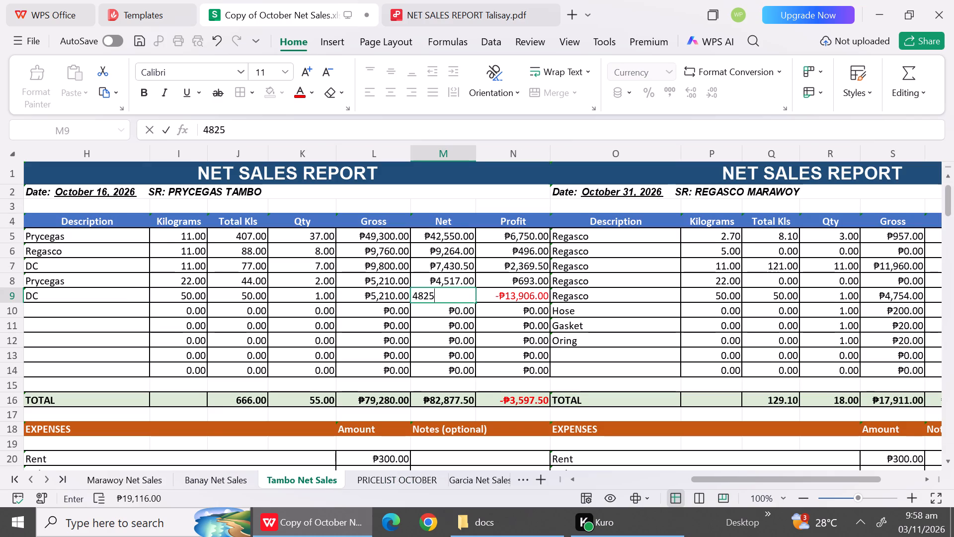
{"action": "left_click", "coordinate": [449, 358]}
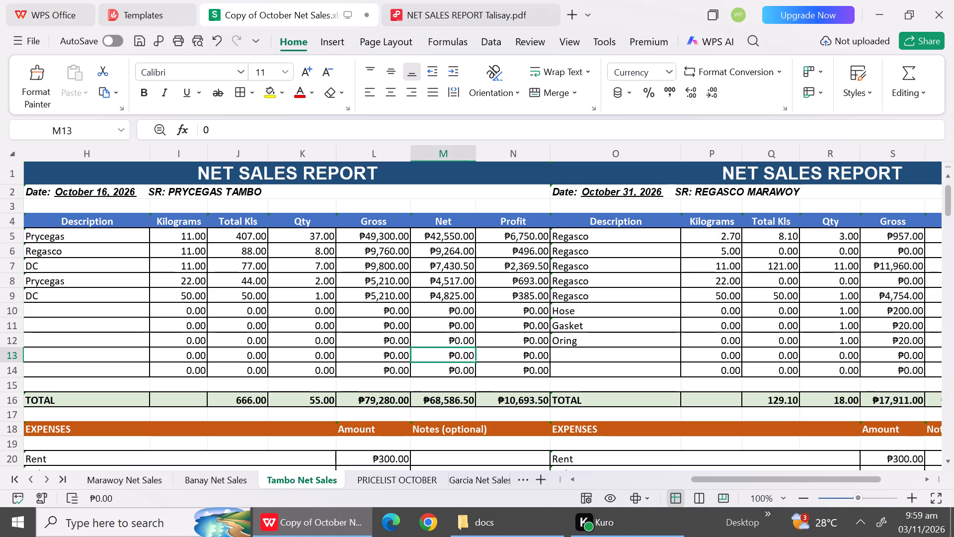
Review the expenses section of Tambo's October 16 report.
{"action": "left_click", "coordinate": [948, 468]}
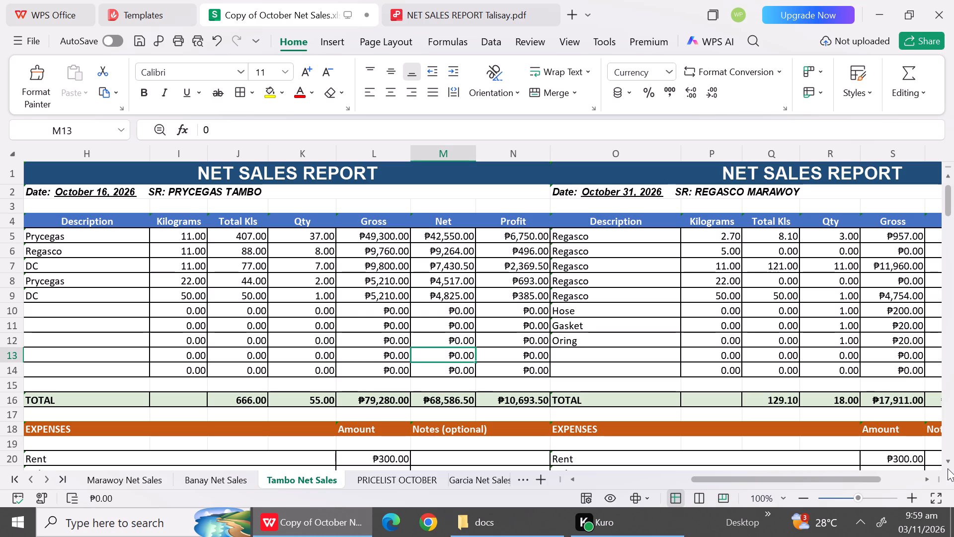
{"action": "double_click", "coordinate": [949, 456]}
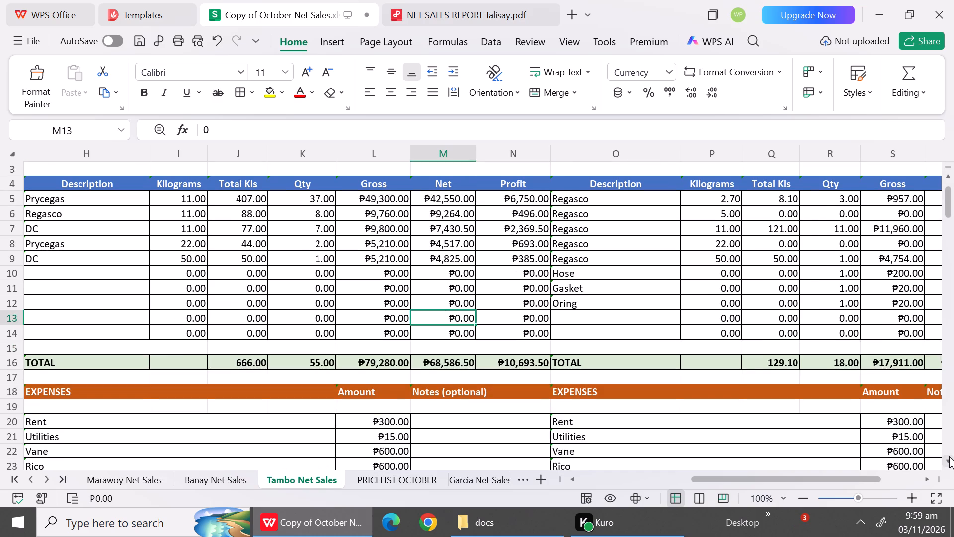
{"action": "triple_click", "coordinate": [949, 456]}
{"action": "double_click", "coordinate": [949, 456]}
{"action": "left_click", "coordinate": [949, 456]}
{"action": "left_click", "coordinate": [949, 456]}
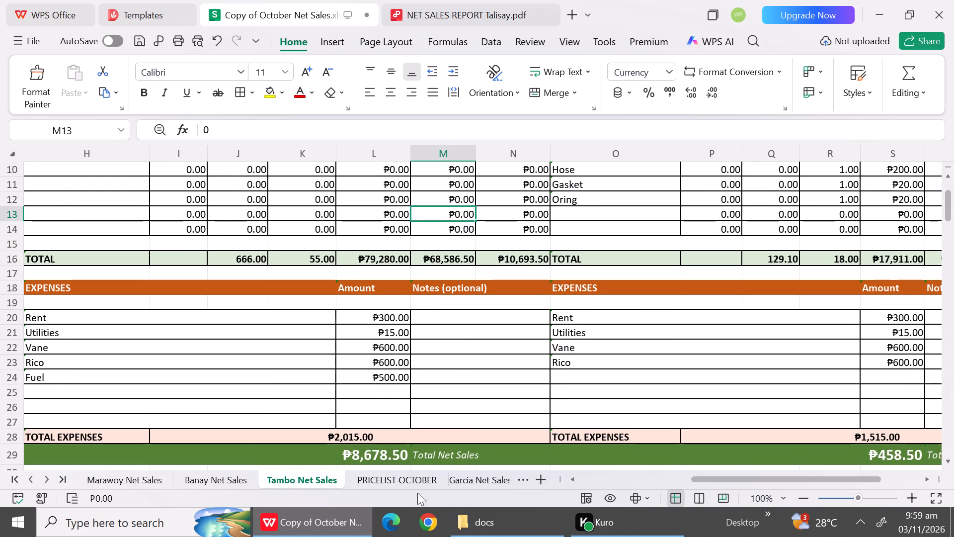
Move the Office Schedule sheet ahead of the Garcia Net Sales sheet.
{"action": "left_click", "coordinate": [527, 478]}
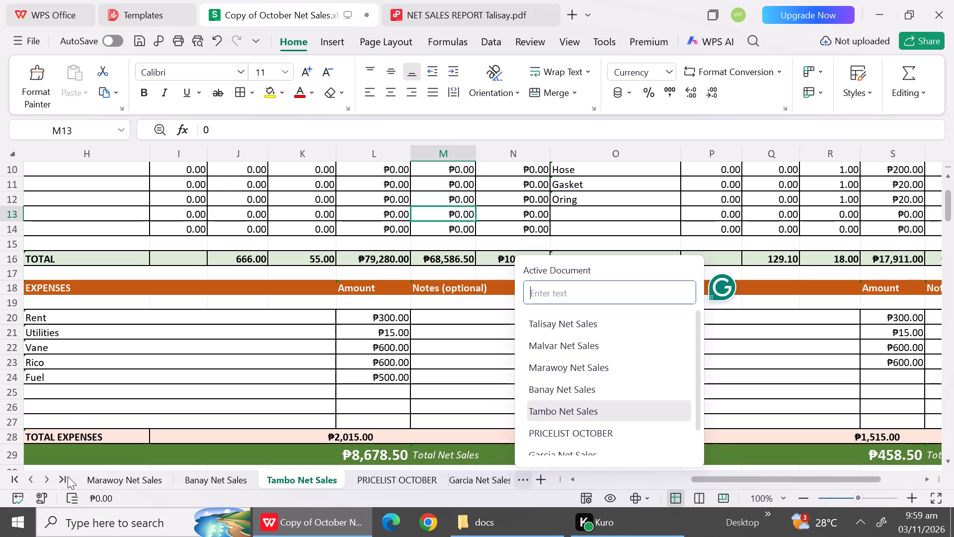
{"action": "left_click", "coordinate": [67, 479]}
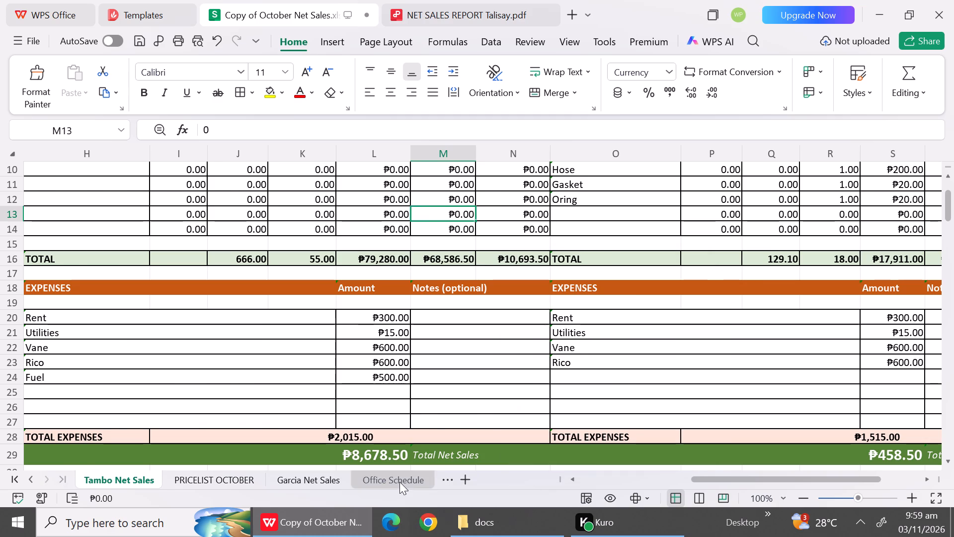
{"action": "left_click_drag", "start_coordinate": [399, 482], "coordinate": [319, 478]}
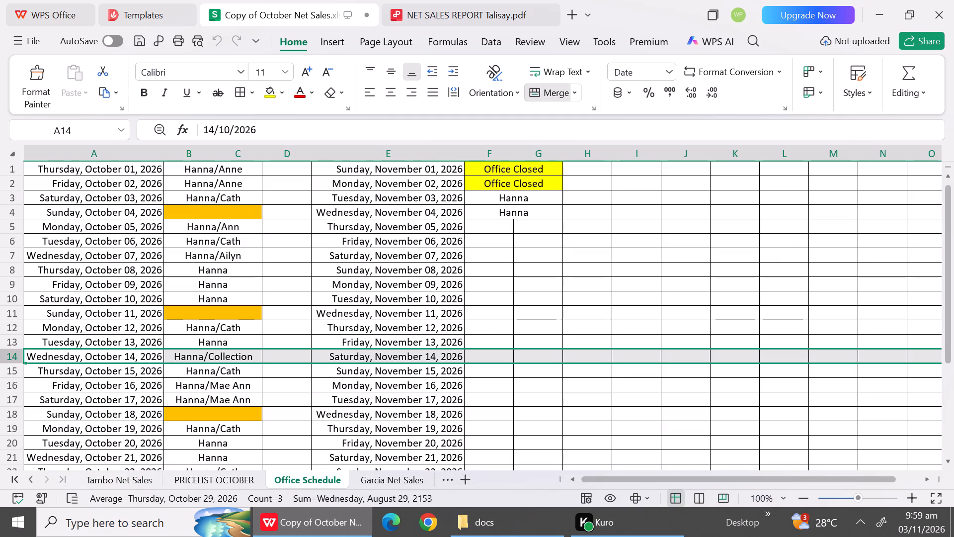
Check the mid-October entries in the office schedule, including October 15, and return to Tambo's net sales.
{"action": "left_click", "coordinate": [115, 481]}
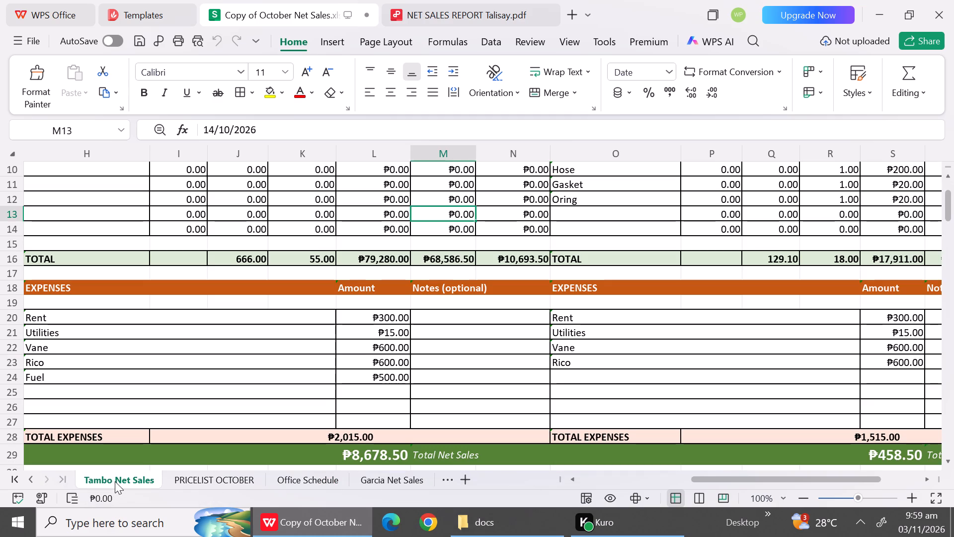
{"action": "left_click", "coordinate": [322, 482]}
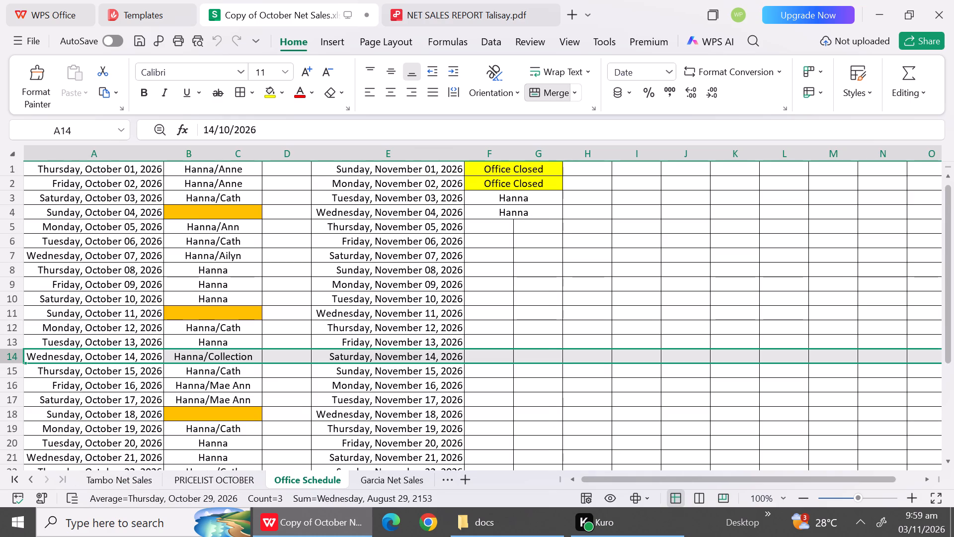
{"action": "left_click", "coordinate": [136, 370]}
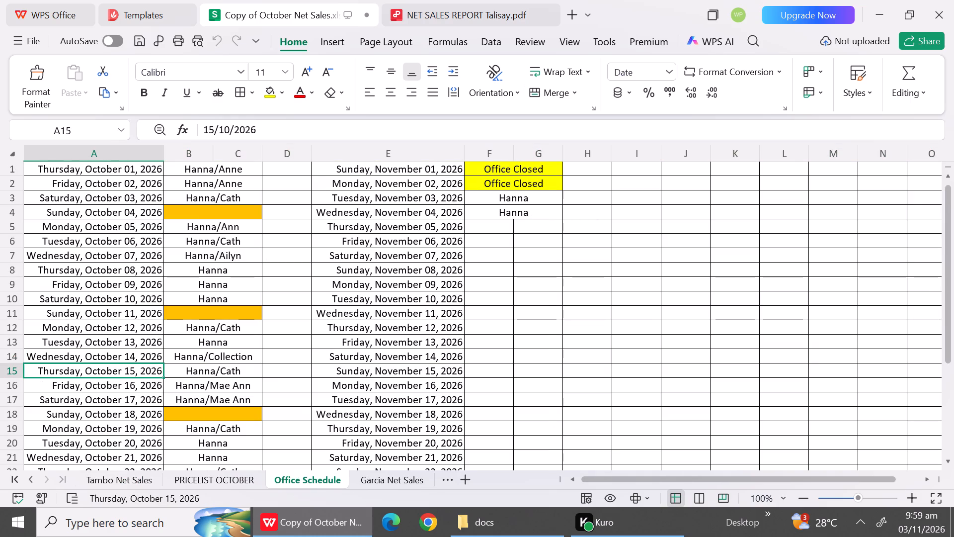
{"action": "left_click", "coordinate": [124, 477]}
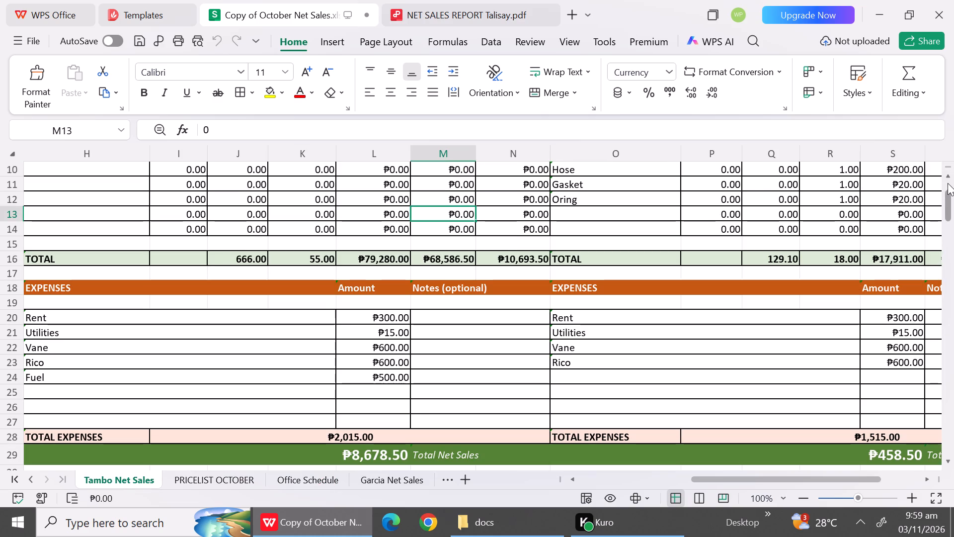
Look through Tambo's net sales reports down to the bottom block and across to the first-half October column.
{"action": "triple_click", "coordinate": [953, 363]}
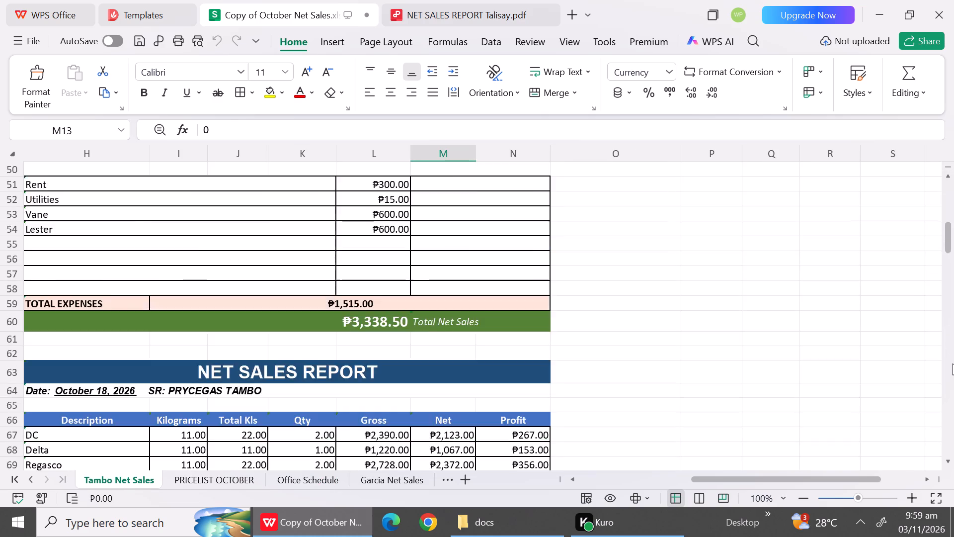
{"action": "triple_click", "coordinate": [953, 363]}
{"action": "left_click", "coordinate": [953, 363]}
{"action": "left_click_drag", "start_coordinate": [953, 363], "coordinate": [952, 394]}
{"action": "double_click", "coordinate": [952, 394]}
{"action": "left_click_drag", "start_coordinate": [952, 394], "coordinate": [951, 432]}
{"action": "left_click", "coordinate": [951, 432]}
{"action": "left_click_drag", "start_coordinate": [950, 356], "coordinate": [940, 423]}
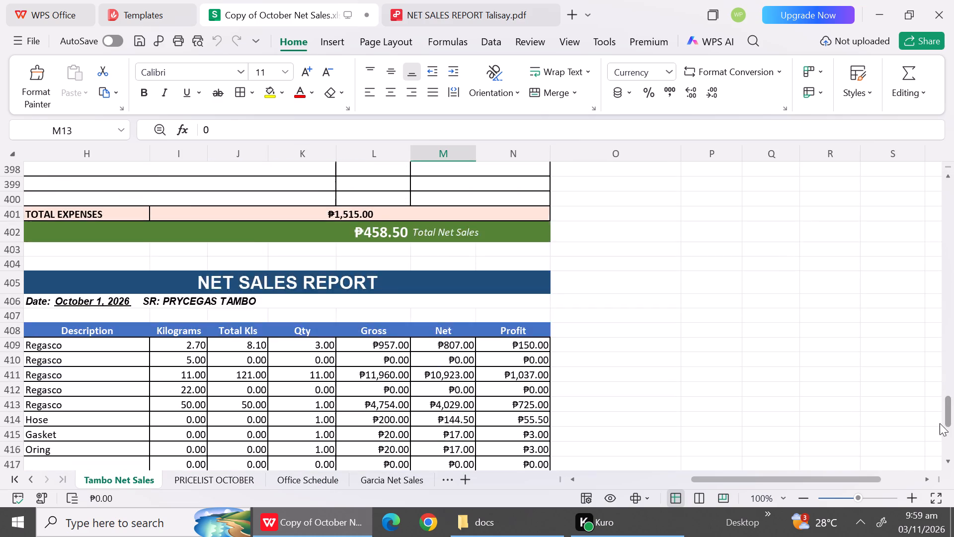
{"action": "left_click_drag", "start_coordinate": [940, 423], "coordinate": [941, 480]}
{"action": "left_click_drag", "start_coordinate": [832, 481], "coordinate": [829, 480]}
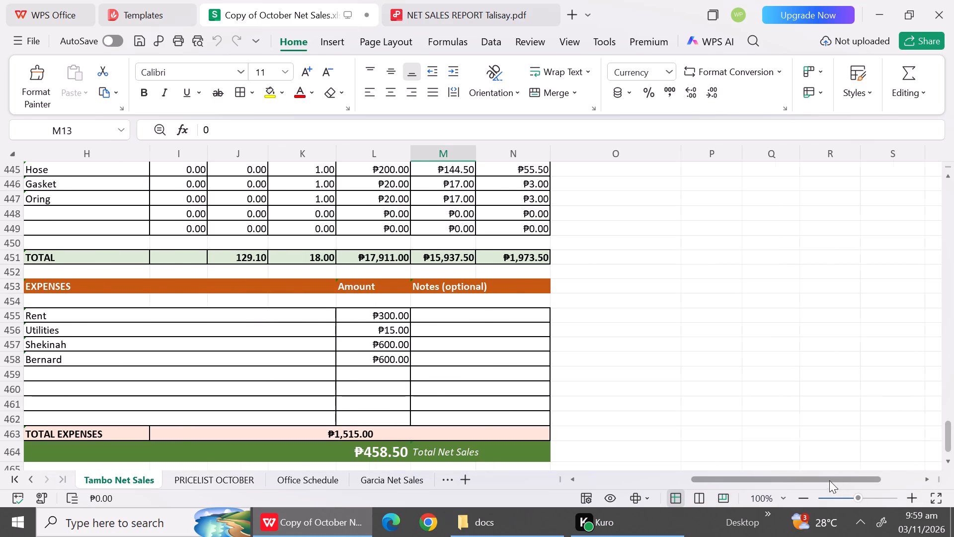
{"action": "left_click_drag", "start_coordinate": [829, 480], "coordinate": [590, 485]}
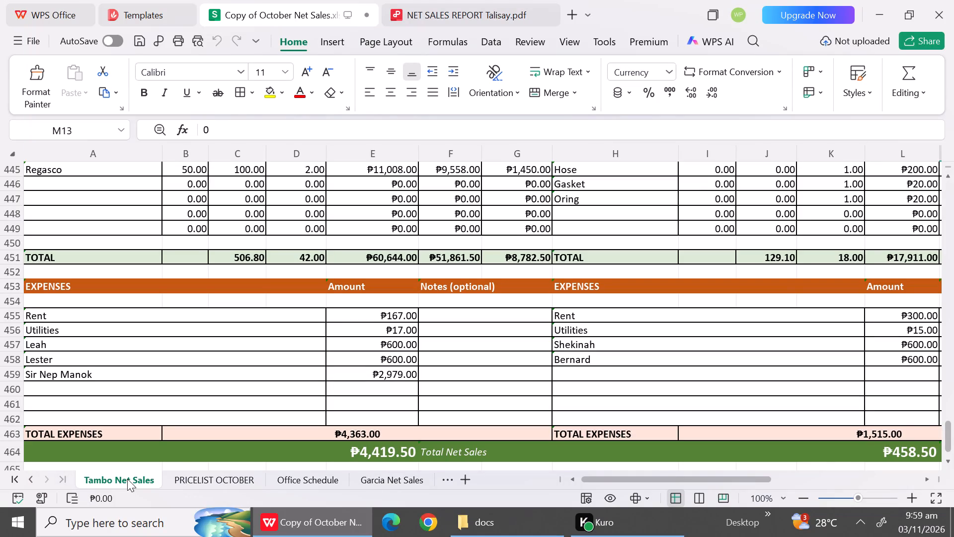
Compare the expenses in the bottom reports of the Marawoy and Banay sheets, and check the October office schedule.
{"action": "left_click", "coordinate": [31, 479]}
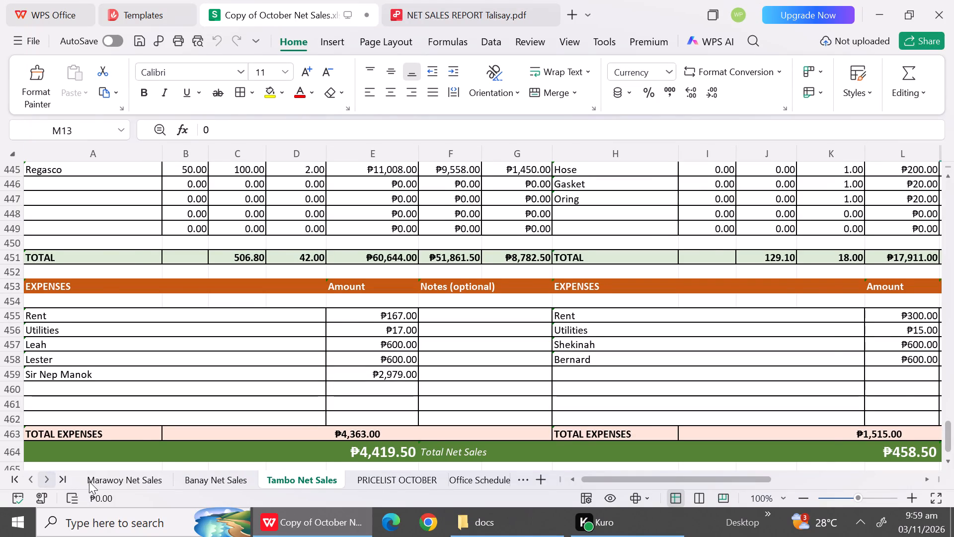
{"action": "left_click", "coordinate": [89, 481]}
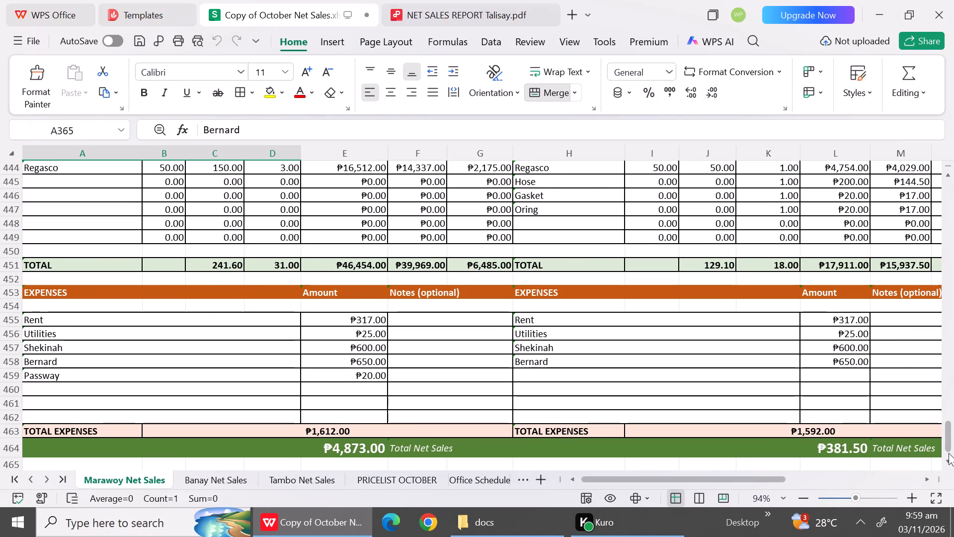
{"action": "left_click", "coordinate": [185, 481]}
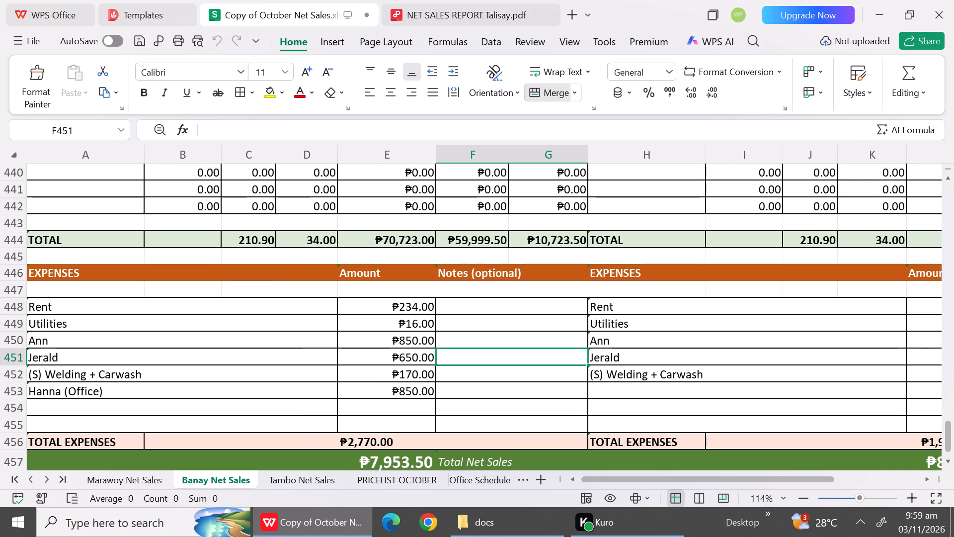
{"action": "left_click", "coordinate": [951, 326]}
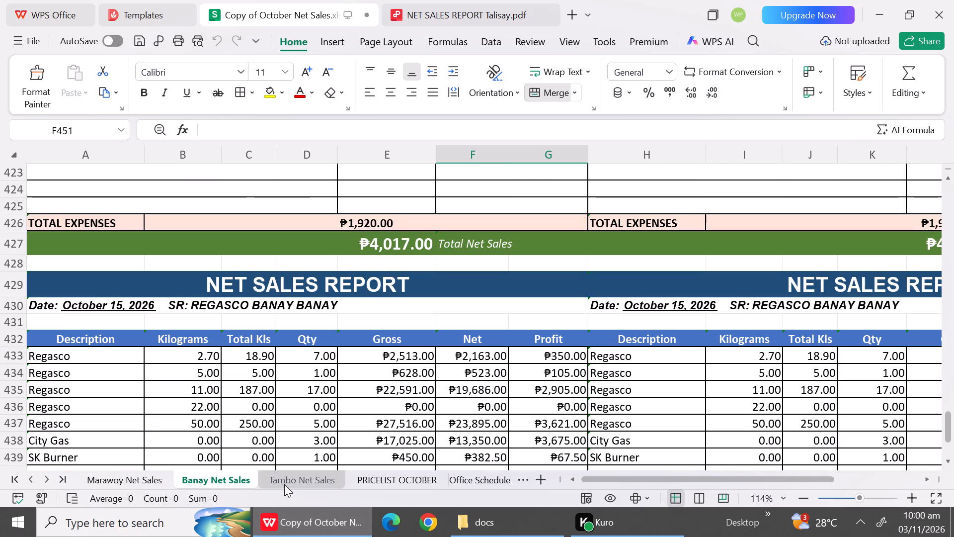
{"action": "left_click", "coordinate": [117, 476]}
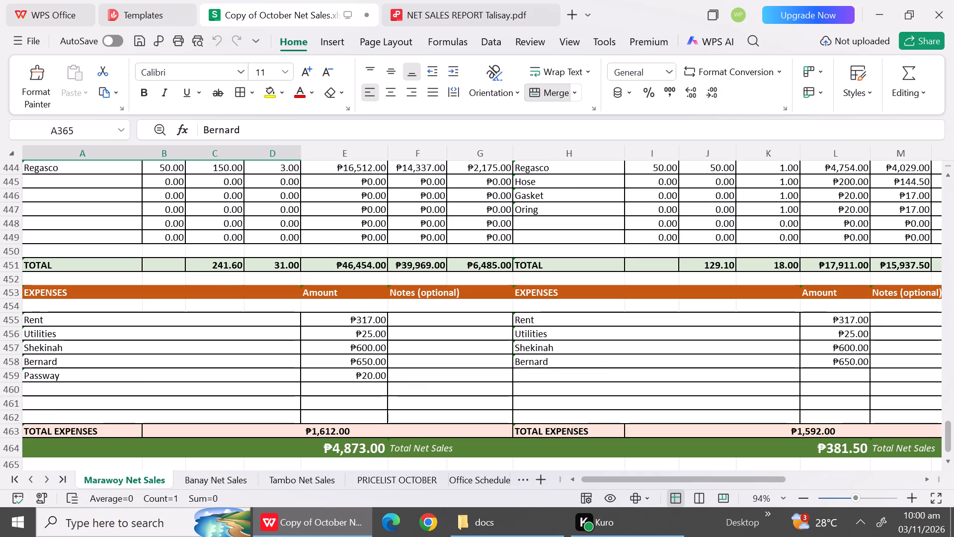
{"action": "left_click", "coordinate": [391, 483]}
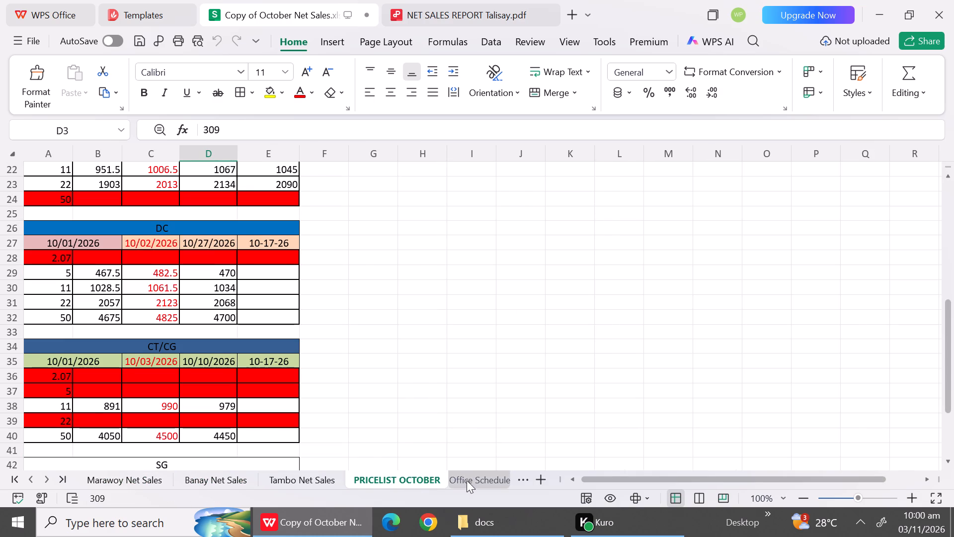
{"action": "left_click", "coordinate": [467, 480]}
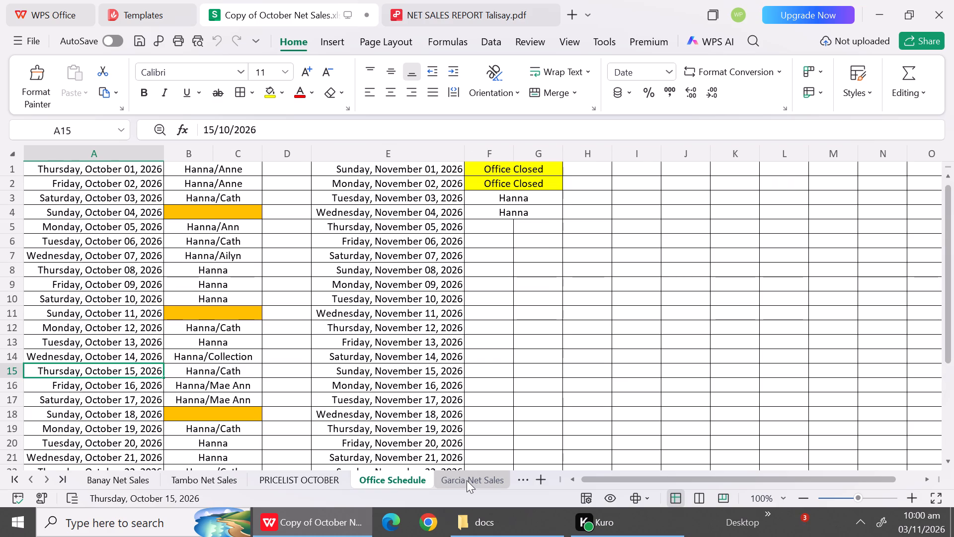
Examine the October 15 expenses on the Banay sheet and compare them with the bottom reports of the Tambo and Marawoy sheets.
{"action": "left_click", "coordinate": [129, 481]}
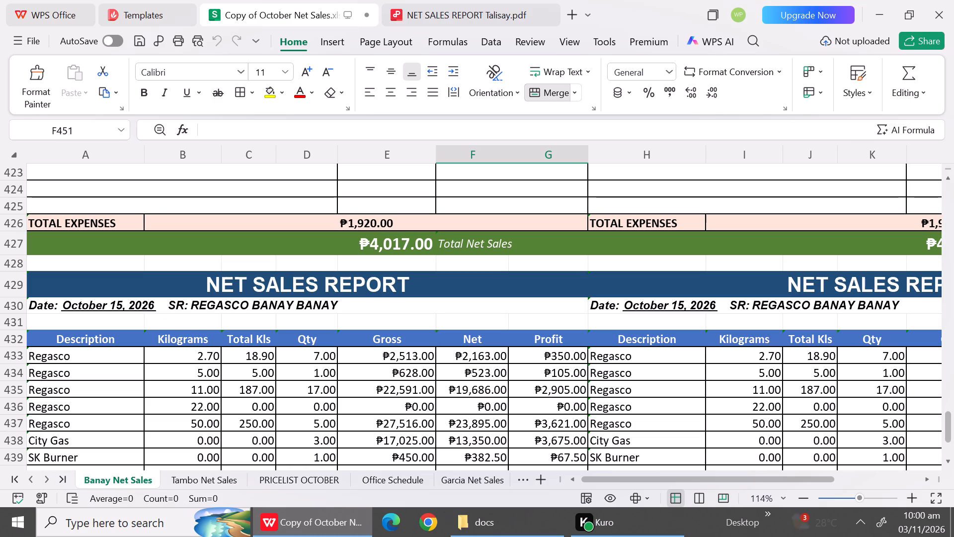
{"action": "left_click", "coordinate": [949, 450]}
{"action": "left_click", "coordinate": [949, 449]}
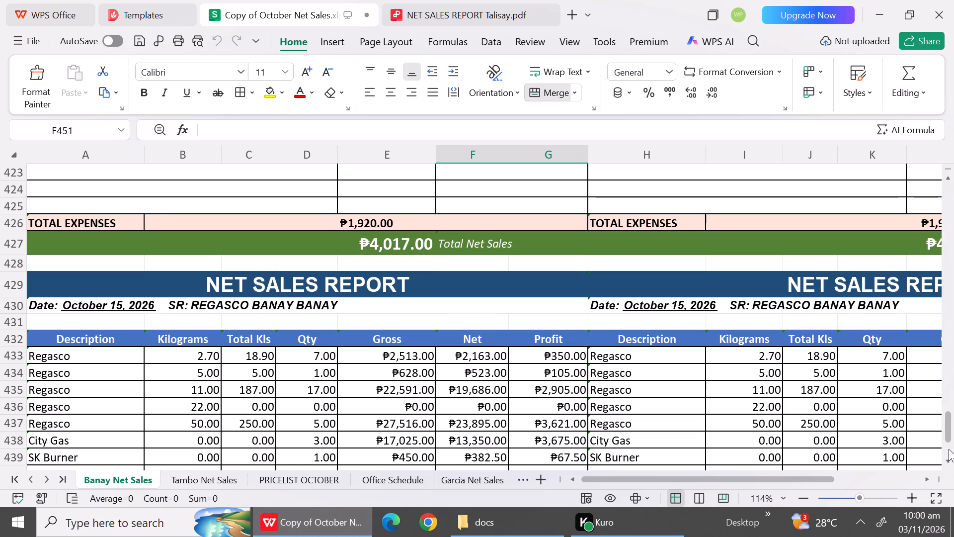
{"action": "triple_click", "coordinate": [948, 461]}
{"action": "triple_click", "coordinate": [948, 461]}
{"action": "triple_click", "coordinate": [948, 461]}
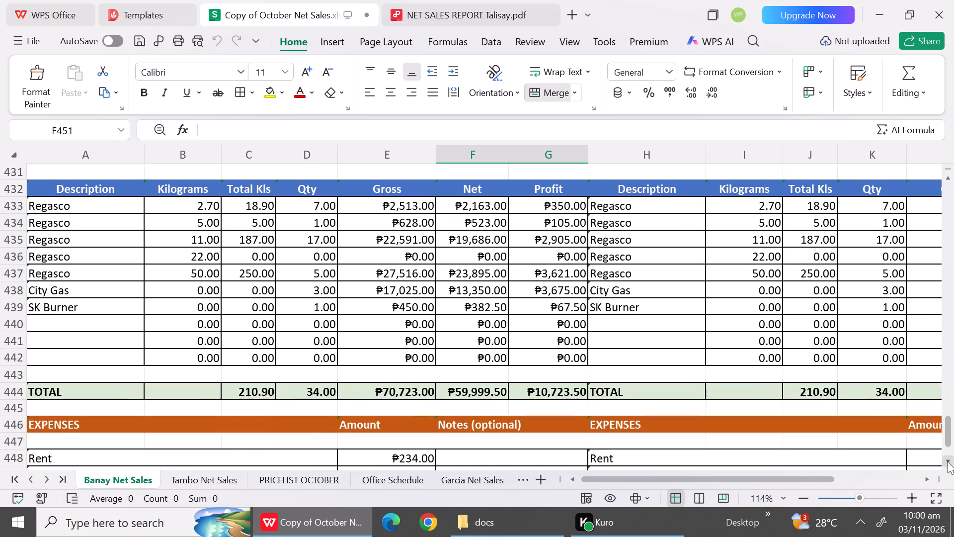
{"action": "triple_click", "coordinate": [948, 461]}
{"action": "double_click", "coordinate": [948, 461]}
{"action": "double_click", "coordinate": [948, 461]}
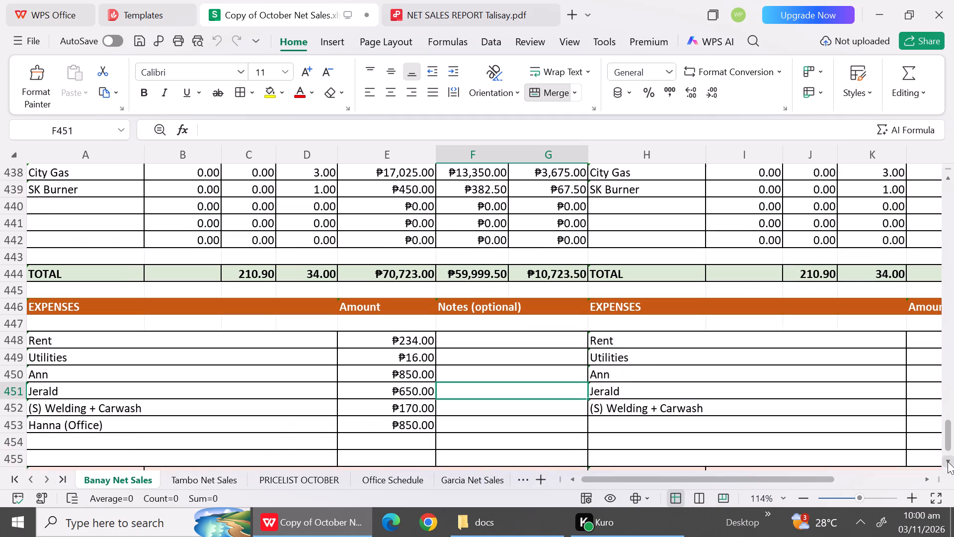
{"action": "left_click", "coordinate": [948, 461]}
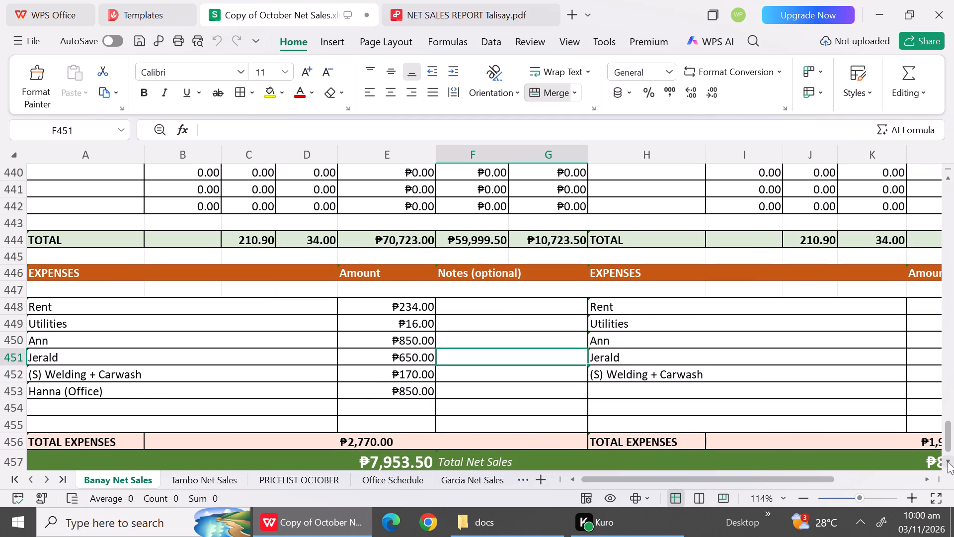
{"action": "left_click", "coordinate": [194, 485]}
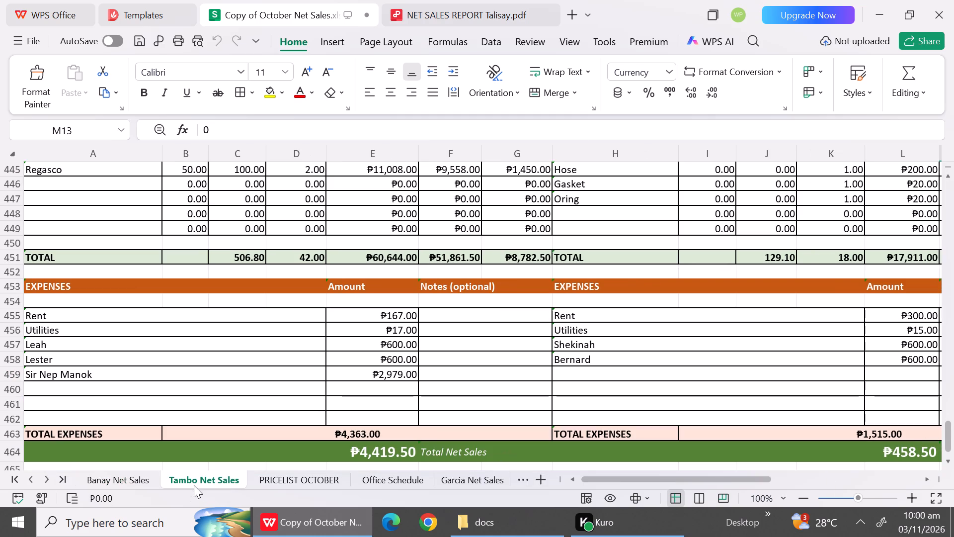
{"action": "left_click", "coordinate": [30, 482]}
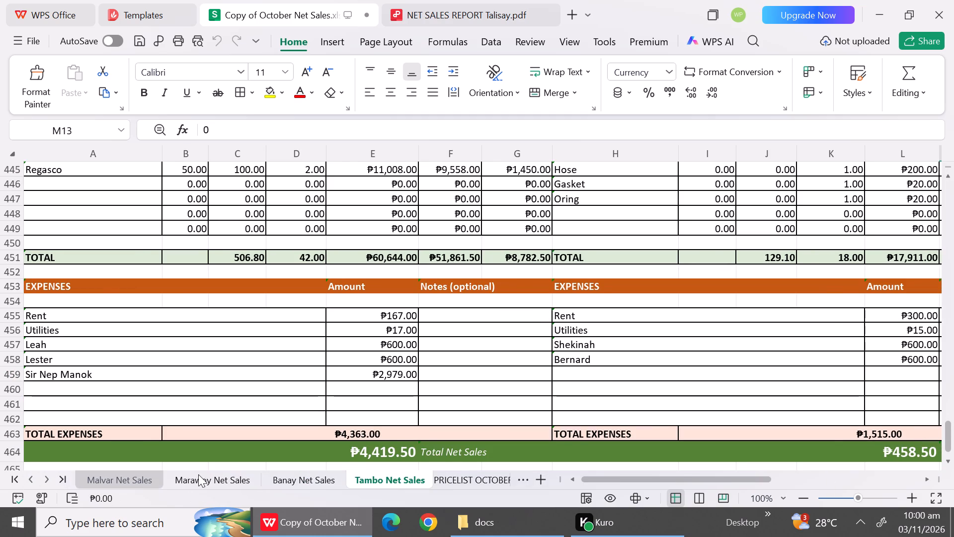
{"action": "left_click", "coordinate": [199, 474]}
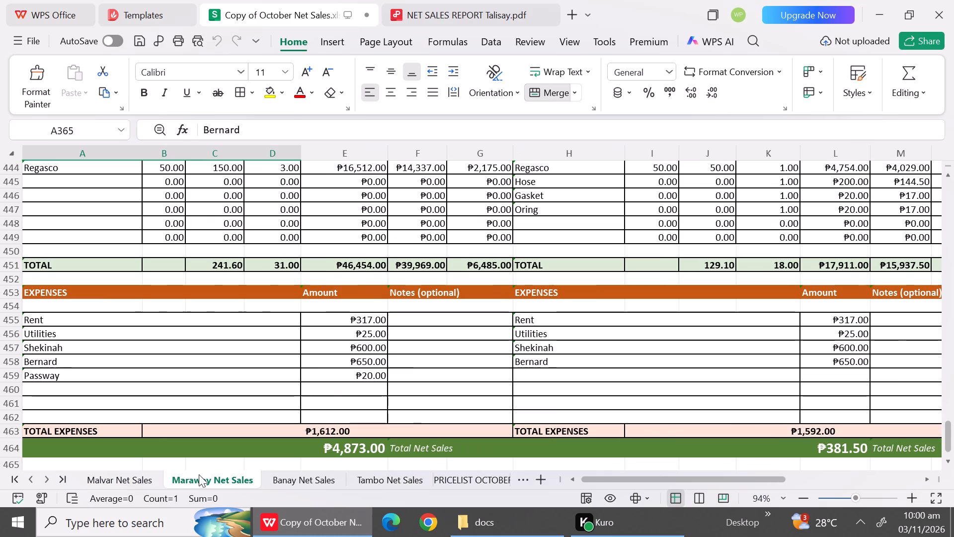
{"action": "left_click", "coordinate": [283, 475]}
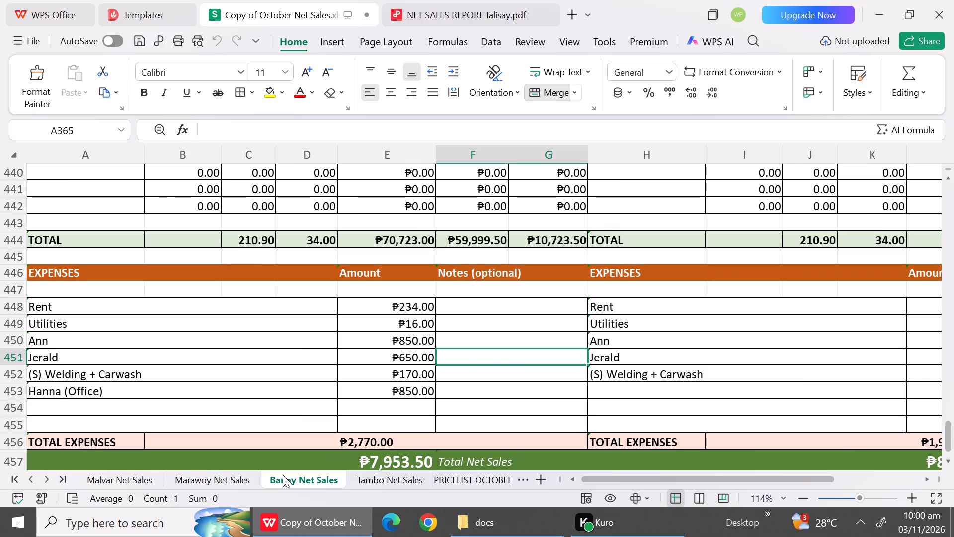
Add a Cath(Office) expense of 850 below Hanna (Office) in Banay's October 15 report.
{"action": "left_click", "coordinate": [74, 405]}
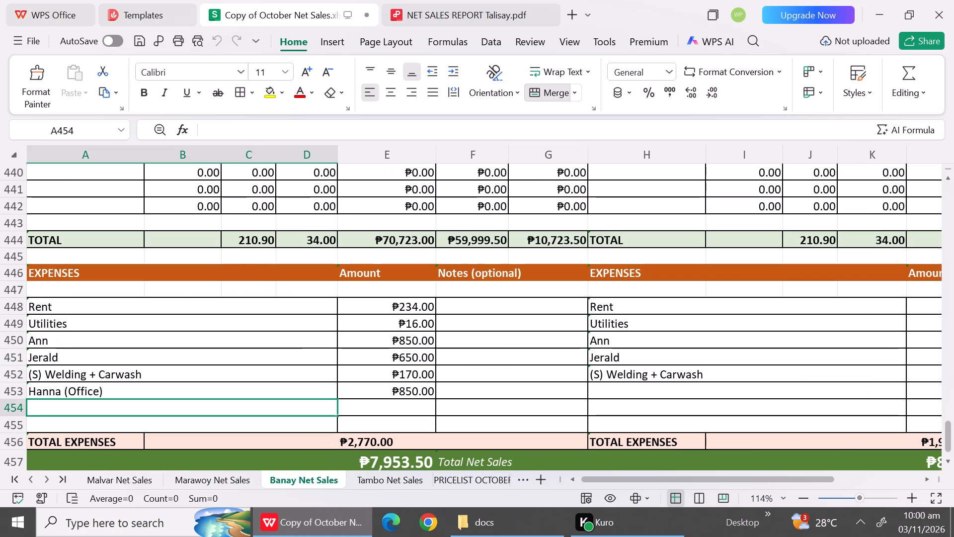
{"action": "key", "text": "shift+c"}
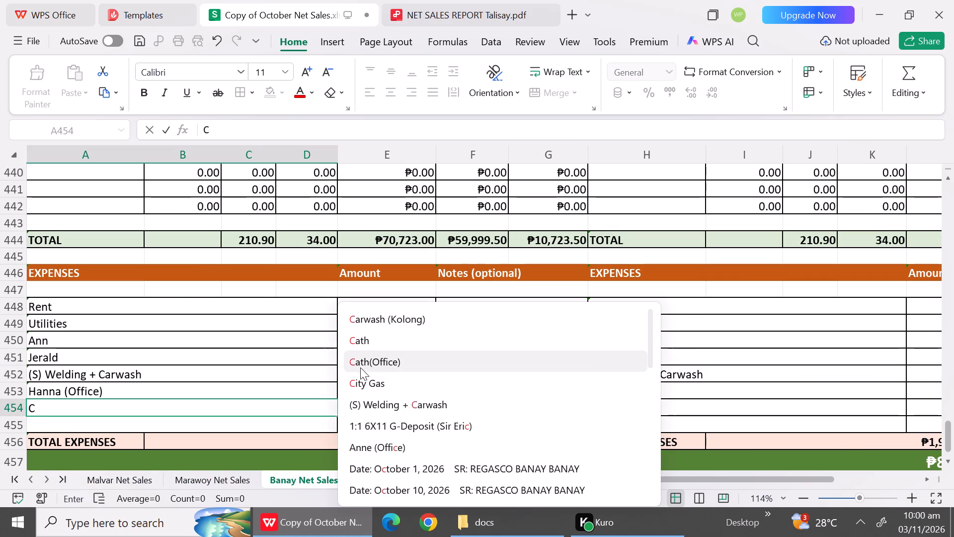
{"action": "left_click", "coordinate": [360, 360]}
{"action": "left_click", "coordinate": [416, 411]}
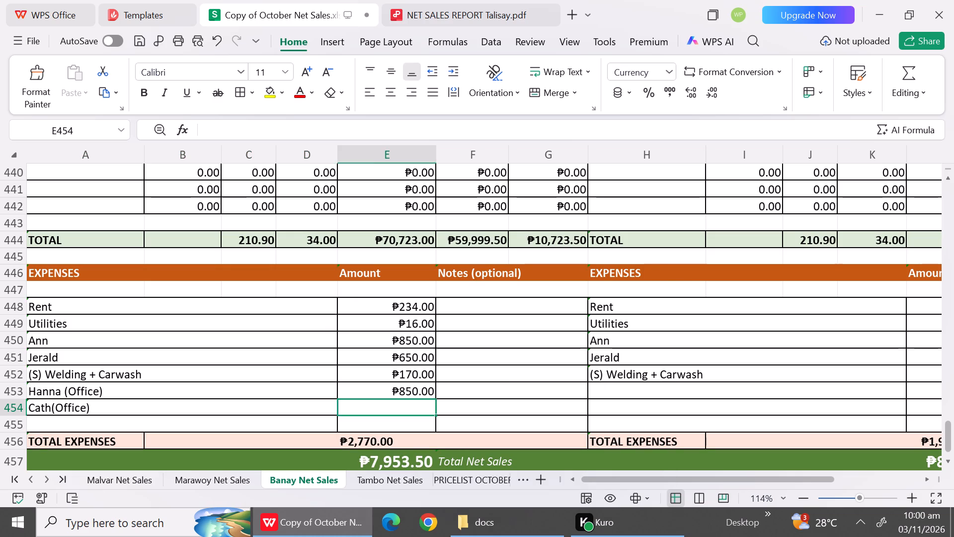
{"action": "type", "text": "850"}
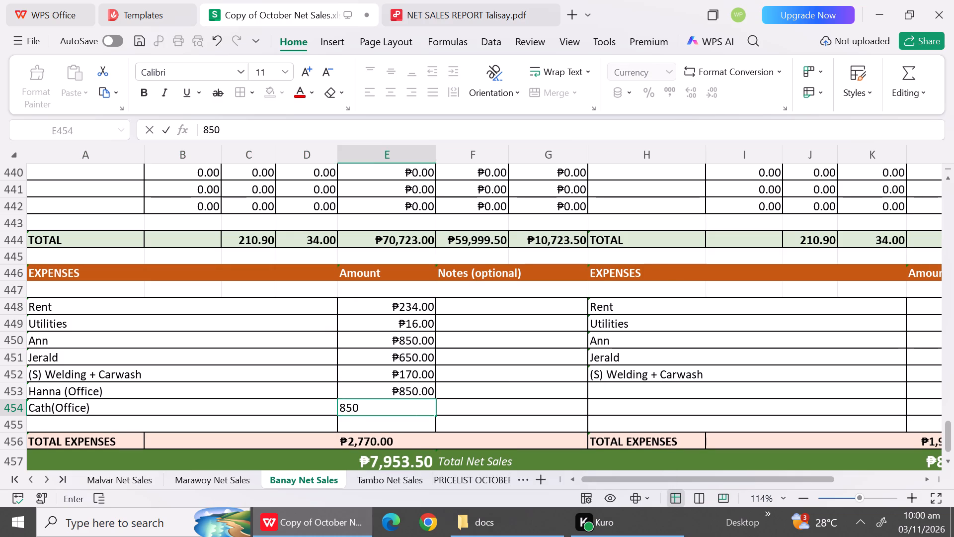
{"action": "left_click", "coordinate": [260, 408]}
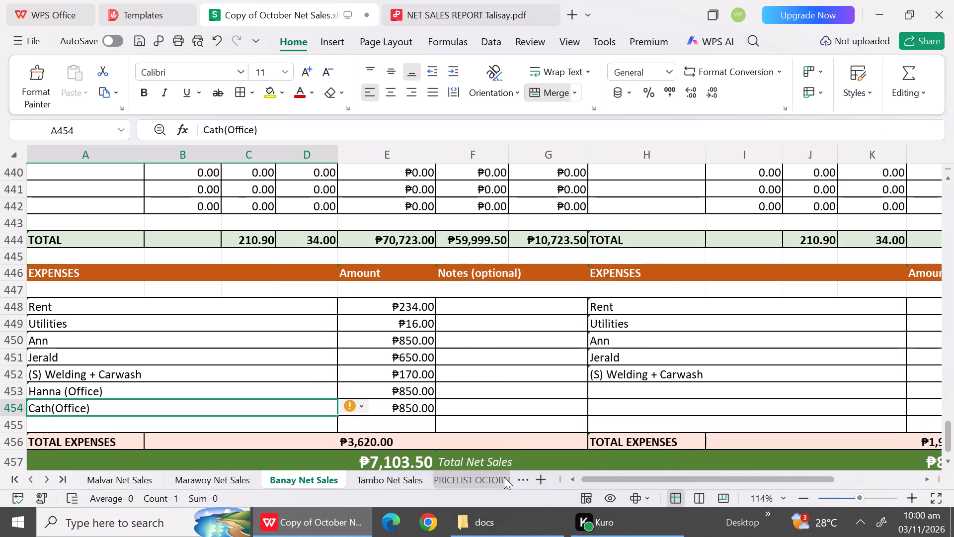
Check the October 16 row in the office schedule.
{"action": "left_click", "coordinate": [62, 482]}
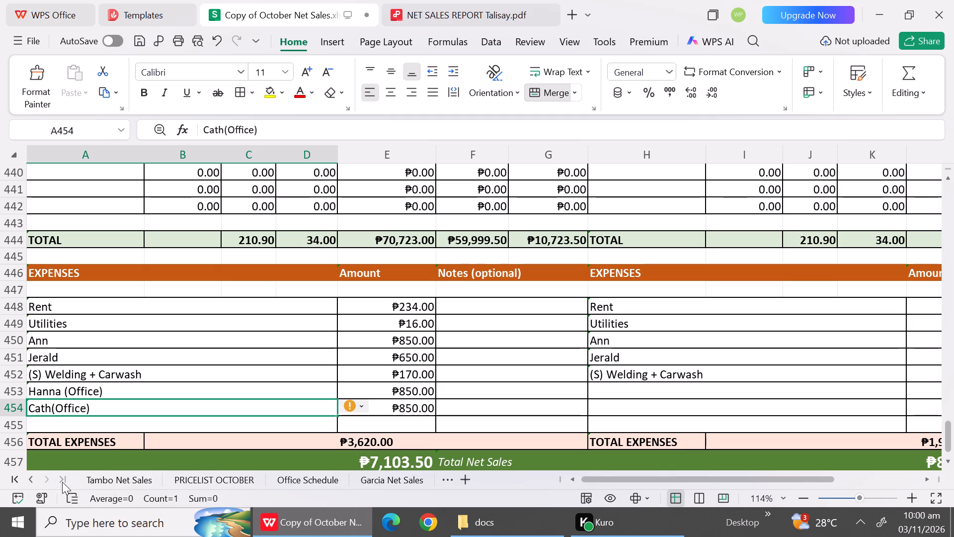
{"action": "left_click", "coordinate": [281, 481]}
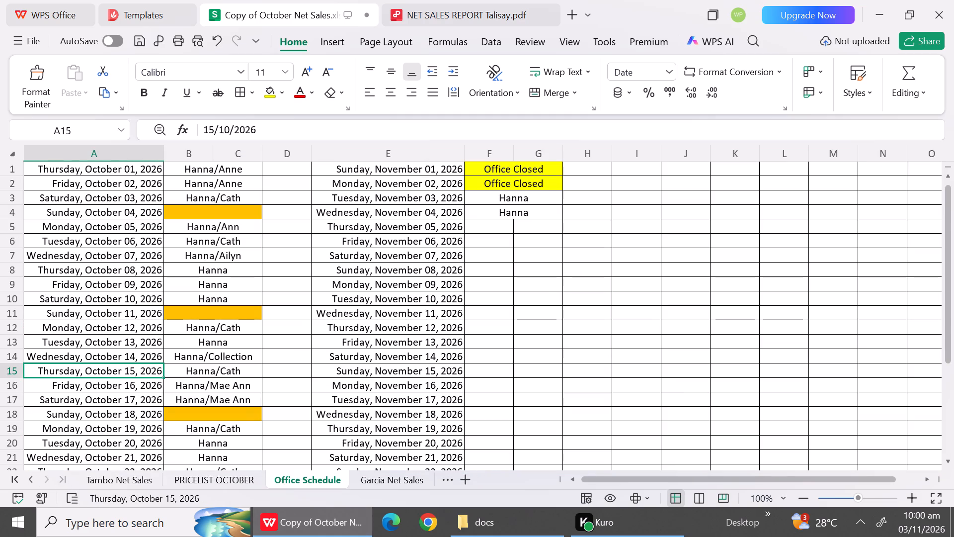
{"action": "left_click", "coordinate": [9, 387]}
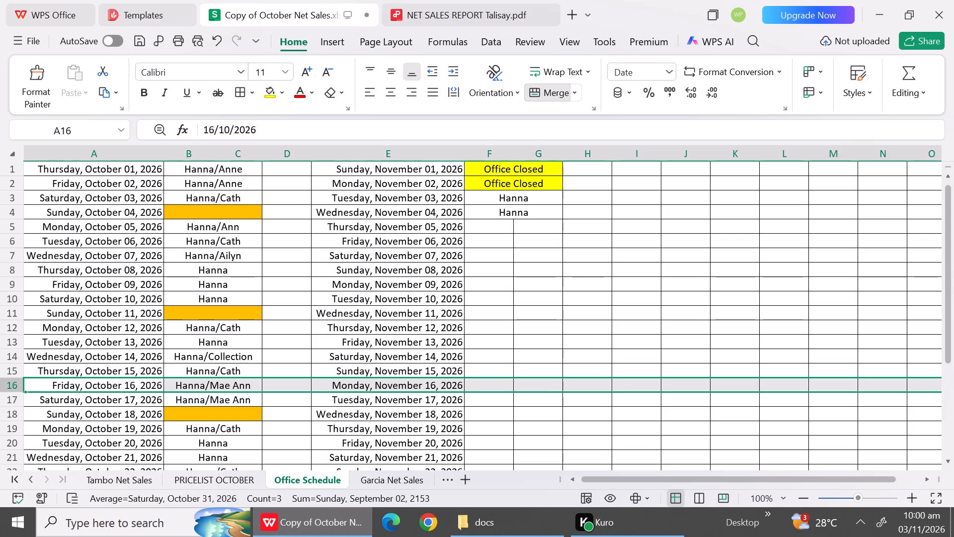
In the October 16 report on the Tambo sheet, set the rent expense to 167 and utilities to 17.
{"action": "left_click", "coordinate": [139, 481]}
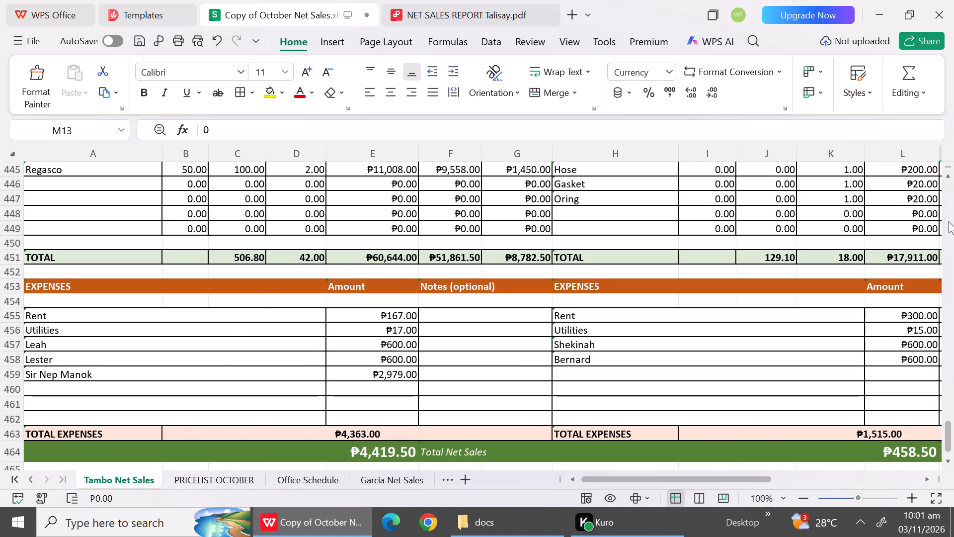
{"action": "triple_click", "coordinate": [949, 221]}
{"action": "triple_click", "coordinate": [949, 221]}
{"action": "triple_click", "coordinate": [949, 221]}
{"action": "triple_click", "coordinate": [949, 221]}
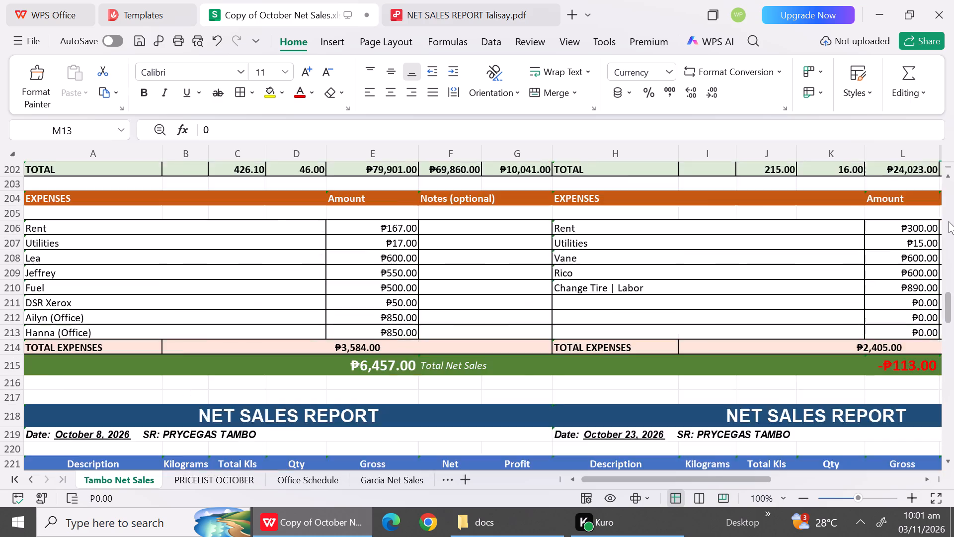
{"action": "triple_click", "coordinate": [949, 221]}
{"action": "left_click_drag", "start_coordinate": [949, 221], "coordinate": [947, 200]}
{"action": "left_click", "coordinate": [947, 200]}
{"action": "left_click_drag", "start_coordinate": [947, 200], "coordinate": [946, 194]}
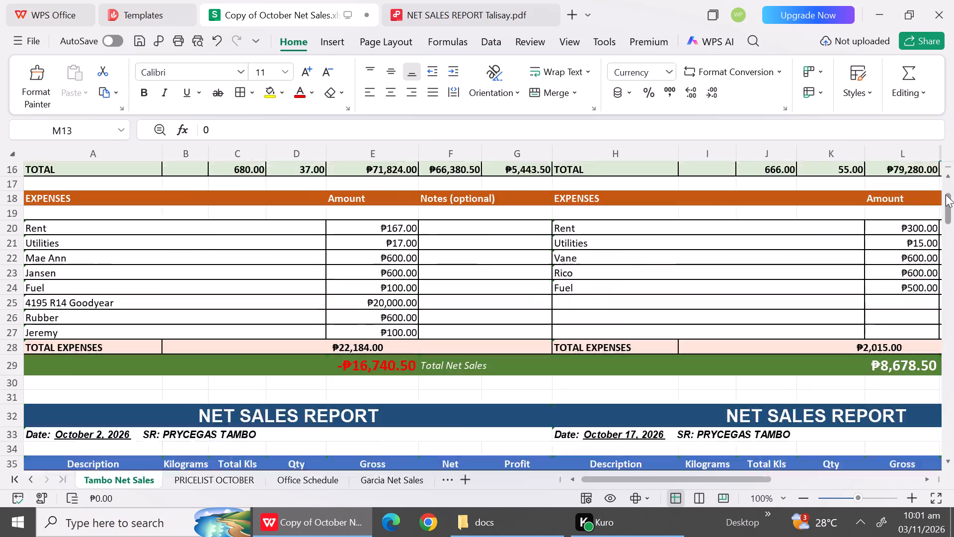
{"action": "left_click_drag", "start_coordinate": [946, 194], "coordinate": [948, 170]}
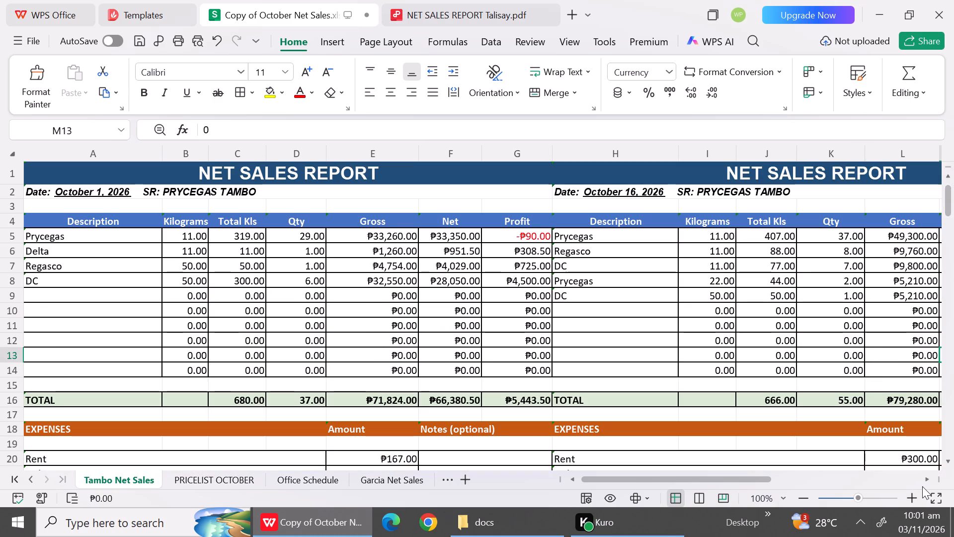
{"action": "left_click", "coordinate": [923, 480]}
{"action": "left_click", "coordinate": [923, 480]}
{"action": "left_click", "coordinate": [923, 480]}
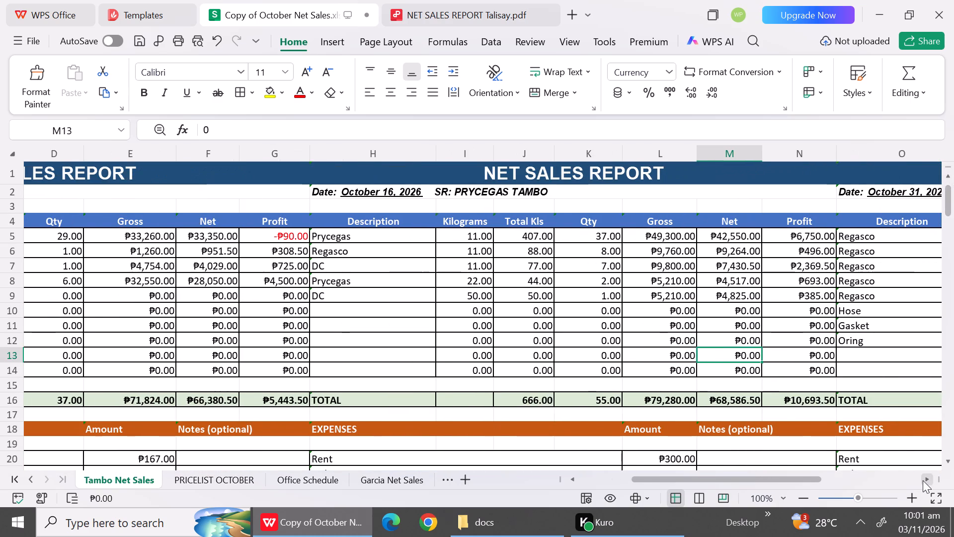
{"action": "left_click", "coordinate": [923, 480]}
{"action": "left_click", "coordinate": [923, 480]}
{"action": "left_click", "coordinate": [923, 480]}
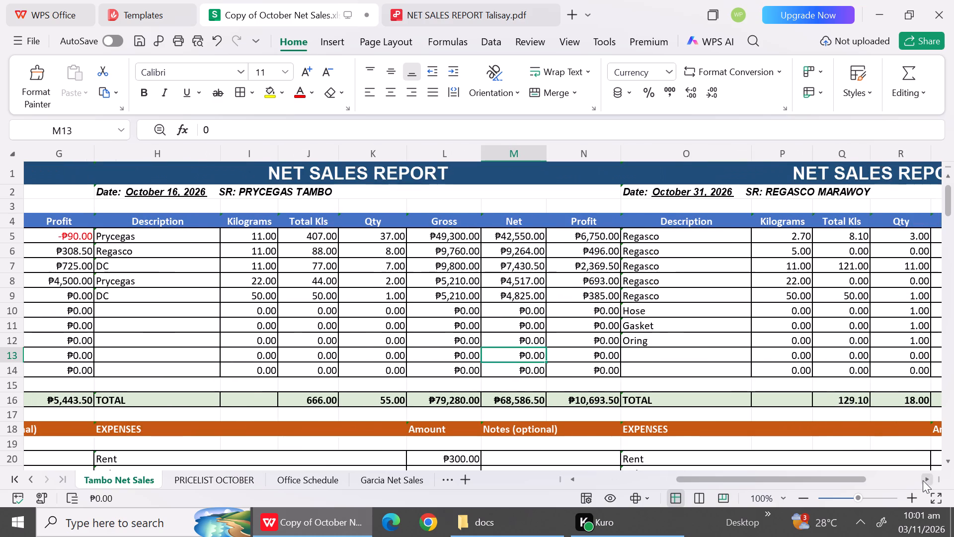
{"action": "left_click", "coordinate": [923, 480]}
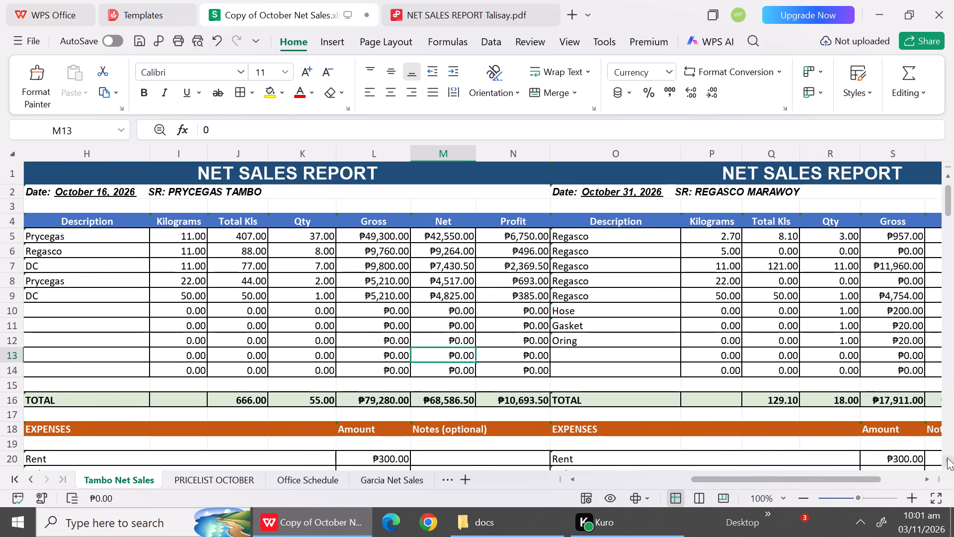
{"action": "left_click", "coordinate": [949, 453]}
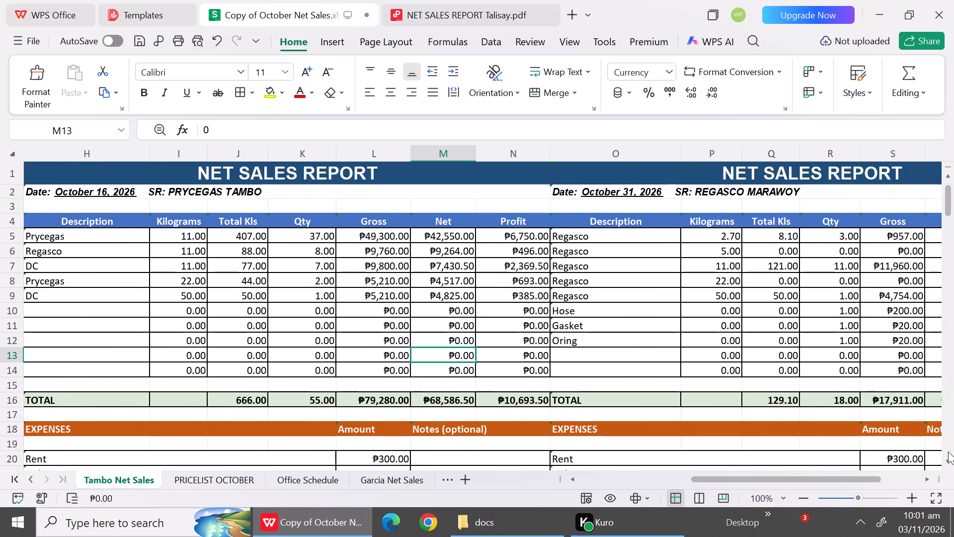
{"action": "left_click", "coordinate": [949, 459]}
{"action": "triple_click", "coordinate": [949, 459]}
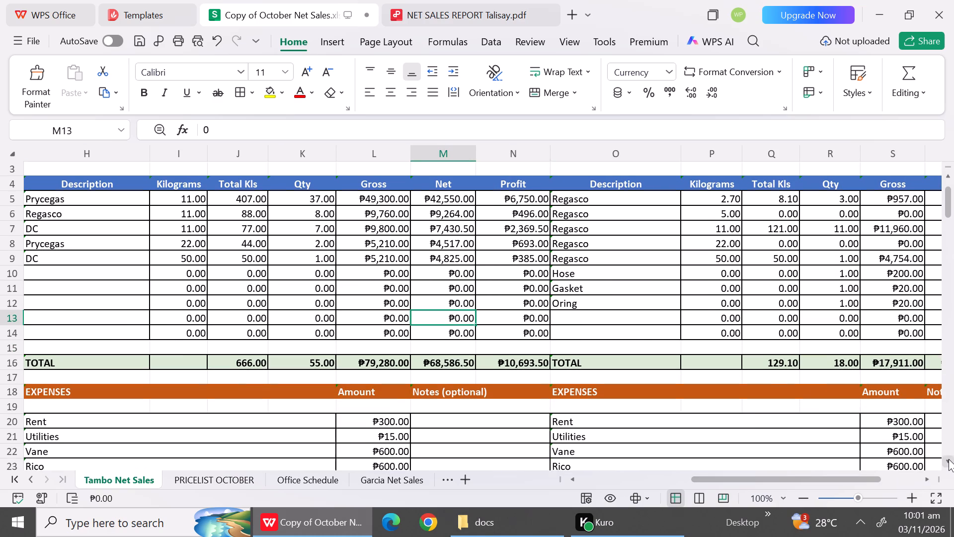
{"action": "left_click", "coordinate": [949, 459]}
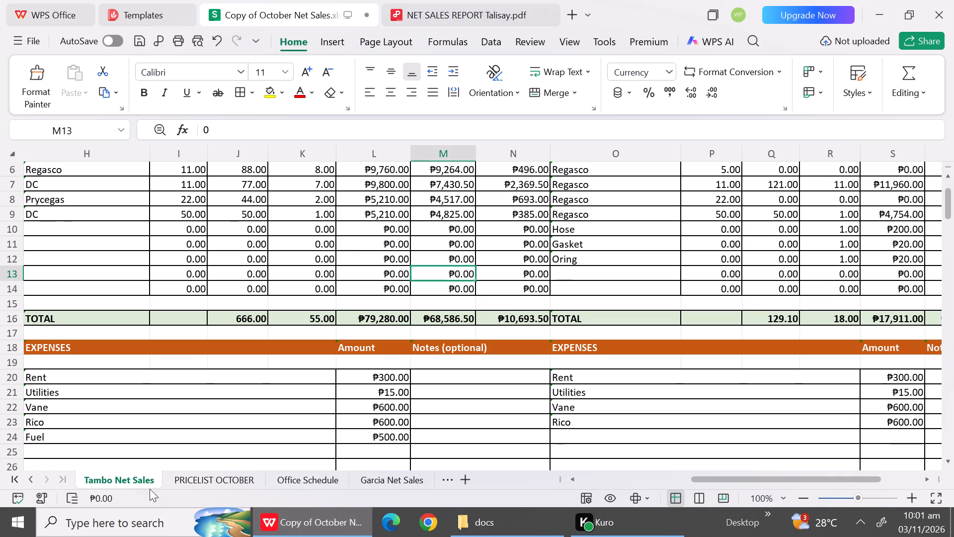
{"action": "left_click", "coordinate": [373, 378]}
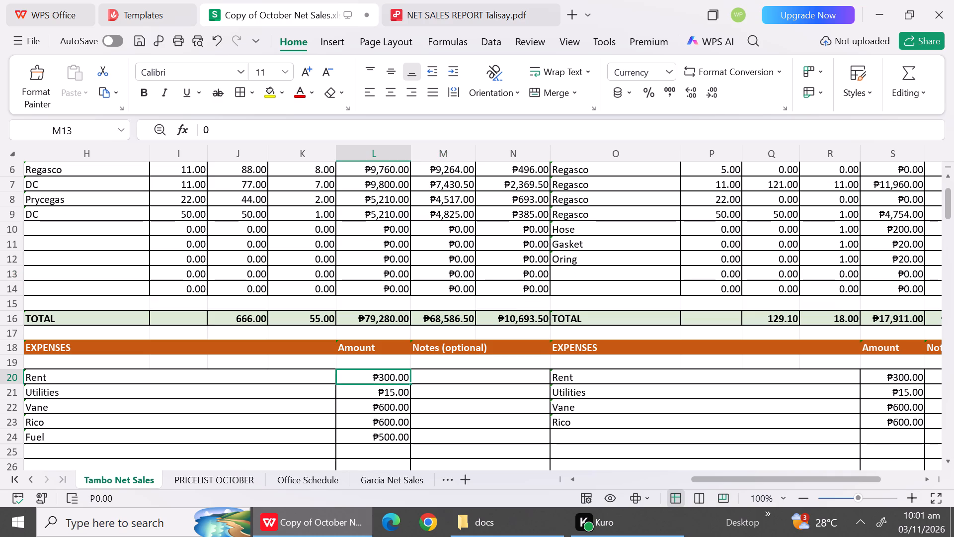
{"action": "key", "text": "1"}
{"action": "type", "text": "67"}
{"action": "key", "text": "Down"}
{"action": "type", "text": "17"}
Replace the two staff names in Tambo's October 16 expenses with Leah and Lester.
{"action": "left_click", "coordinate": [263, 402]}
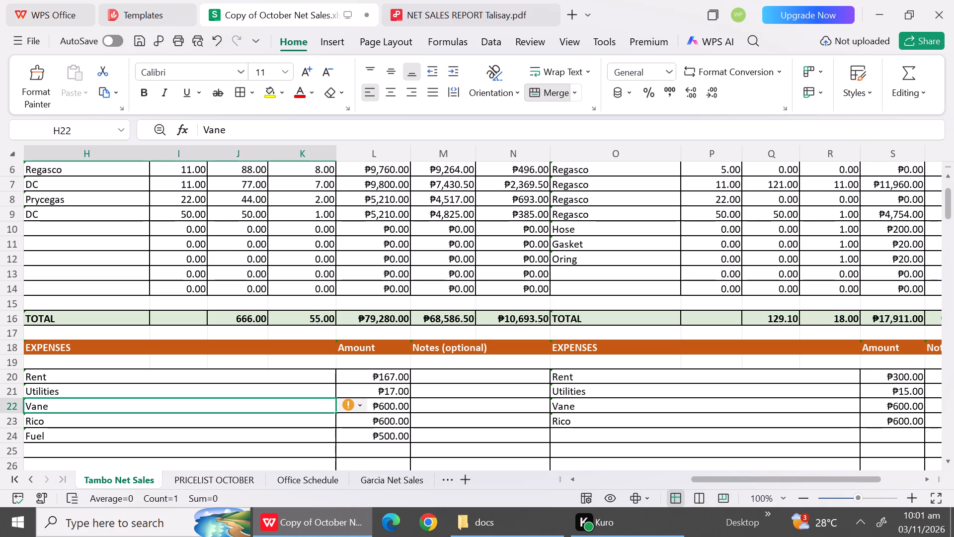
{"action": "type", "text": "Lre"}
{"action": "key", "text": "BackSpace"}
{"action": "key", "text": "BackSpace"}
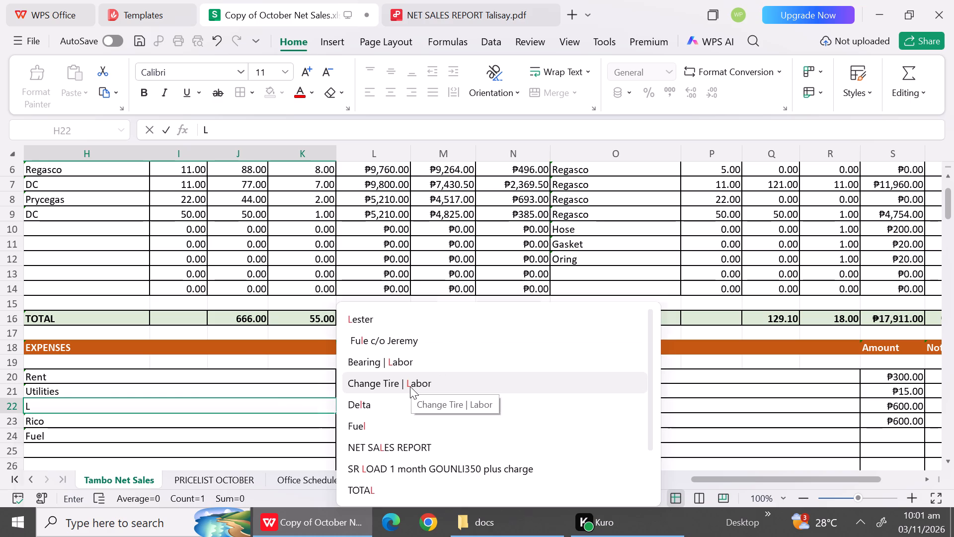
{"action": "type", "text": "ea"}
{"action": "key", "text": "h"}
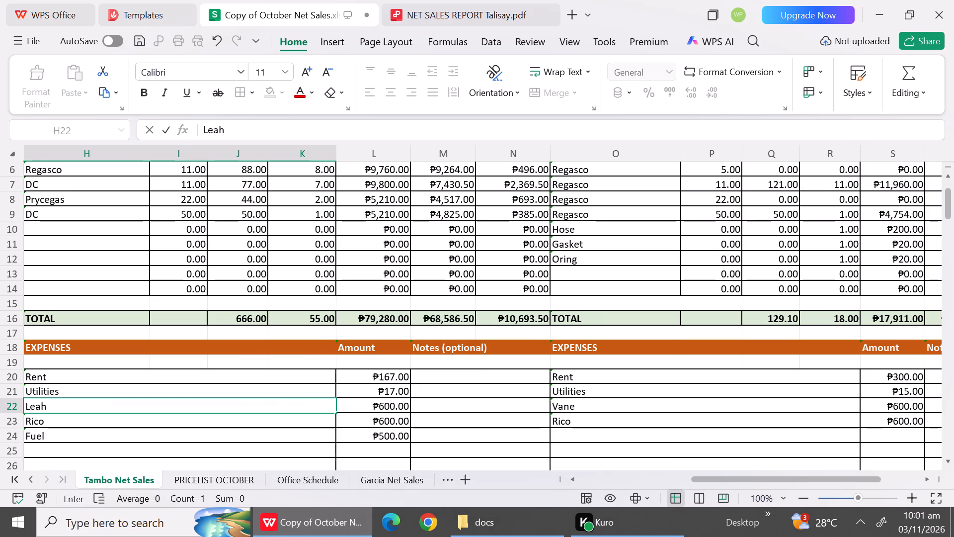
{"action": "left_click", "coordinate": [262, 425]}
{"action": "type", "text": "Le"}
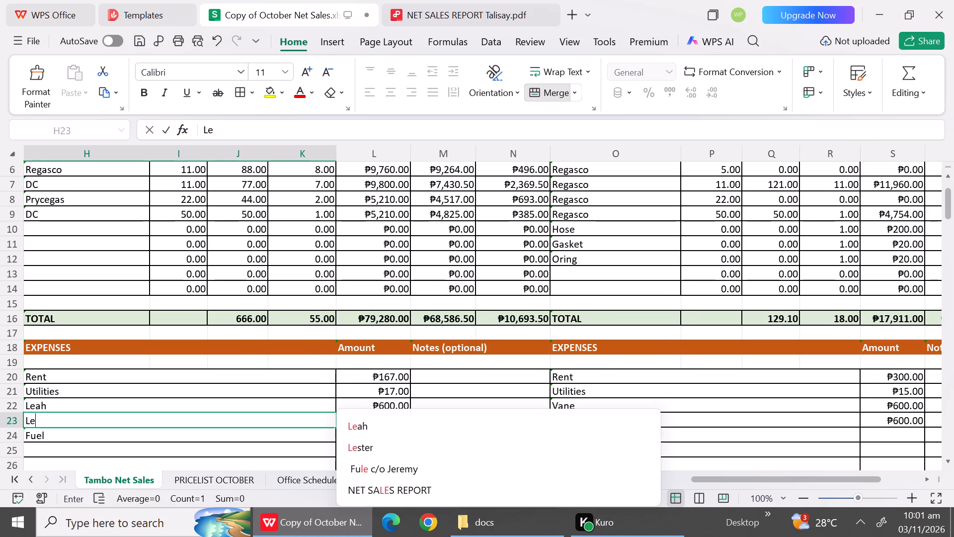
{"action": "left_click", "coordinate": [344, 451]}
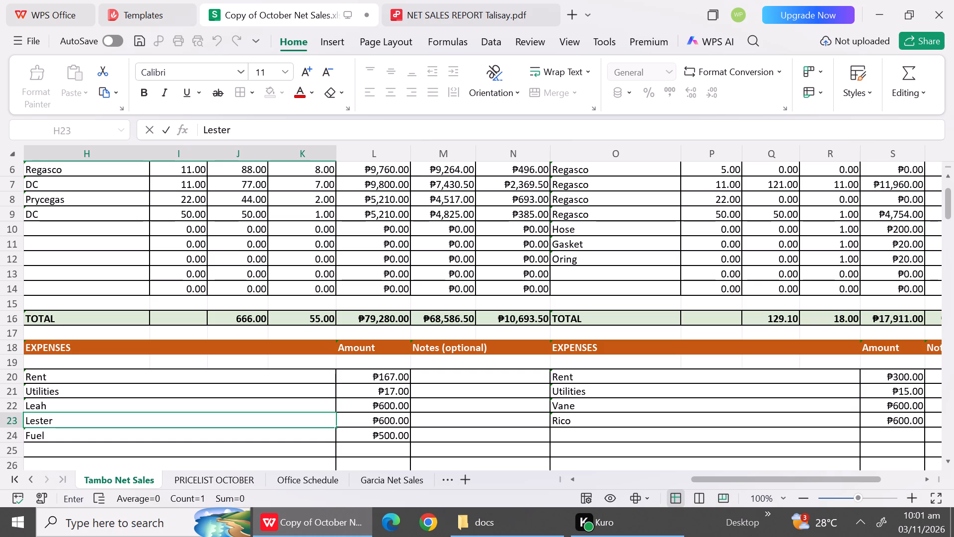
In Tambo's October 16 expenses, replace the Fuel entry with Sampaguita Fuel and set its amount to 950.
{"action": "left_click", "coordinate": [112, 437]}
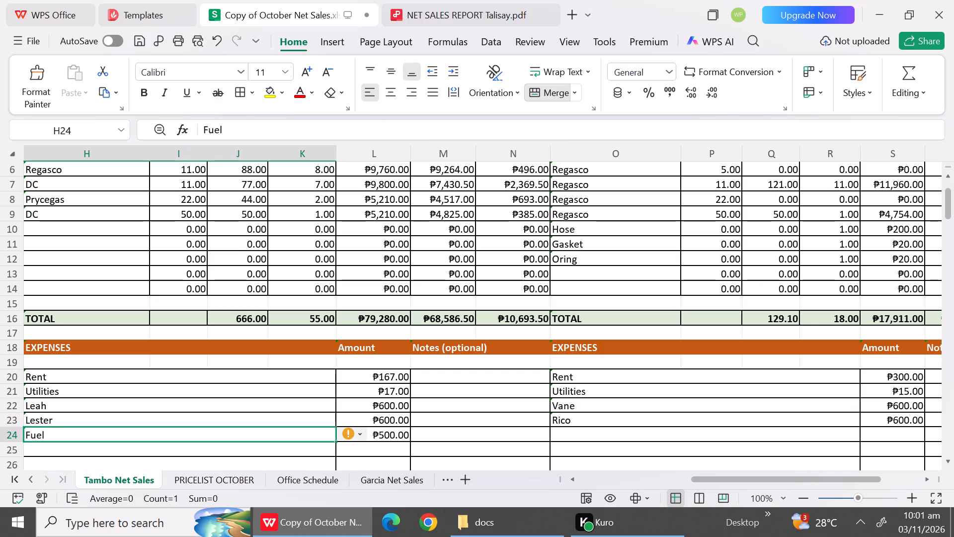
{"action": "key", "text": "BackSpace"}
{"action": "key", "text": "BackSpace"}
{"action": "key", "text": "BackSpace"}
{"action": "type", "text": "Sa"}
{"action": "type", "text": "mpagui"}
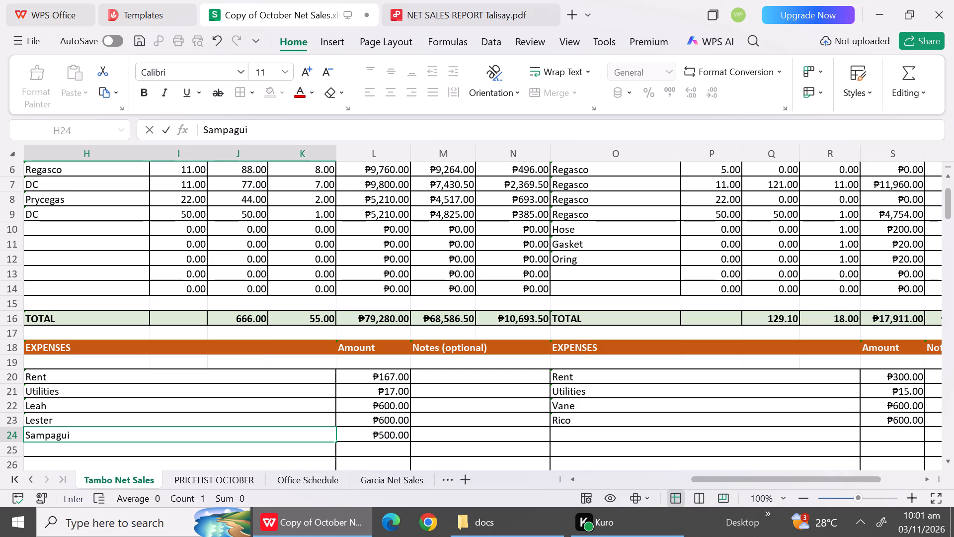
{"action": "type", "text": "ta Kolong Fuel"}
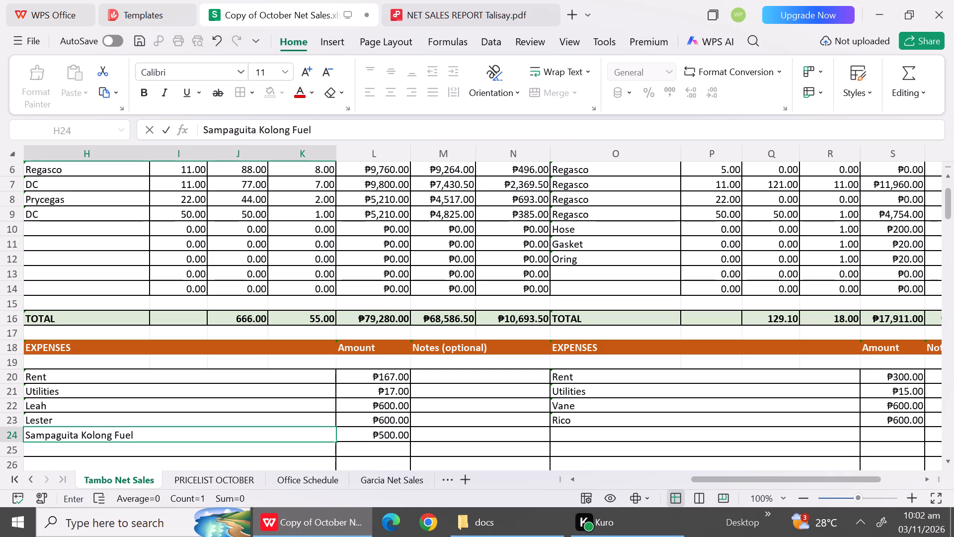
{"action": "left_click", "coordinate": [394, 440]}
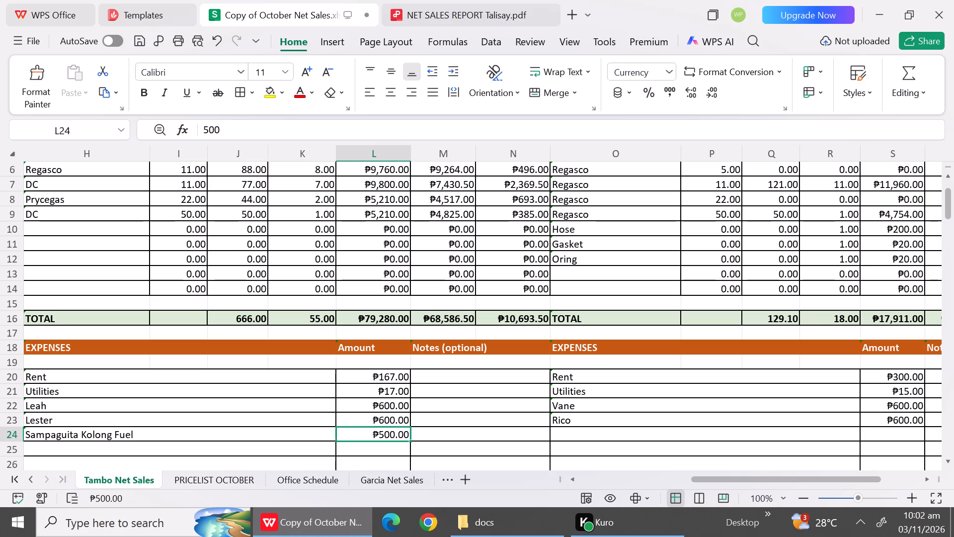
{"action": "type", "text": "950"}
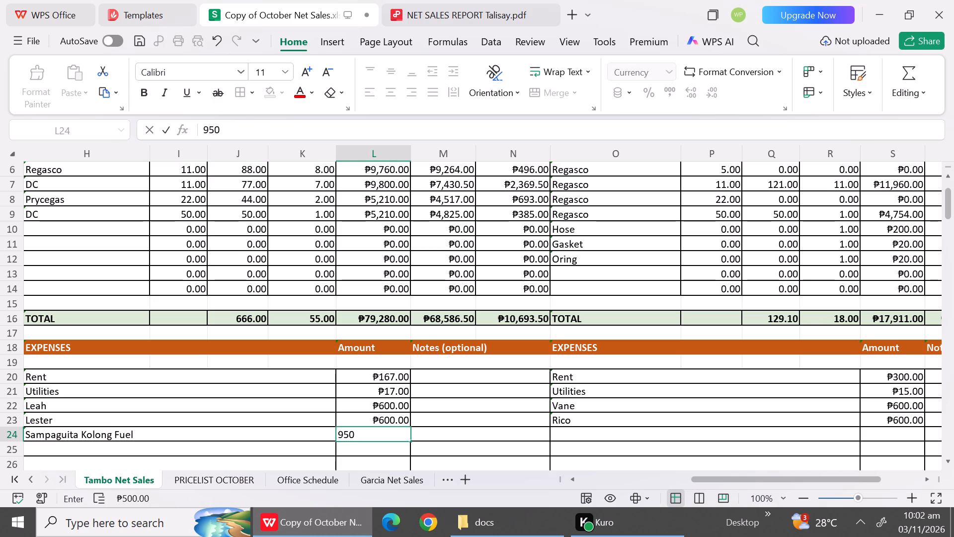
{"action": "double_click", "coordinate": [111, 437]}
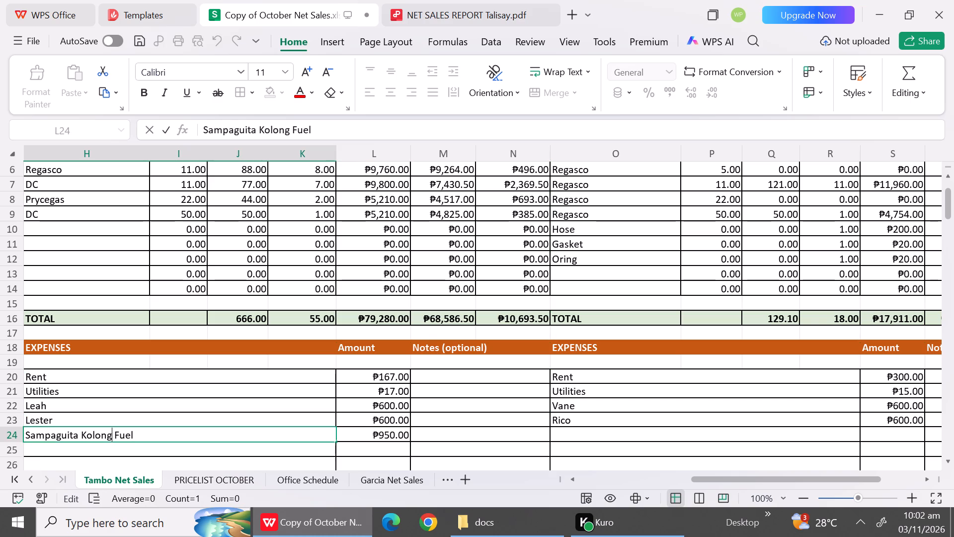
{"action": "left_click_drag", "start_coordinate": [111, 437], "coordinate": [83, 434]}
{"action": "key", "text": "BackSpace"}
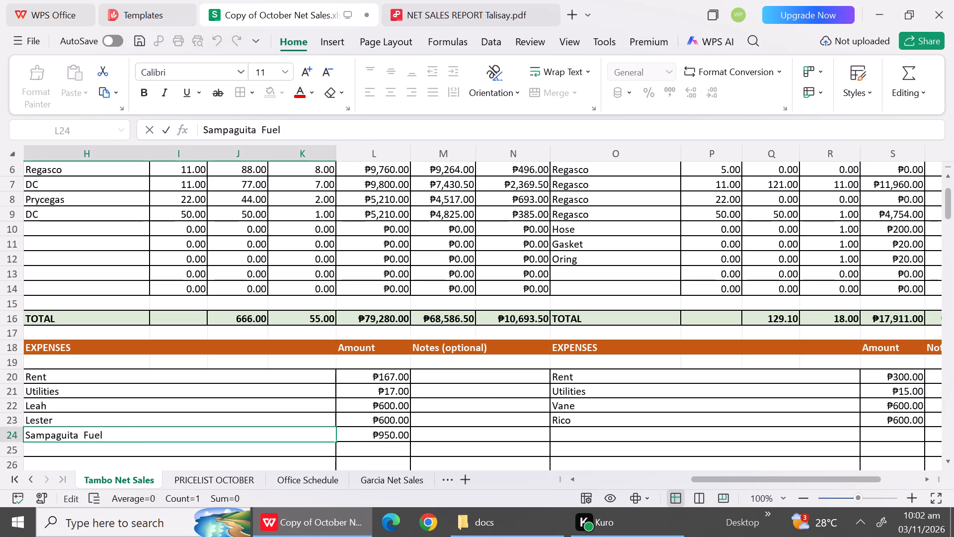
{"action": "key", "text": "BackSpace"}
Add an expense named Office (Water Refilled) and Plastic Yelo with an amount of 90 below Sampaguita Fuel.
{"action": "left_click", "coordinate": [81, 450]}
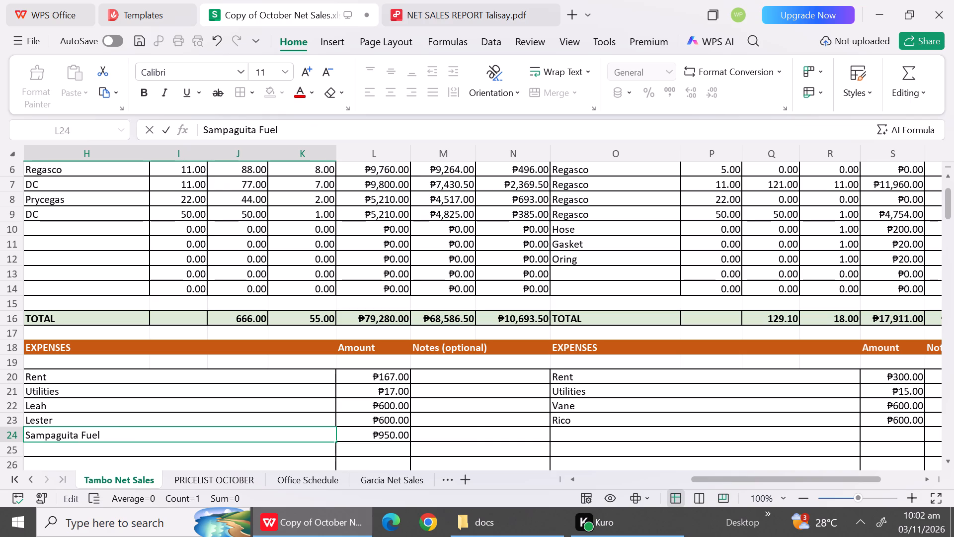
{"action": "type", "text": "Of"}
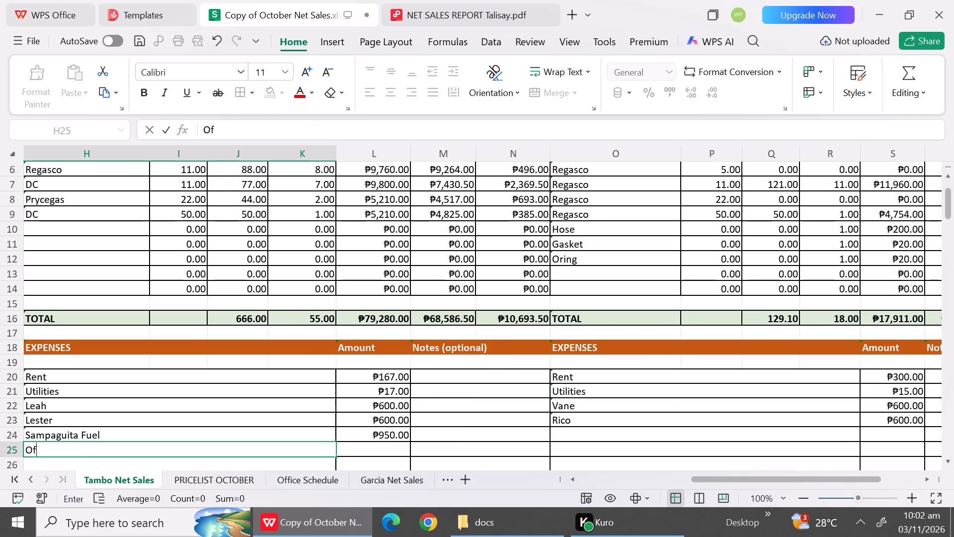
{"action": "type", "text": "fui"}
{"action": "key", "text": "BackSpace"}
{"action": "key", "text": "BackSpace"}
{"action": "type", "text": "ice (Water Re"}
{"action": "key", "text": "f"}
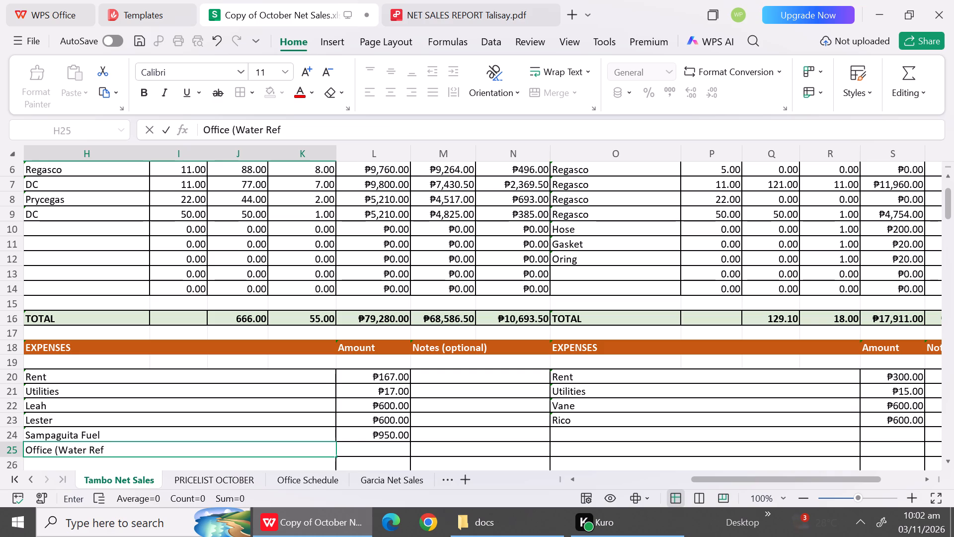
{"action": "type", "text": "illed)"}
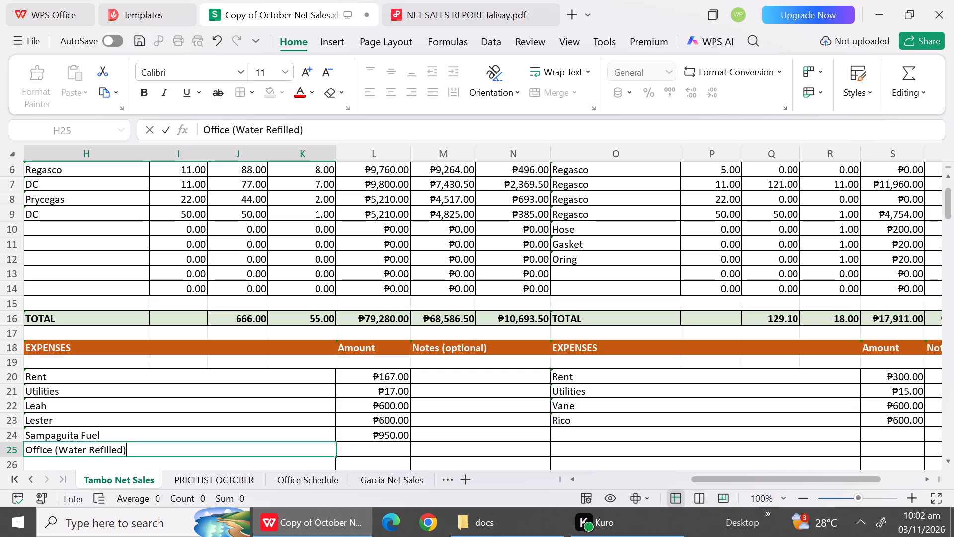
{"action": "left_click", "coordinate": [160, 445]}
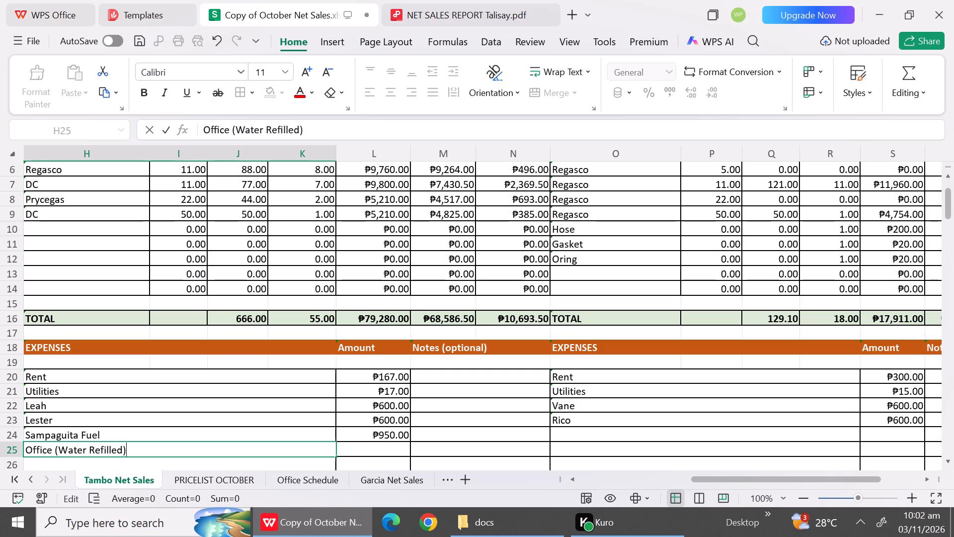
{"action": "key", "text": "space"}
{"action": "type", "text": "and Plastic"}
{"action": "key", "text": "space"}
{"action": "type", "text": "Yele"}
{"action": "key", "text": "BackSpace"}
{"action": "key", "text": "o"}
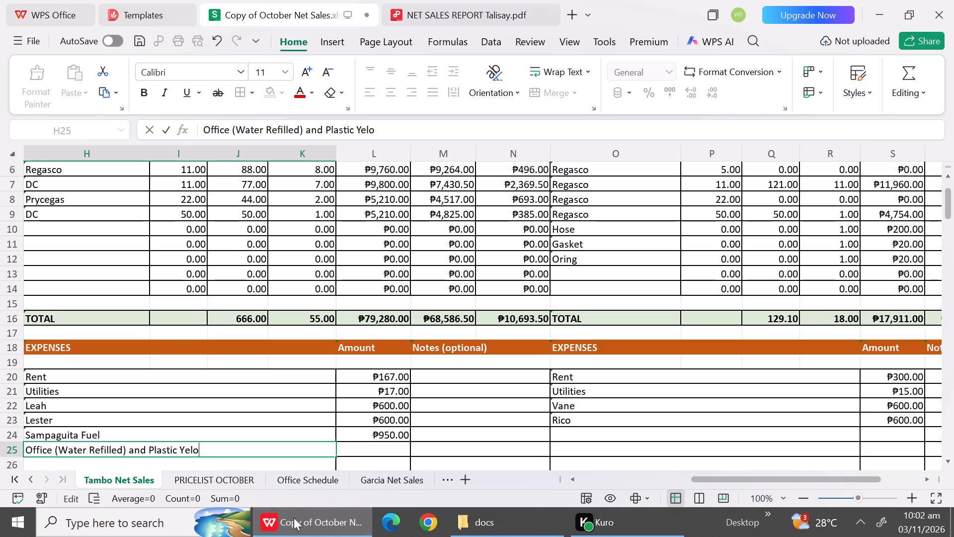
{"action": "left_click", "coordinate": [391, 449]}
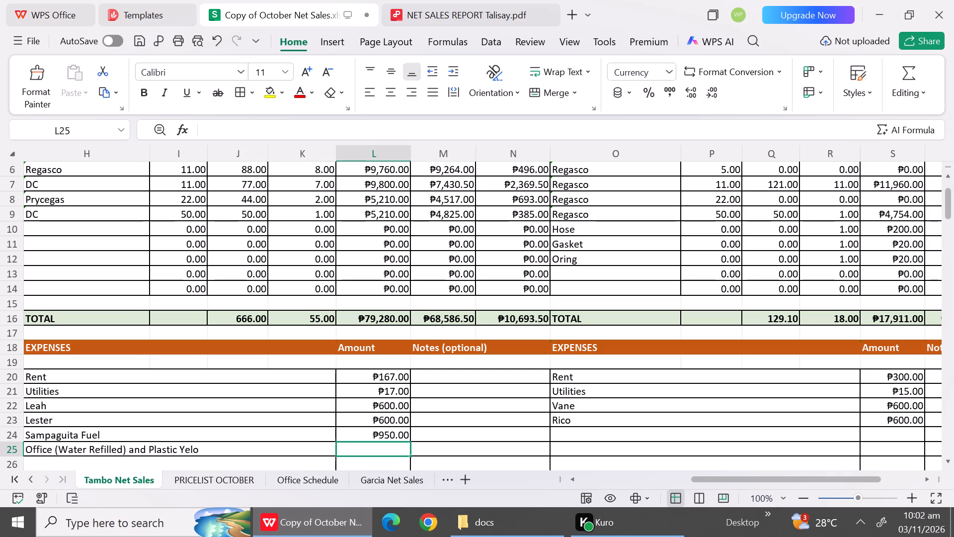
{"action": "type", "text": "90"}
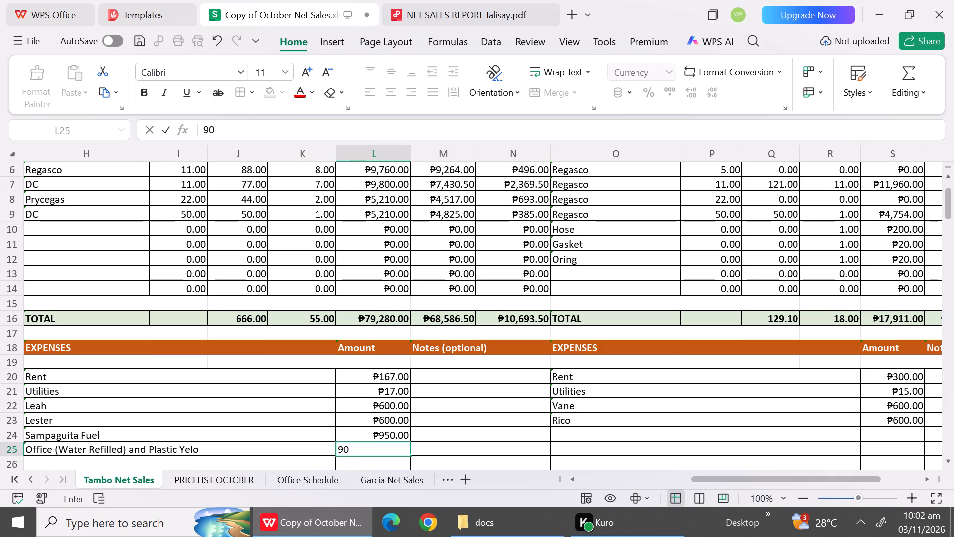
Add a Hanna (Office) expense of 850 in the next empty row of Tambo's October 16 expenses.
{"action": "left_click", "coordinate": [946, 462]}
{"action": "triple_click", "coordinate": [946, 462]}
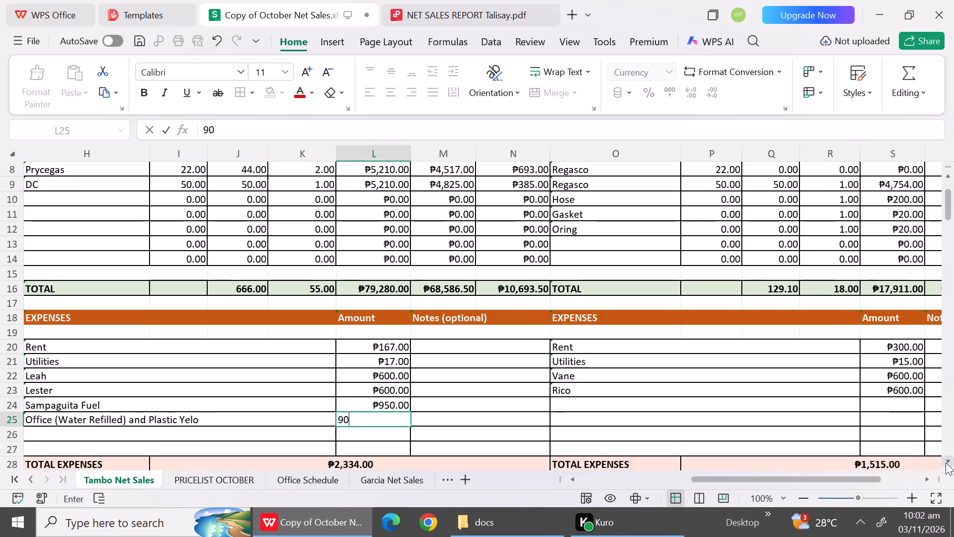
{"action": "left_click", "coordinate": [148, 410]}
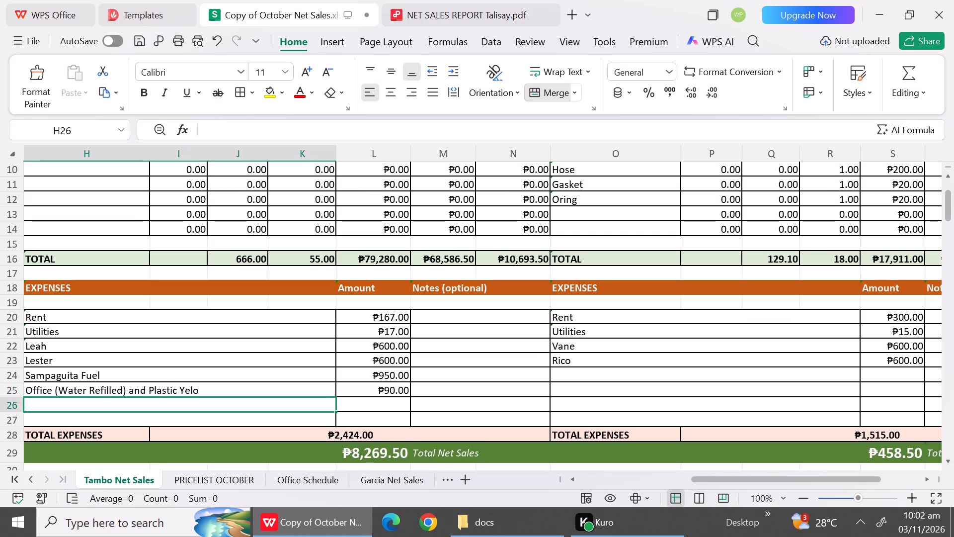
{"action": "type", "text": "Hanna"}
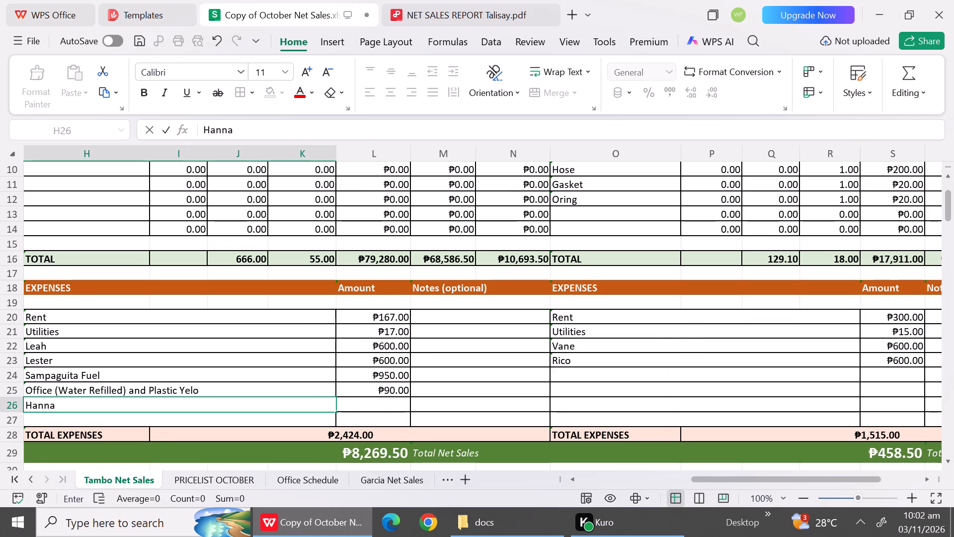
{"action": "key", "text": "space"}
{"action": "key", "text": "shift+parenleft"}
{"action": "type", "text": "Office)"}
{"action": "left_click", "coordinate": [384, 411]}
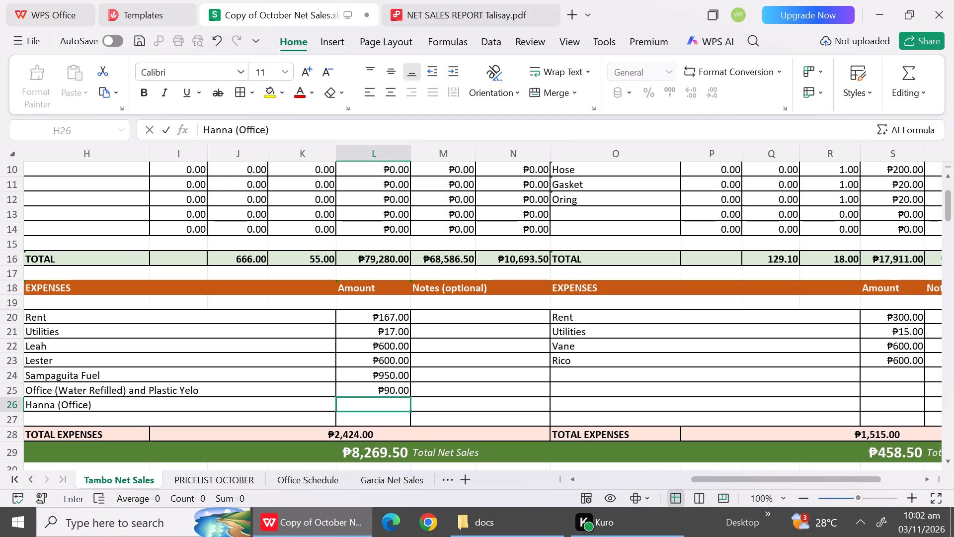
{"action": "type", "text": "850"}
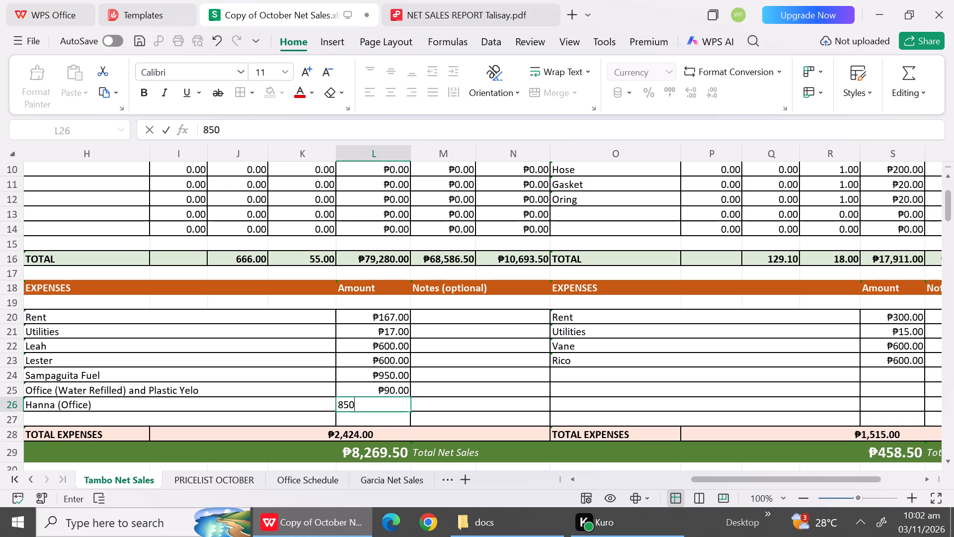
{"action": "left_click", "coordinate": [260, 418]}
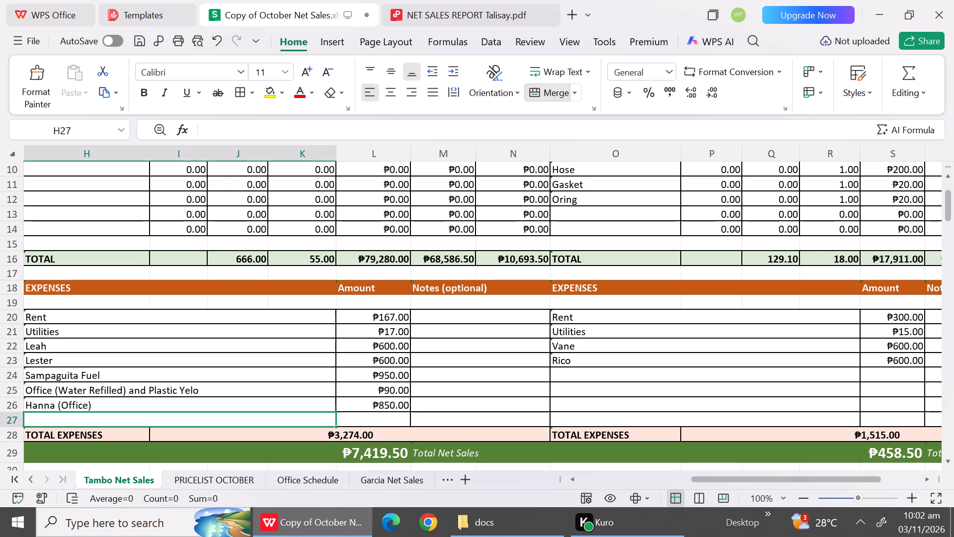
Review the reports on the Banay and Marawoy sheets, including Banay's earlier October dates, and return to the Tambo sheet.
{"action": "left_click", "coordinate": [32, 477]}
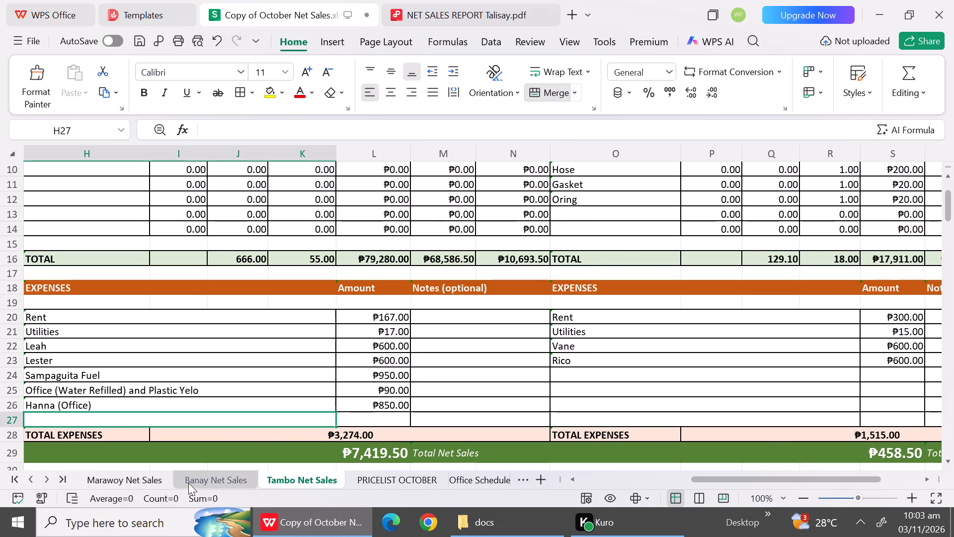
{"action": "left_click", "coordinate": [188, 483]}
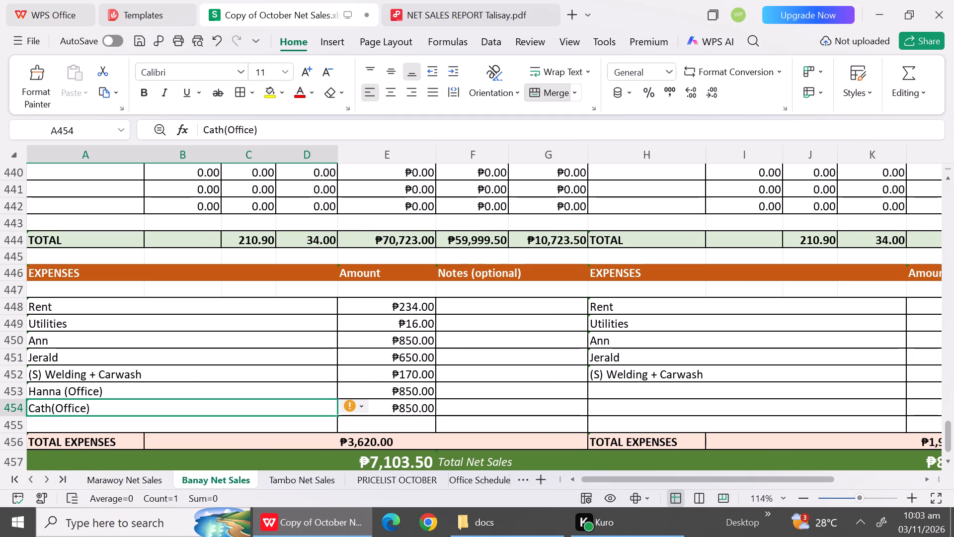
{"action": "left_click", "coordinate": [118, 483]}
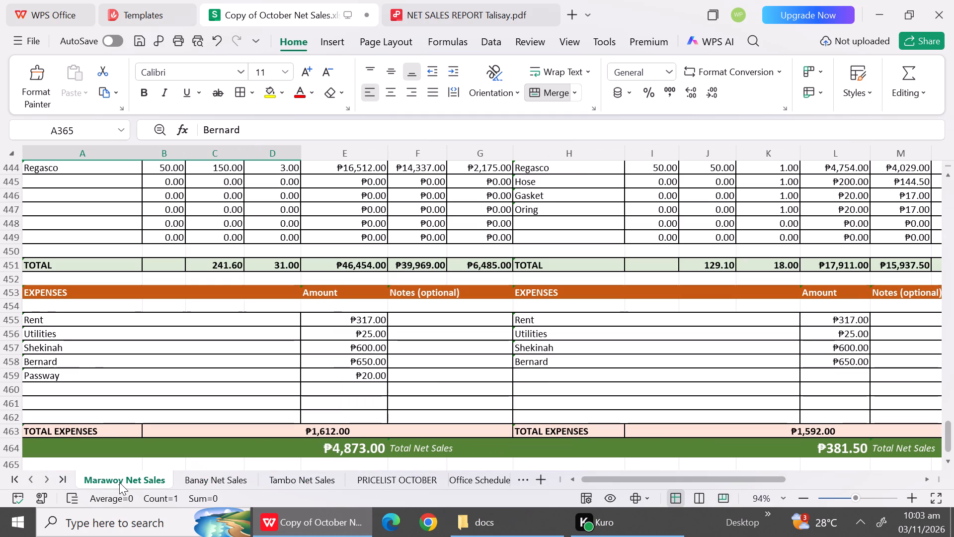
{"action": "left_click", "coordinate": [197, 467]}
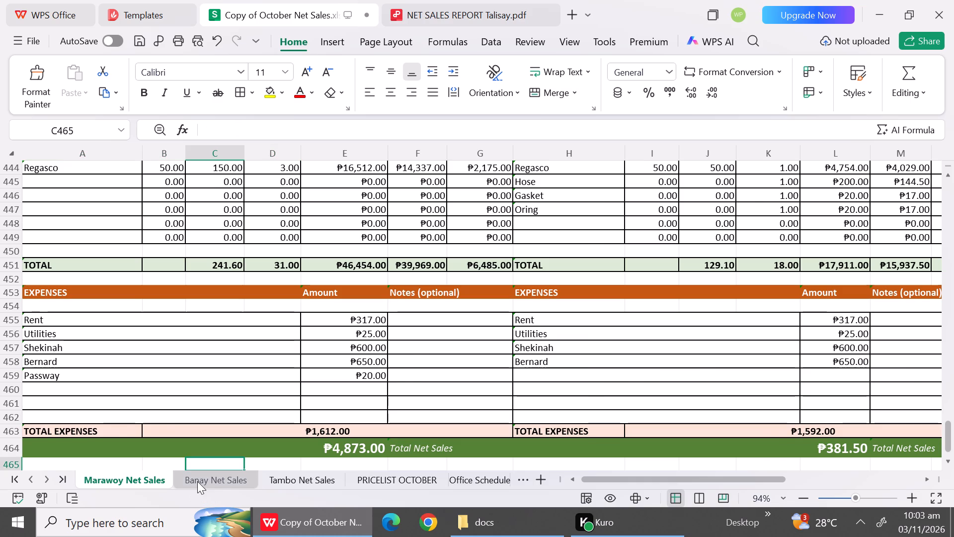
{"action": "left_click", "coordinate": [197, 481]}
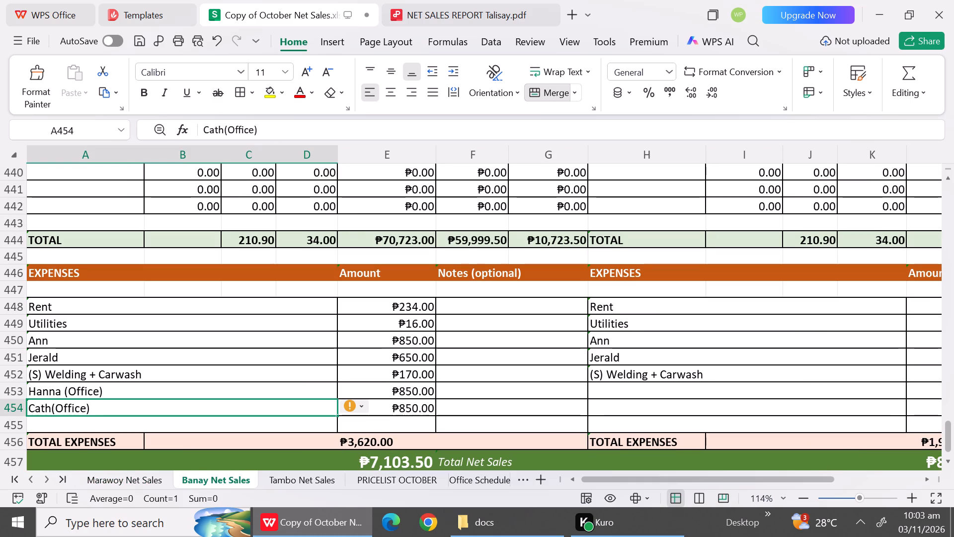
{"action": "triple_click", "coordinate": [948, 352]}
{"action": "left_click", "coordinate": [948, 352]}
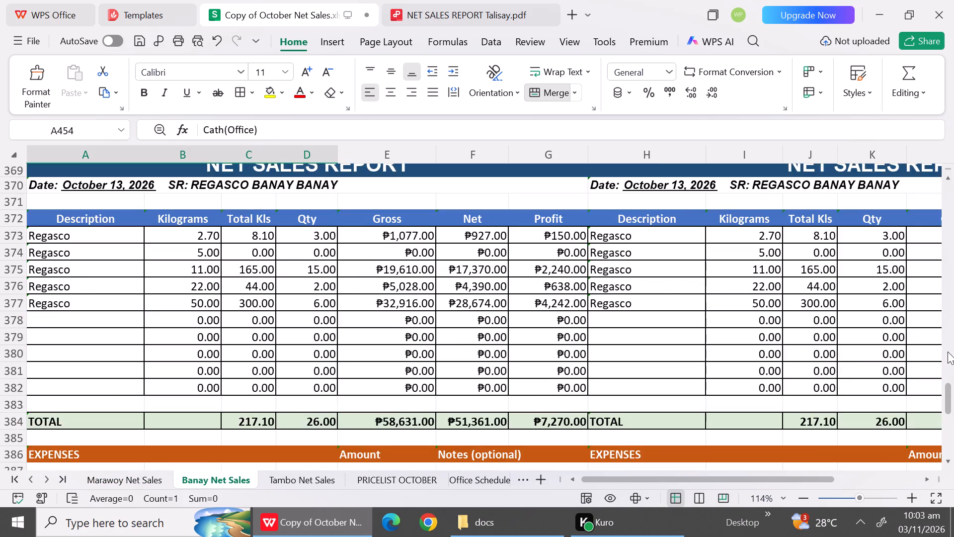
{"action": "left_click_drag", "start_coordinate": [948, 352], "coordinate": [949, 264]}
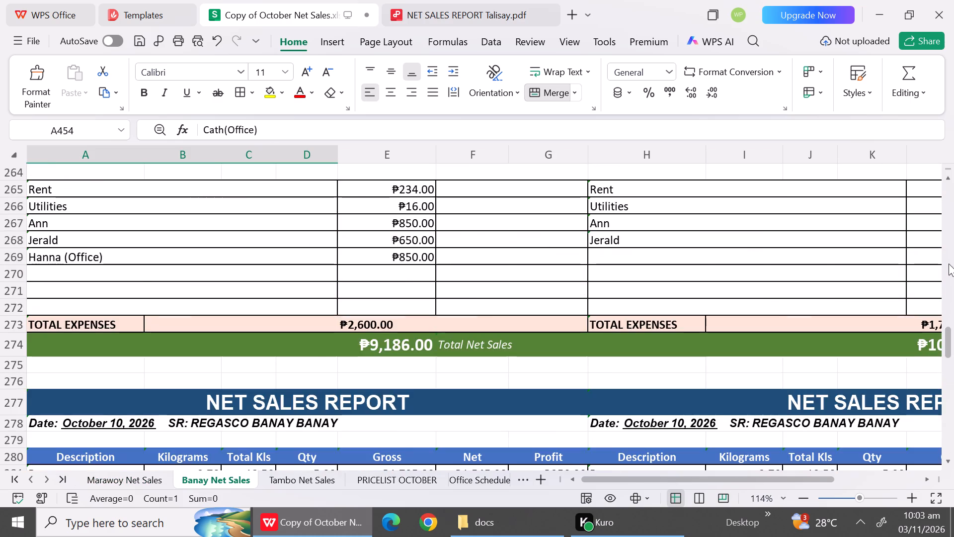
{"action": "left_click_drag", "start_coordinate": [949, 264], "coordinate": [949, 199]}
{"action": "left_click_drag", "start_coordinate": [949, 344], "coordinate": [950, 326]}
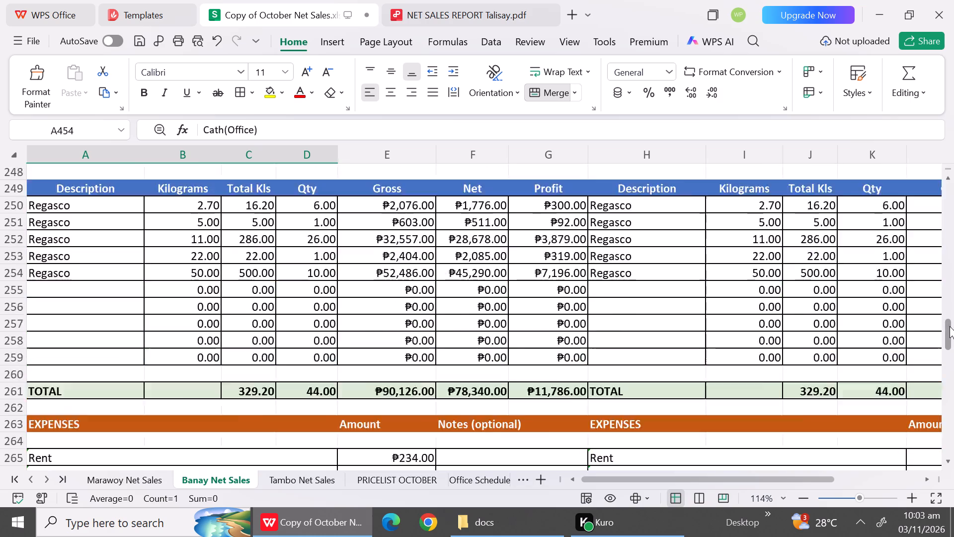
{"action": "left_click_drag", "start_coordinate": [950, 326], "coordinate": [952, 128]}
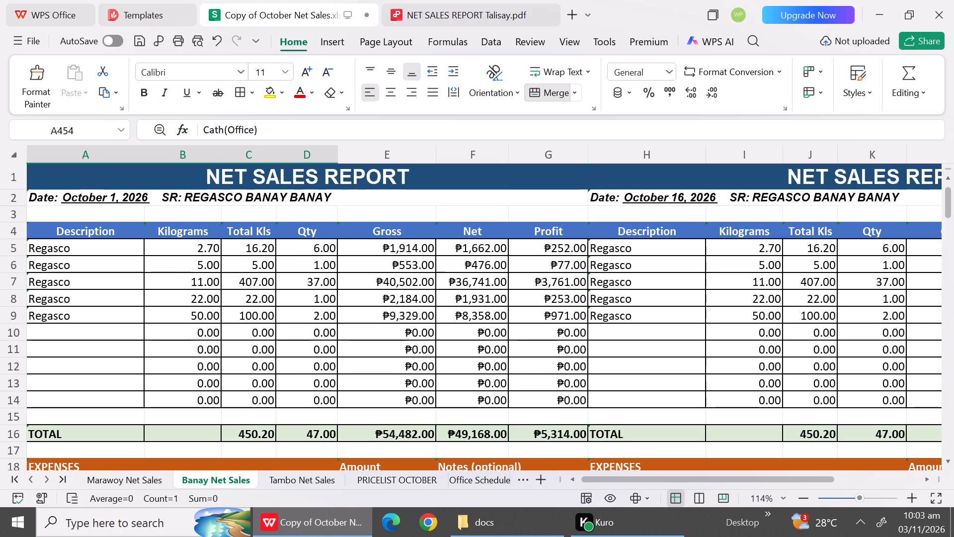
{"action": "left_click", "coordinate": [134, 489]}
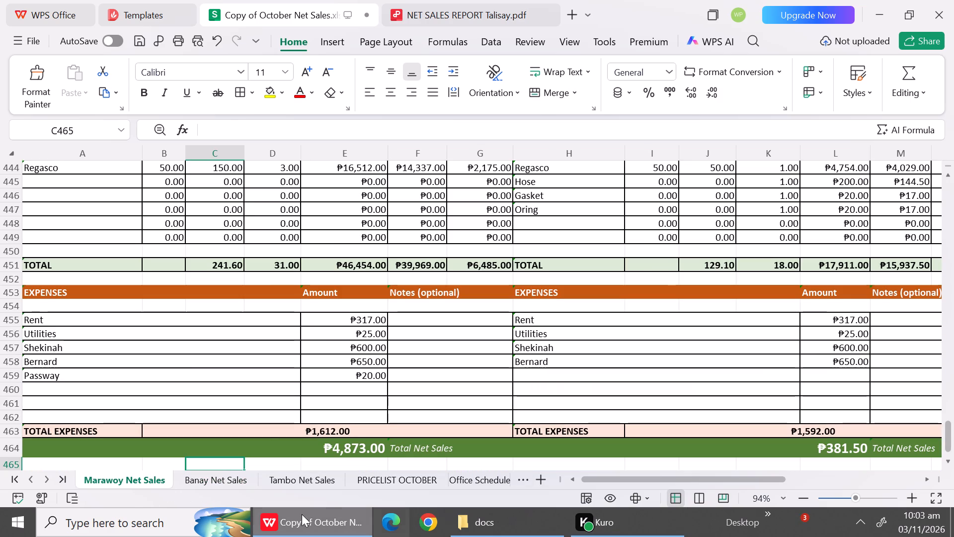
{"action": "left_click", "coordinate": [293, 483]}
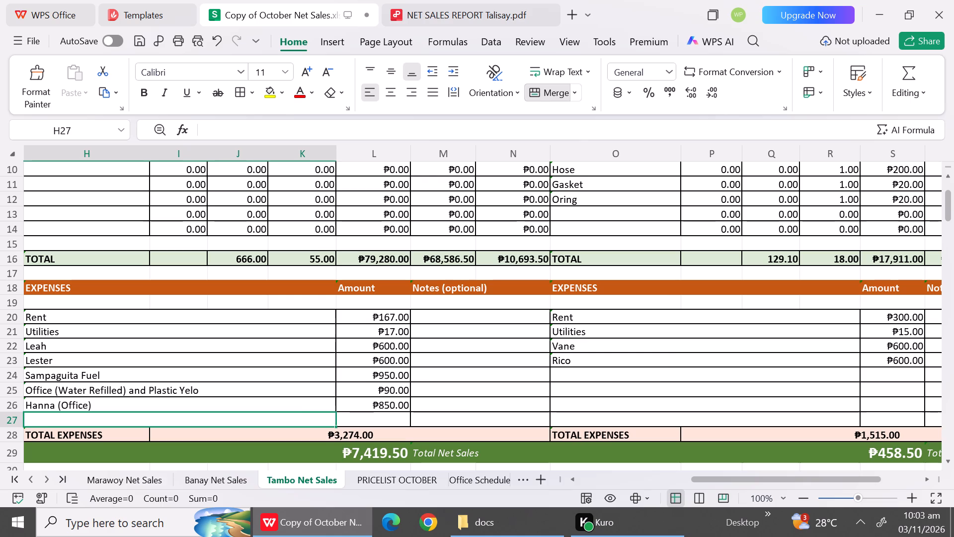
Add a Mae Ann (Office) expense of 700 in the last empty row of Tambo's October 16 expenses.
{"action": "type", "text": "Ma"}
{"action": "type", "text": "e Ann"}
{"action": "key", "text": "space"}
{"action": "key", "text": "shift+parenleft"}
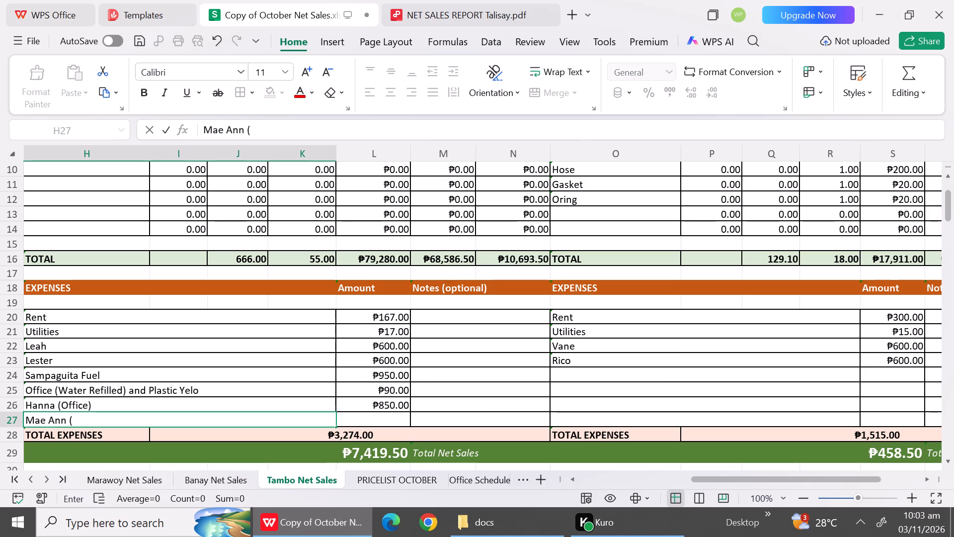
{"action": "type", "text": "Offivc"}
{"action": "key", "text": "BackSpace"}
{"action": "key", "text": "BackSpace"}
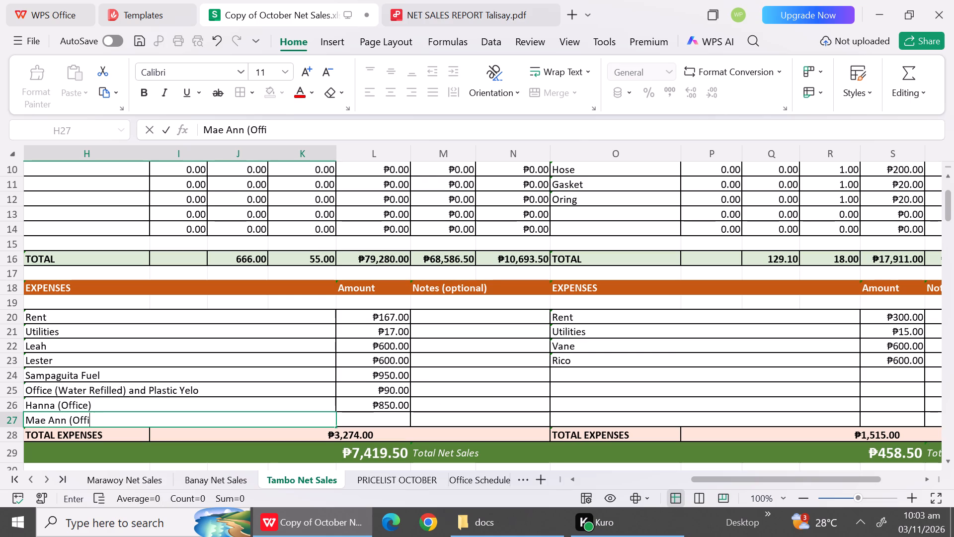
{"action": "type", "text": "ce)"}
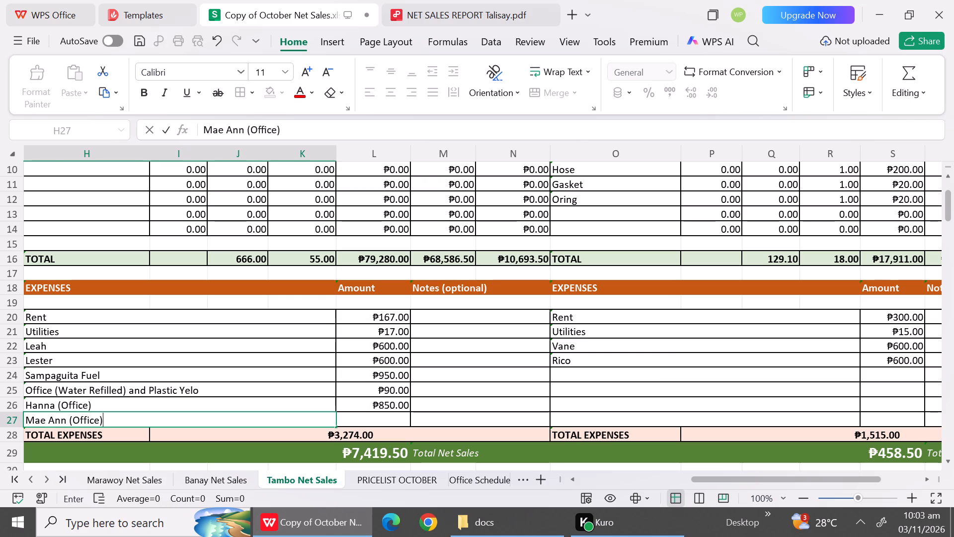
{"action": "left_click", "coordinate": [412, 425]}
{"action": "left_click", "coordinate": [402, 425]}
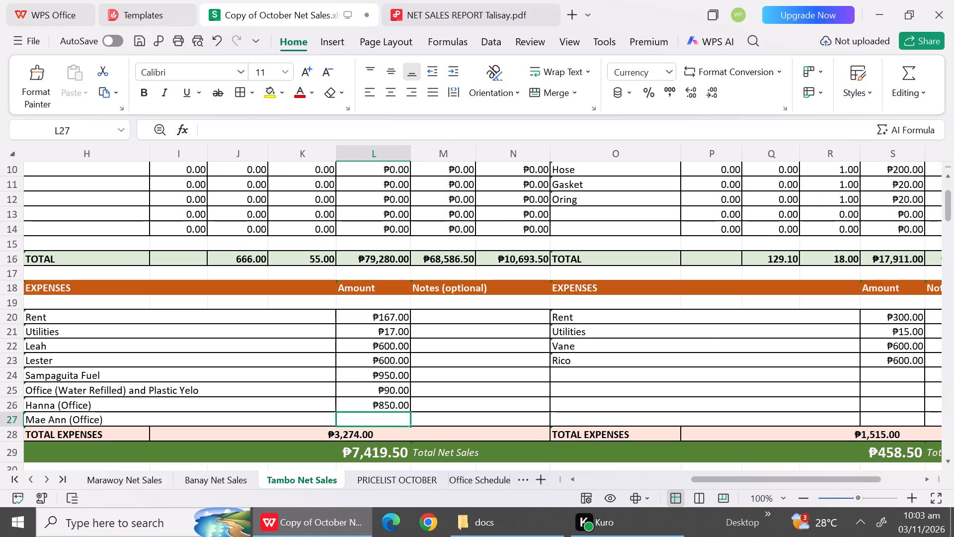
{"action": "type", "text": "700"}
{"action": "left_click", "coordinate": [483, 407]}
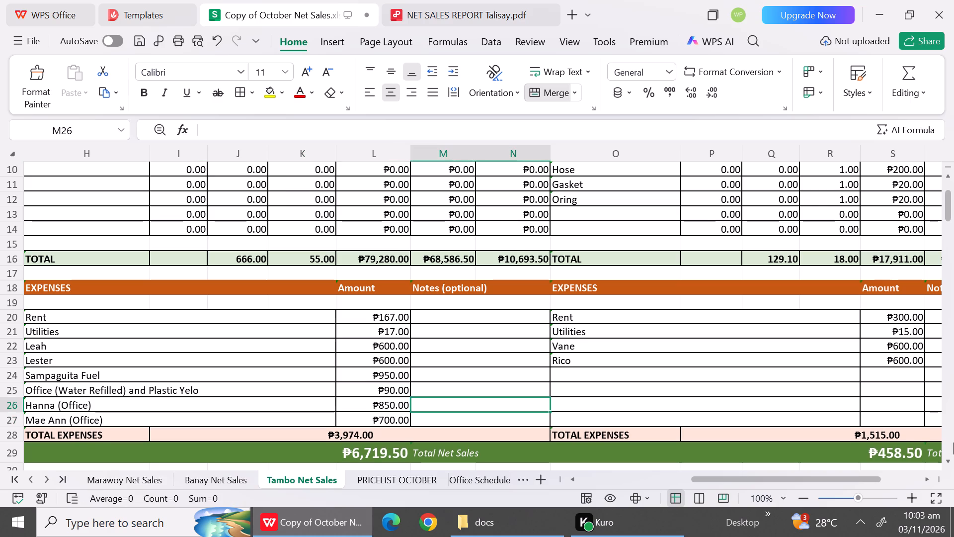
In Tambo's October 17 report, change the first product to Prycegas with a quantity of 22 and a gross of 29150.
{"action": "left_click", "coordinate": [947, 463]}
{"action": "left_click", "coordinate": [947, 463]}
{"action": "triple_click", "coordinate": [947, 463]}
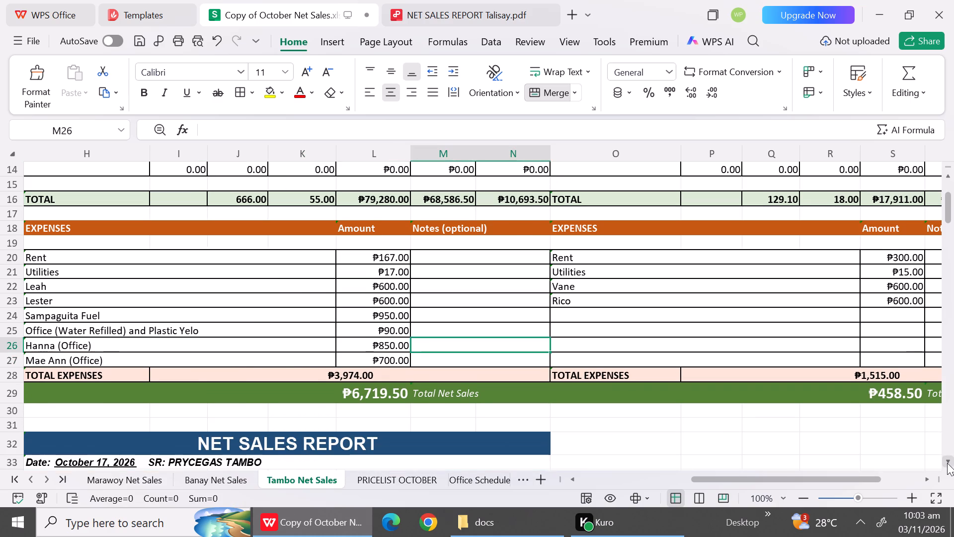
{"action": "triple_click", "coordinate": [947, 463]}
{"action": "triple_click", "coordinate": [947, 463]}
{"action": "triple_click", "coordinate": [947, 463]}
{"action": "triple_click", "coordinate": [947, 463]}
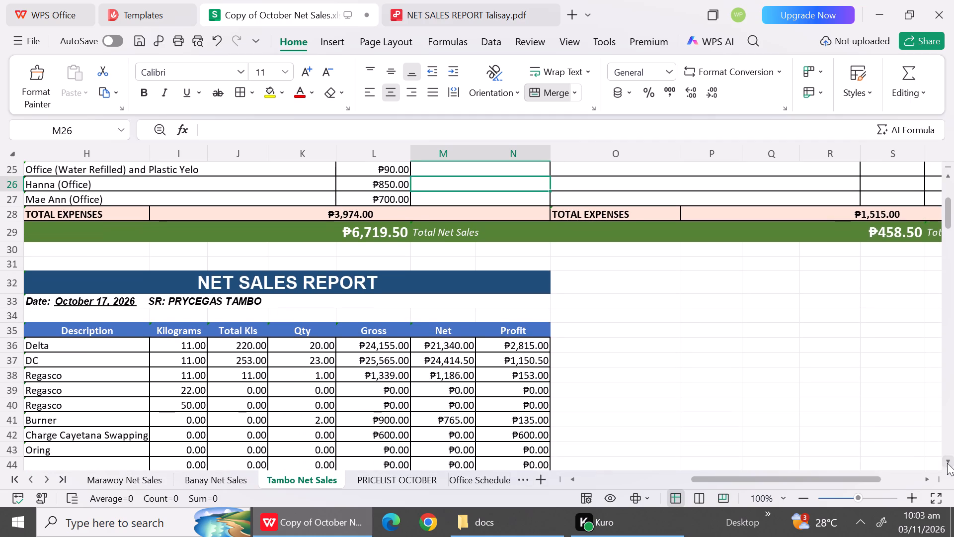
{"action": "left_click", "coordinate": [947, 463]}
{"action": "left_click", "coordinate": [947, 463]}
{"action": "left_click", "coordinate": [947, 463]}
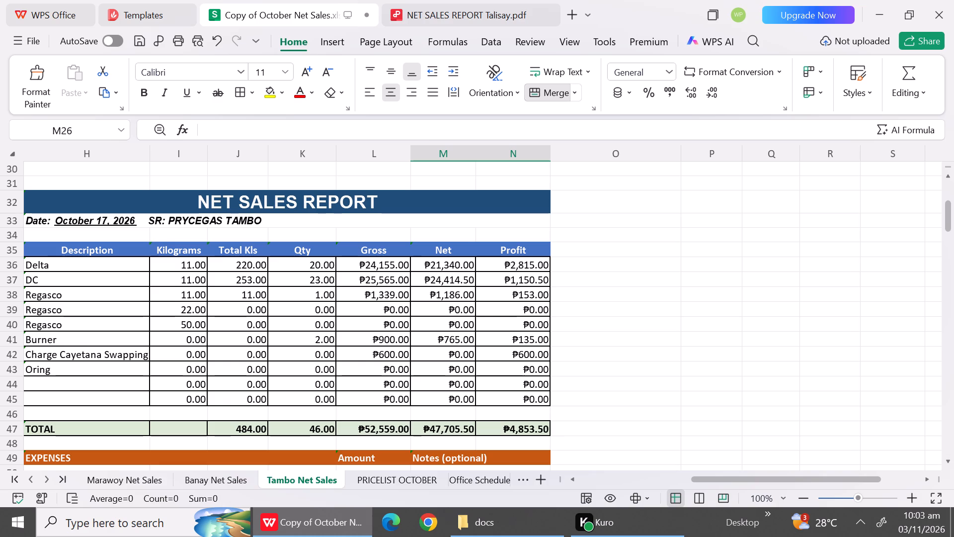
{"action": "left_click", "coordinate": [99, 265]}
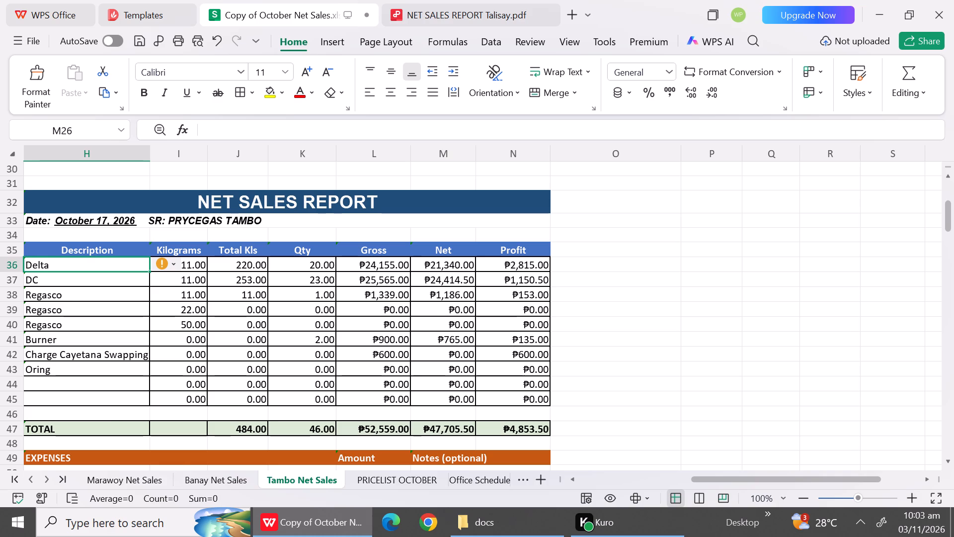
{"action": "key", "text": "shift+p"}
{"action": "left_click", "coordinate": [89, 295]}
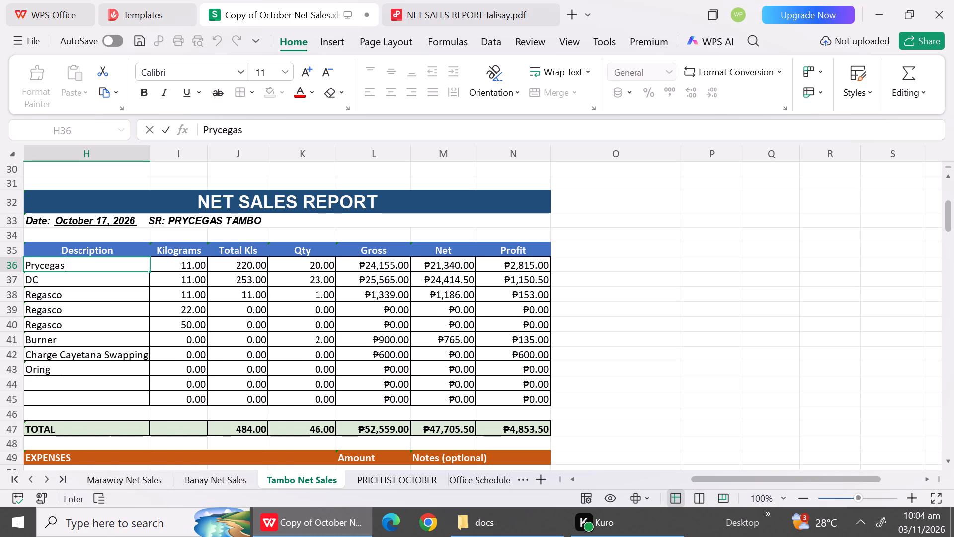
{"action": "left_click", "coordinate": [286, 268]}
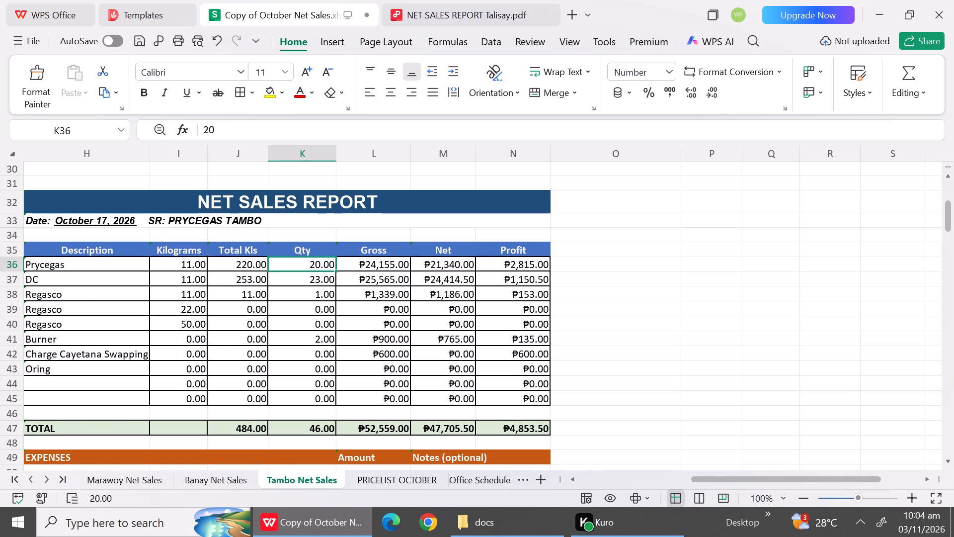
{"action": "type", "text": "22"}
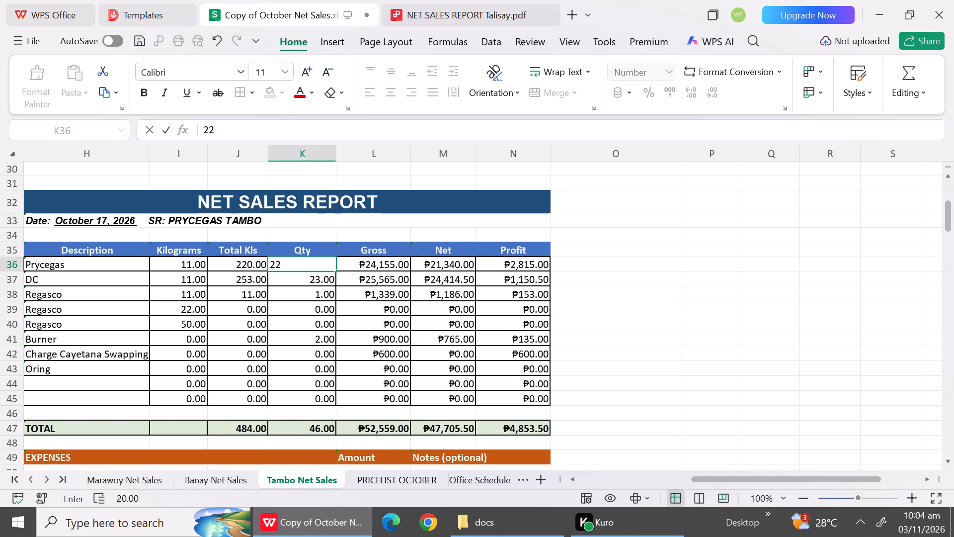
{"action": "left_click", "coordinate": [366, 268]}
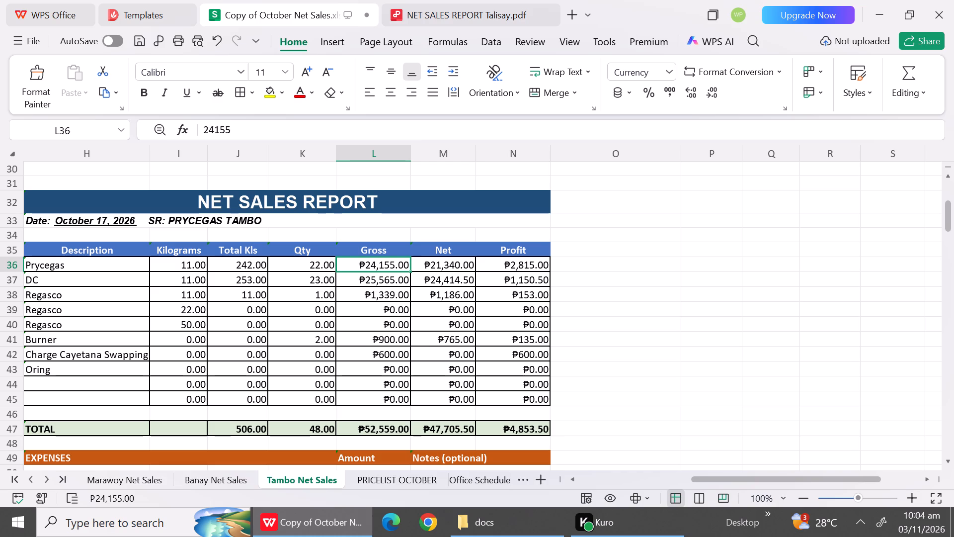
{"action": "type", "text": "29150"}
Look up the Prycegas prices in the October price list and set the Prycegas row's net to 24222 on the Tambo sheet.
{"action": "left_click", "coordinate": [428, 269]}
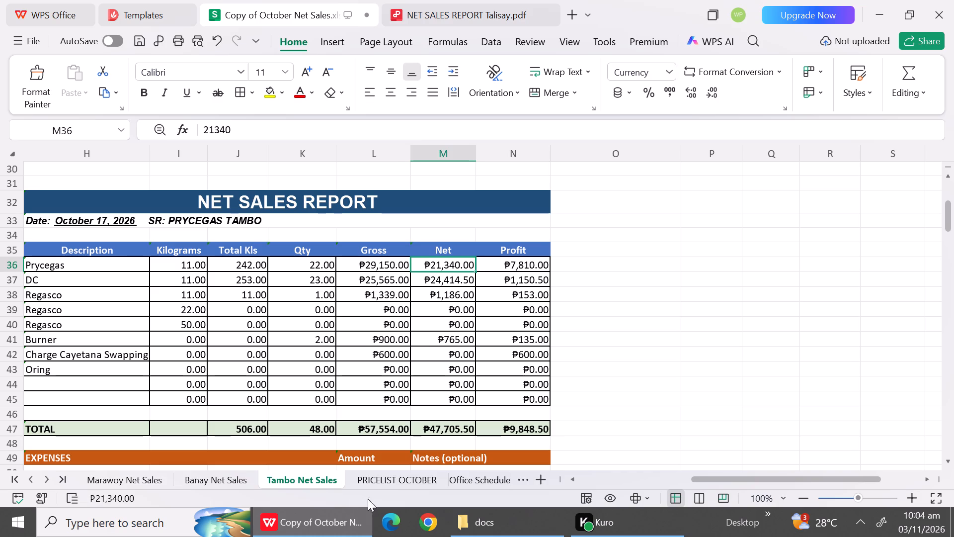
{"action": "left_click", "coordinate": [375, 484]}
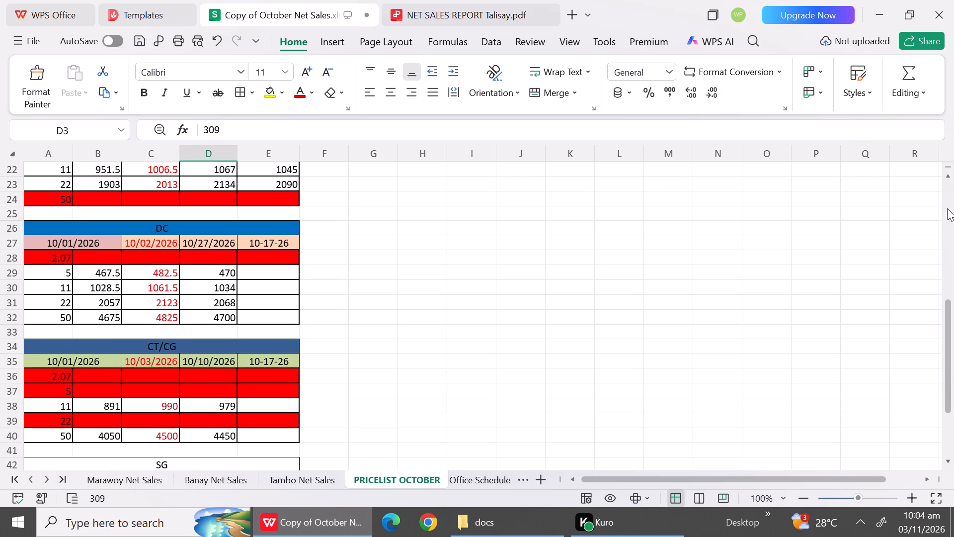
{"action": "triple_click", "coordinate": [947, 216]}
{"action": "left_click_drag", "start_coordinate": [947, 216], "coordinate": [224, 308]}
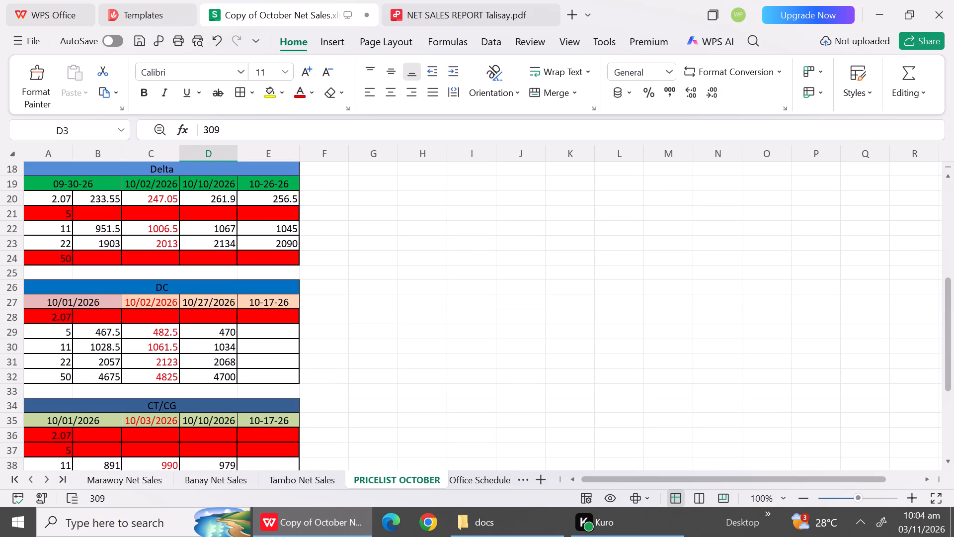
{"action": "double_click", "coordinate": [953, 195]}
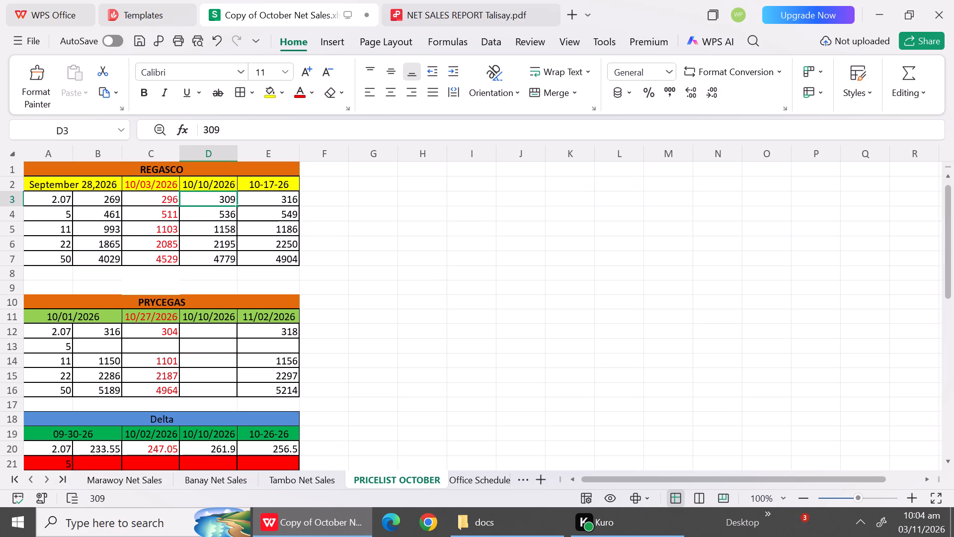
{"action": "left_click", "coordinate": [286, 475]}
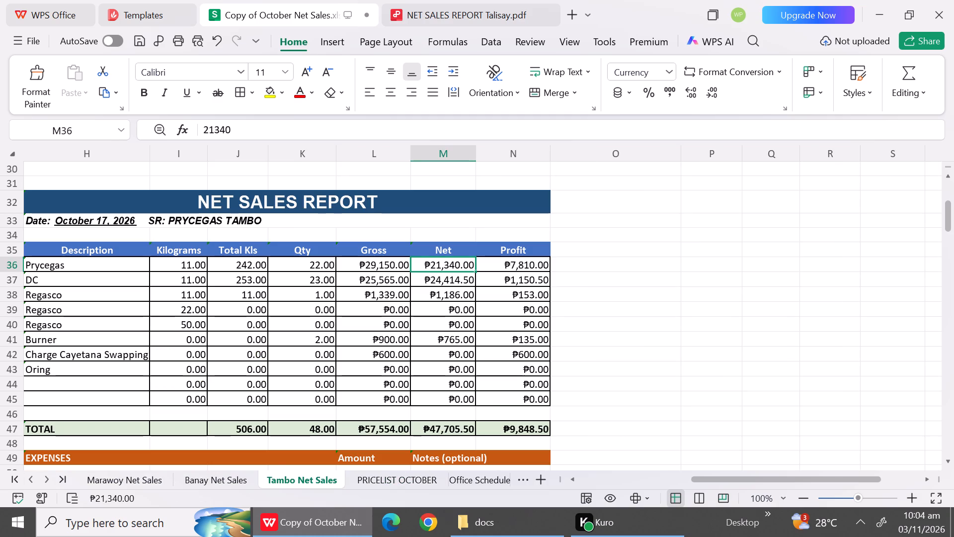
{"action": "type", "text": "24222"}
{"action": "left_click", "coordinate": [423, 332]}
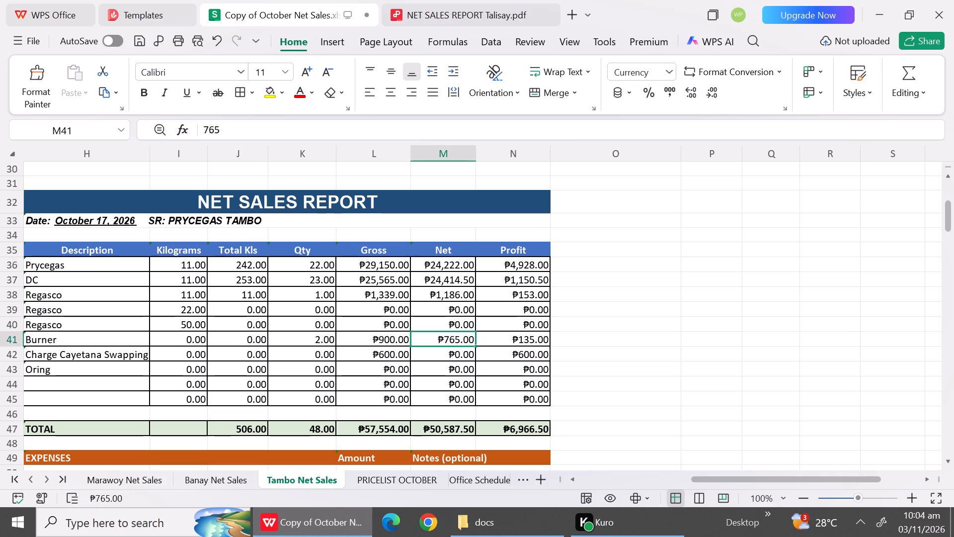
Select the DC product description in Tambo's October 17 report.
{"action": "left_click", "coordinate": [107, 284]}
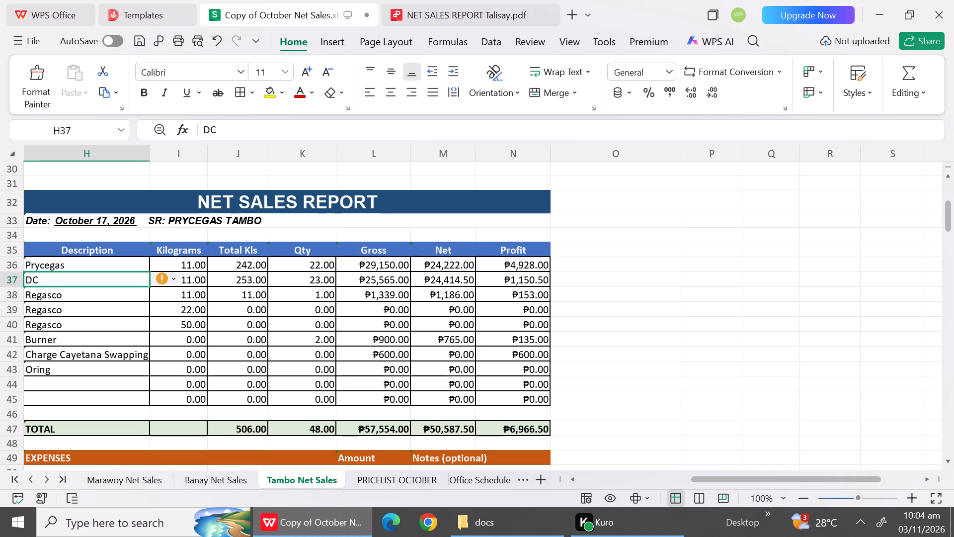
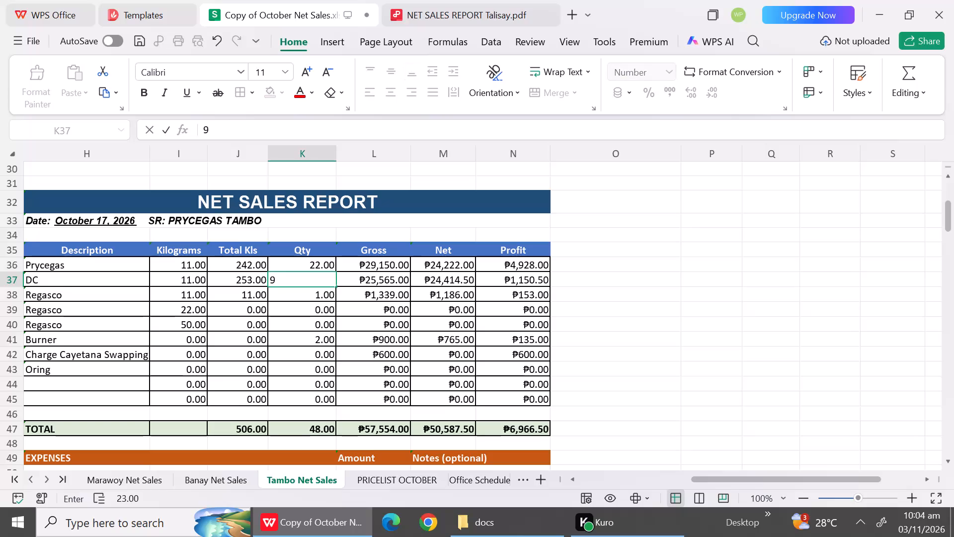
Accept the DC row's quantity of 9 and set its gross to 12400 in Tambo's October 17 report.
{"action": "left_click", "coordinate": [331, 325]}
{"action": "left_click", "coordinate": [377, 274]}
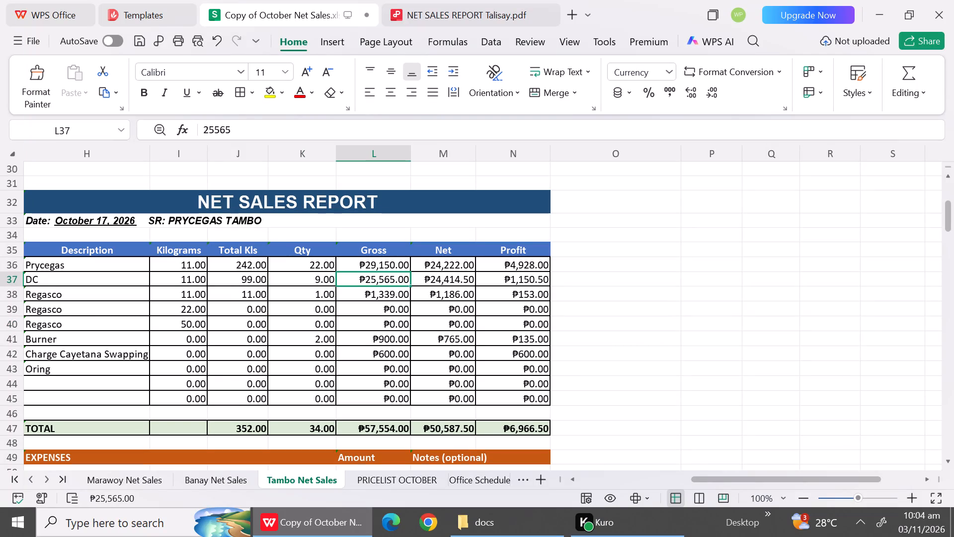
{"action": "type", "text": "12400"}
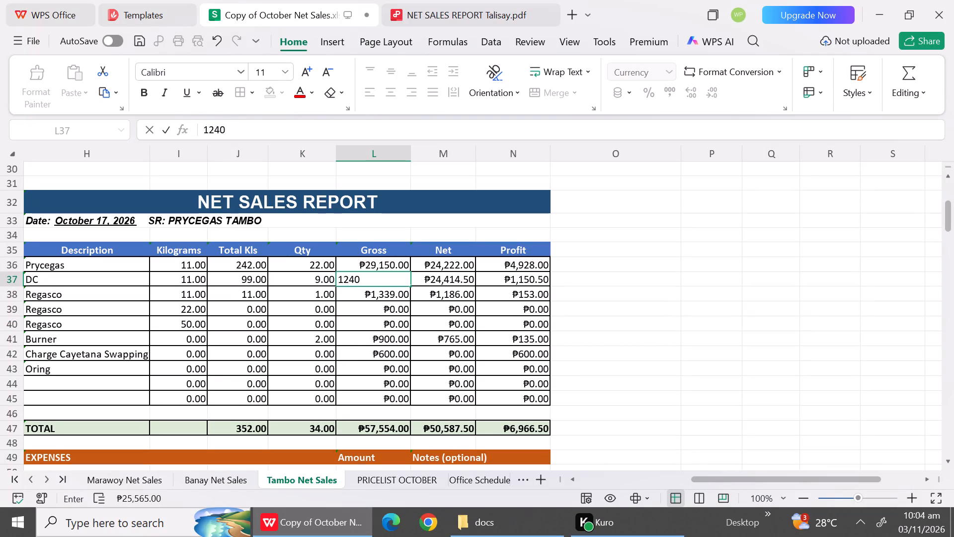
{"action": "left_click", "coordinate": [373, 362]}
Look up the DC prices in the October price list and set the DC row's net to 9553.5 on the Tambo sheet.
{"action": "left_click", "coordinate": [450, 278]}
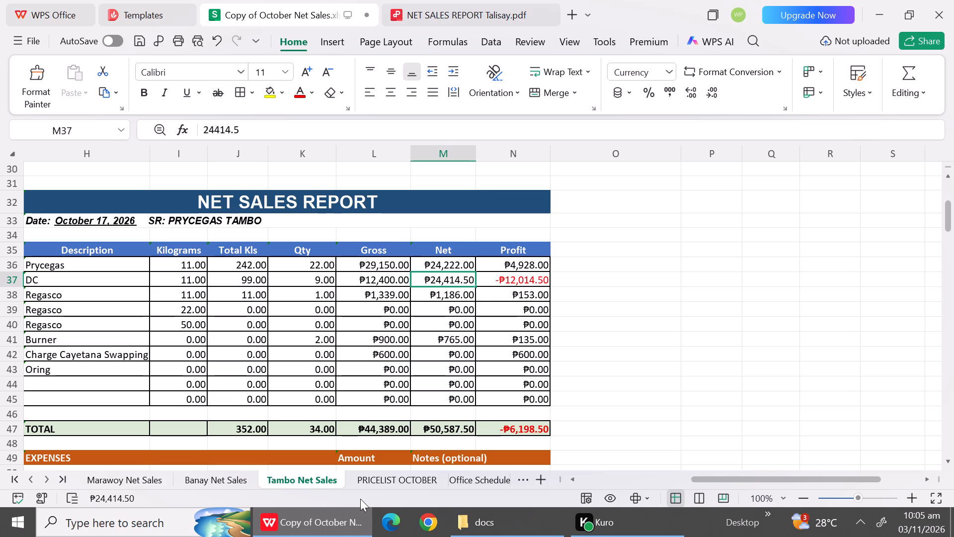
{"action": "left_click", "coordinate": [382, 483]}
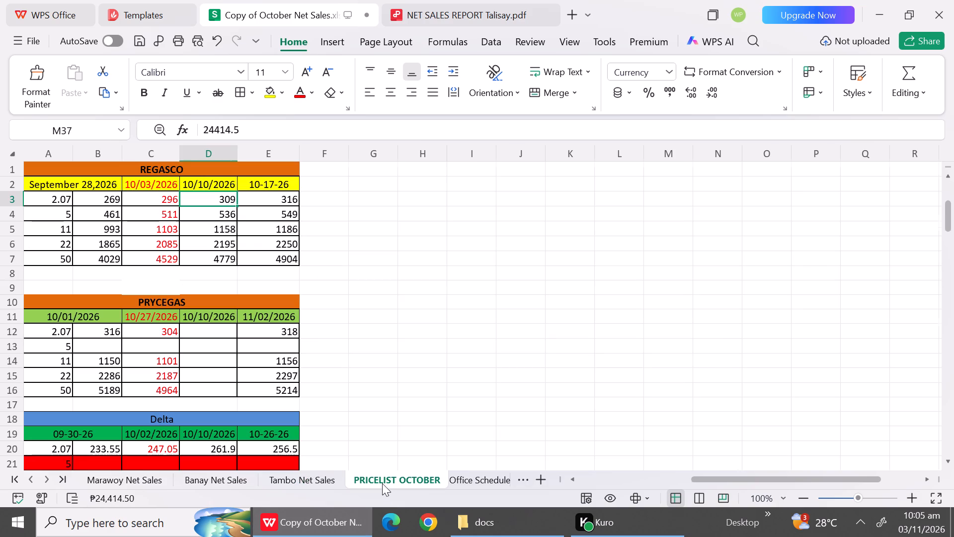
{"action": "triple_click", "coordinate": [950, 426]}
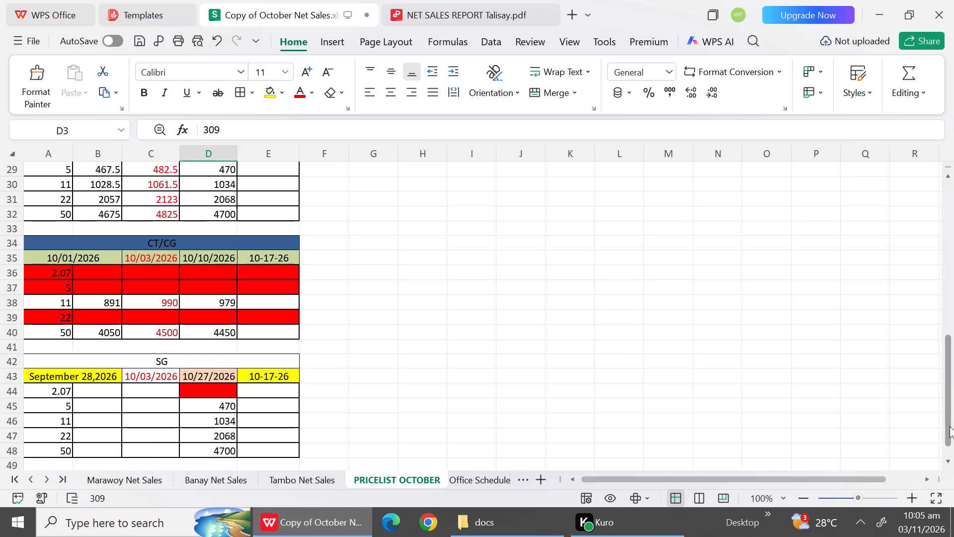
{"action": "left_click", "coordinate": [948, 246]}
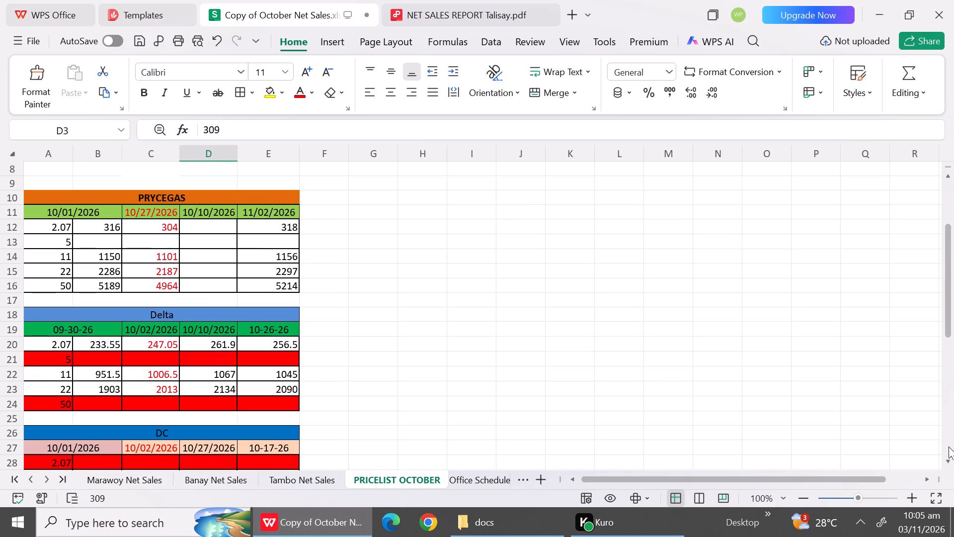
{"action": "triple_click", "coordinate": [949, 462]}
{"action": "double_click", "coordinate": [949, 462]}
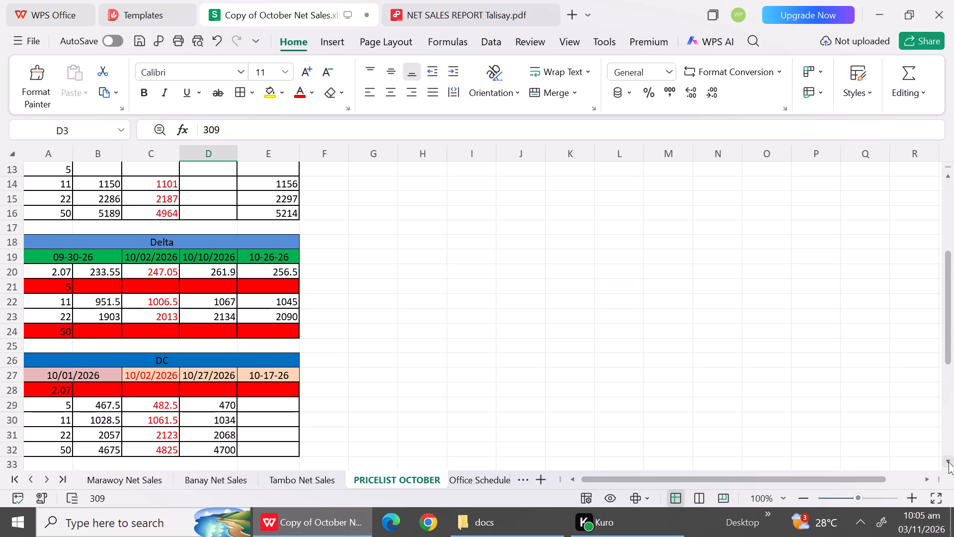
{"action": "left_click", "coordinate": [260, 479]}
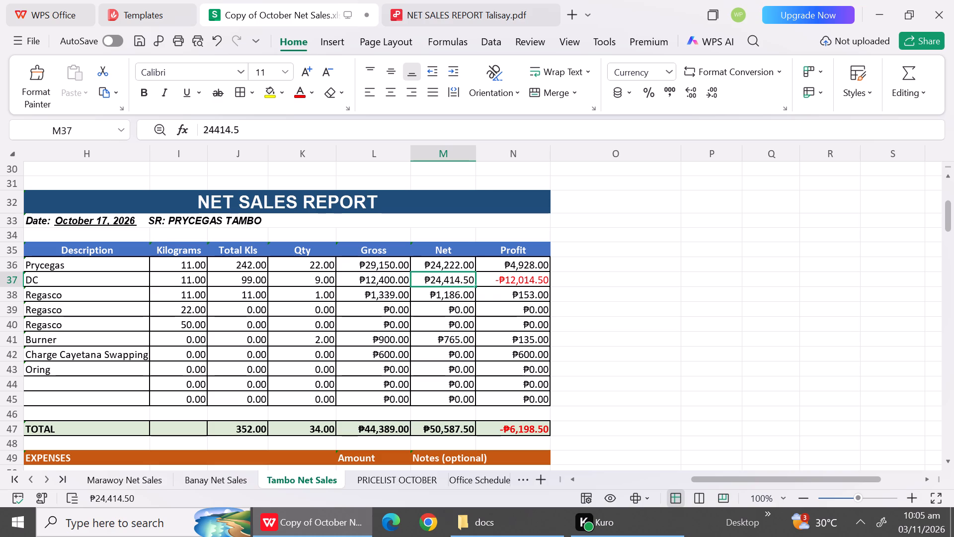
{"action": "left_click", "coordinate": [434, 279]}
{"action": "key", "text": "9"}
{"action": "type", "text": "553"}
{"action": "key", "text": "period"}
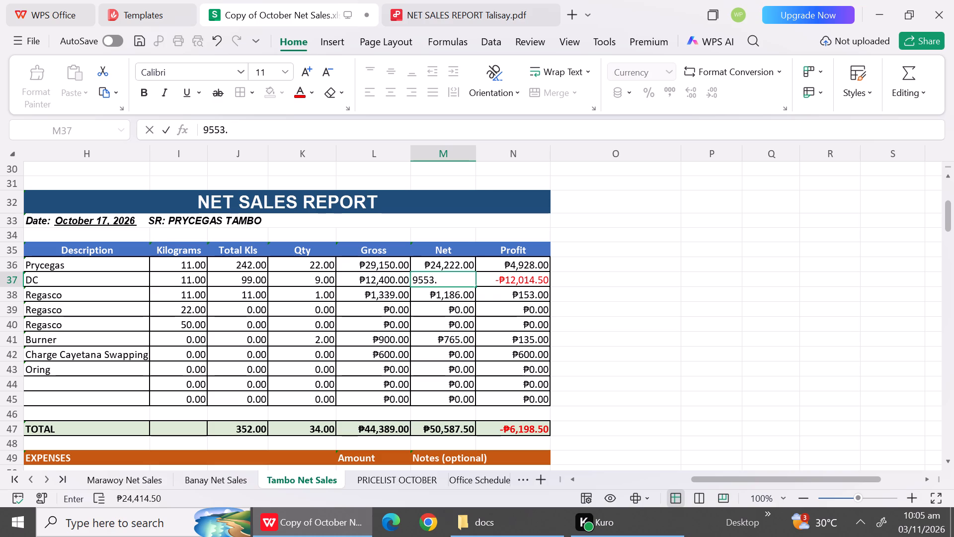
{"action": "key", "text": "5"}
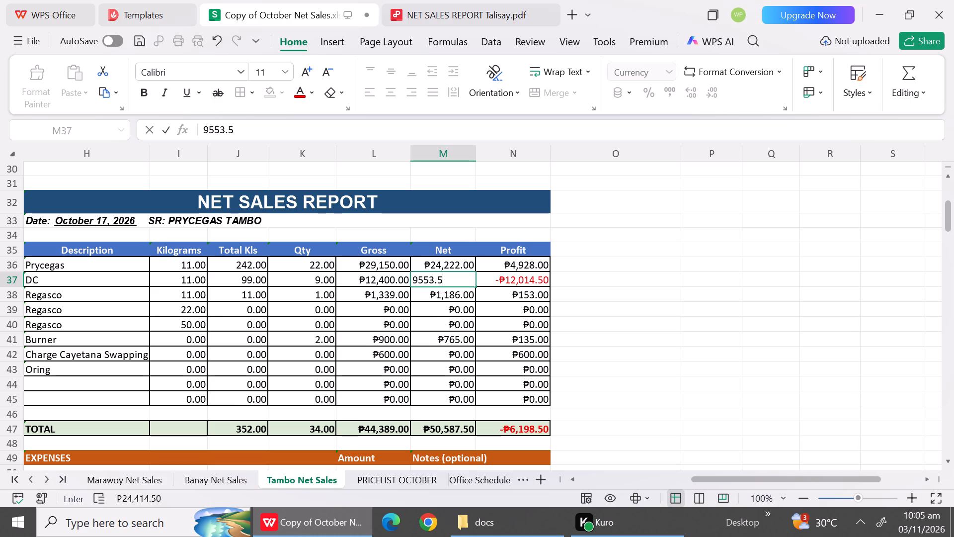
{"action": "left_click", "coordinate": [425, 342]}
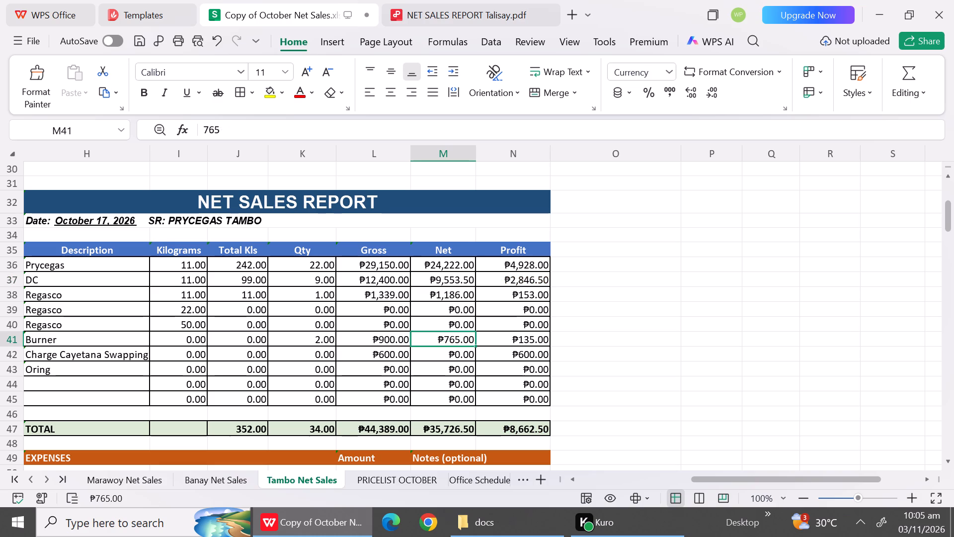
Change the 11 kg Regasco row in Tambo's October 17 report to SG with quantity 2, gross 2800 and net 2123.
{"action": "left_click", "coordinate": [141, 296]}
{"action": "key", "text": "shift+s"}
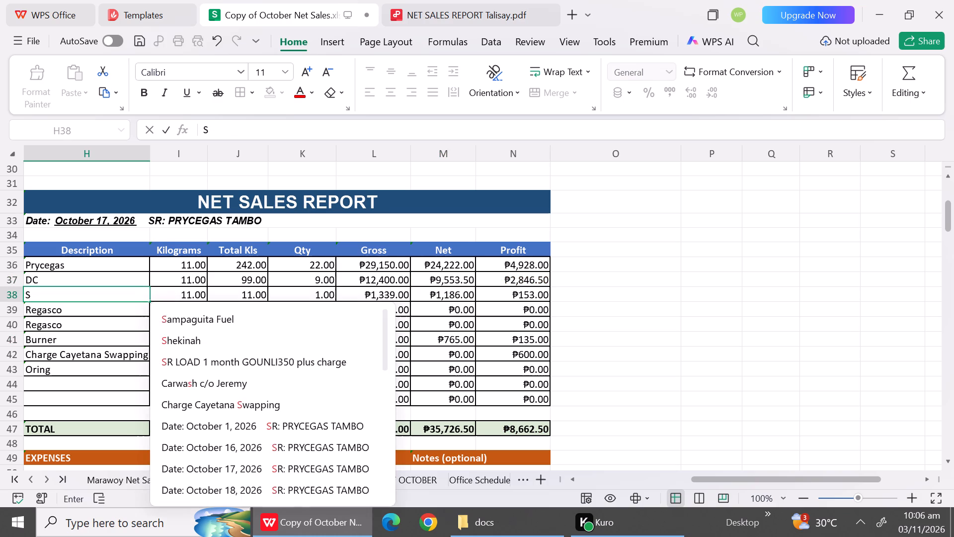
{"action": "key", "text": "shift+g"}
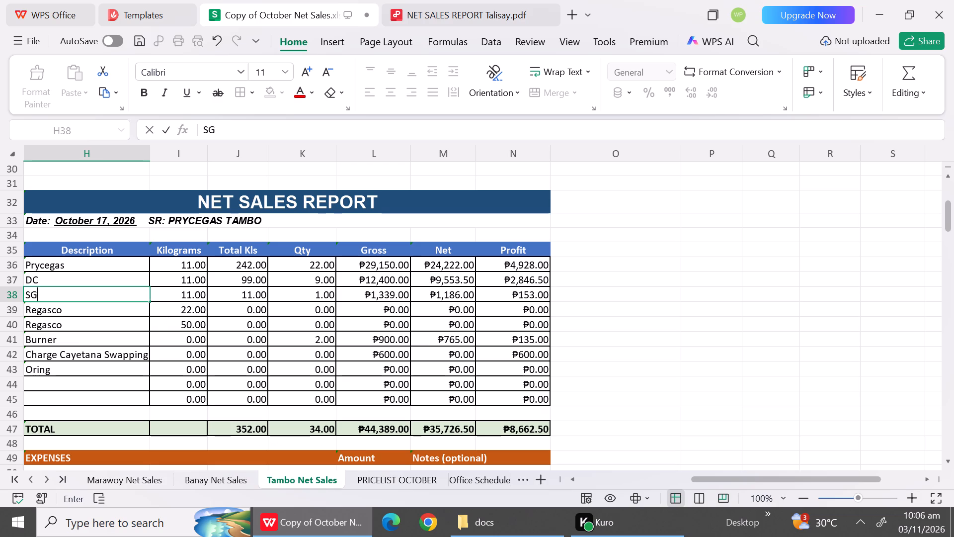
{"action": "left_click", "coordinate": [297, 296]}
{"action": "key", "text": "2"}
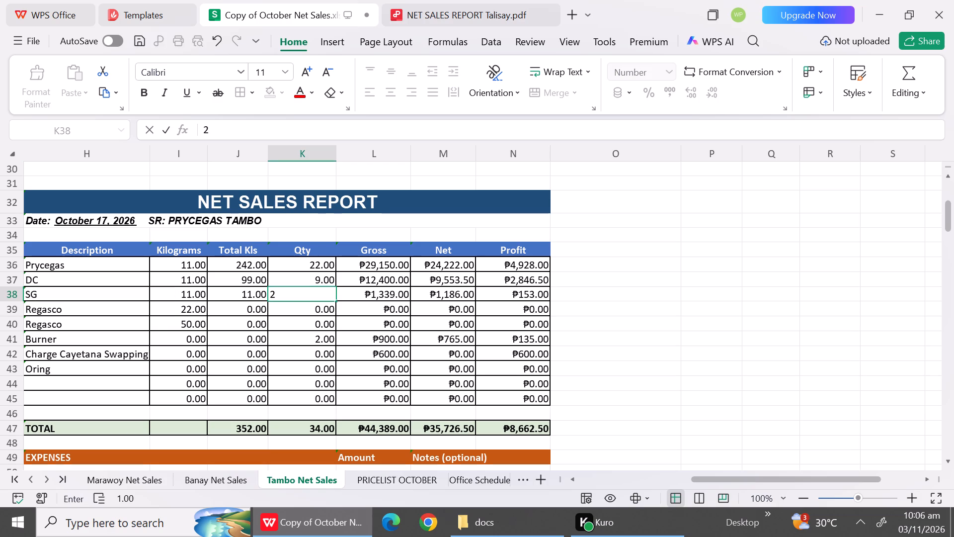
{"action": "left_click", "coordinate": [368, 294]}
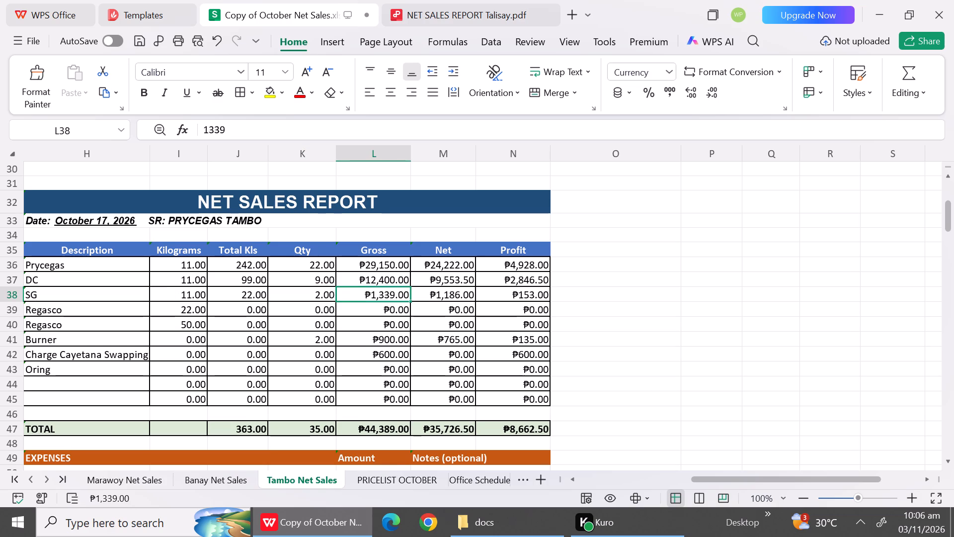
{"action": "type", "text": "28"}
{"action": "type", "text": "00"}
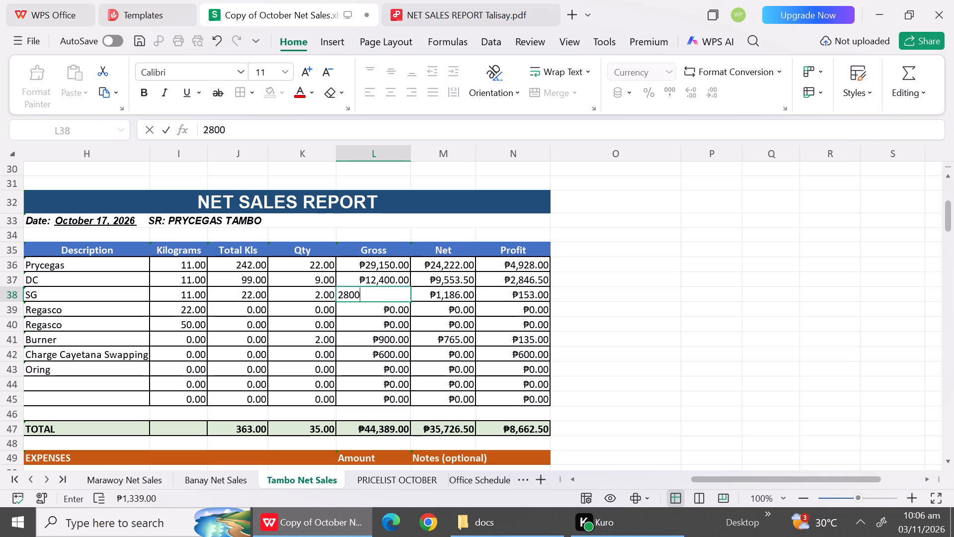
{"action": "left_click", "coordinate": [397, 331]}
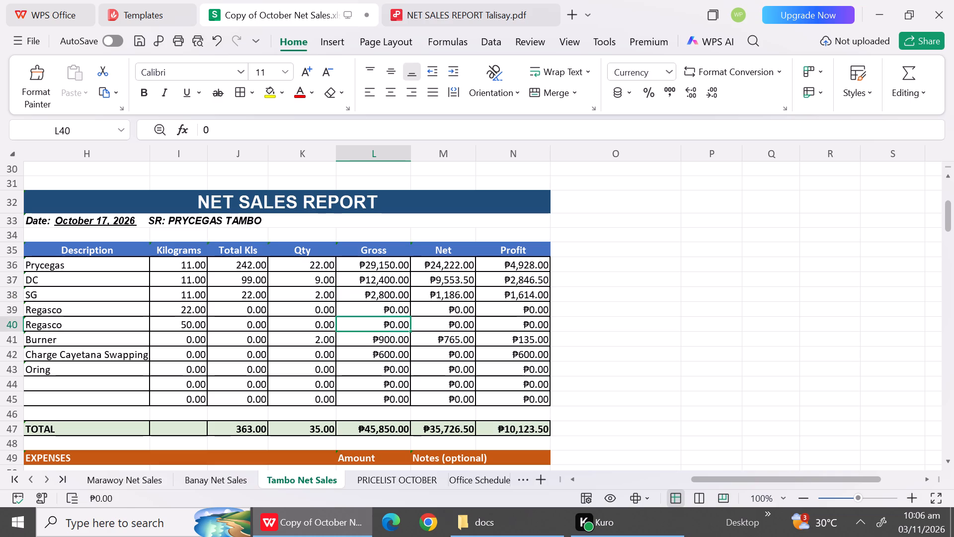
{"action": "left_click", "coordinate": [428, 297]}
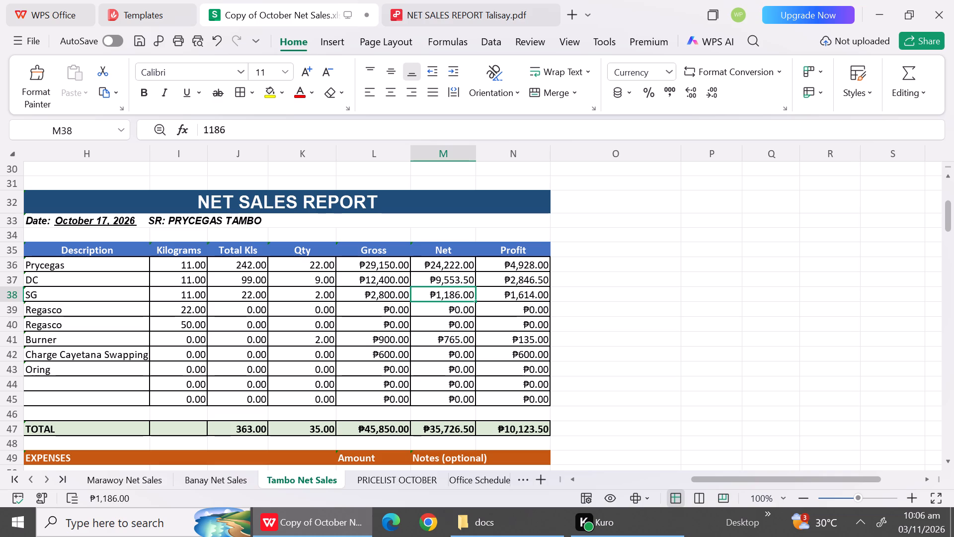
{"action": "type", "text": "2123"}
{"action": "left_click", "coordinate": [397, 383]}
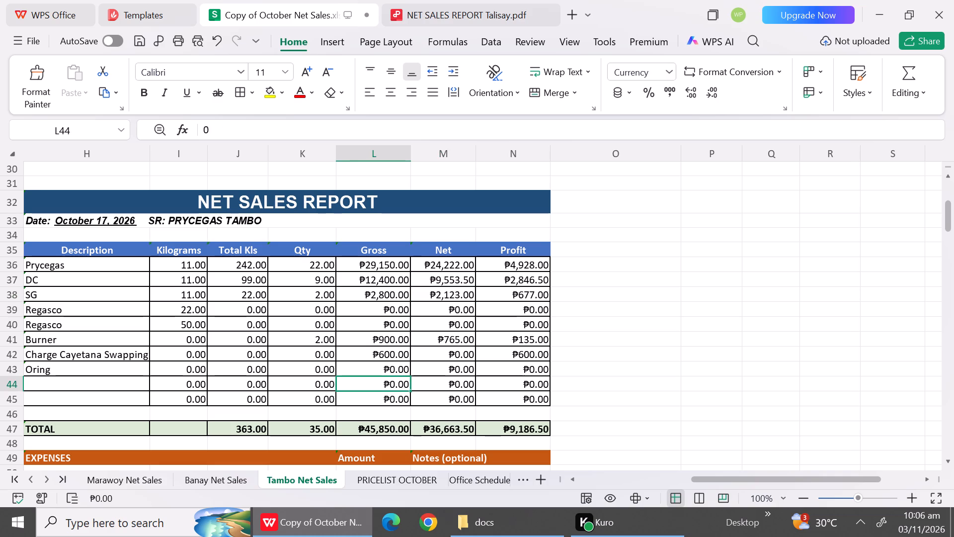
Set the Regasco row below SG to 50 kilograms, quantity 1 and gross 5254.
{"action": "left_click", "coordinate": [180, 310]}
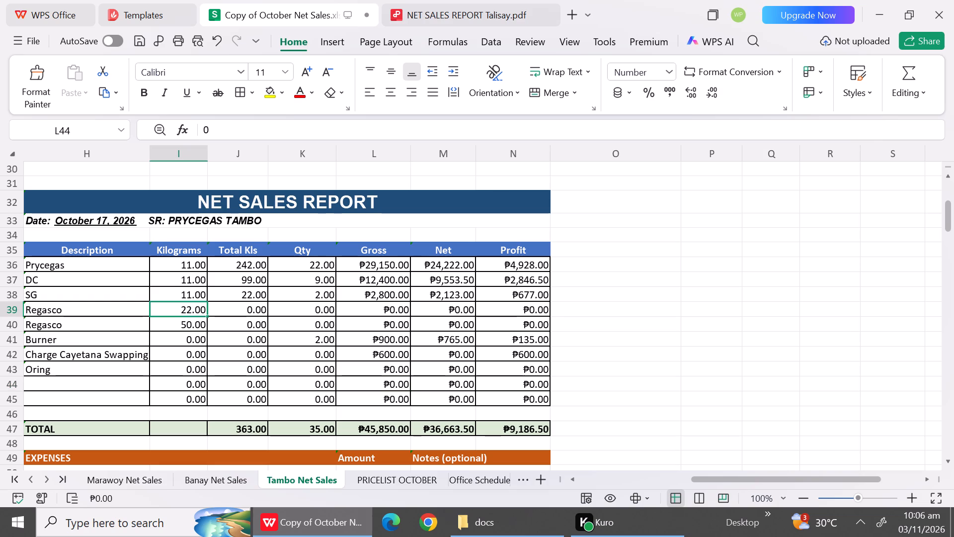
{"action": "type", "text": "50"}
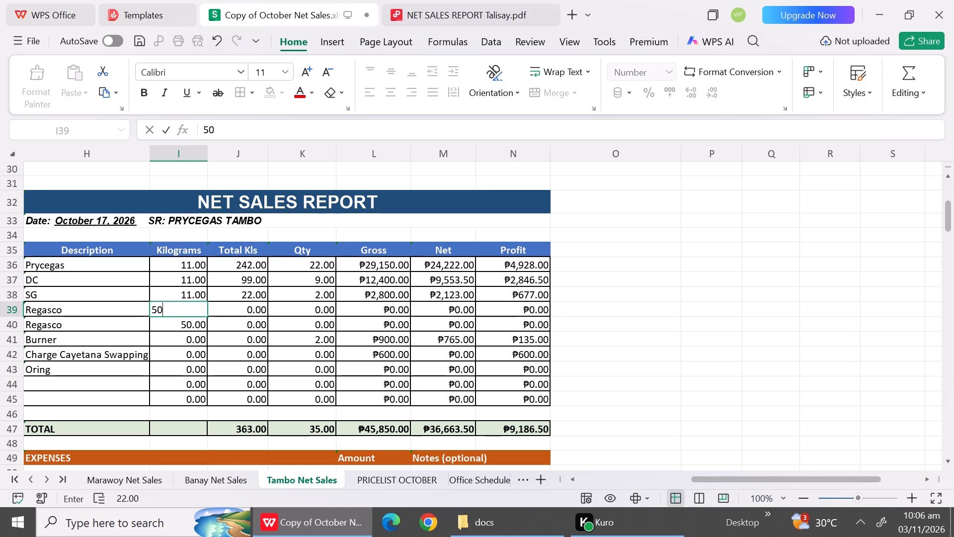
{"action": "left_click", "coordinate": [326, 314]}
{"action": "key", "text": "1"}
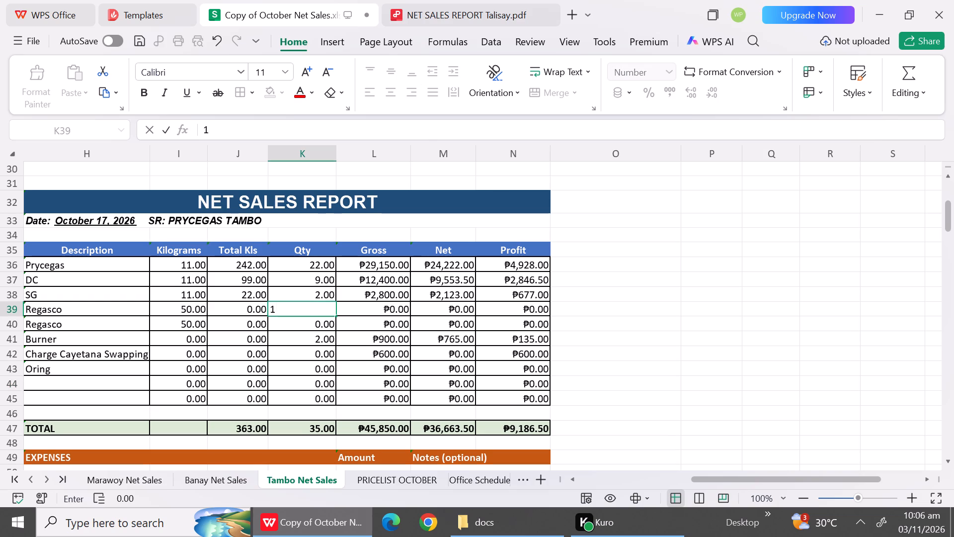
{"action": "left_click", "coordinate": [315, 338]}
{"action": "left_click", "coordinate": [373, 310]}
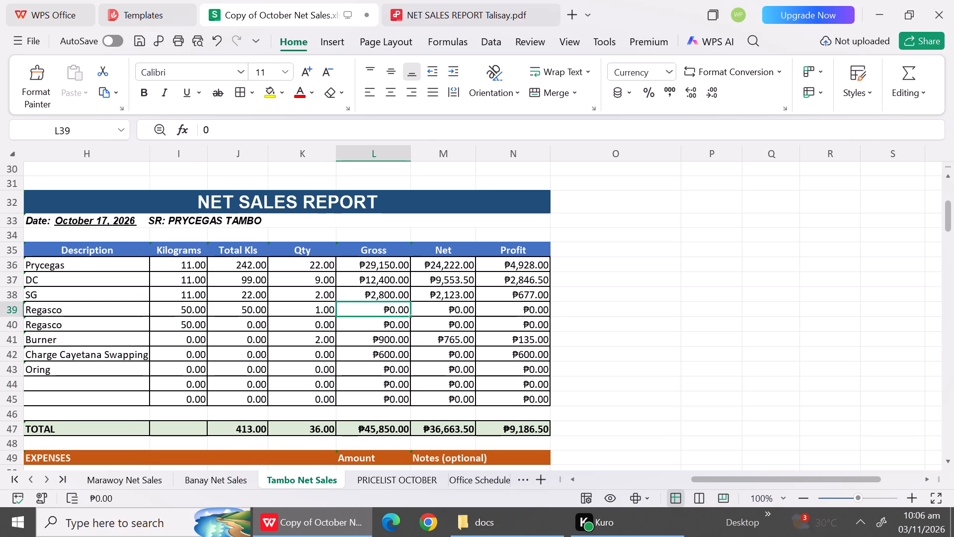
{"action": "type", "text": "5254"}
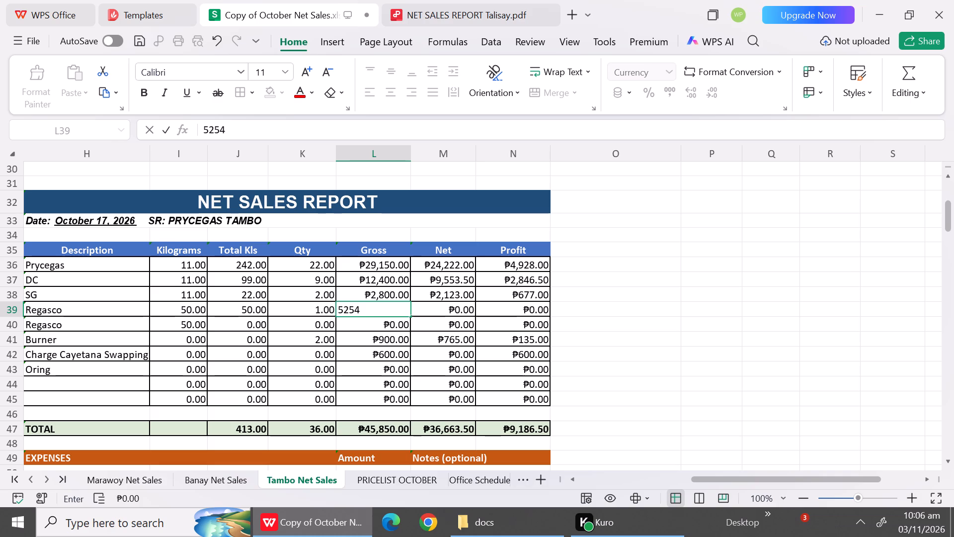
{"action": "left_click", "coordinate": [414, 381]}
Look up the Regasco prices in the October price list and set the first Regasco row's net to 4904 on the Tambo sheet.
{"action": "left_click", "coordinate": [392, 474]}
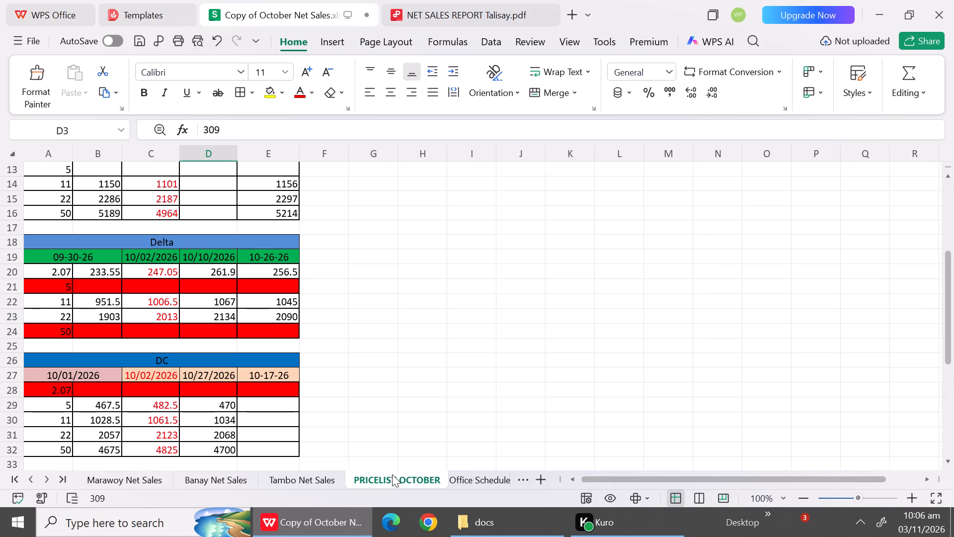
{"action": "double_click", "coordinate": [948, 203]}
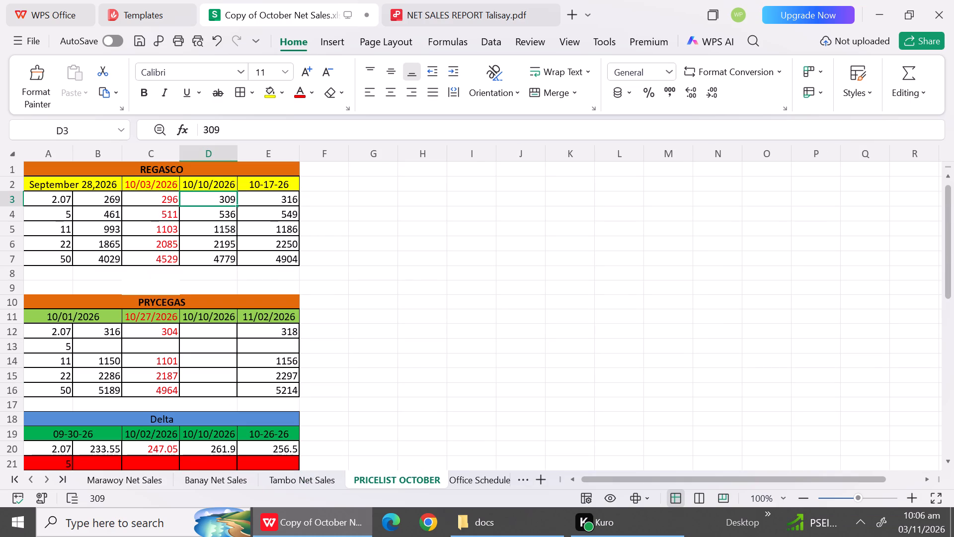
{"action": "left_click", "coordinate": [285, 477]}
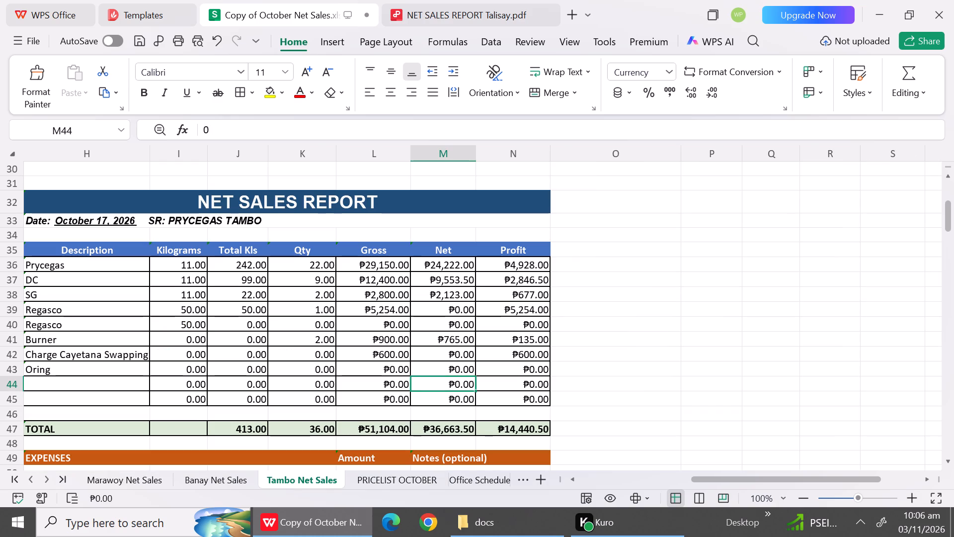
{"action": "left_click", "coordinate": [463, 309]}
{"action": "type", "text": "4904"}
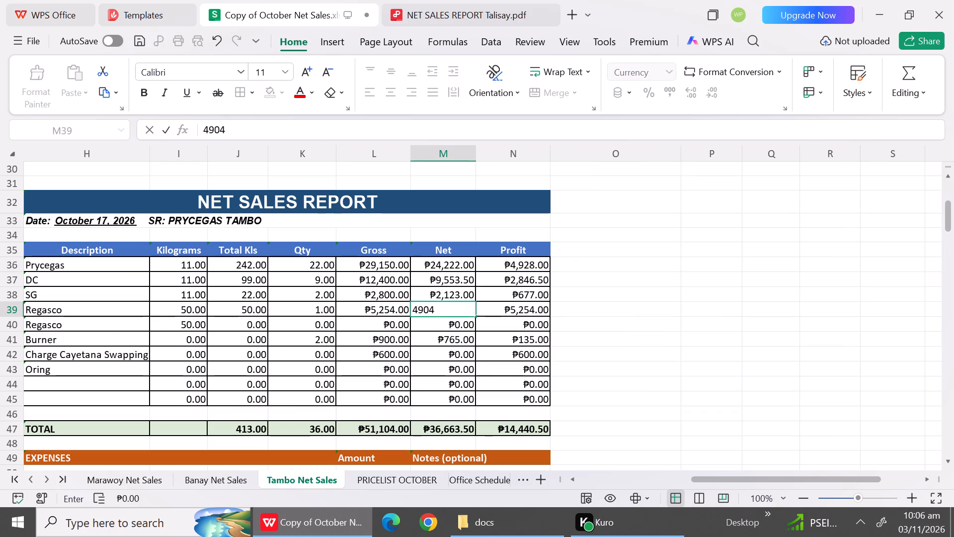
{"action": "left_click", "coordinate": [452, 356]}
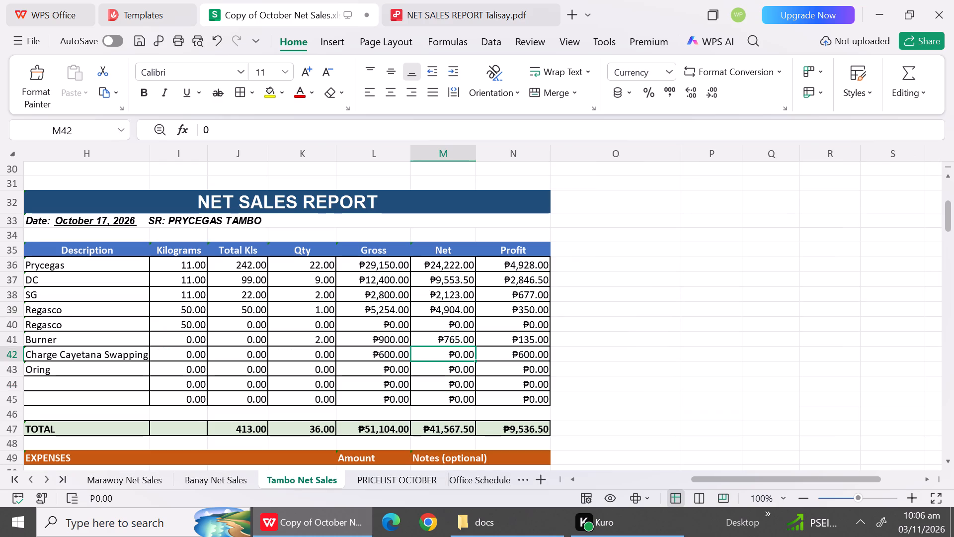
Clear the Burner, Charge Cayetana Swapping and Oring descriptions in Tambo's October 17 report and set the second Regasco row's kilograms to 0.
{"action": "left_click", "coordinate": [109, 332]}
{"action": "key", "text": "BackSpace"}
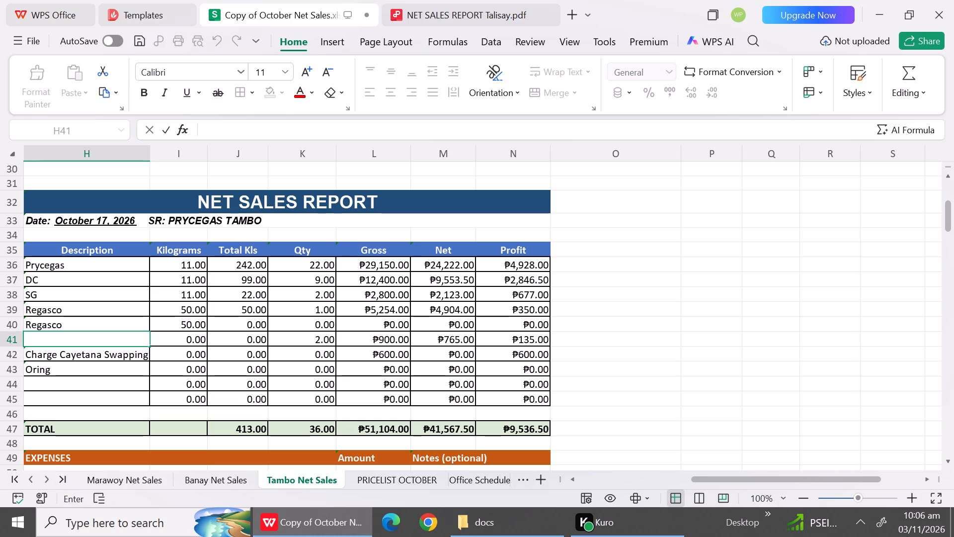
{"action": "left_click", "coordinate": [166, 329]}
{"action": "left_click", "coordinate": [166, 329]}
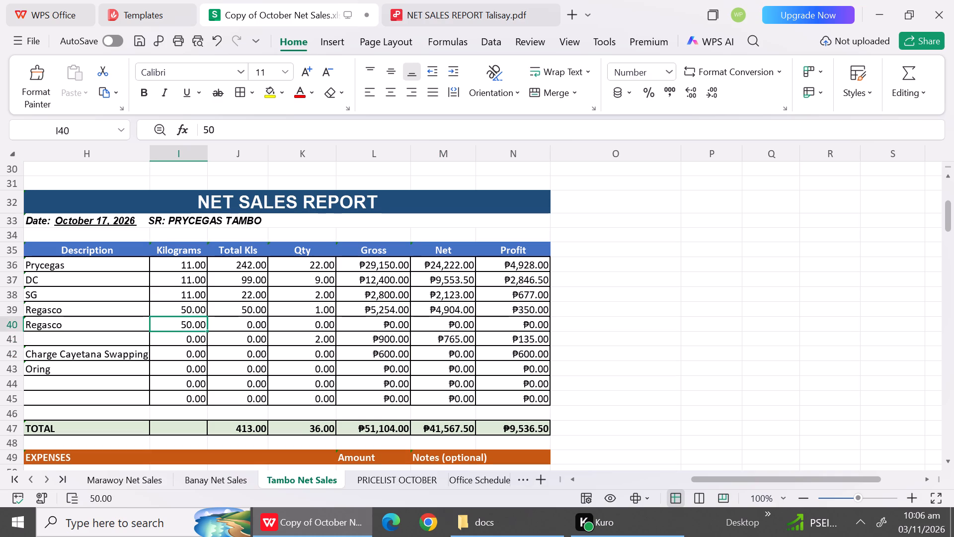
{"action": "key", "text": "0"}
{"action": "left_click", "coordinate": [128, 355]}
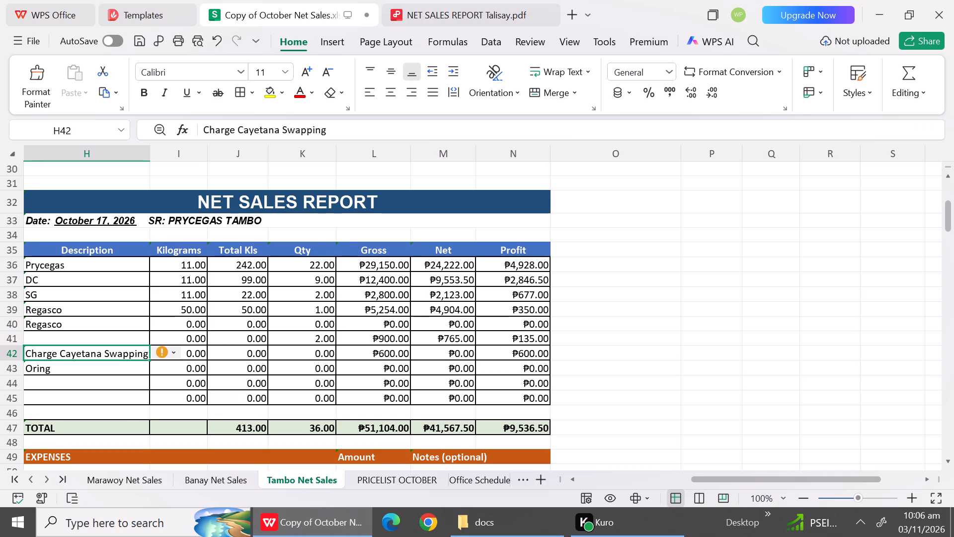
{"action": "key", "text": "BackSpace"}
{"action": "left_click", "coordinate": [123, 372]}
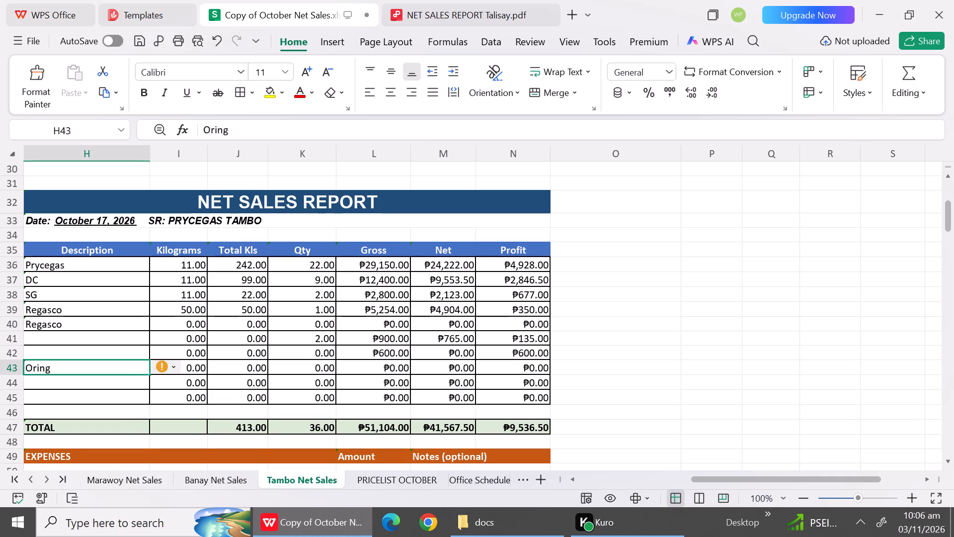
{"action": "key", "text": "BackSpace"}
Set the former Burner row's quantity, gross and net to 0, and the former Charge Cayetana Swapping row's gross to 0.
{"action": "left_click", "coordinate": [316, 341]}
{"action": "key", "text": "0"}
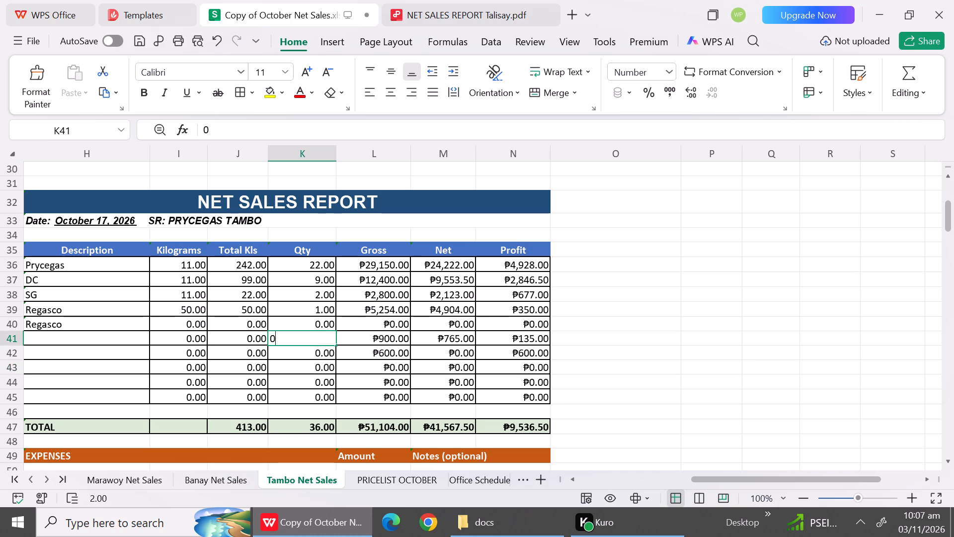
{"action": "left_click", "coordinate": [392, 371]}
{"action": "left_click", "coordinate": [394, 340]}
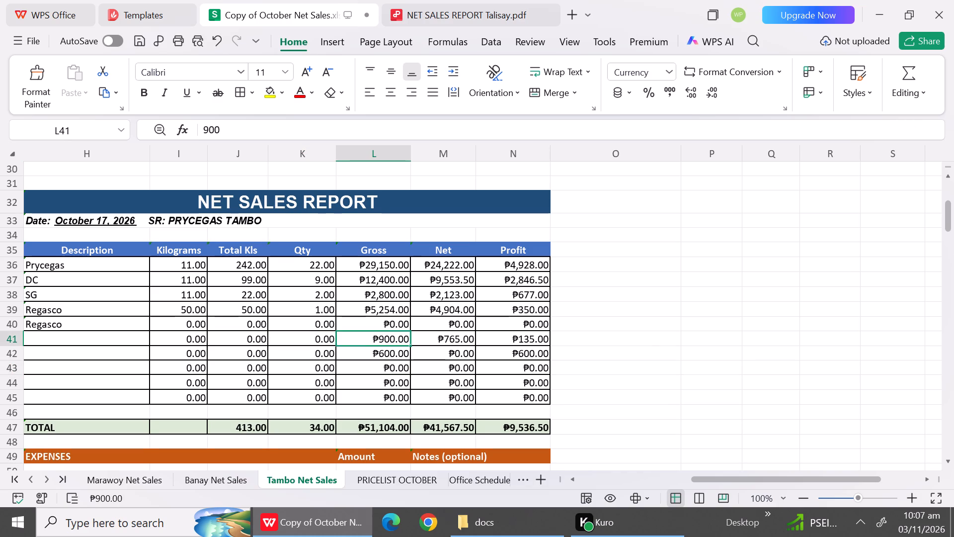
{"action": "key", "text": "0"}
{"action": "left_click", "coordinate": [395, 359]}
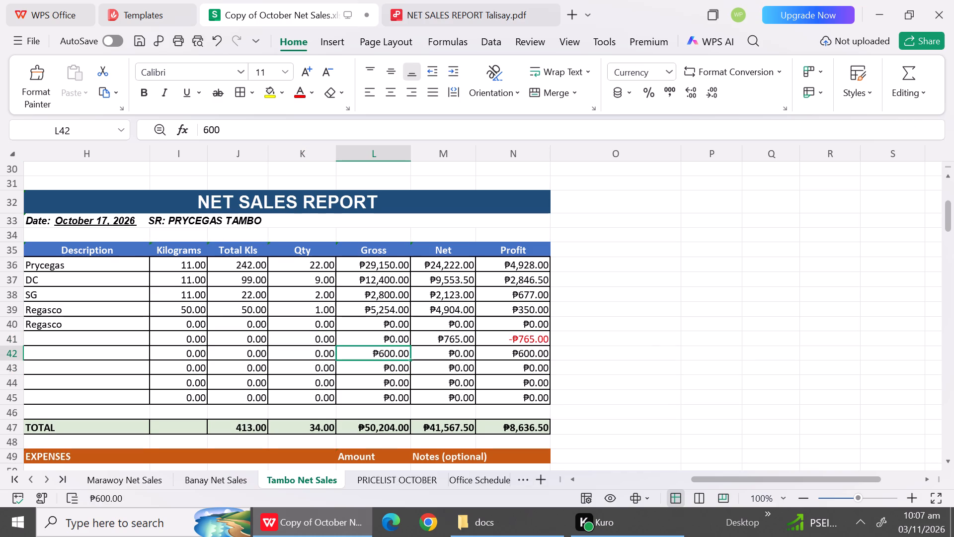
{"action": "key", "text": "0"}
{"action": "left_click", "coordinate": [441, 338]}
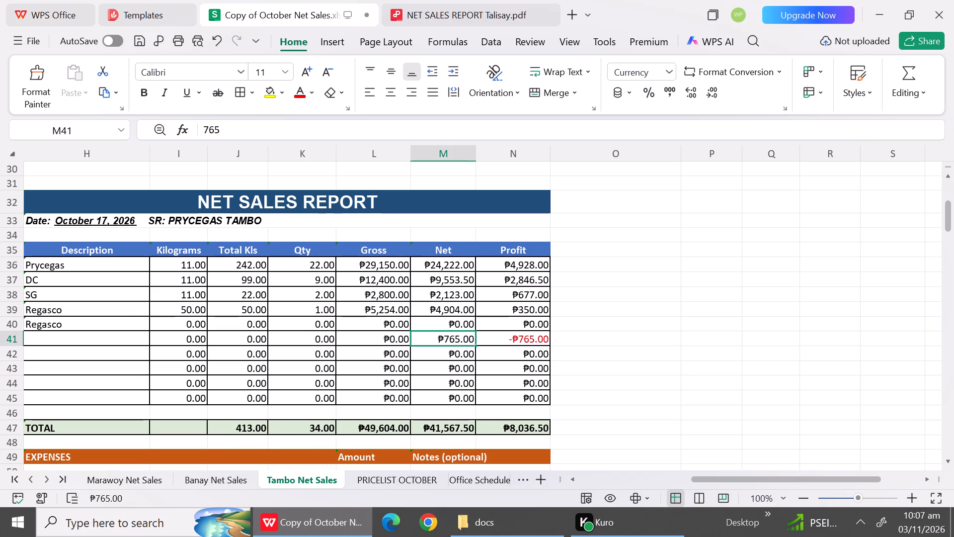
{"action": "key", "text": "0"}
{"action": "left_click", "coordinate": [440, 347]}
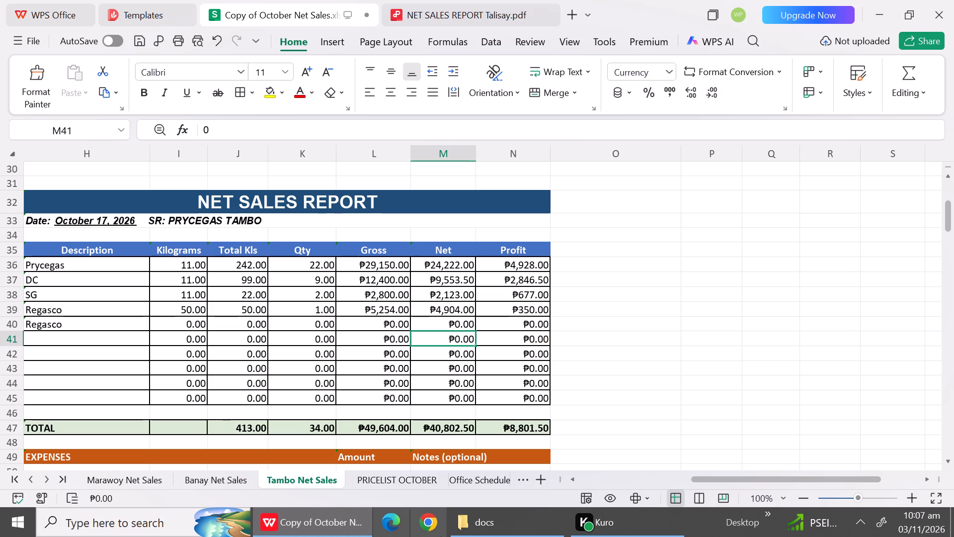
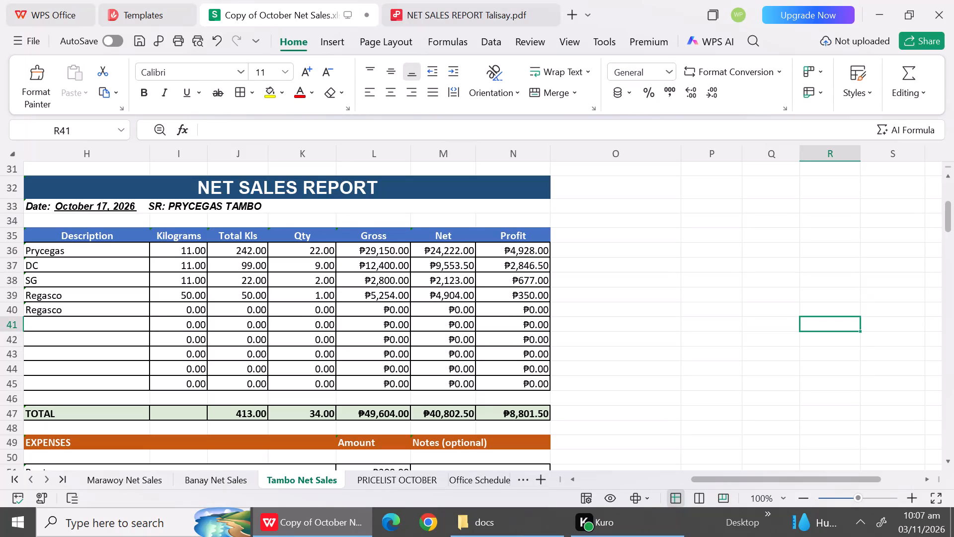
In Tambo's October 17 expenses, set Rent to 167 and Utilities to 17.
{"action": "triple_click", "coordinate": [950, 462]}
{"action": "triple_click", "coordinate": [950, 462]}
{"action": "triple_click", "coordinate": [950, 462]}
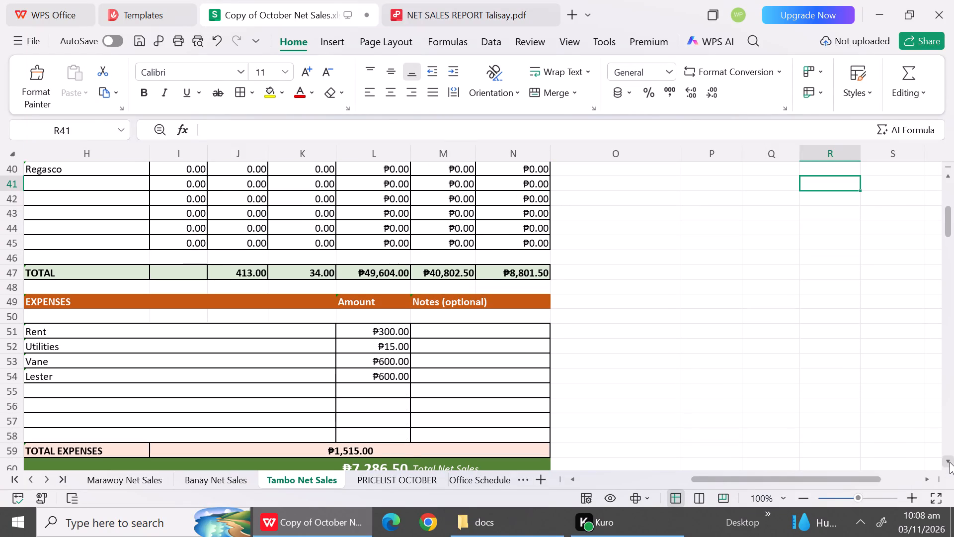
{"action": "left_click", "coordinate": [398, 330]}
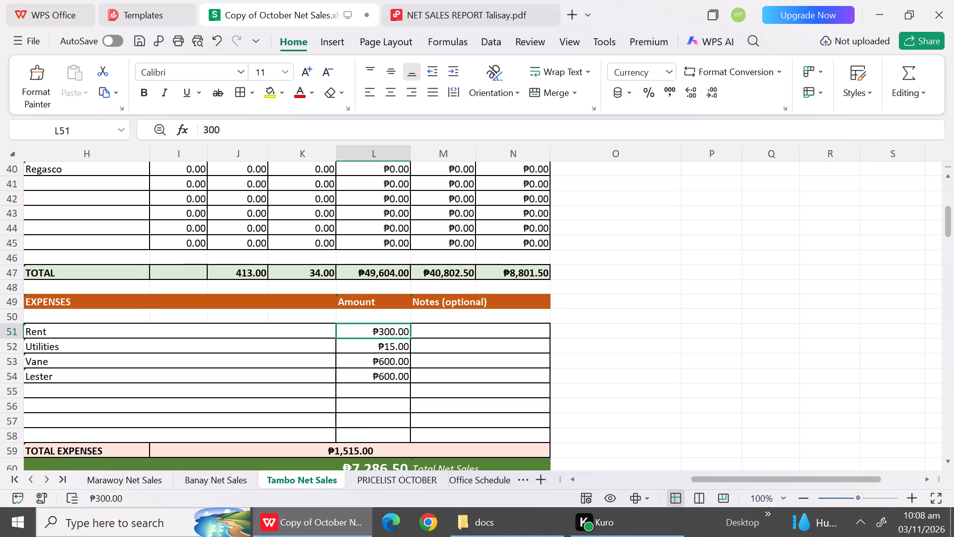
{"action": "type", "text": "167"}
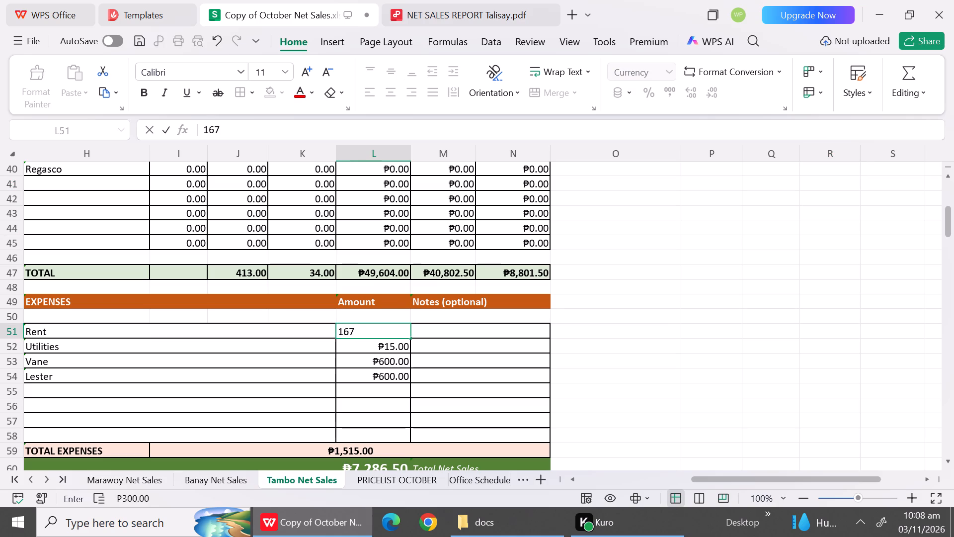
{"action": "left_click", "coordinate": [398, 342]}
{"action": "type", "text": "17"}
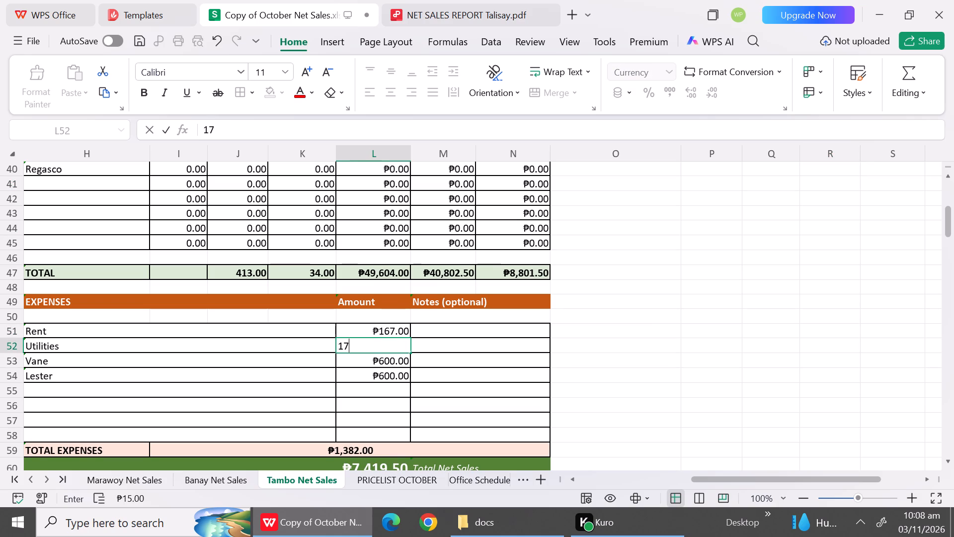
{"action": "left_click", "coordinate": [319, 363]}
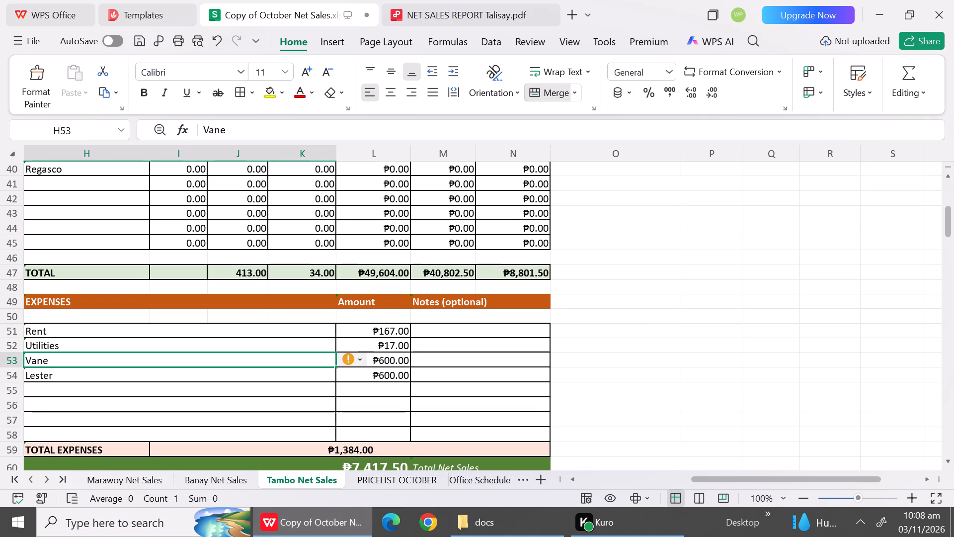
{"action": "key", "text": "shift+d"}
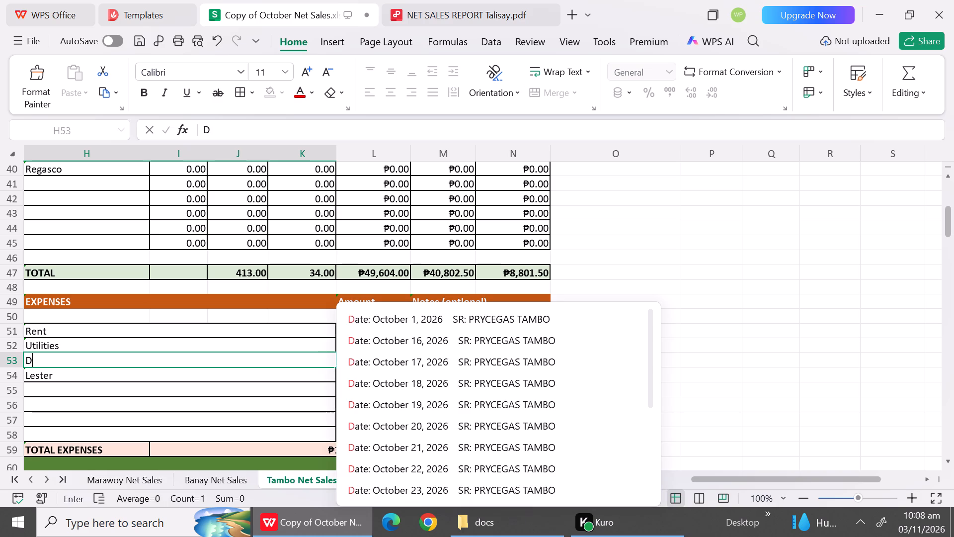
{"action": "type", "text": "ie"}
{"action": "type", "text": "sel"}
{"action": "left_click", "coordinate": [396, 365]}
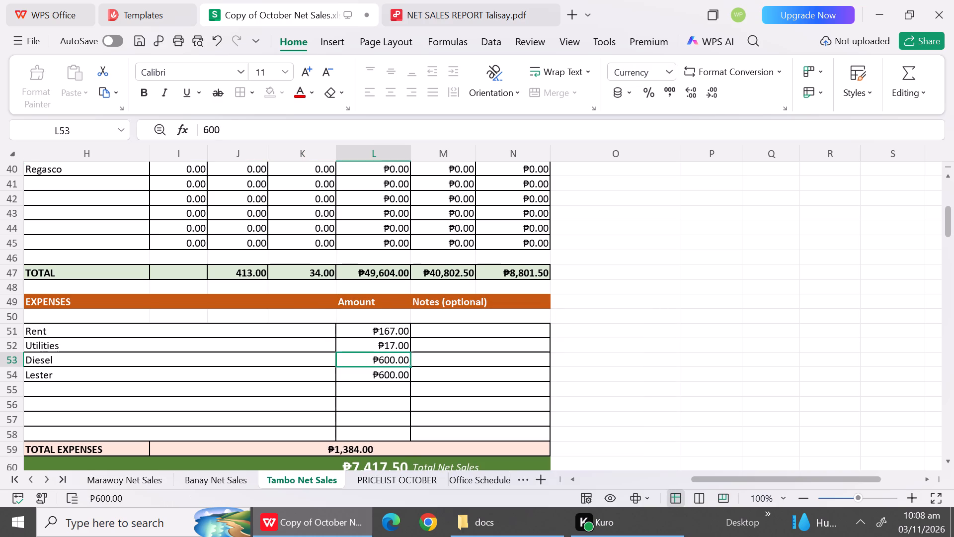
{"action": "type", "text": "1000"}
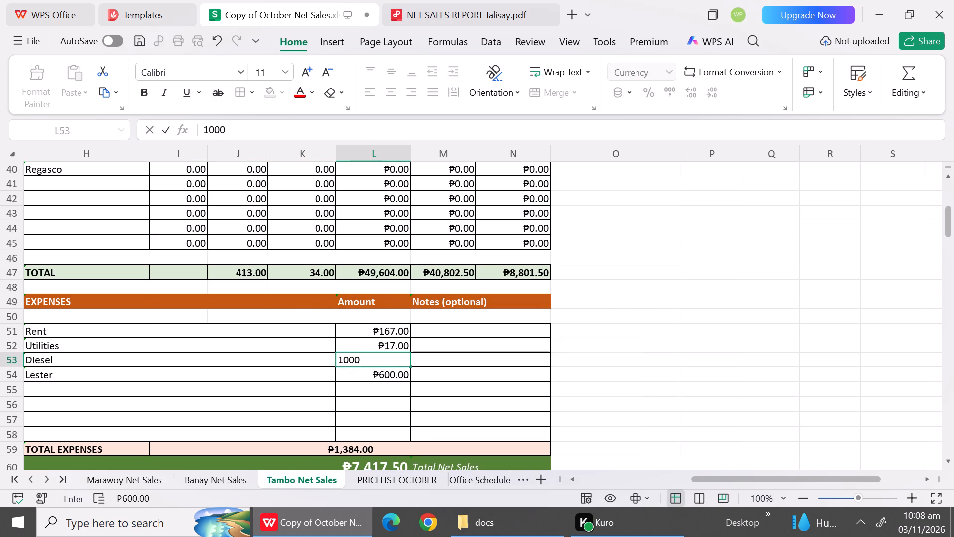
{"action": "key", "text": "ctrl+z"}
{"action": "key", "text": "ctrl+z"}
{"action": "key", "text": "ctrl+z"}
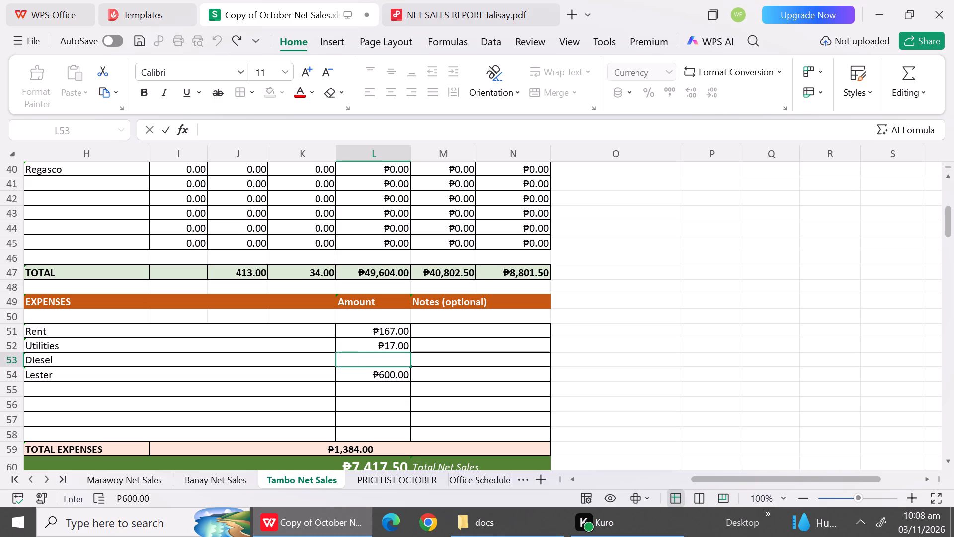
Enter Leah as the expense directly below Utilities, with an amount of 600.
{"action": "left_click", "coordinate": [188, 363]}
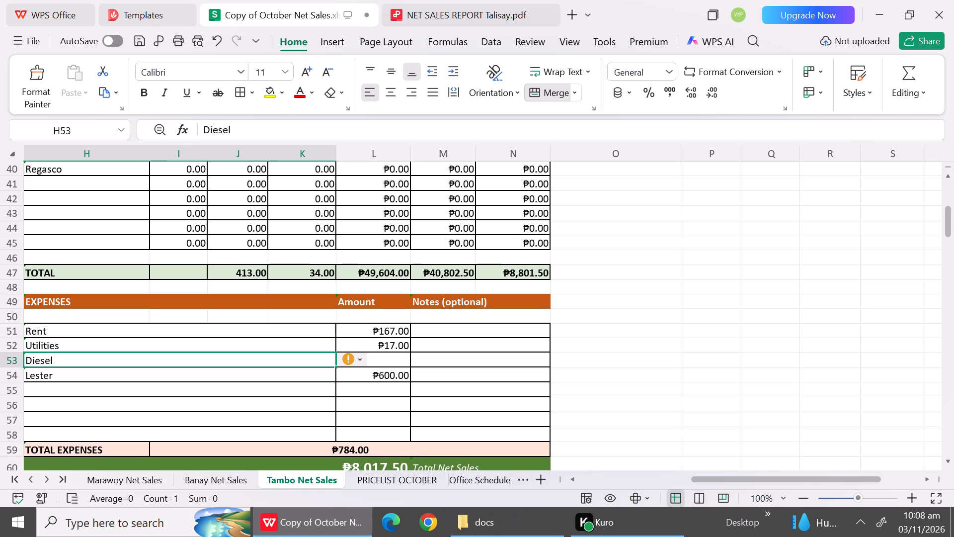
{"action": "key", "text": "BackSpace"}
{"action": "key", "text": "shift+l"}
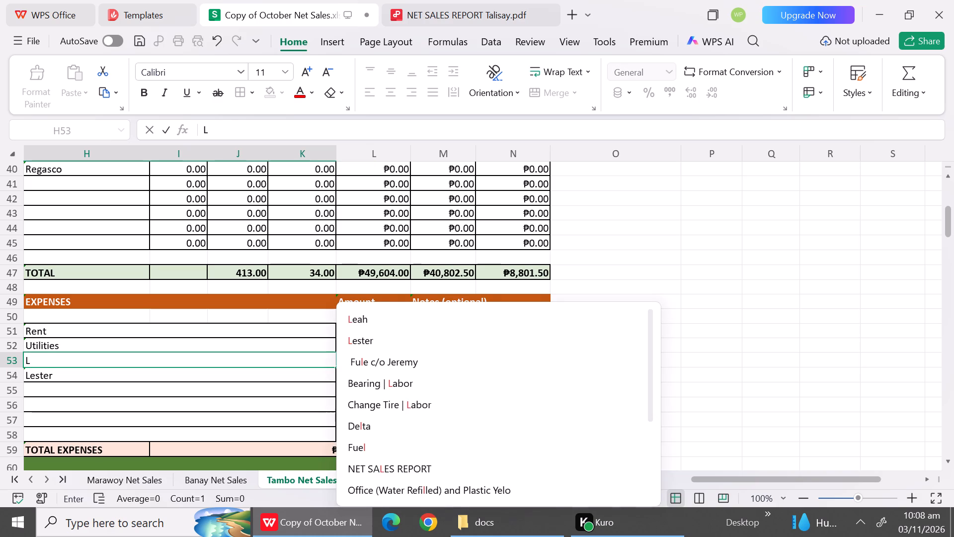
{"action": "left_click", "coordinate": [357, 319]}
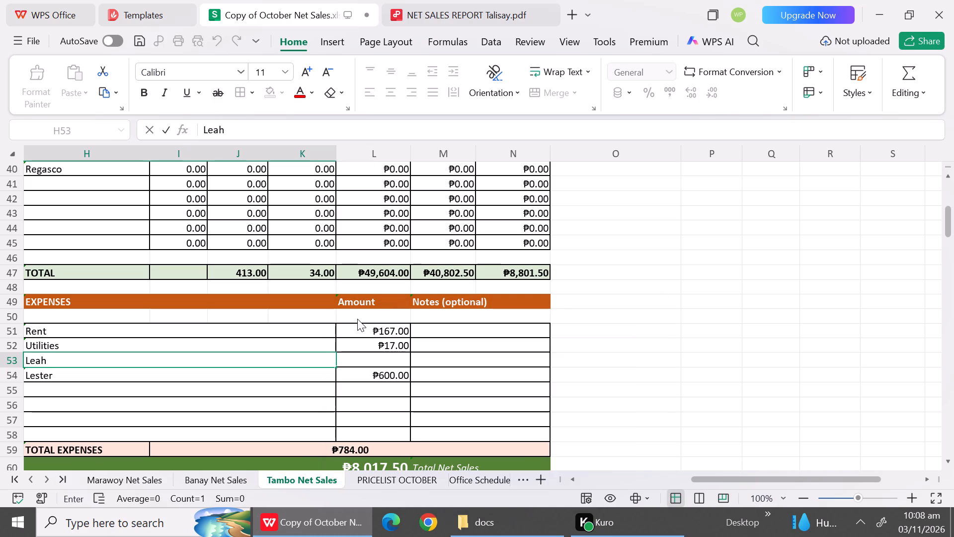
{"action": "left_click", "coordinate": [387, 357]}
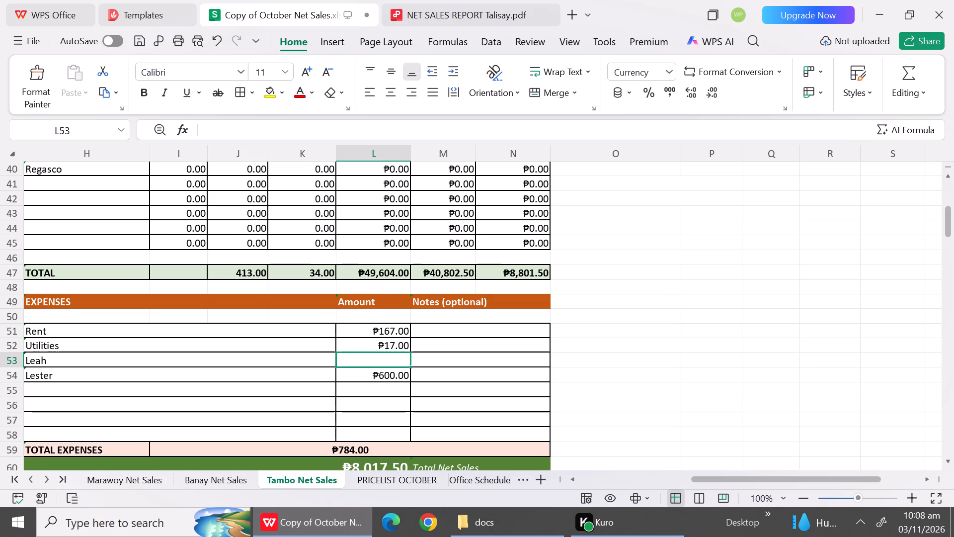
{"action": "type", "text": "600"}
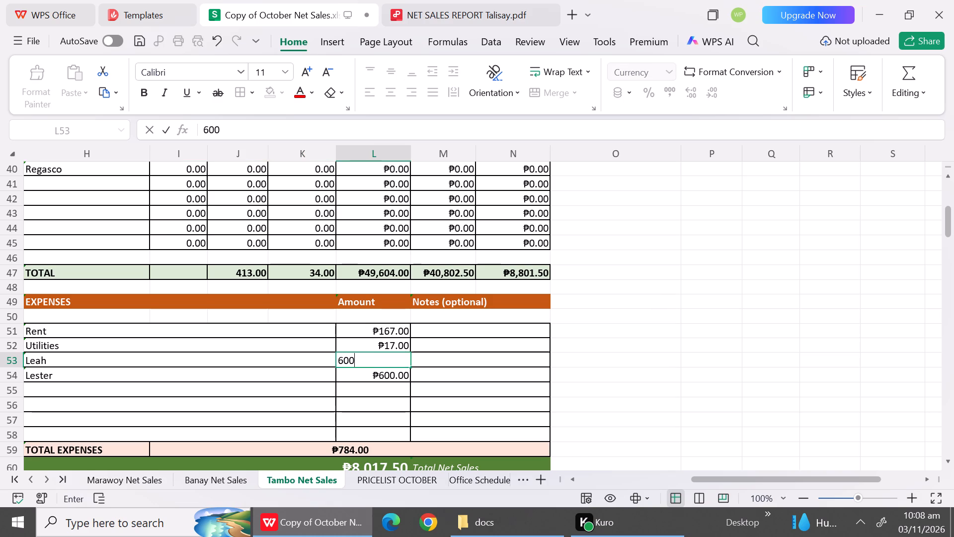
Add a Diesel expense of 1000 below Lester in the October 17 report.
{"action": "left_click", "coordinate": [224, 393]}
{"action": "type", "text": "Die"}
{"action": "type", "text": "sel"}
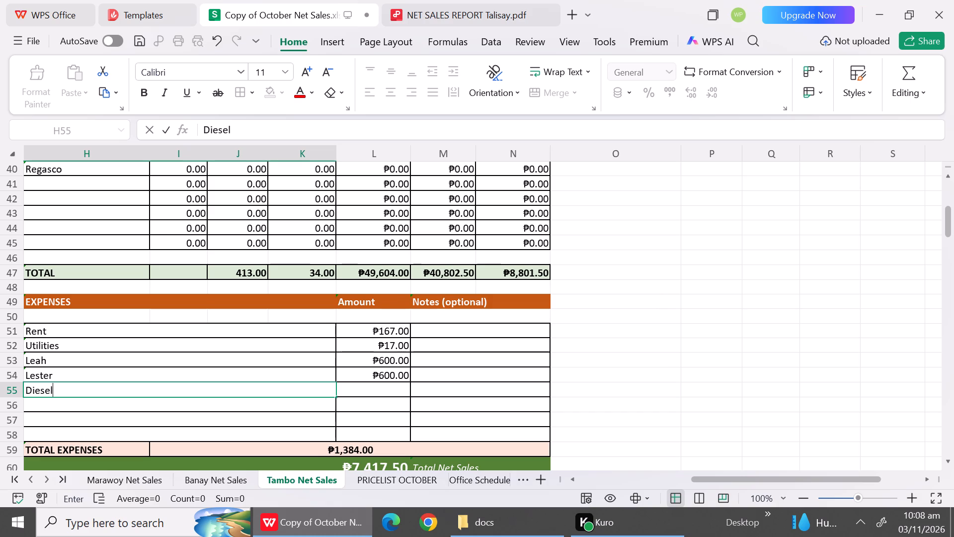
{"action": "left_click", "coordinate": [397, 397]}
{"action": "type", "text": "1000"}
Add a "Deposit Transpo Mae Ann" expense of 88 below Diesel.
{"action": "left_click", "coordinate": [231, 411]}
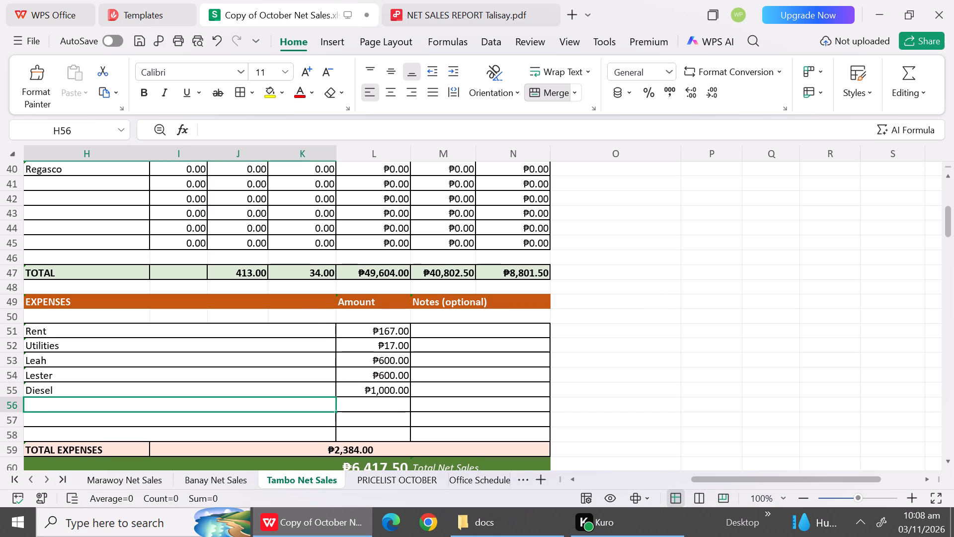
{"action": "type", "text": "De"}
{"action": "type", "text": "po"}
{"action": "type", "text": "sit Transpo"}
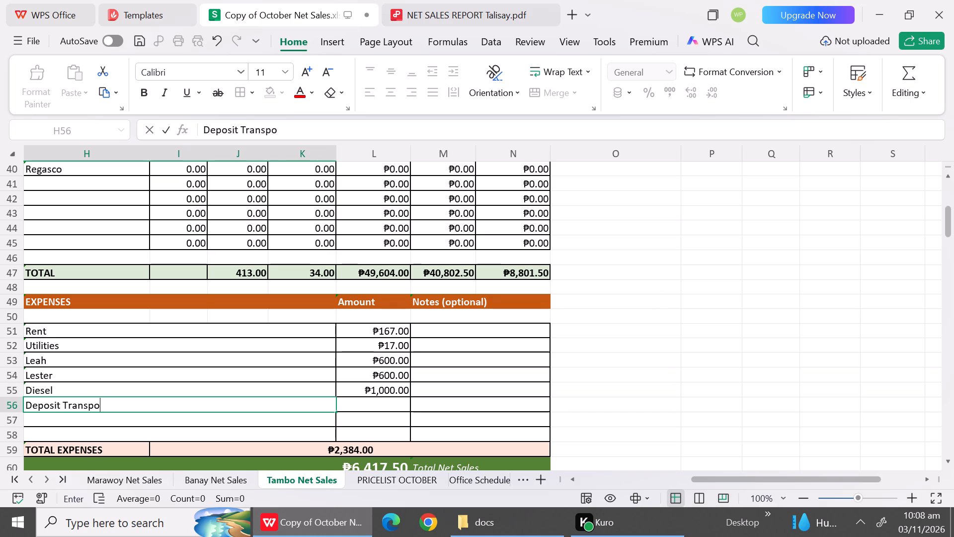
{"action": "left_click", "coordinate": [399, 407]}
{"action": "double_click", "coordinate": [127, 405]}
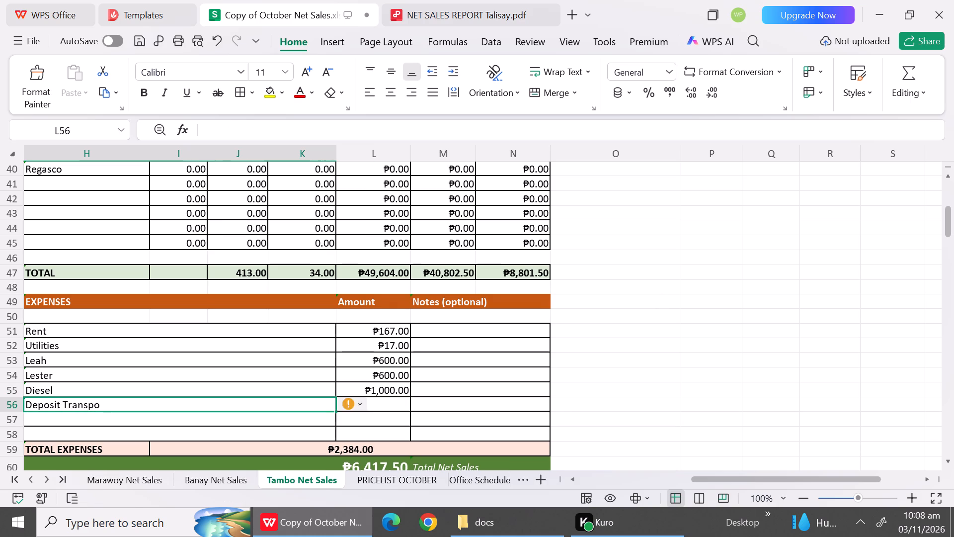
{"action": "key", "text": "space"}
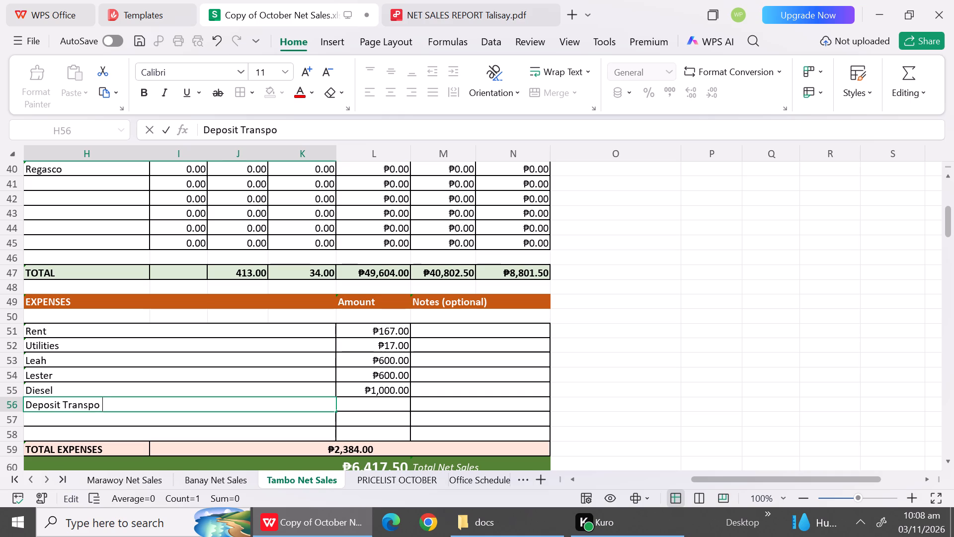
{"action": "type", "text": "Mae Ann"}
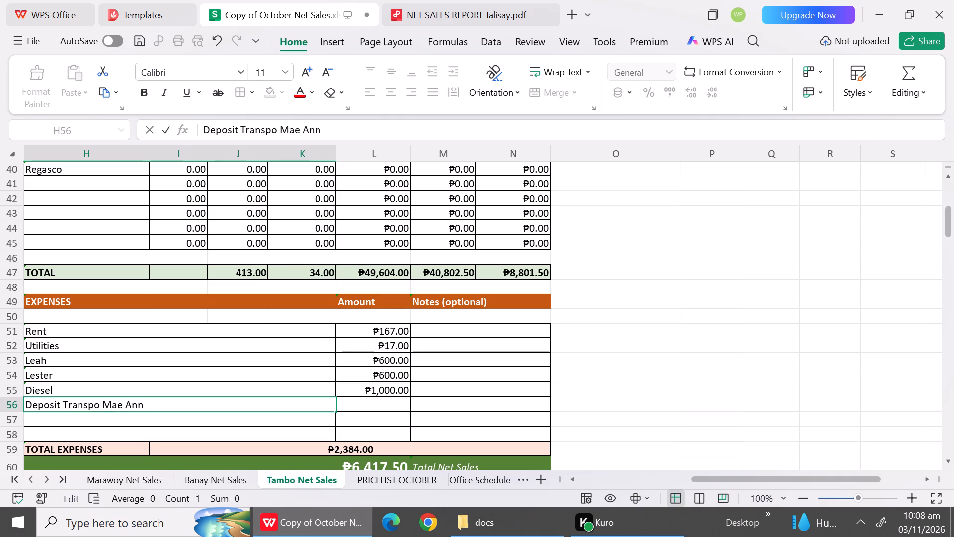
{"action": "left_click", "coordinate": [373, 398]}
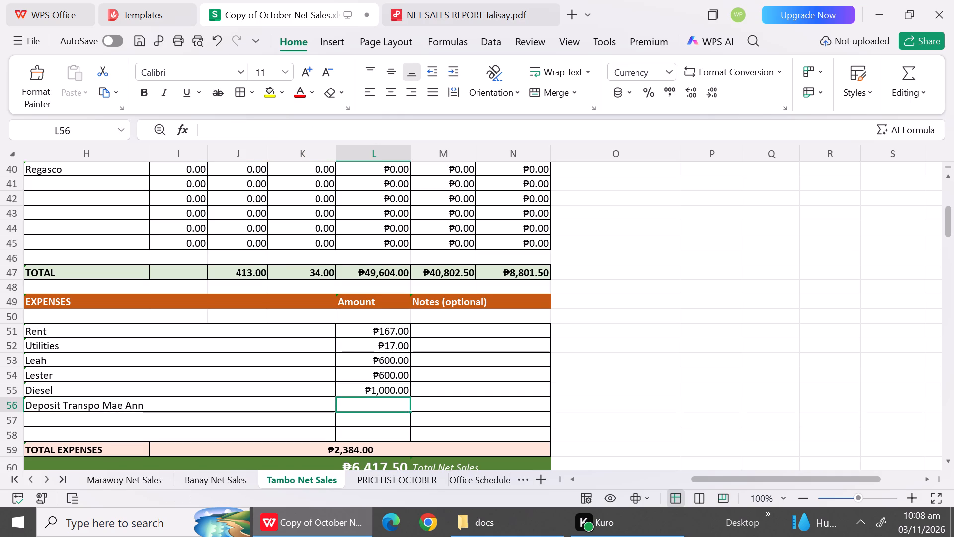
{"action": "type", "text": "88"}
{"action": "left_click", "coordinate": [356, 405]}
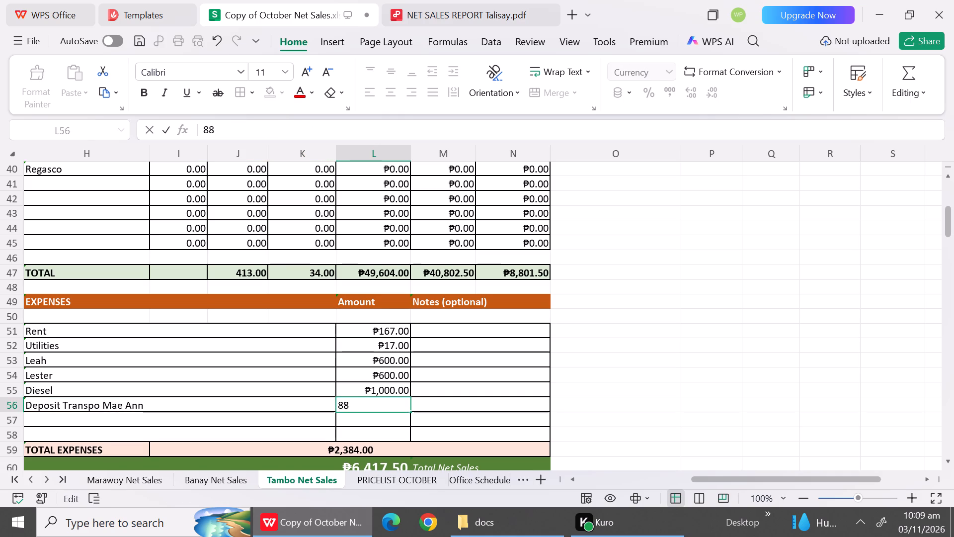
{"action": "left_click", "coordinate": [308, 409]}
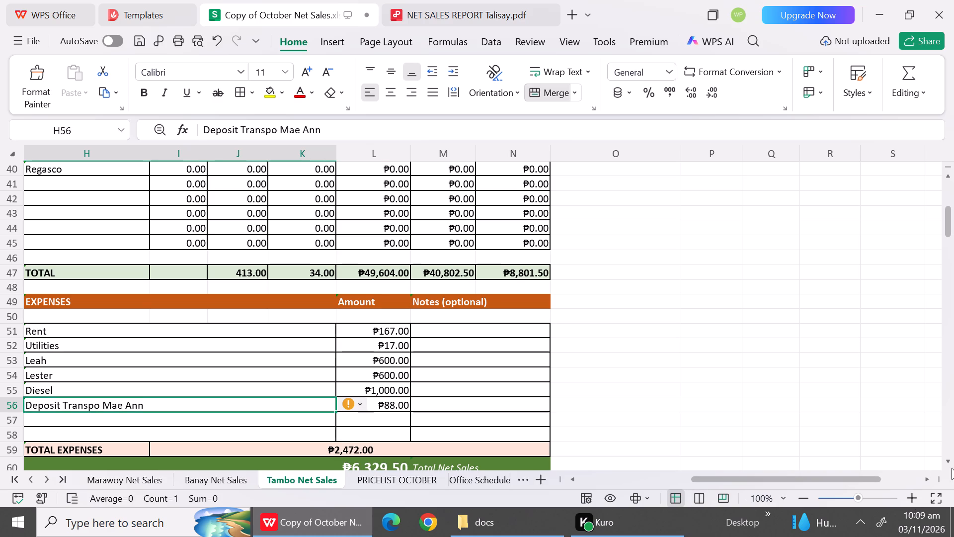
Look up October 17 in the Office Schedule and add Hanna (Office) and Mae Ann (Office) to Tambo's remaining expense rows.
{"action": "double_click", "coordinate": [951, 462]}
{"action": "left_click", "coordinate": [948, 461]}
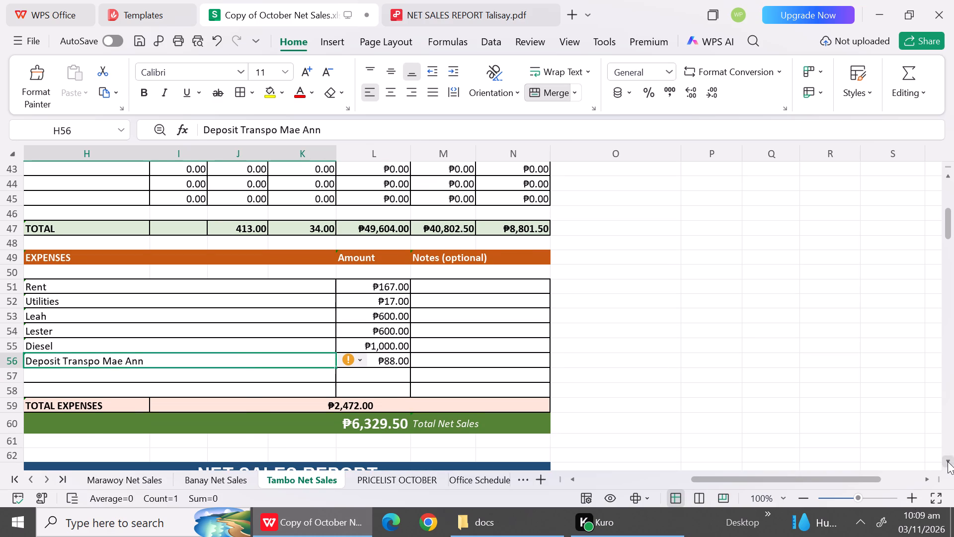
{"action": "double_click", "coordinate": [948, 461]}
{"action": "left_click_drag", "start_coordinate": [948, 461], "coordinate": [479, 476]}
{"action": "left_click", "coordinate": [479, 476]}
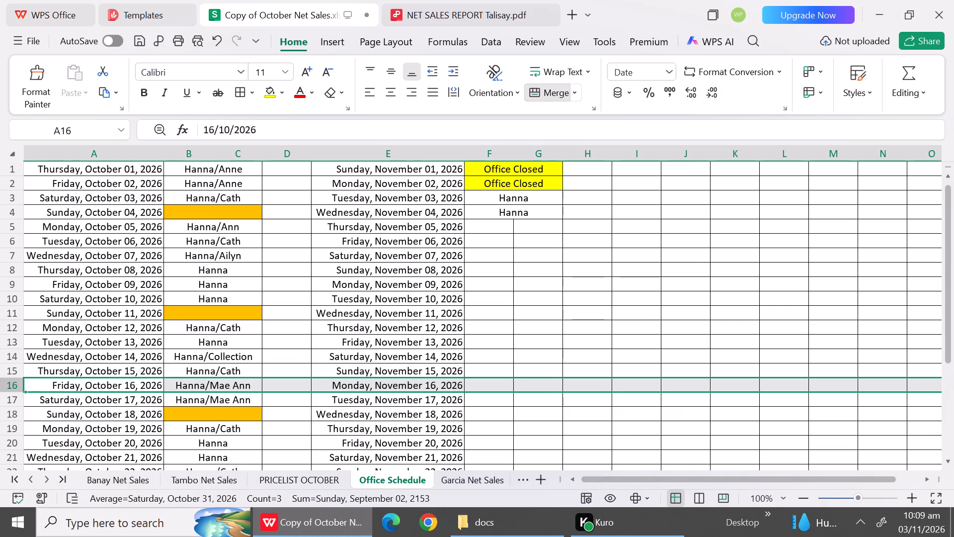
{"action": "left_click", "coordinate": [12, 399]}
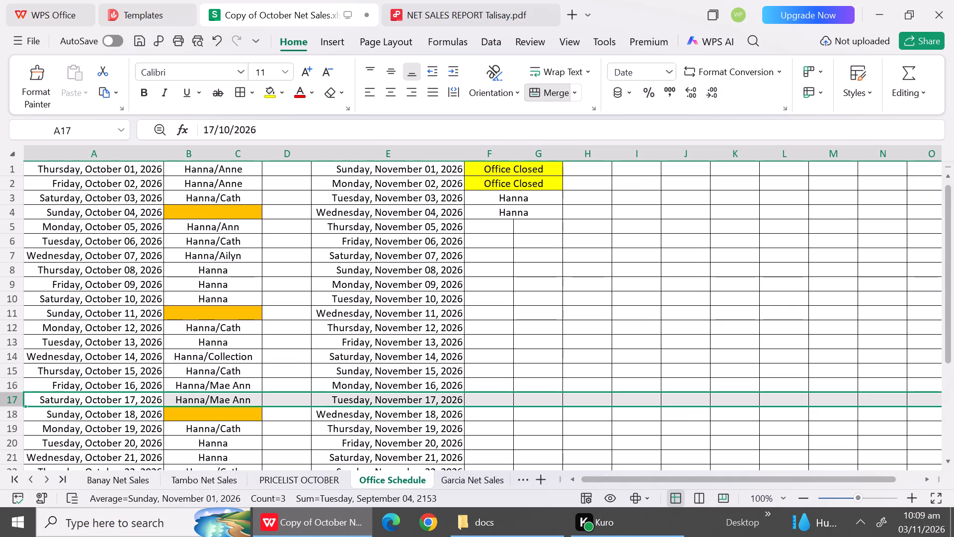
{"action": "left_click", "coordinate": [214, 476]}
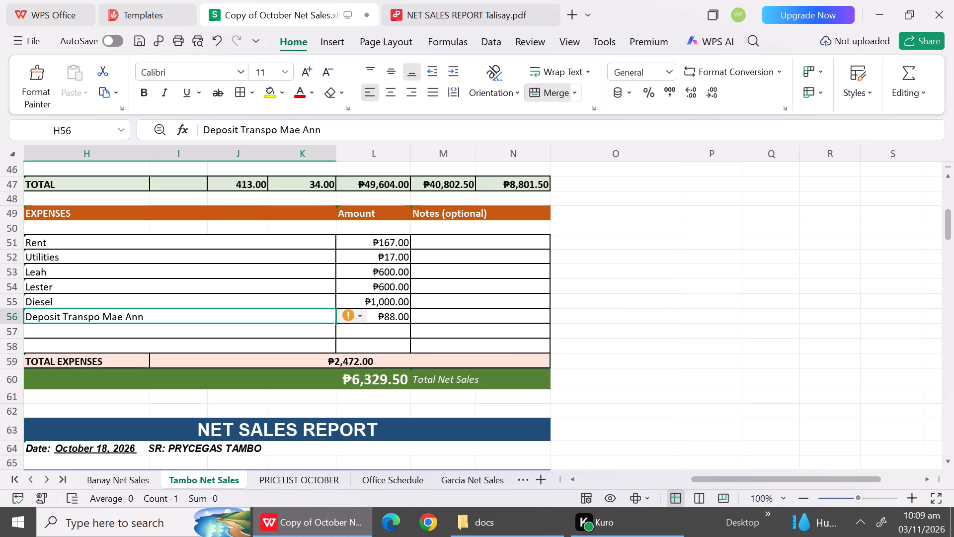
{"action": "left_click", "coordinate": [135, 335]}
{"action": "type", "text": "Hann"}
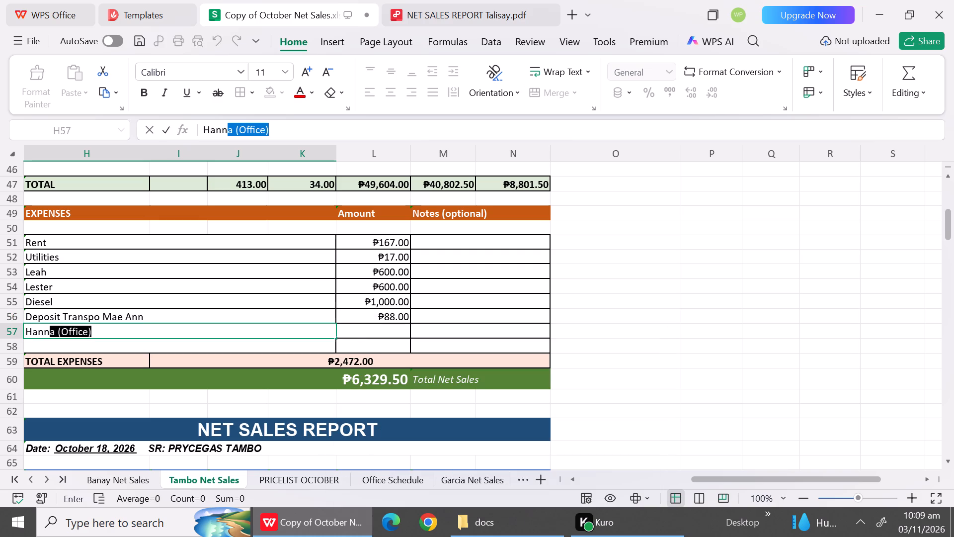
{"action": "left_click", "coordinate": [131, 352]}
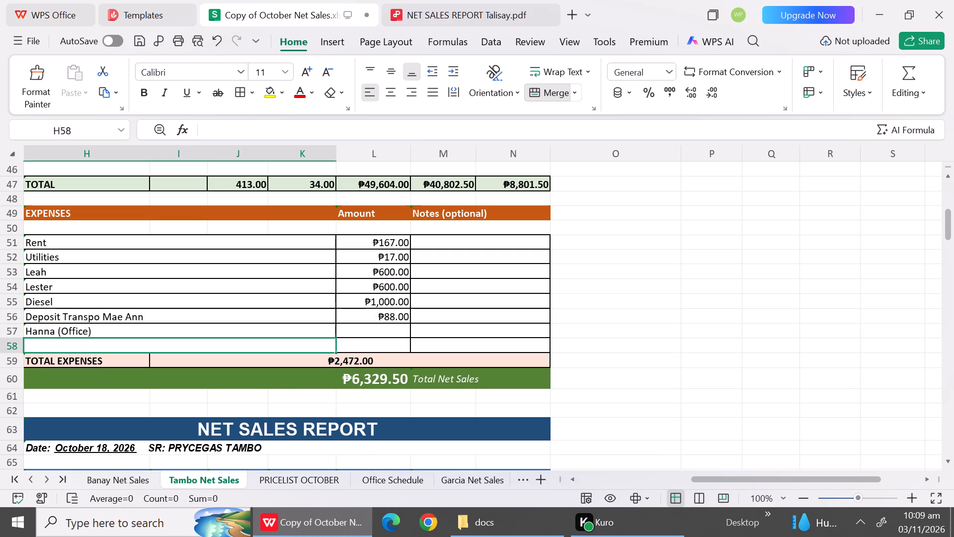
{"action": "type", "text": "Ma"}
{"action": "left_click", "coordinate": [117, 379]}
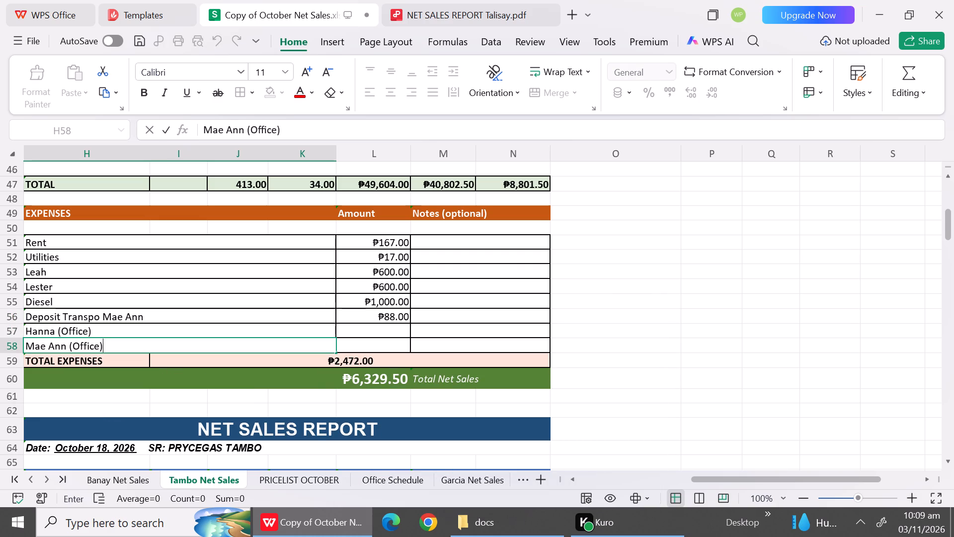
Set the amounts for Hanna (Office) and Mae Ann (Office) to 850 each.
{"action": "left_click", "coordinate": [372, 329]}
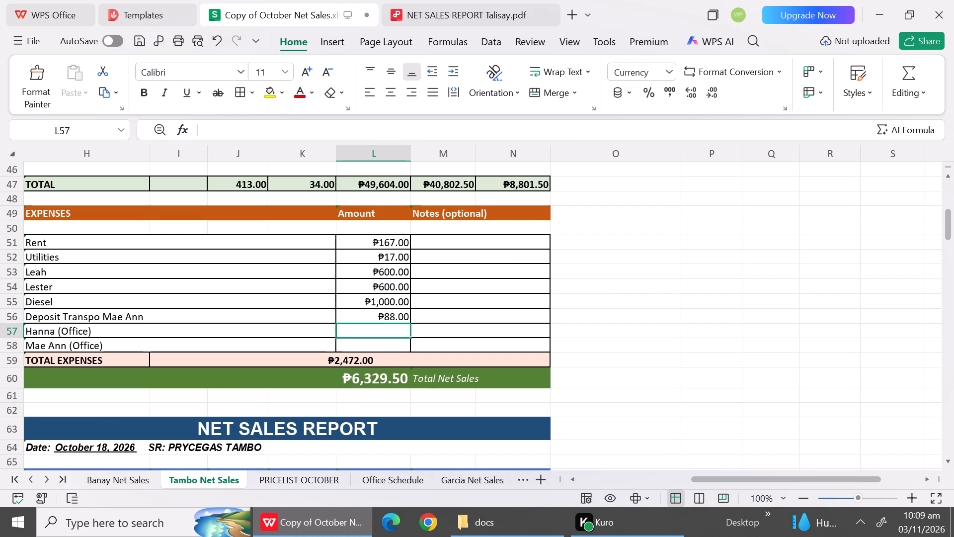
{"action": "type", "text": "84"}
{"action": "key", "text": "BackSpace"}
{"action": "type", "text": "50"}
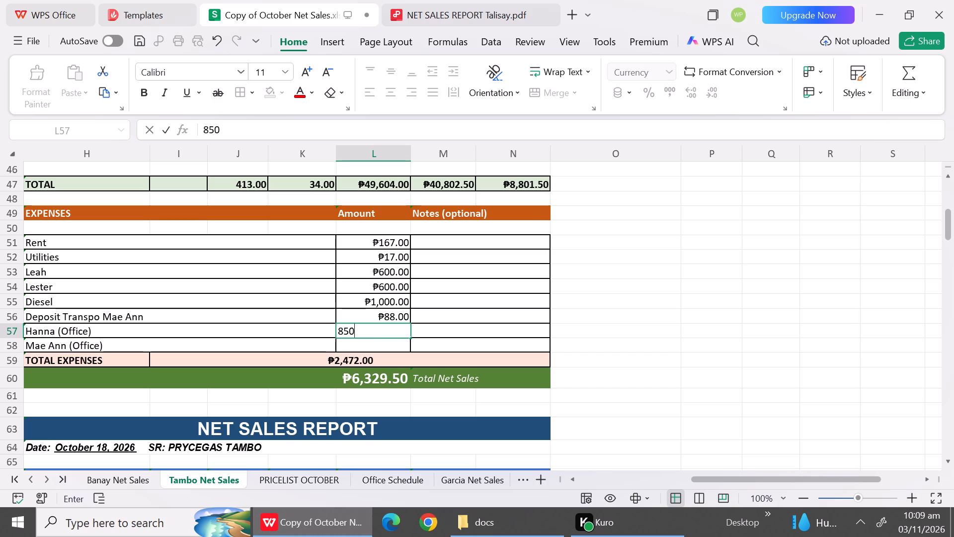
{"action": "left_click", "coordinate": [374, 347]}
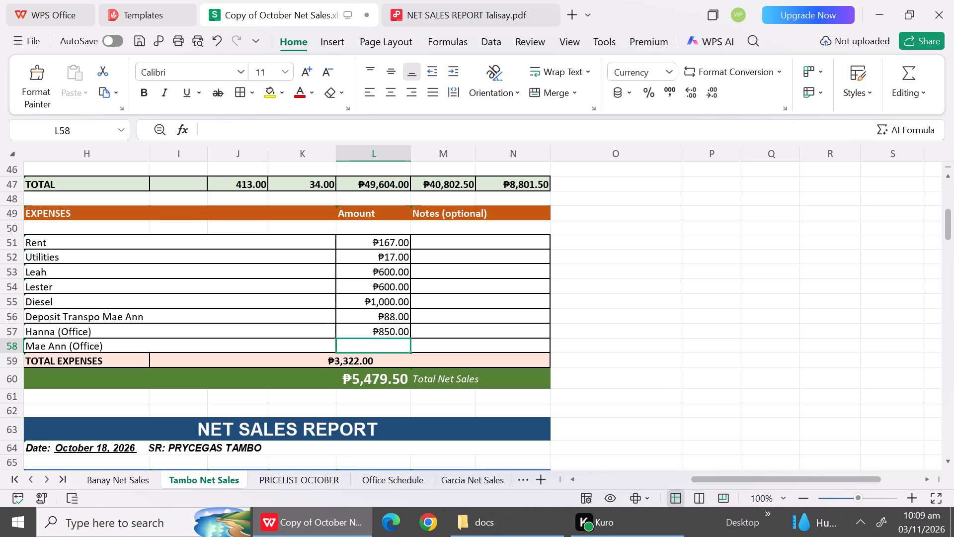
{"action": "type", "text": "850"}
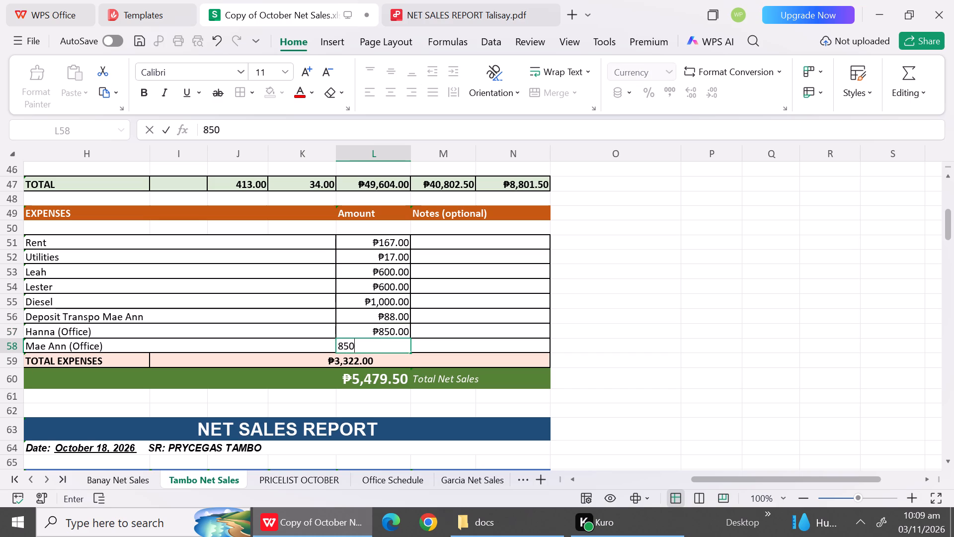
{"action": "left_click", "coordinate": [436, 336]}
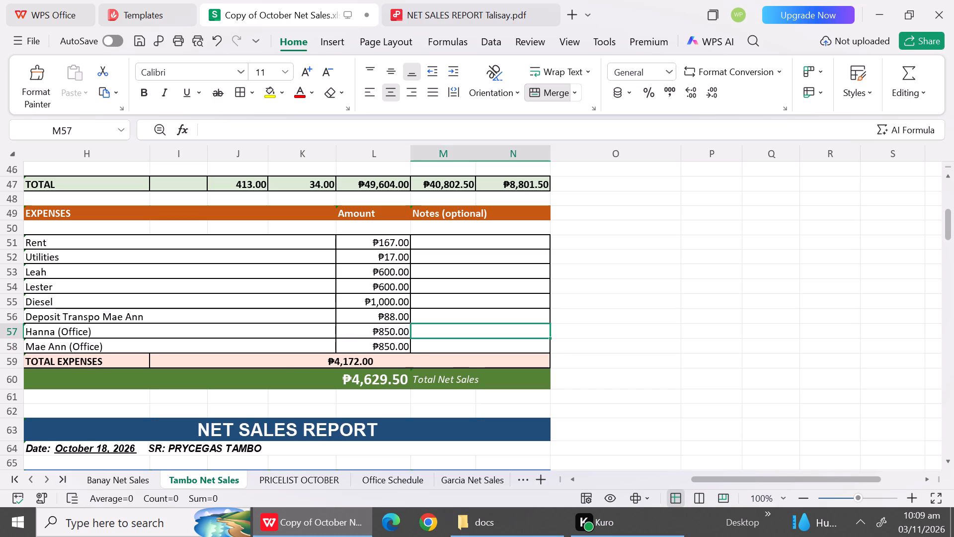
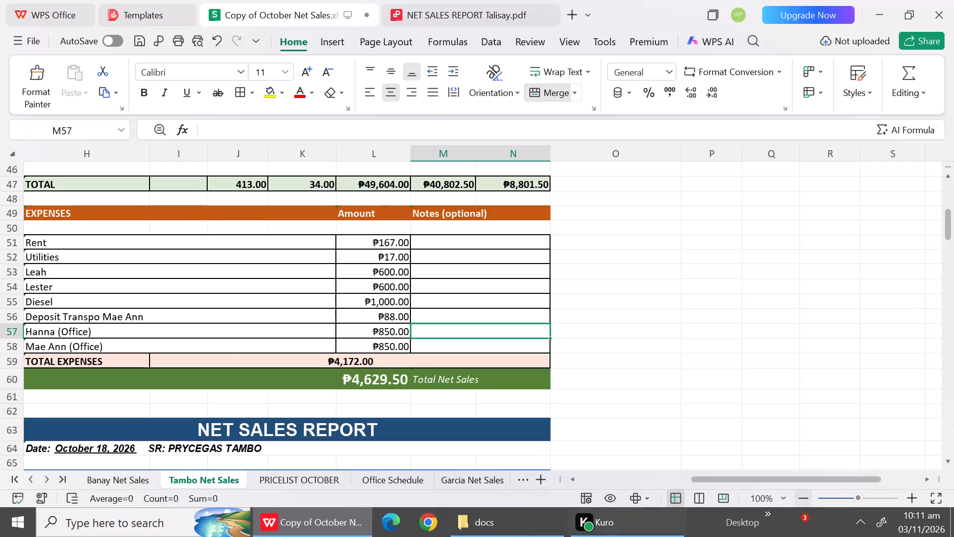
Clear the DC entry from Tambo's October 3 report, setting its kilograms, quantity, gross and net to 0.
{"action": "left_click", "coordinate": [648, 482]}
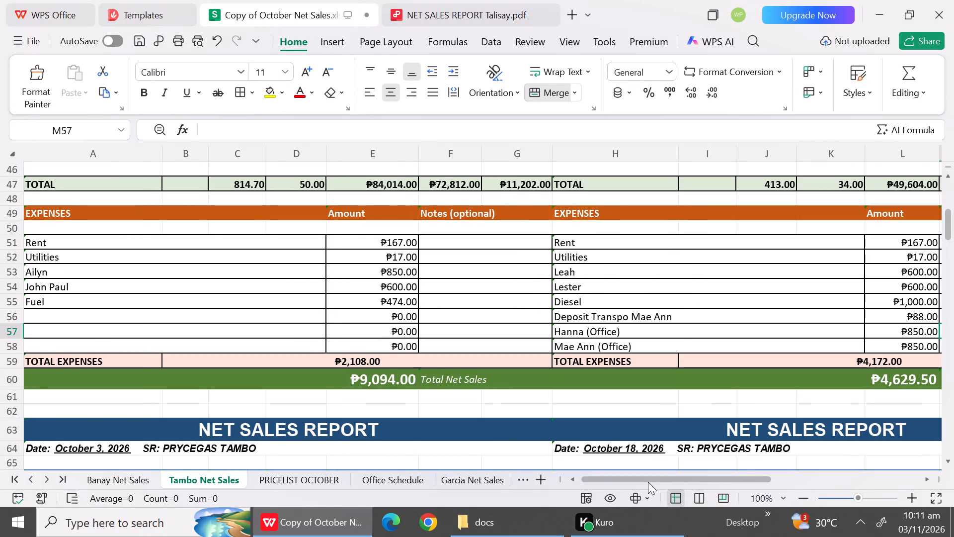
{"action": "double_click", "coordinate": [950, 189]}
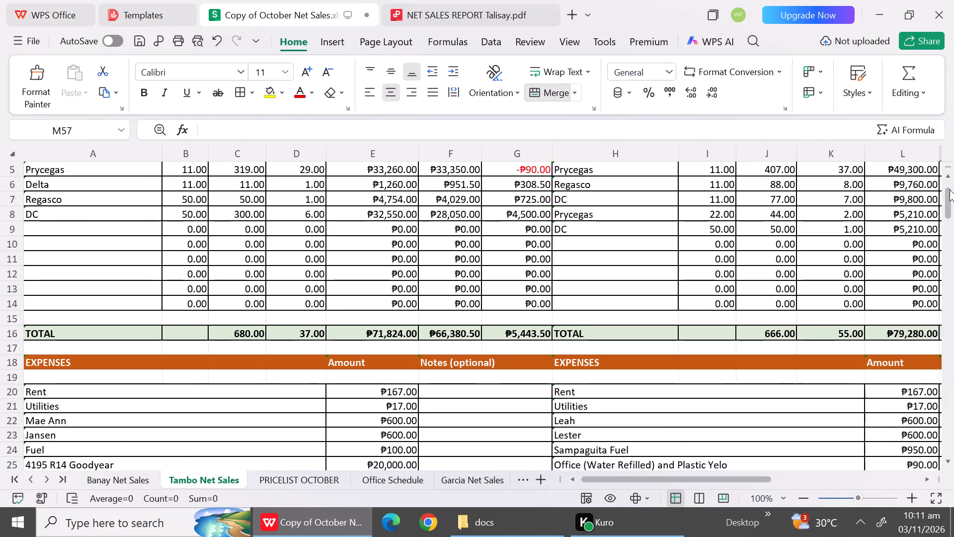
{"action": "triple_click", "coordinate": [950, 189]}
{"action": "left_click_drag", "start_coordinate": [950, 189], "coordinate": [950, 178]}
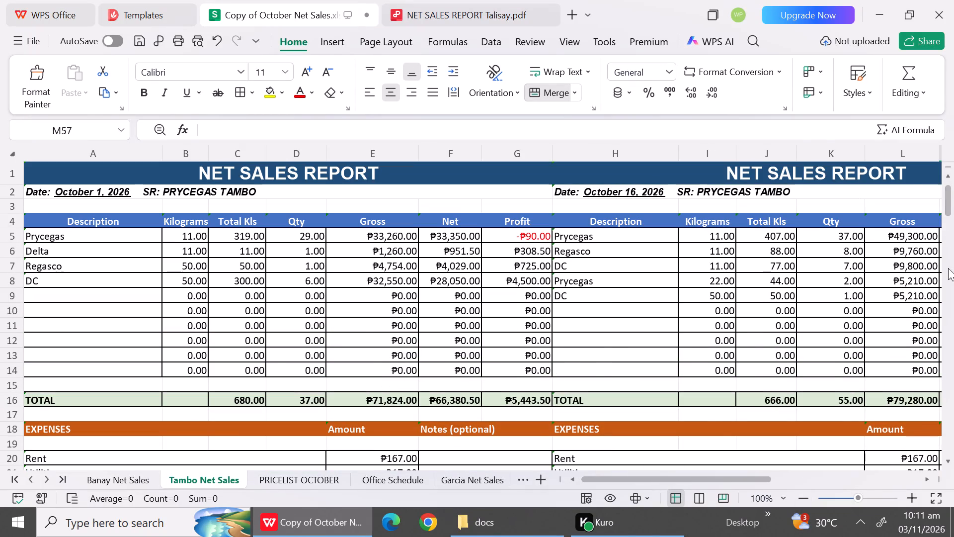
{"action": "left_click", "coordinate": [948, 312]}
{"action": "left_click", "coordinate": [946, 350]}
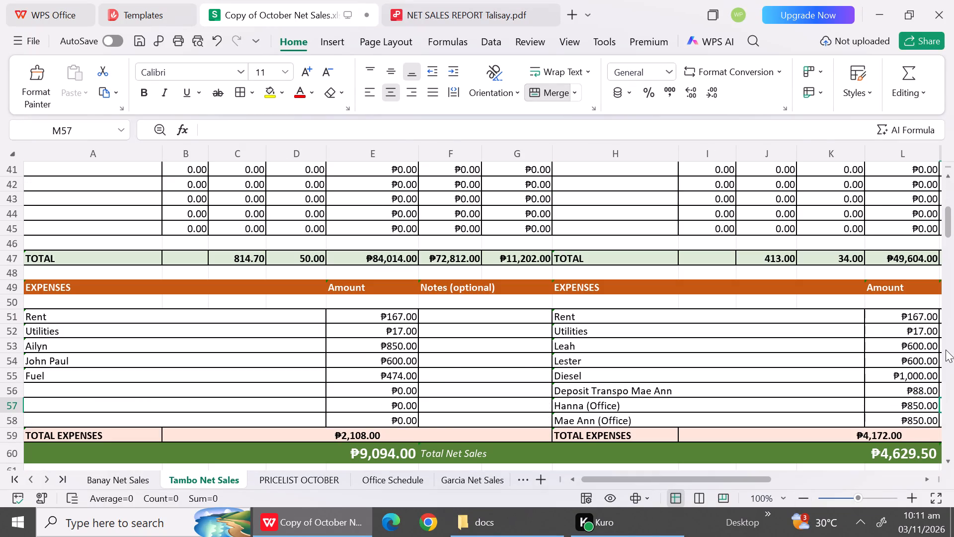
{"action": "left_click", "coordinate": [946, 350]}
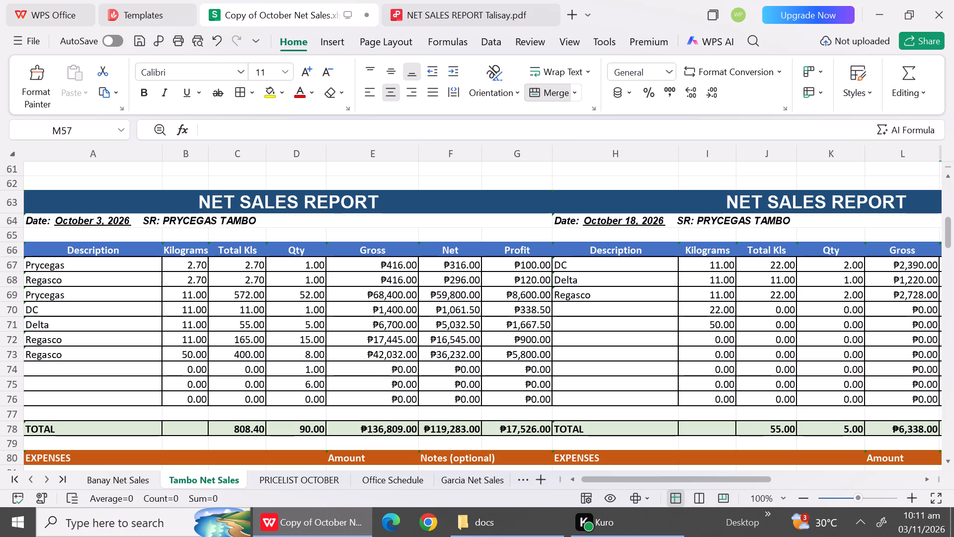
{"action": "left_click", "coordinate": [129, 307]}
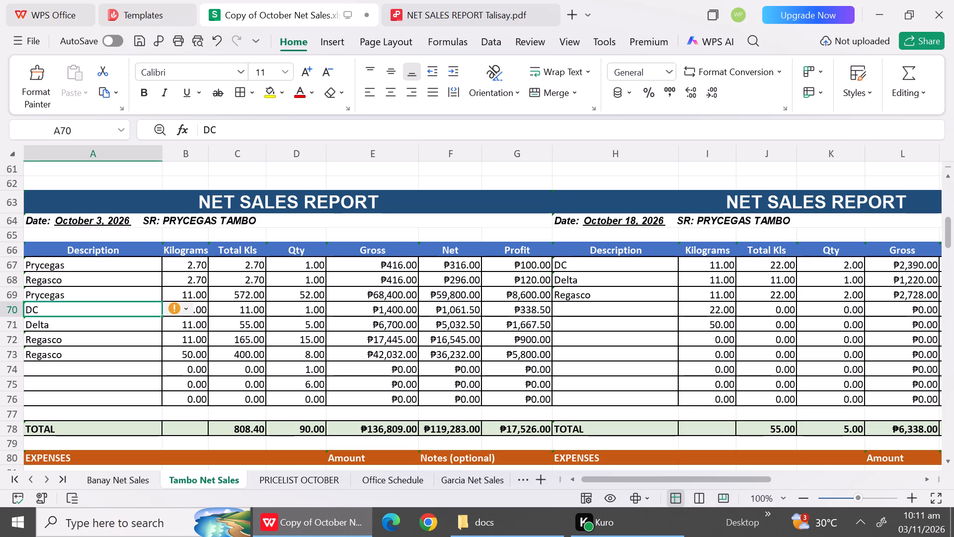
{"action": "key", "text": "BackSpace"}
{"action": "left_click", "coordinate": [192, 310]}
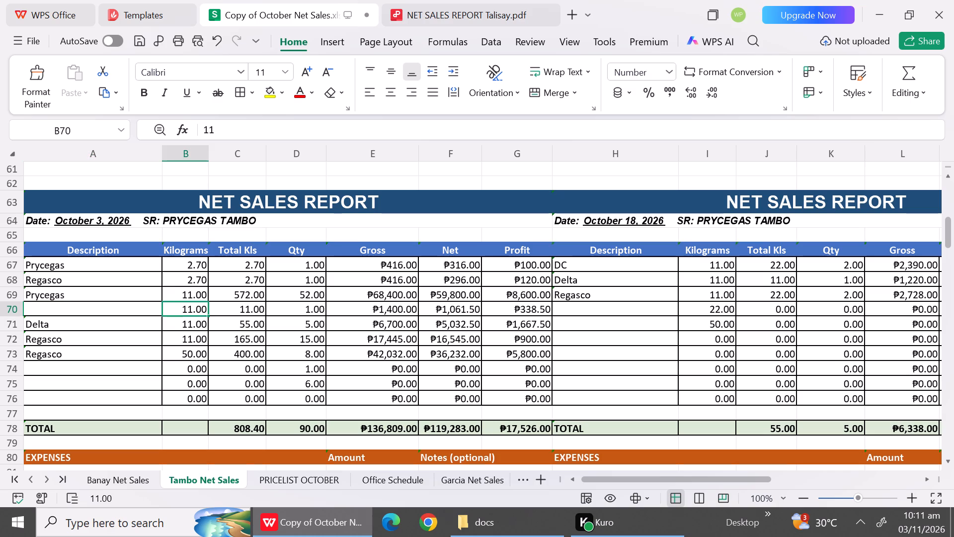
{"action": "key", "text": "0"}
{"action": "left_click", "coordinate": [290, 312]}
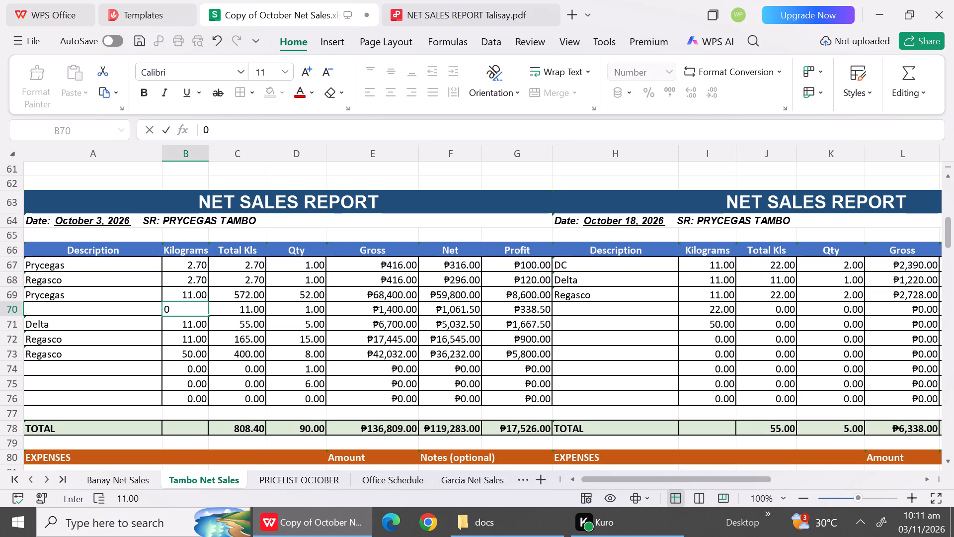
{"action": "key", "text": "0"}
{"action": "left_click", "coordinate": [313, 337]}
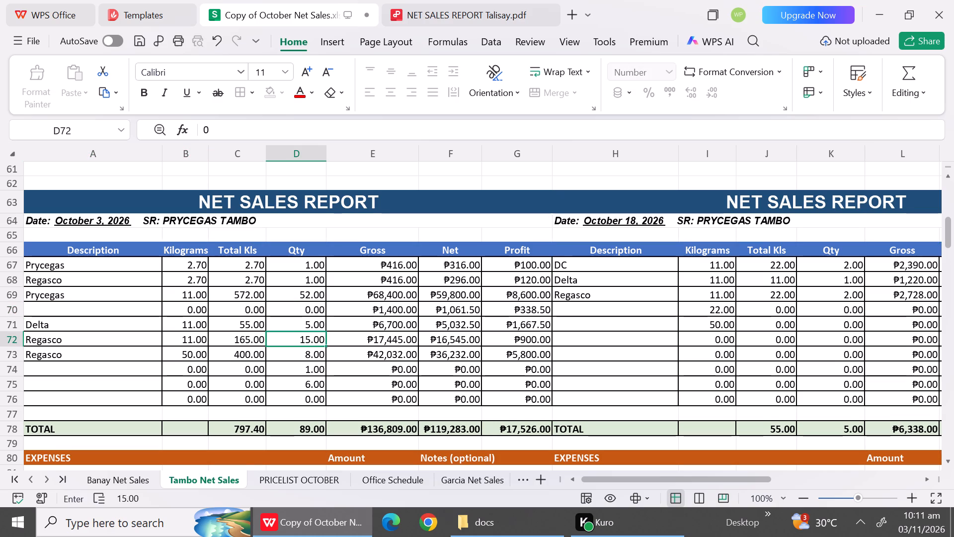
{"action": "left_click", "coordinate": [377, 311]}
{"action": "key", "text": "0"}
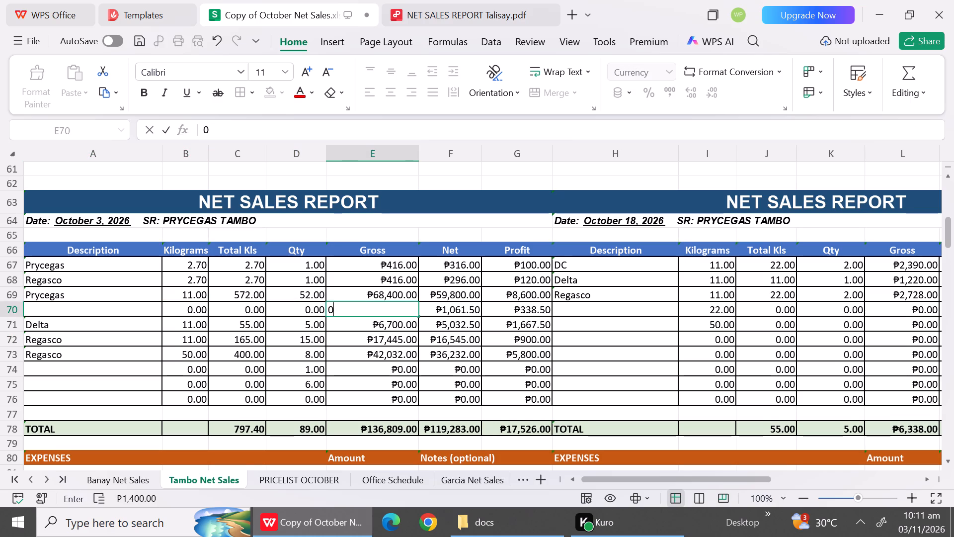
{"action": "left_click", "coordinate": [448, 314]}
{"action": "key", "text": "0"}
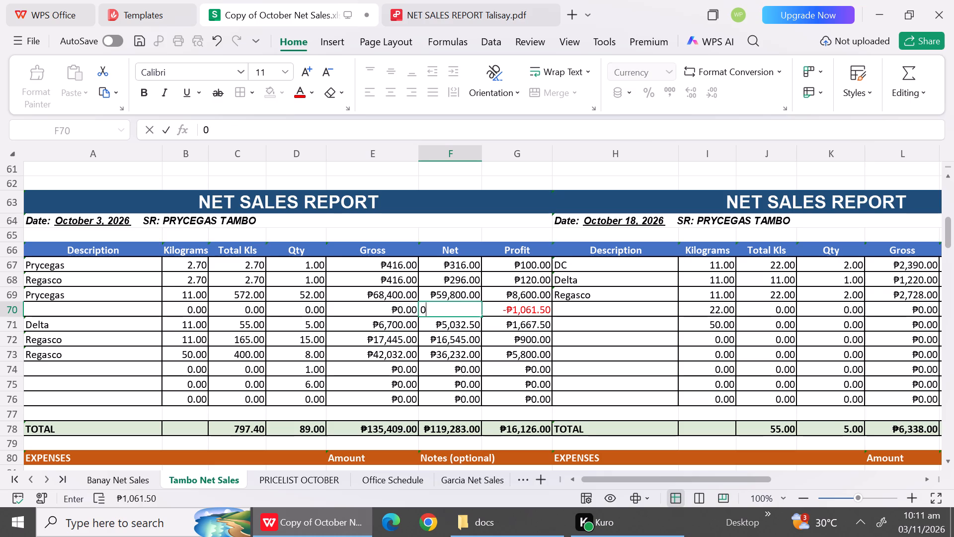
{"action": "left_click", "coordinate": [447, 324]}
{"action": "left_click", "coordinate": [636, 383]}
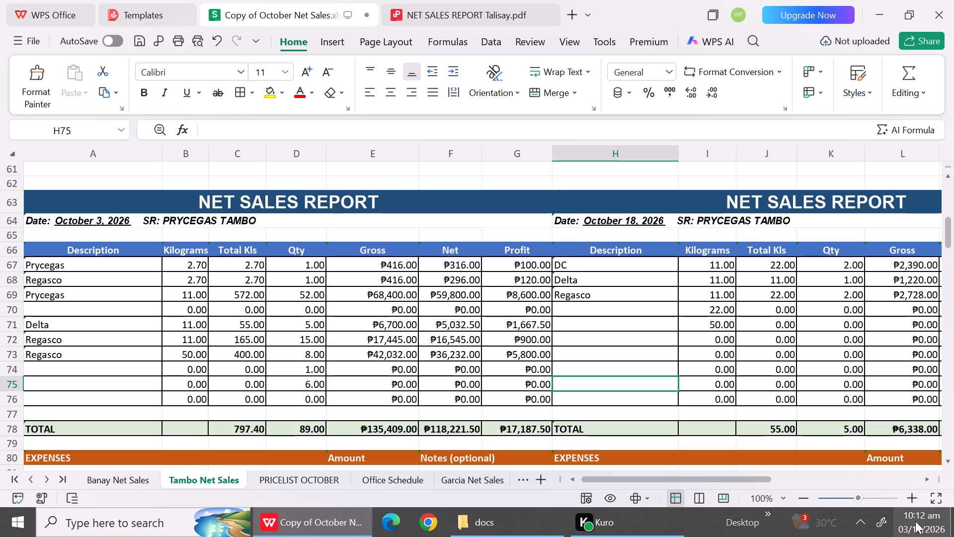
Set the quantity of the 11 kg Regasco row in Tambo's October 7 report to 1253.
{"action": "triple_click", "coordinate": [946, 462]}
{"action": "triple_click", "coordinate": [946, 462]}
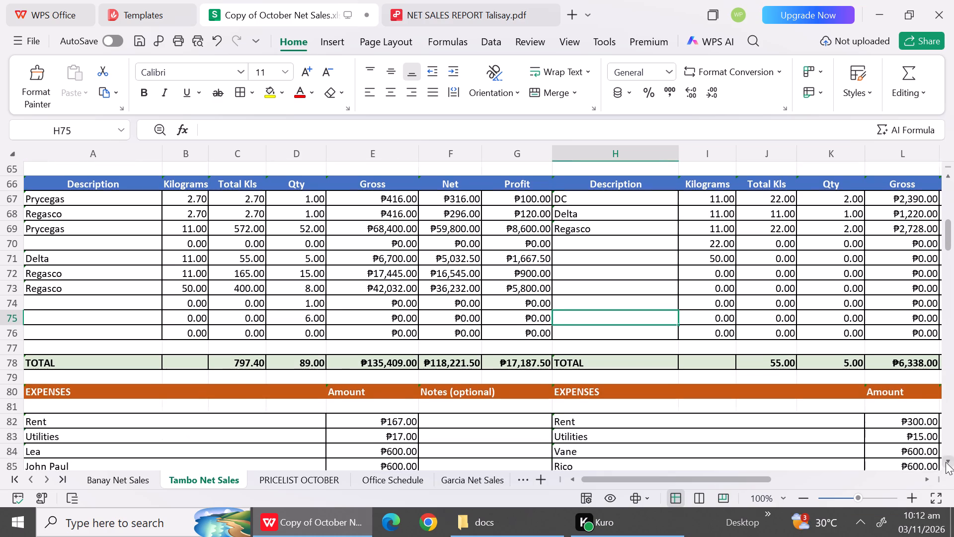
{"action": "triple_click", "coordinate": [946, 462]}
{"action": "triple_click", "coordinate": [946, 462]}
{"action": "triple_click", "coordinate": [946, 462]}
{"action": "triple_click", "coordinate": [946, 462]}
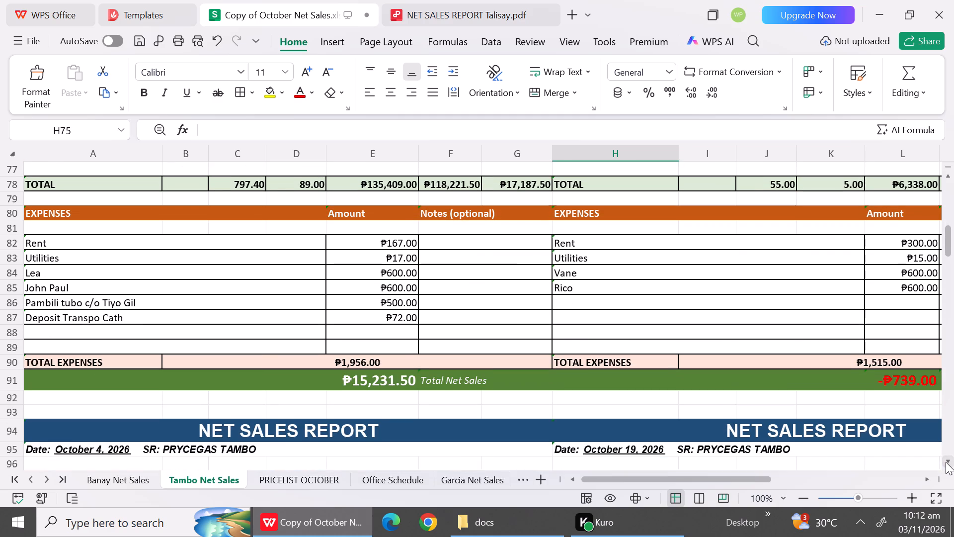
{"action": "triple_click", "coordinate": [946, 462]}
{"action": "double_click", "coordinate": [946, 462]}
{"action": "left_click", "coordinate": [947, 454]}
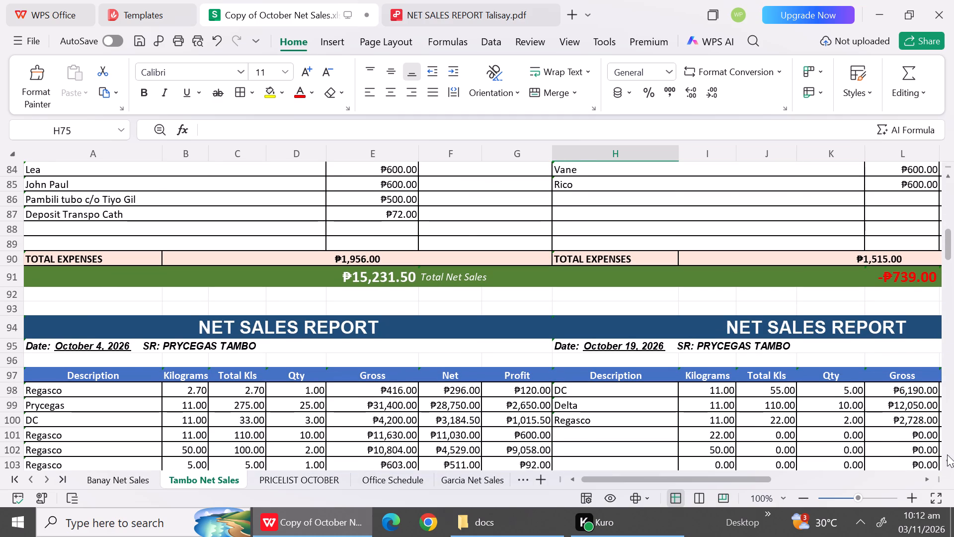
{"action": "left_click", "coordinate": [948, 453]}
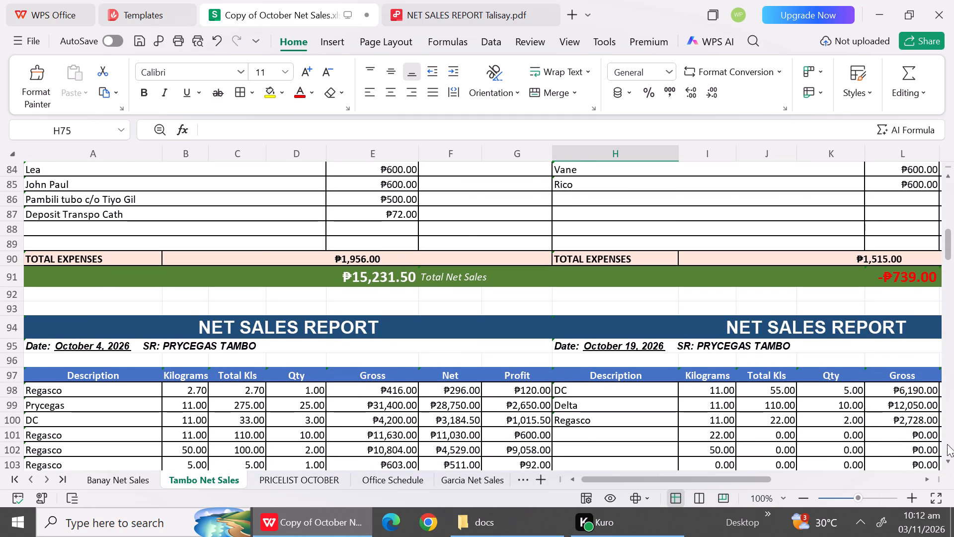
{"action": "left_click", "coordinate": [946, 433]}
{"action": "left_click", "coordinate": [946, 433]}
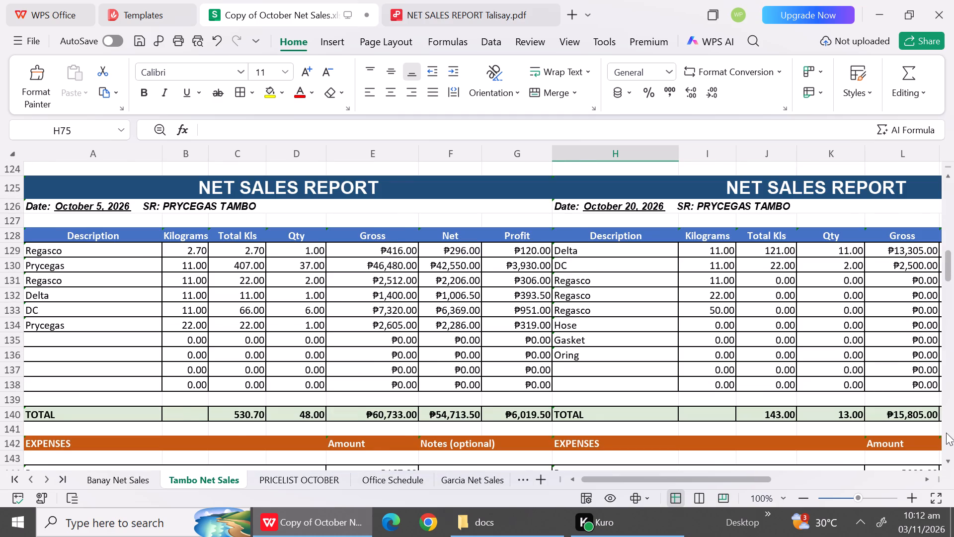
{"action": "left_click", "coordinate": [946, 433]}
{"action": "left_click", "coordinate": [946, 433]}
{"action": "left_click", "coordinate": [946, 433]}
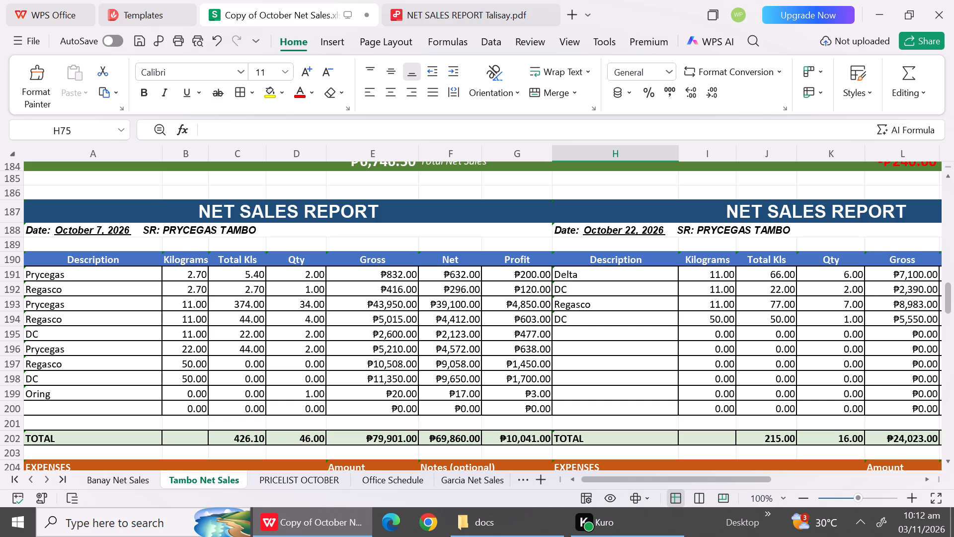
{"action": "left_click", "coordinate": [306, 318]}
{"action": "key", "text": "1"}
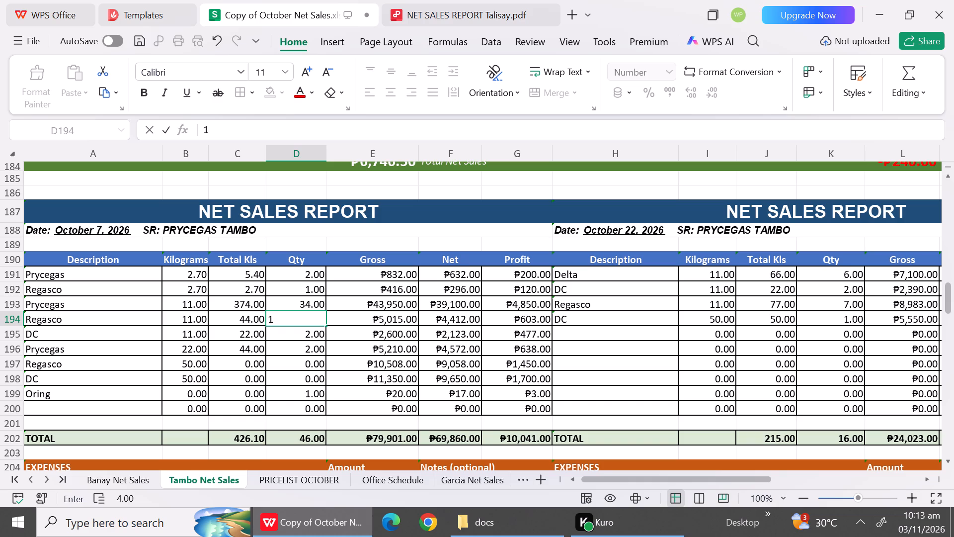
{"action": "key", "text": "2"}
{"action": "type", "text": "53"}
{"action": "left_click", "coordinate": [380, 328]}
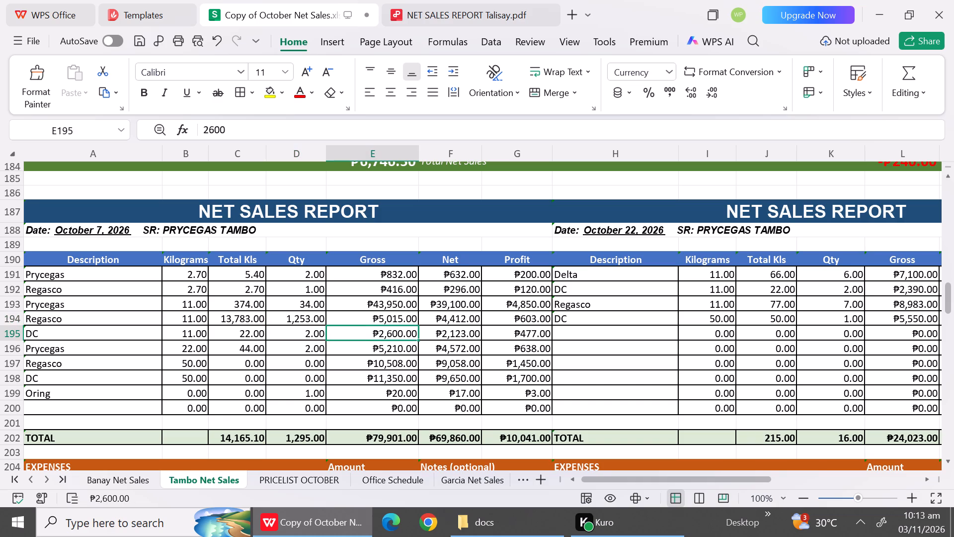
Check the Regasco prices in the October pricelist and set the October 7 11 kg Regasco gross to 1103.
{"action": "left_click", "coordinate": [379, 323]}
{"action": "left_click", "coordinate": [316, 481]}
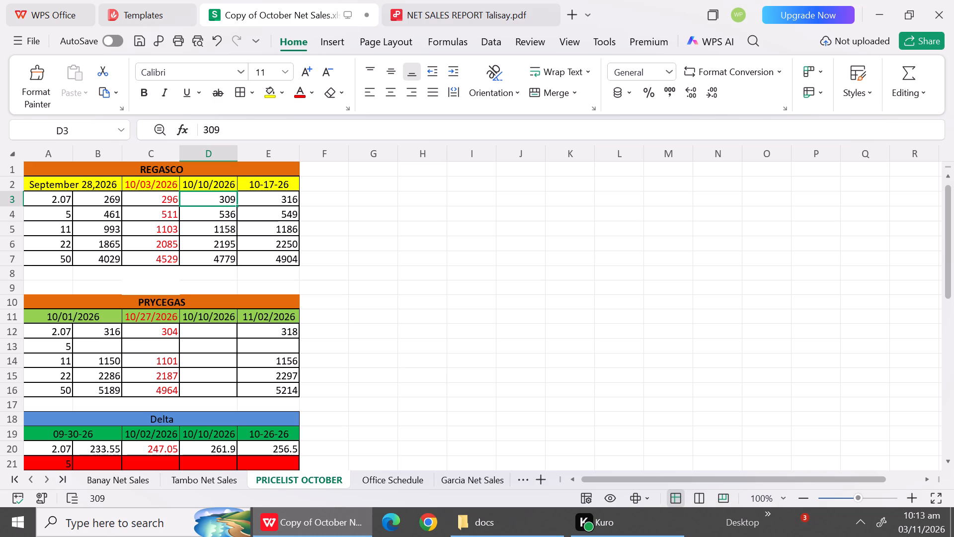
{"action": "left_click", "coordinate": [219, 487]}
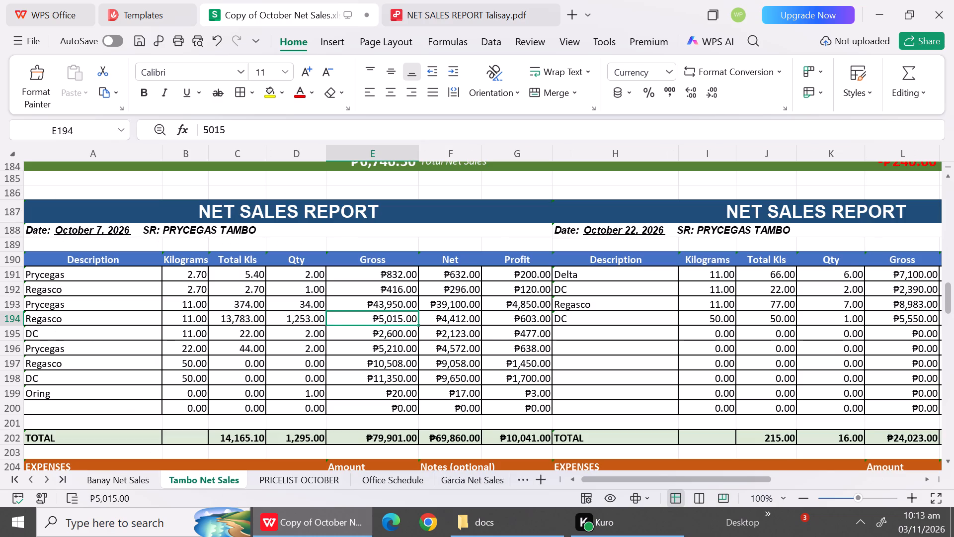
{"action": "type", "text": "22"}
{"action": "key", "text": "BackSpace"}
{"action": "key", "text": "BackSpace"}
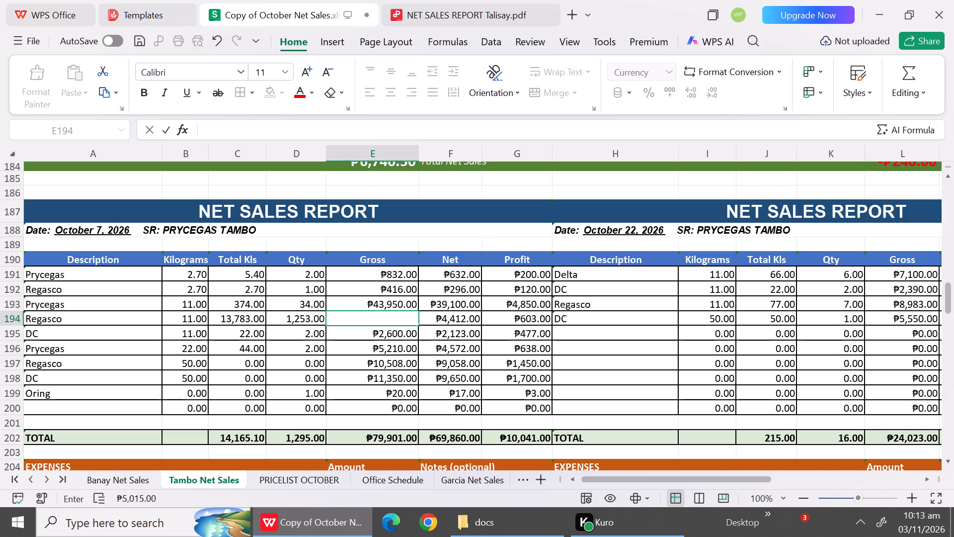
{"action": "type", "text": "1103"}
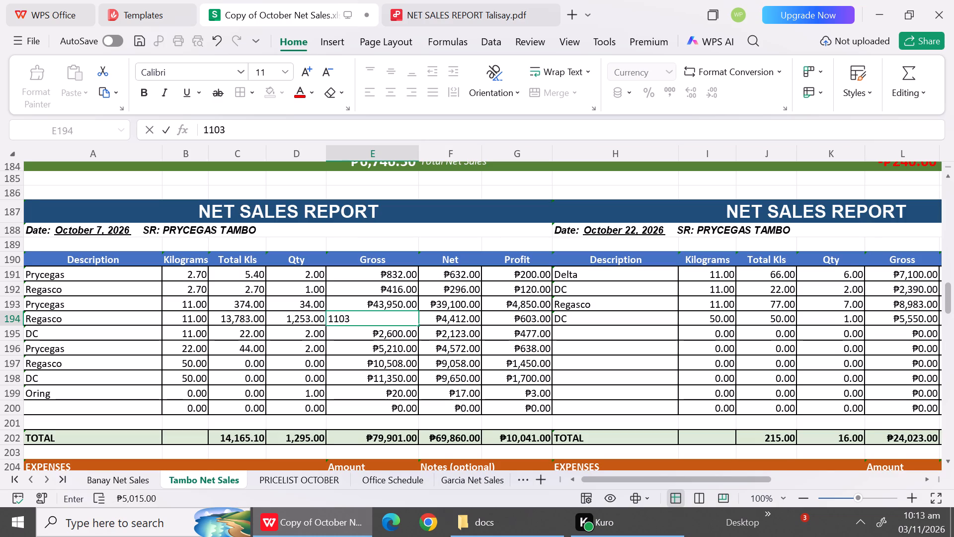
{"action": "left_click", "coordinate": [429, 370]}
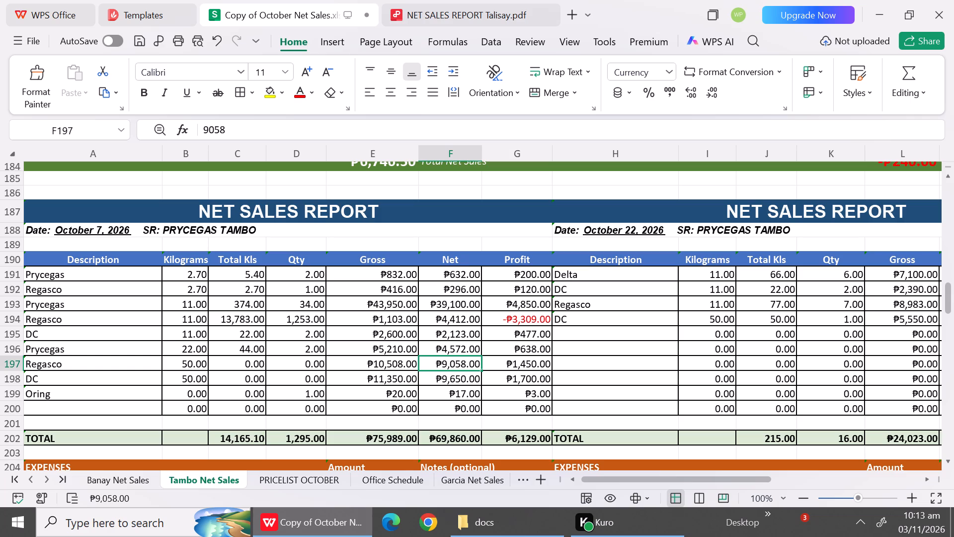
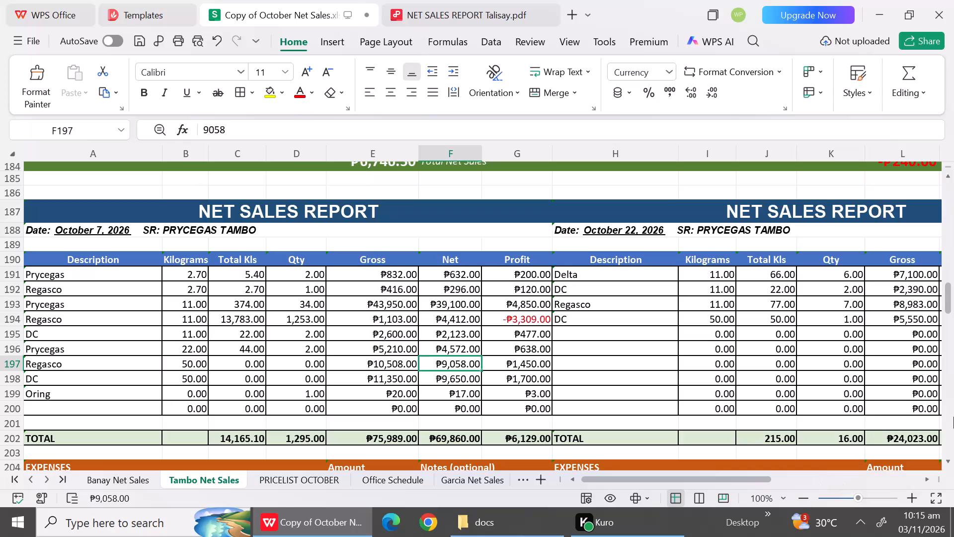
Review Tambo's October 7 totals and expenses and the October 8 sales rows and expenses.
{"action": "triple_click", "coordinate": [947, 461]}
{"action": "triple_click", "coordinate": [947, 461]}
{"action": "triple_click", "coordinate": [947, 461]}
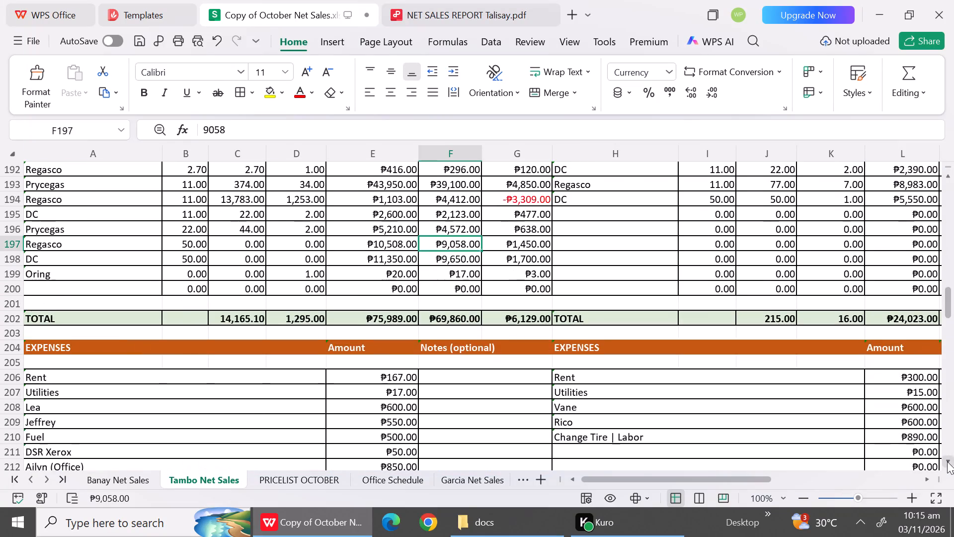
{"action": "triple_click", "coordinate": [947, 461]}
{"action": "triple_click", "coordinate": [947, 461]}
{"action": "triple_click", "coordinate": [947, 461]}
{"action": "triple_click", "coordinate": [947, 461]}
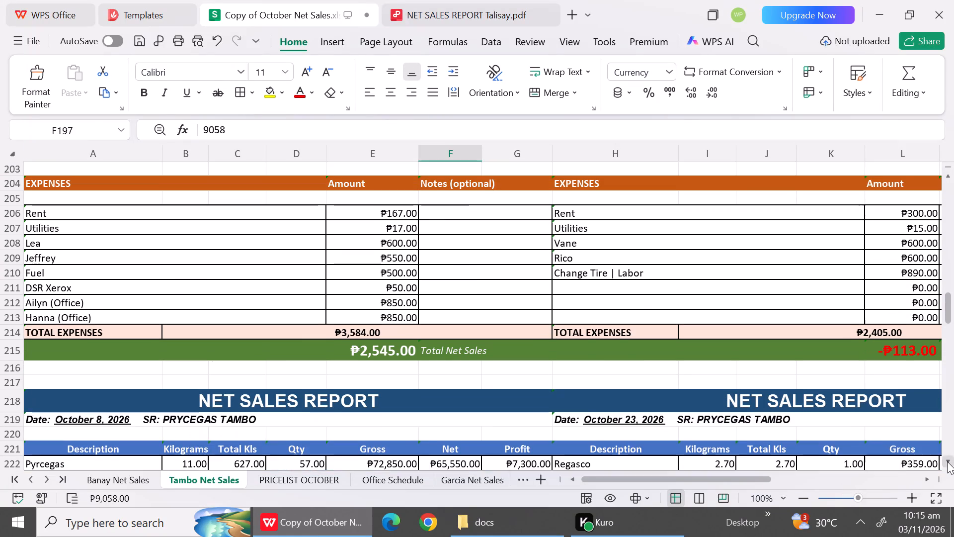
{"action": "left_click", "coordinate": [947, 461]}
{"action": "triple_click", "coordinate": [947, 461]}
{"action": "triple_click", "coordinate": [947, 461]}
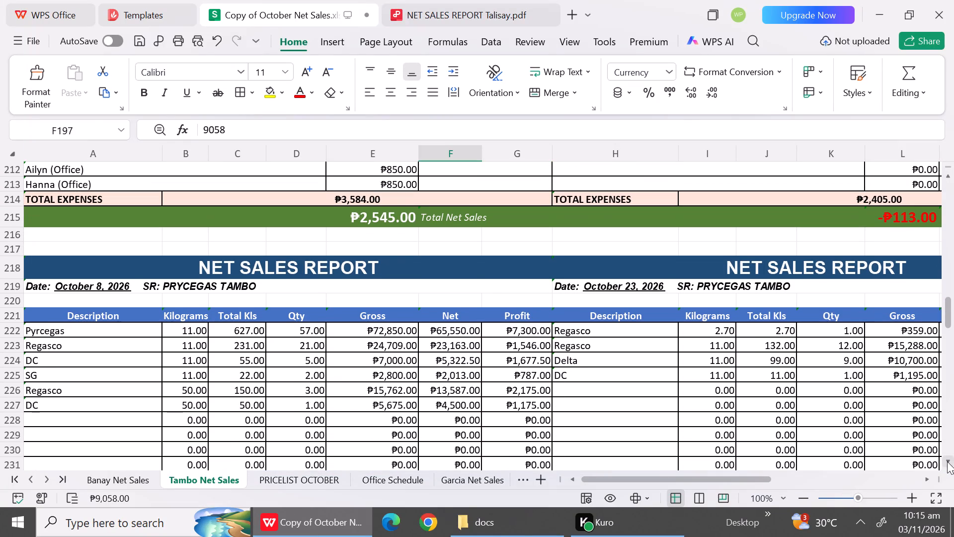
{"action": "triple_click", "coordinate": [947, 461]}
{"action": "triple_click", "coordinate": [947, 461]}
{"action": "triple_click", "coordinate": [947, 461]}
{"action": "triple_click", "coordinate": [947, 461]}
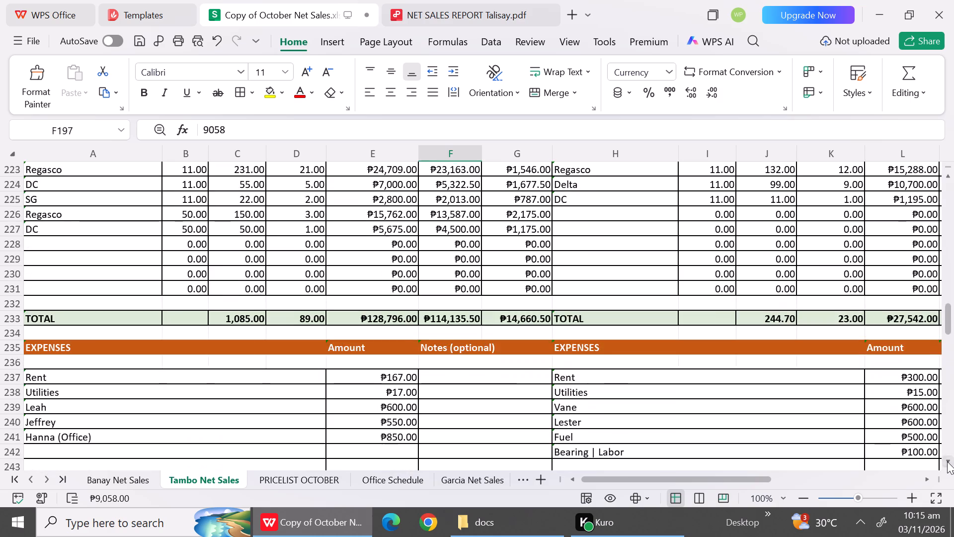
{"action": "triple_click", "coordinate": [947, 461]}
{"action": "triple_click", "coordinate": [947, 461]}
{"action": "triple_click", "coordinate": [947, 461]}
{"action": "triple_click", "coordinate": [947, 461]}
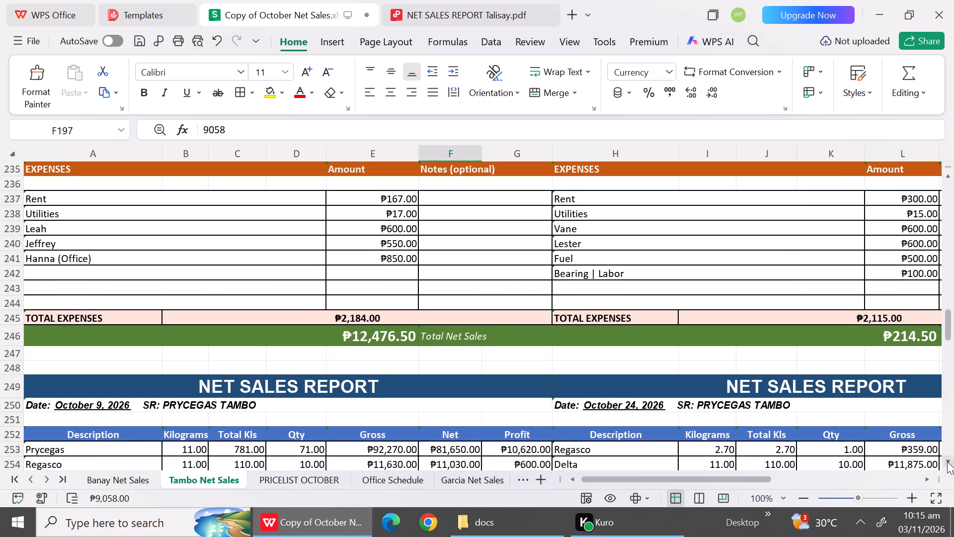
Clear the 50 kg Prycegas entry from Tambo's October 9 report, setting its kilograms, quantity, gross and net to 0.
{"action": "triple_click", "coordinate": [947, 461]}
{"action": "left_click", "coordinate": [947, 461]}
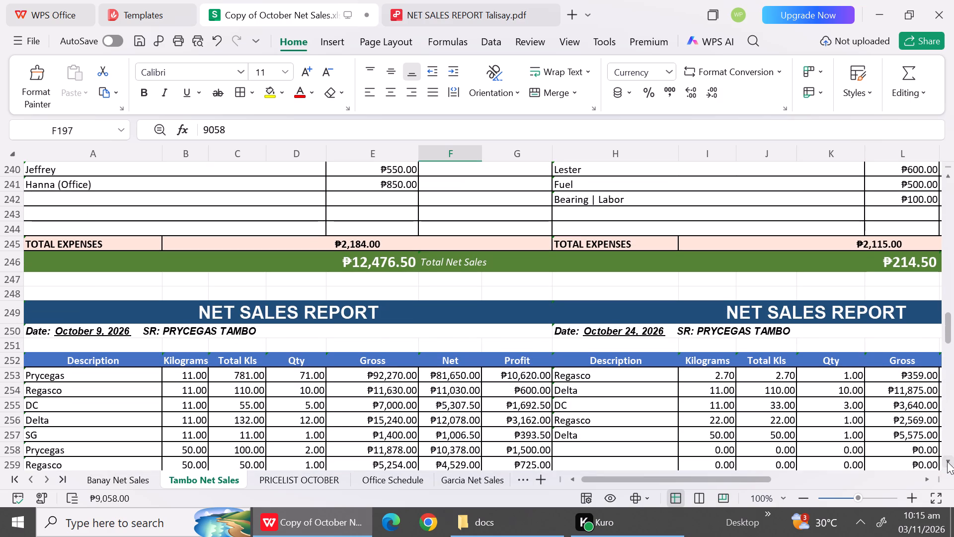
{"action": "left_click", "coordinate": [947, 461]}
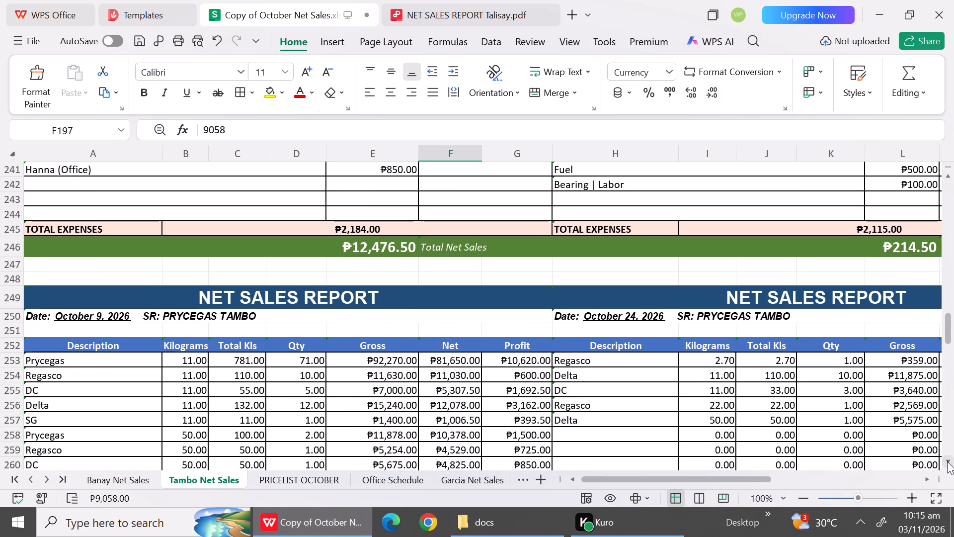
{"action": "left_click", "coordinate": [144, 432]}
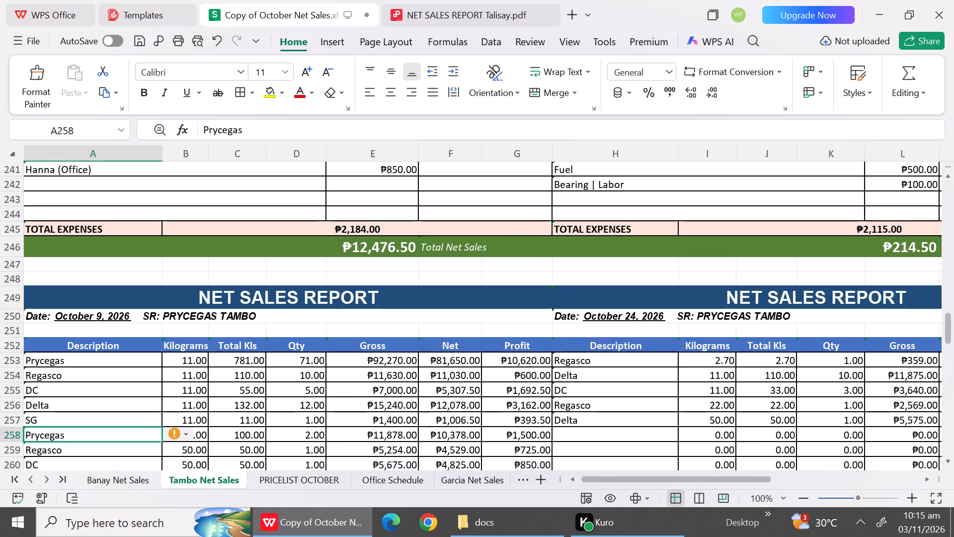
{"action": "key", "text": "0"}
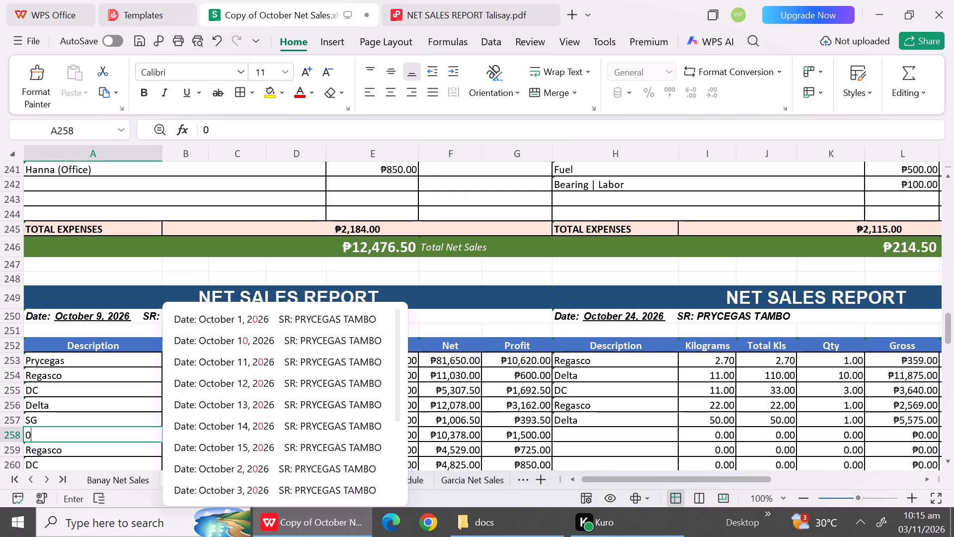
{"action": "key", "text": "BackSpace"}
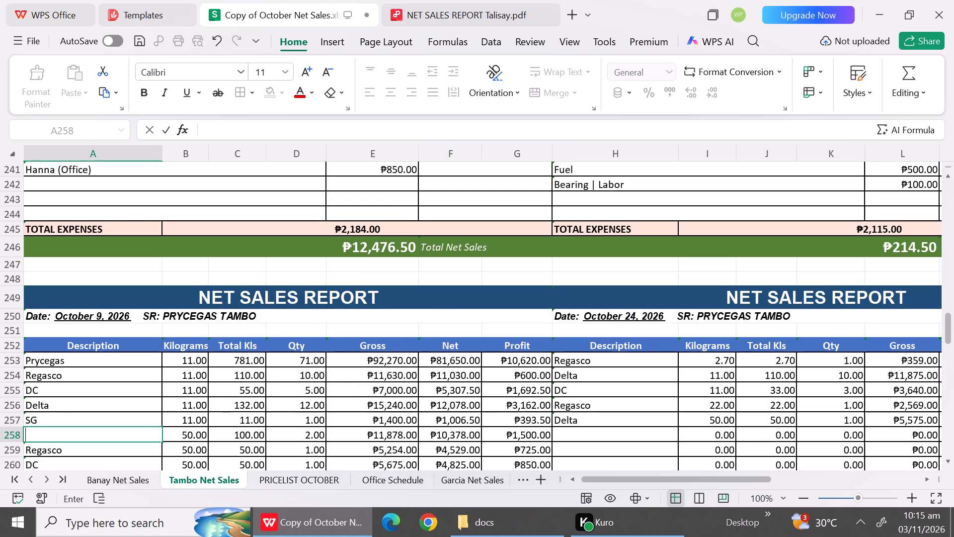
{"action": "left_click", "coordinate": [302, 436]}
{"action": "key", "text": "0"}
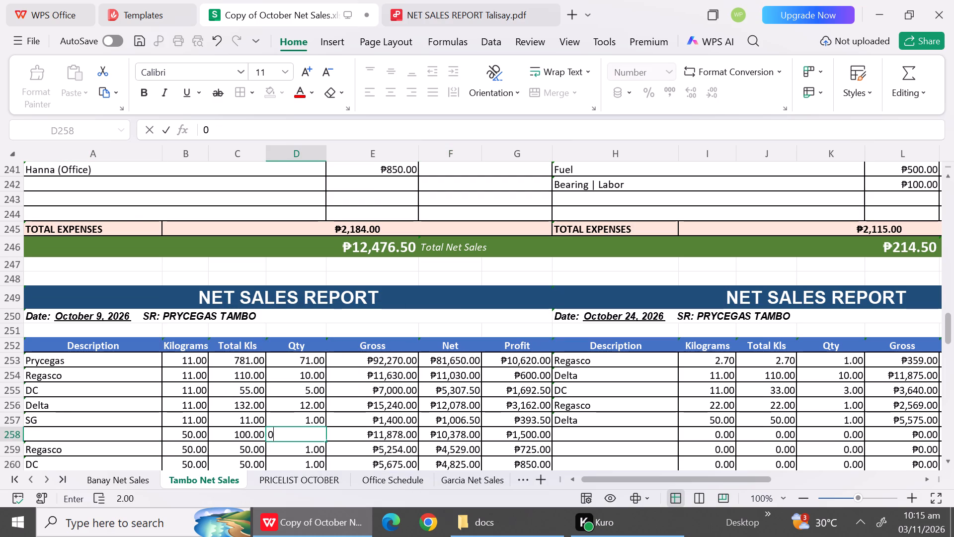
{"action": "left_click", "coordinate": [145, 449]}
{"action": "left_click_drag", "start_coordinate": [182, 443], "coordinate": [122, 414]}
{"action": "left_click", "coordinate": [122, 414]}
{"action": "left_click", "coordinate": [171, 437]}
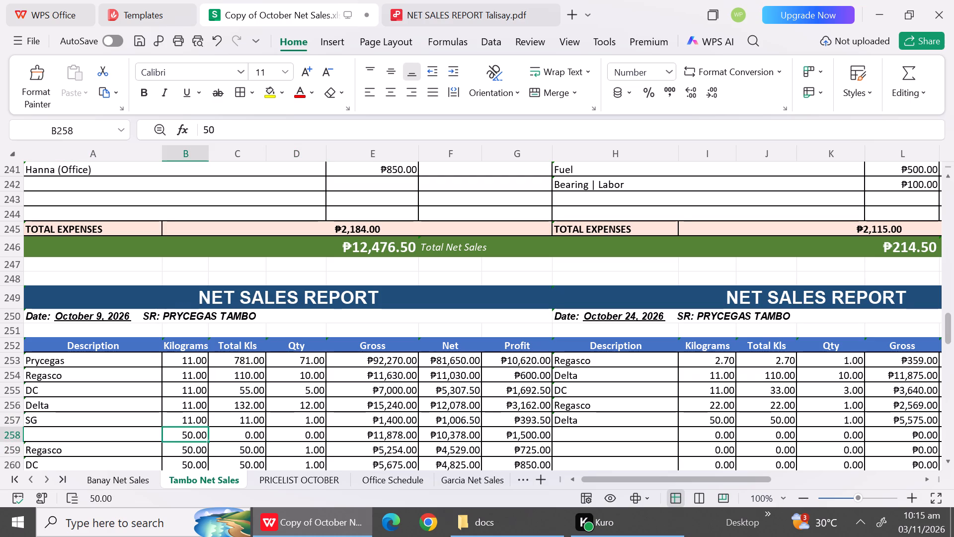
{"action": "key", "text": "0"}
{"action": "left_click", "coordinate": [138, 436]}
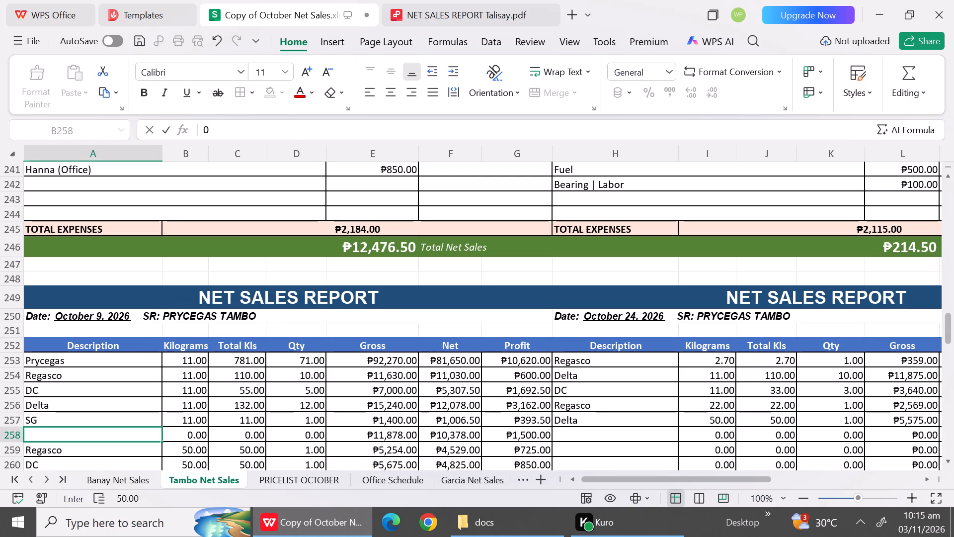
{"action": "left_click", "coordinate": [399, 441]}
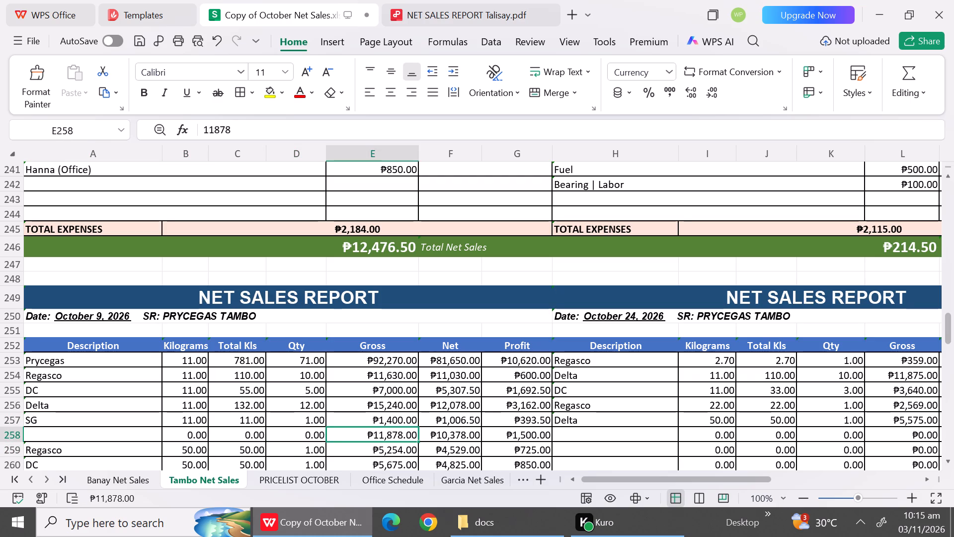
{"action": "key", "text": "0"}
{"action": "left_click", "coordinate": [440, 436]}
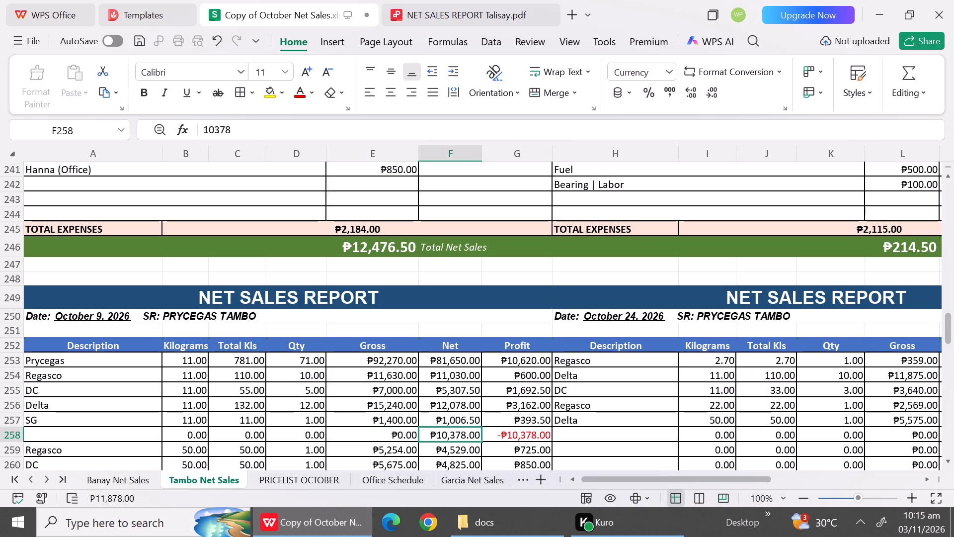
{"action": "key", "text": "0"}
{"action": "left_click", "coordinate": [425, 463]}
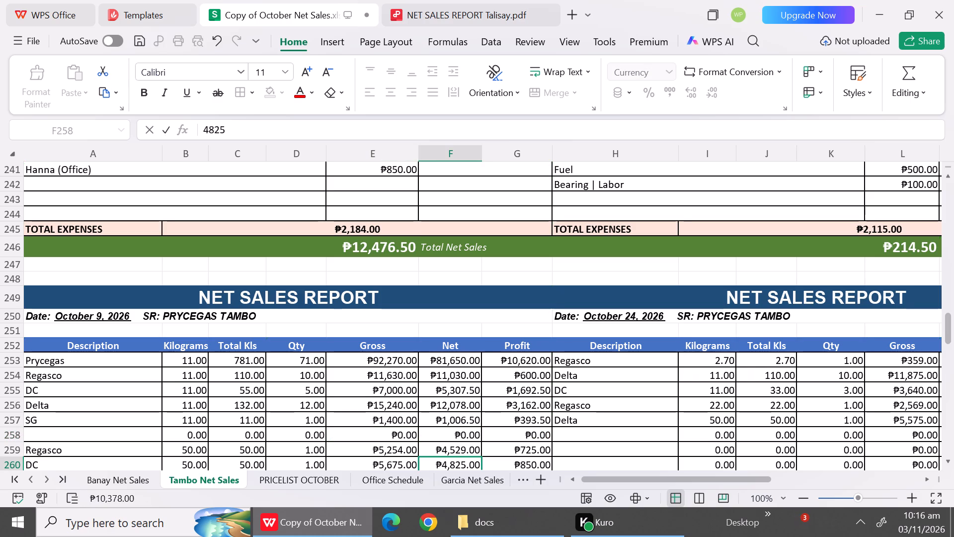
Check the remaining sales rows, totals and expenses of Tambo's October 9 report.
{"action": "left_click", "coordinate": [950, 465]}
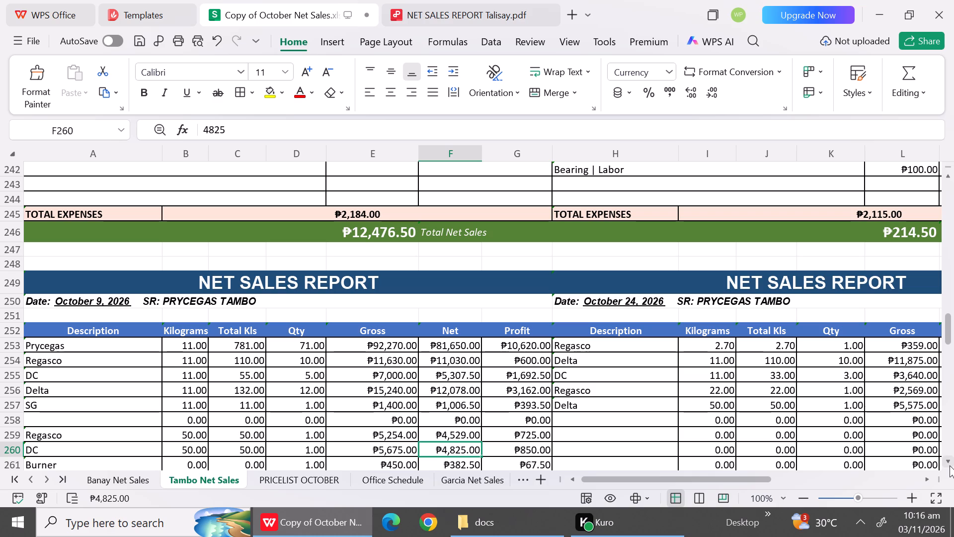
{"action": "left_click", "coordinate": [950, 465]}
{"action": "left_click", "coordinate": [950, 465]}
{"action": "left_click", "coordinate": [950, 465]}
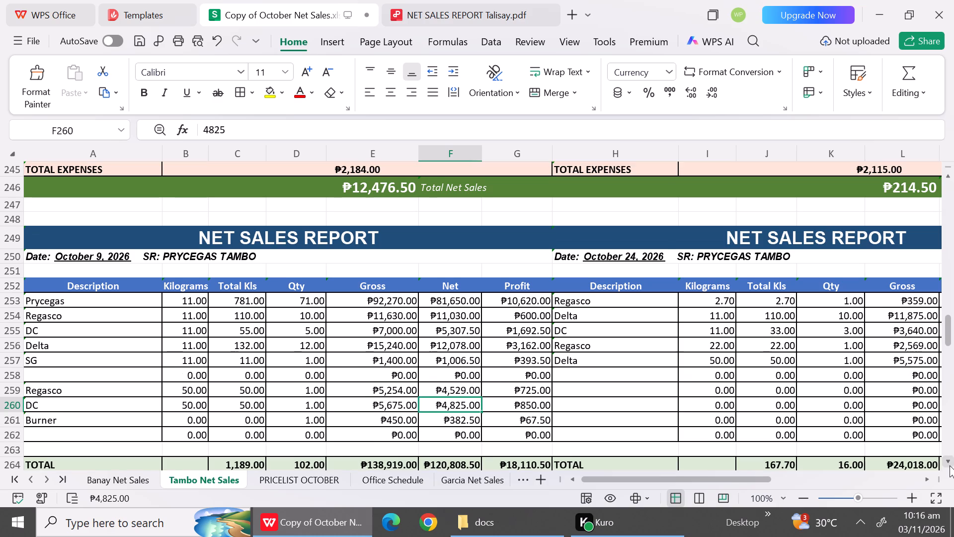
{"action": "triple_click", "coordinate": [950, 465]}
{"action": "triple_click", "coordinate": [950, 465]}
{"action": "triple_click", "coordinate": [950, 465]}
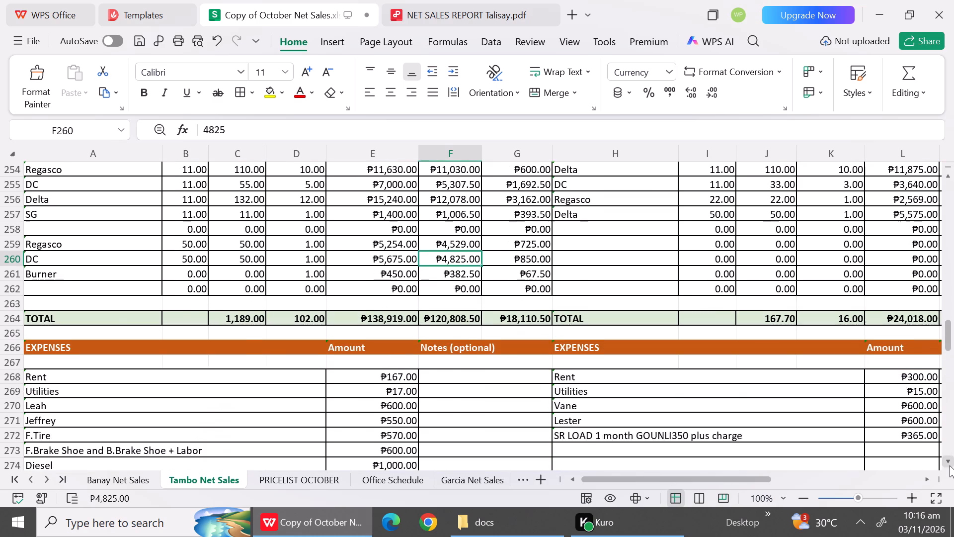
{"action": "double_click", "coordinate": [950, 465]}
{"action": "triple_click", "coordinate": [950, 465]}
{"action": "triple_click", "coordinate": [950, 465]}
{"action": "left_click", "coordinate": [950, 465]}
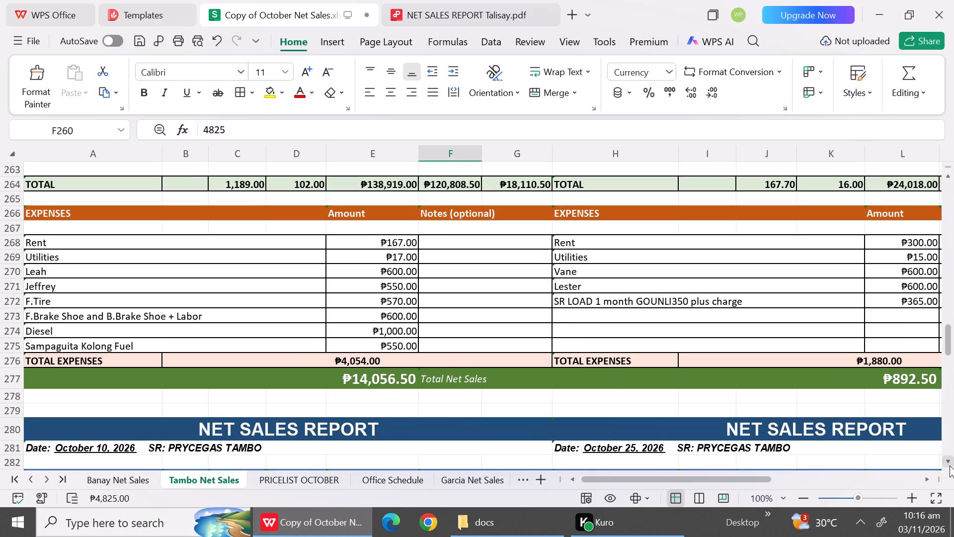
Examine the sales rows, totals and expenses of Tambo's October 10 report.
{"action": "left_click", "coordinate": [950, 465]}
{"action": "triple_click", "coordinate": [950, 465]}
{"action": "triple_click", "coordinate": [950, 465]}
{"action": "left_click", "coordinate": [950, 465]}
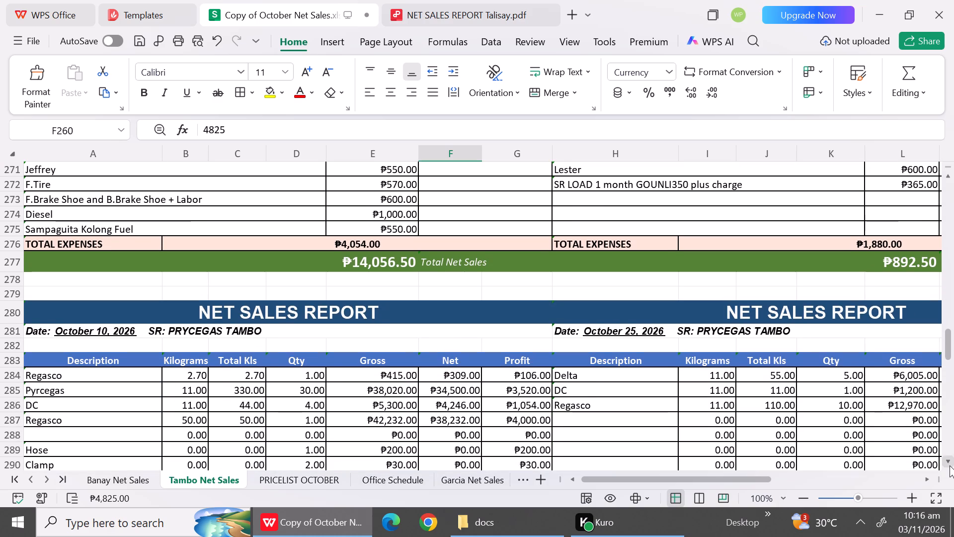
{"action": "left_click", "coordinate": [950, 465]}
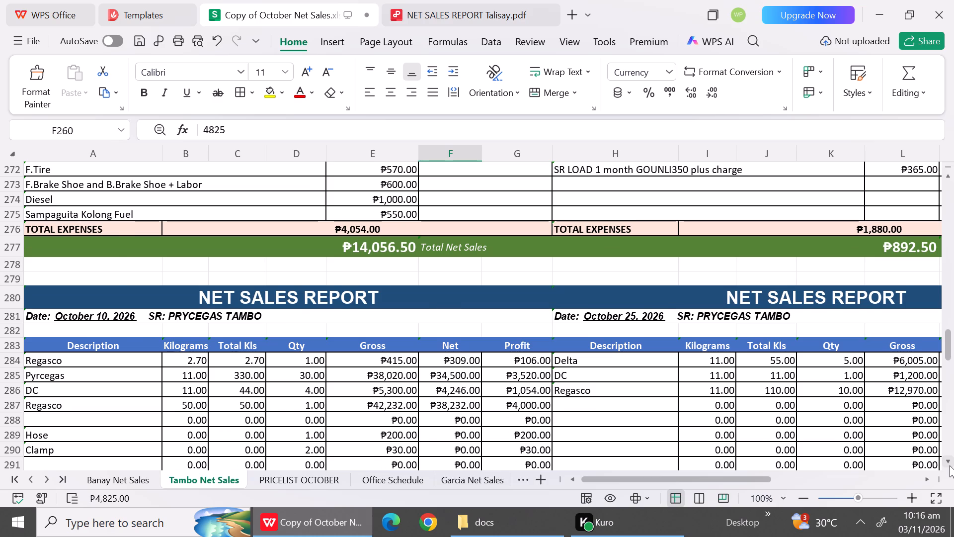
{"action": "left_click", "coordinate": [950, 465]}
{"action": "left_click", "coordinate": [950, 465]}
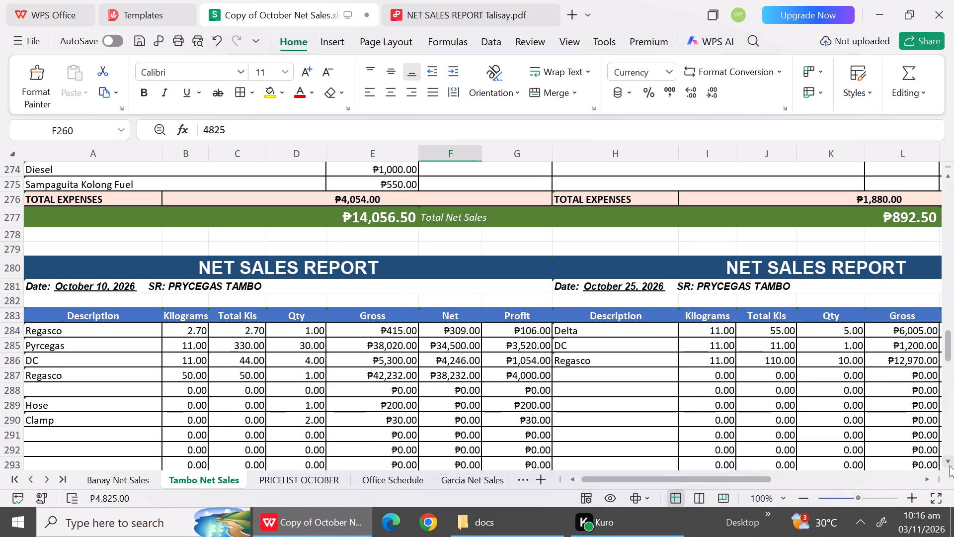
{"action": "left_click", "coordinate": [950, 465]}
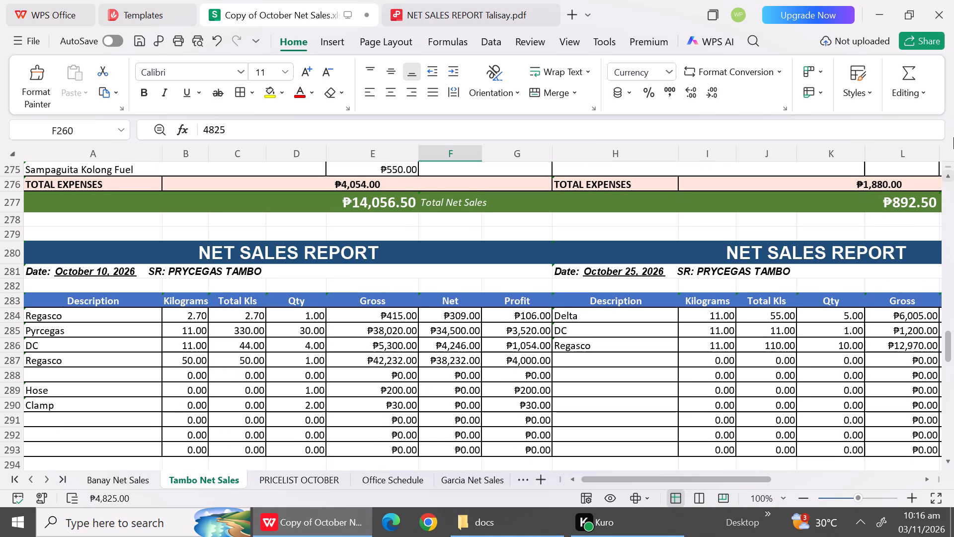
{"action": "triple_click", "coordinate": [951, 467]}
{"action": "triple_click", "coordinate": [951, 467]}
{"action": "triple_click", "coordinate": [951, 467]}
{"action": "left_click", "coordinate": [951, 467]}
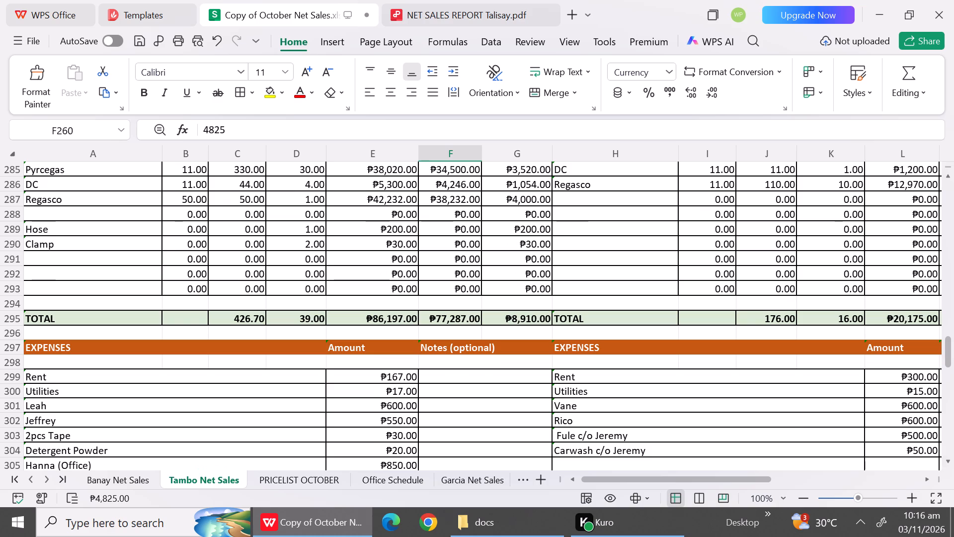
{"action": "left_click", "coordinate": [951, 176]}
{"action": "double_click", "coordinate": [951, 176]}
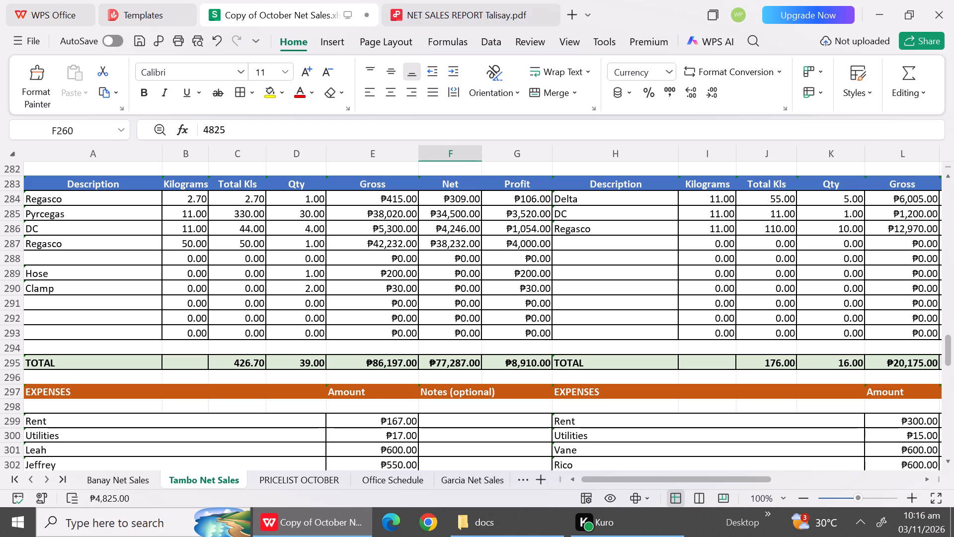
{"action": "triple_click", "coordinate": [950, 459]}
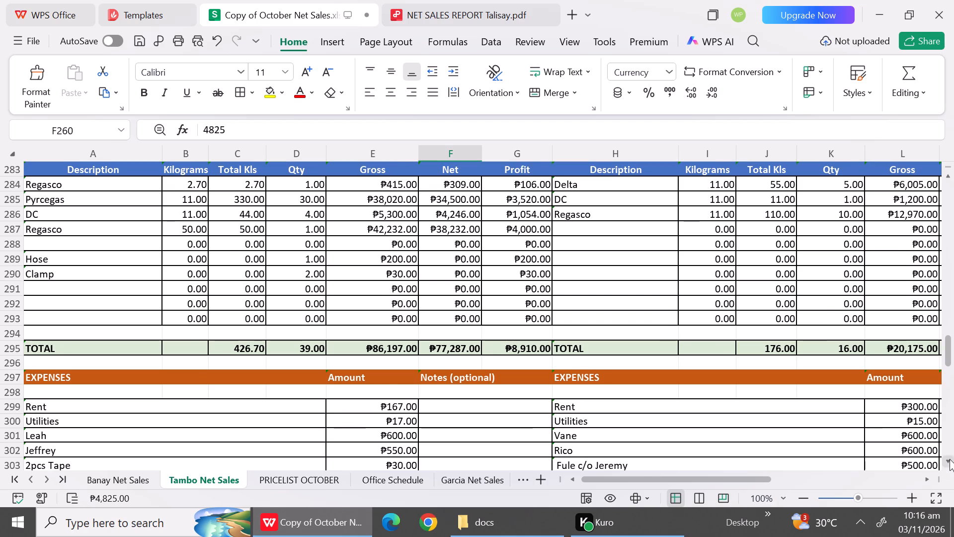
{"action": "triple_click", "coordinate": [950, 459]}
{"action": "triple_click", "coordinate": [950, 459]}
{"action": "triple_click", "coordinate": [950, 459]}
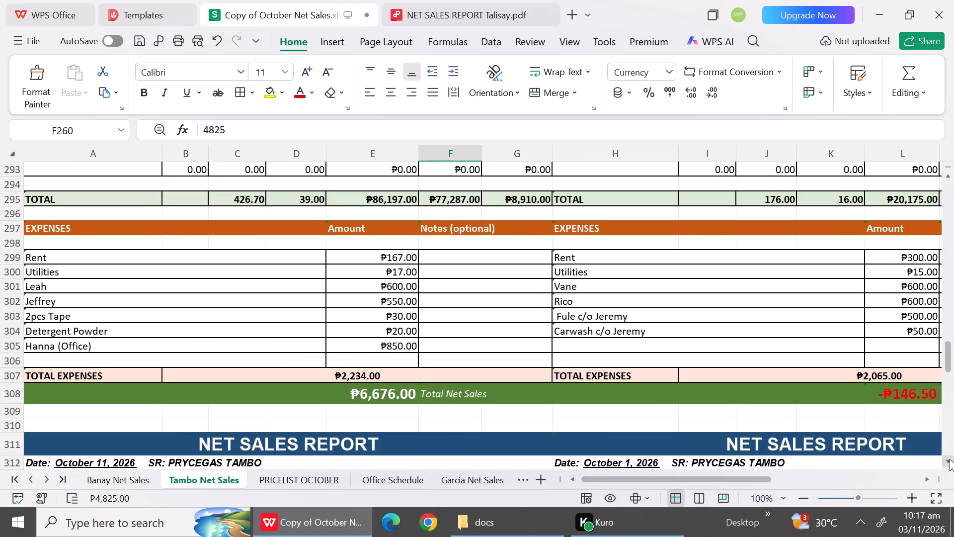
{"action": "left_click", "coordinate": [950, 459]}
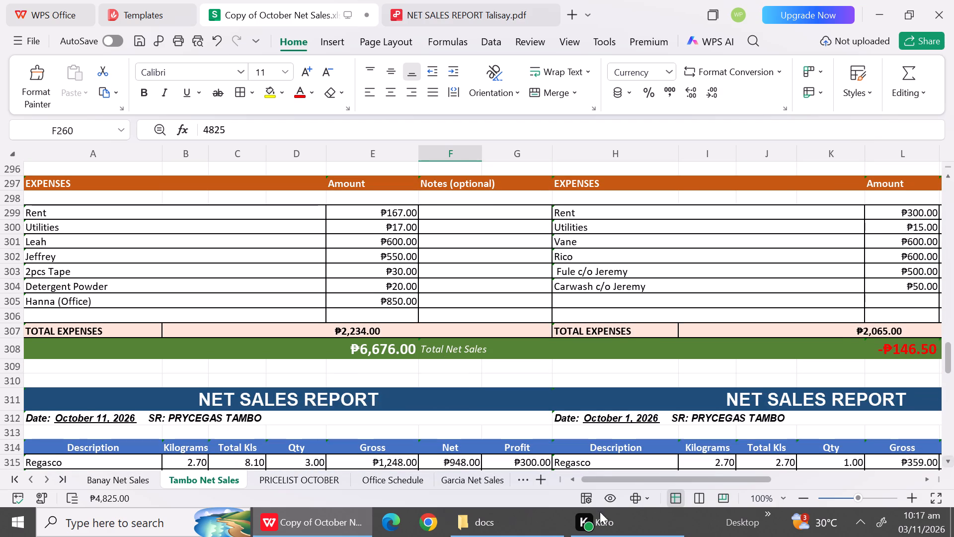
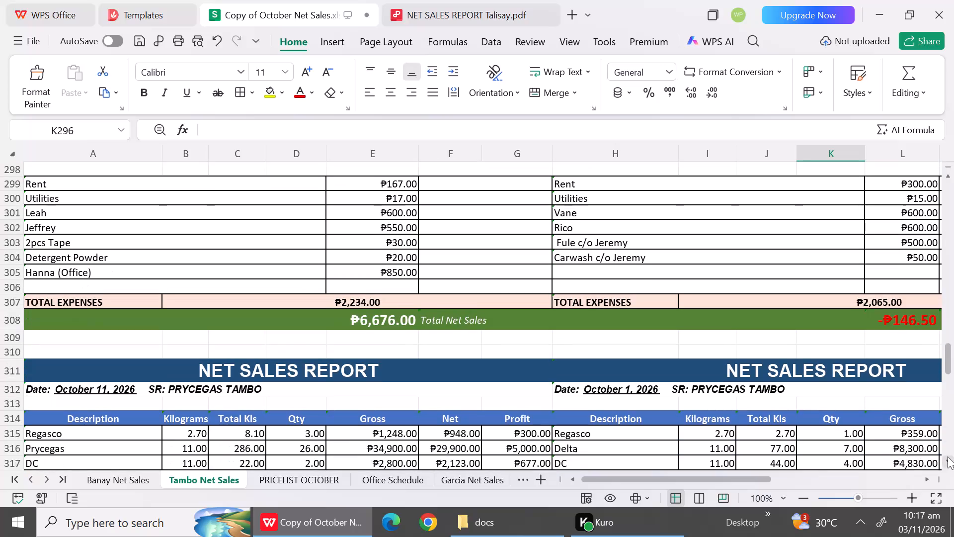
Check the sales rows of Tambo's October 11 report.
{"action": "left_click", "coordinate": [948, 456]}
{"action": "triple_click", "coordinate": [948, 456]}
{"action": "triple_click", "coordinate": [948, 456]}
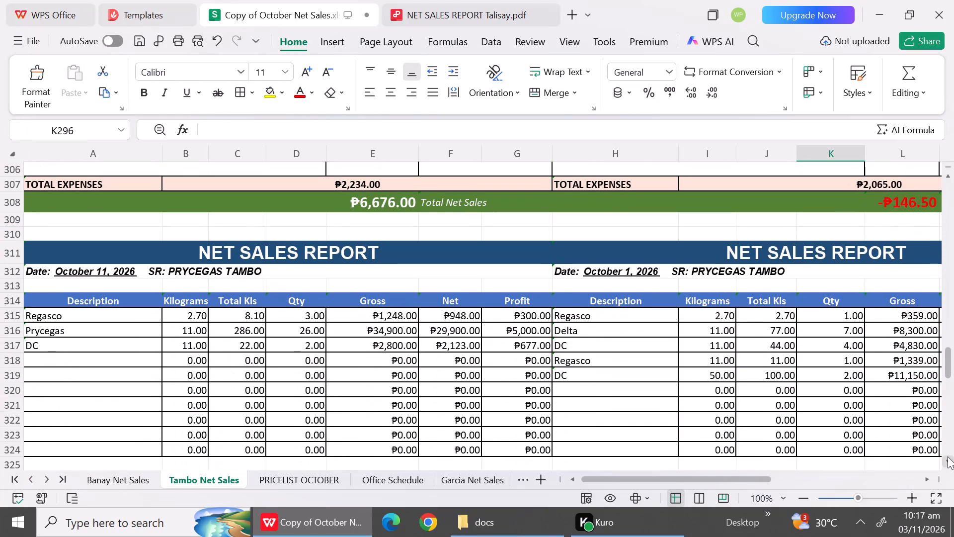
{"action": "left_click", "coordinate": [948, 456]}
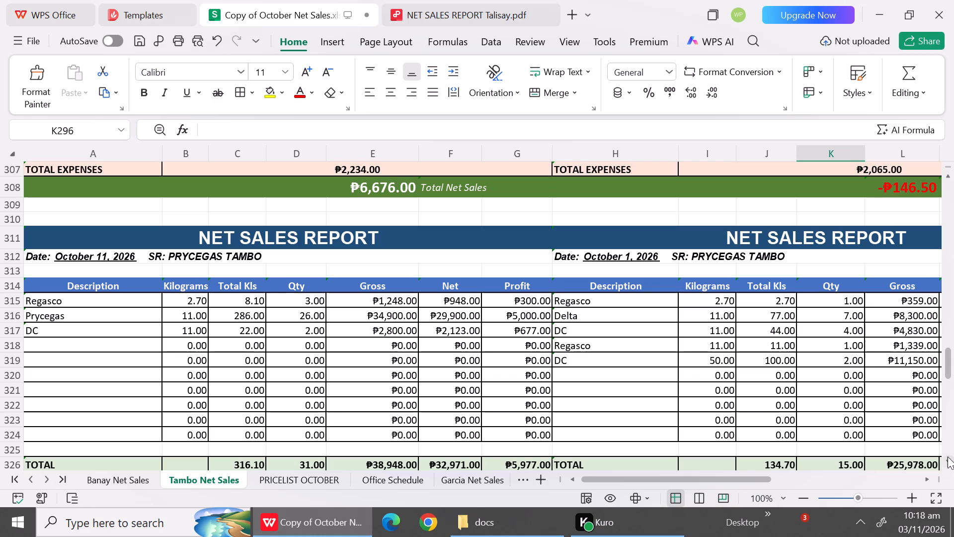
Skim Tambo's second-half reports from October 16 onward, including the October 18 sales rows.
{"action": "left_click_drag", "start_coordinate": [945, 373], "coordinate": [947, 293]}
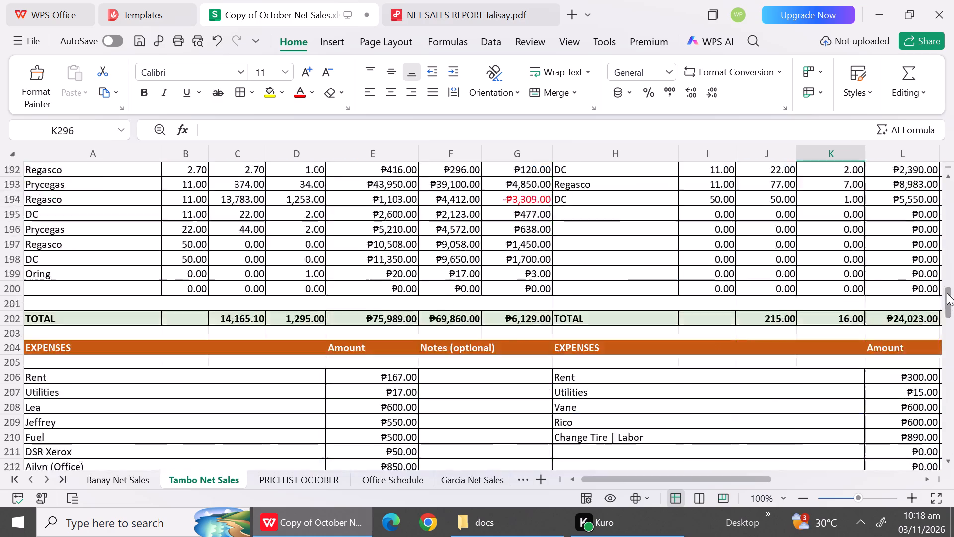
{"action": "left_click_drag", "start_coordinate": [947, 293], "coordinate": [942, 159]}
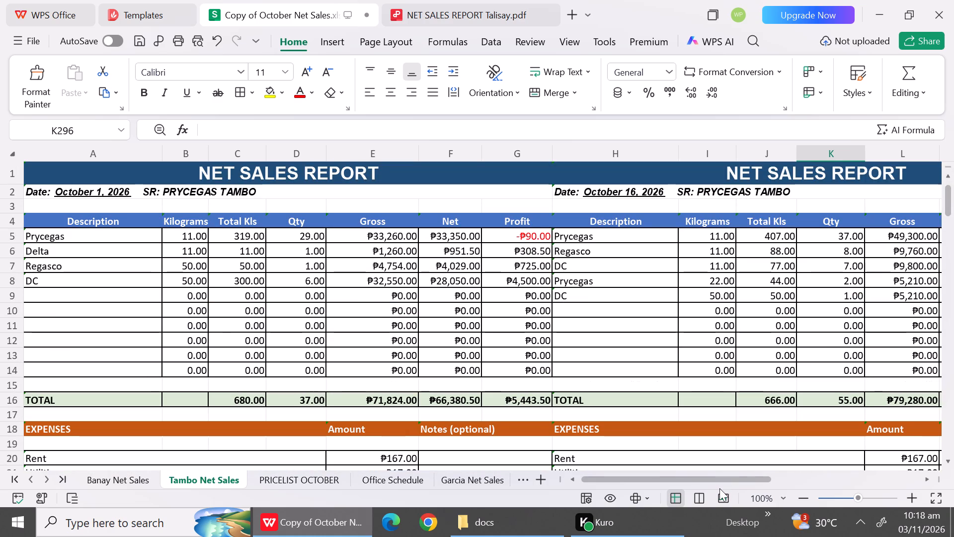
{"action": "left_click_drag", "start_coordinate": [713, 472], "coordinate": [749, 455]}
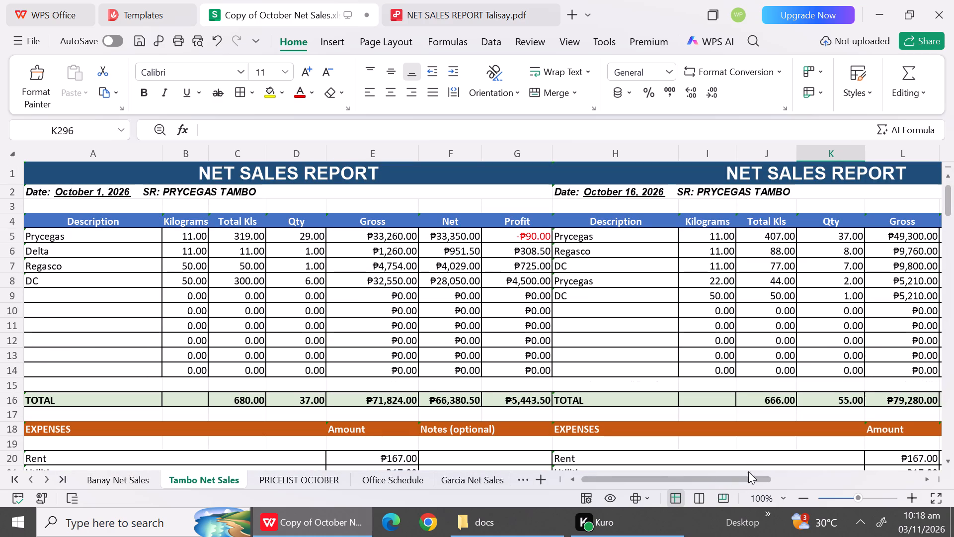
{"action": "left_click_drag", "start_coordinate": [748, 480], "coordinate": [847, 462]}
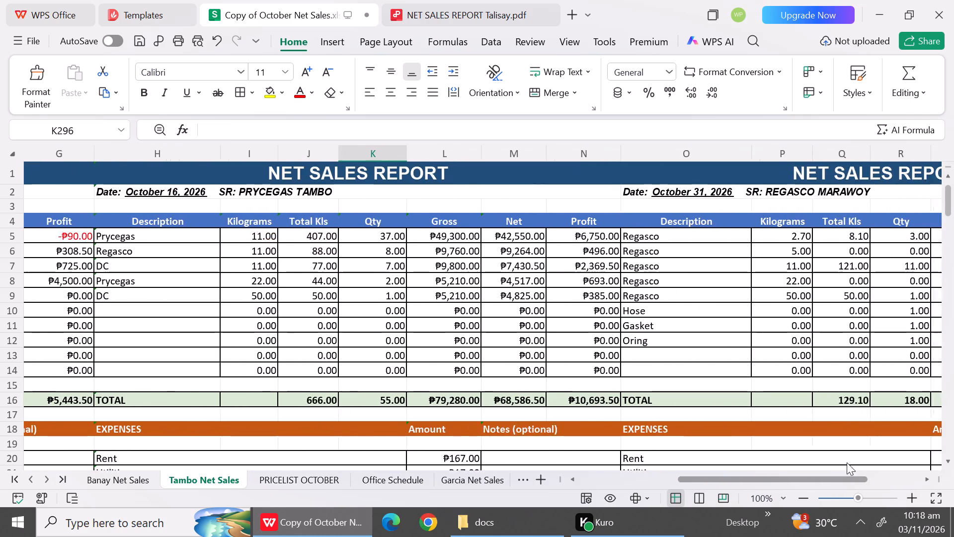
{"action": "left_click_drag", "start_coordinate": [847, 462], "coordinate": [859, 459]}
{"action": "triple_click", "coordinate": [953, 411]}
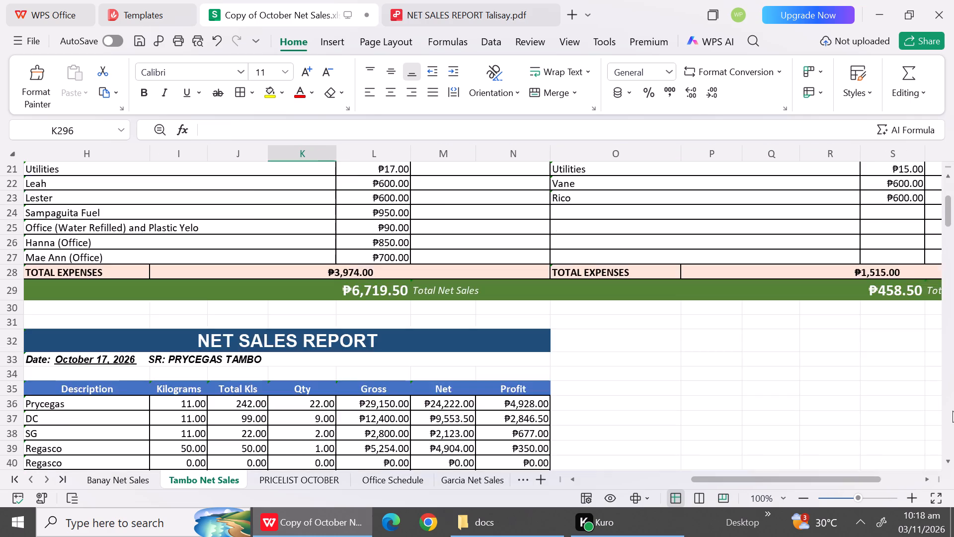
{"action": "double_click", "coordinate": [953, 411]}
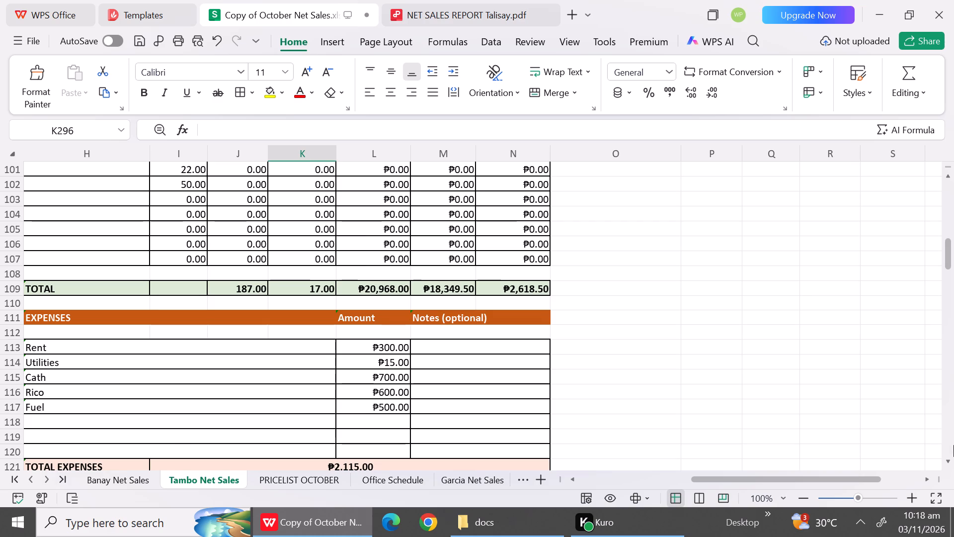
{"action": "double_click", "coordinate": [949, 458]}
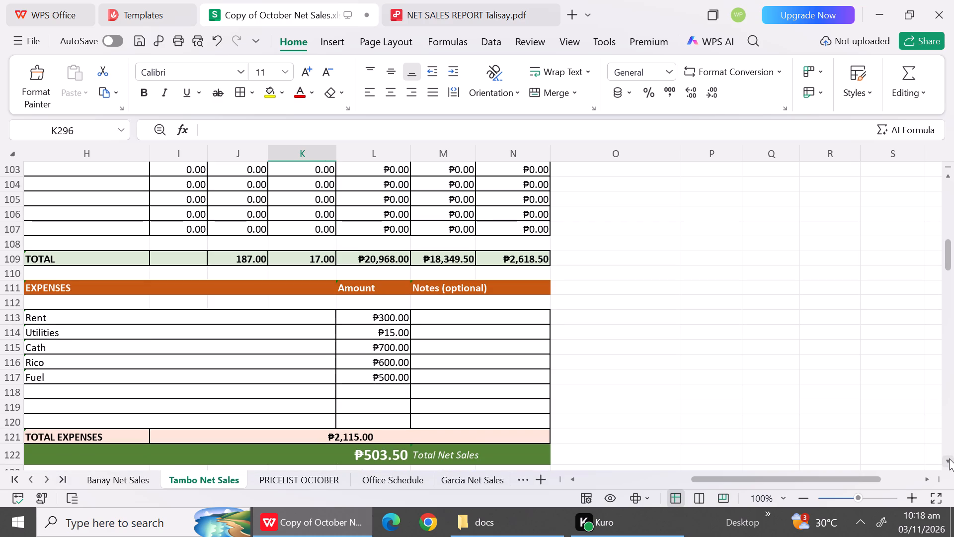
{"action": "left_click", "coordinate": [953, 193]}
{"action": "left_click", "coordinate": [953, 193]}
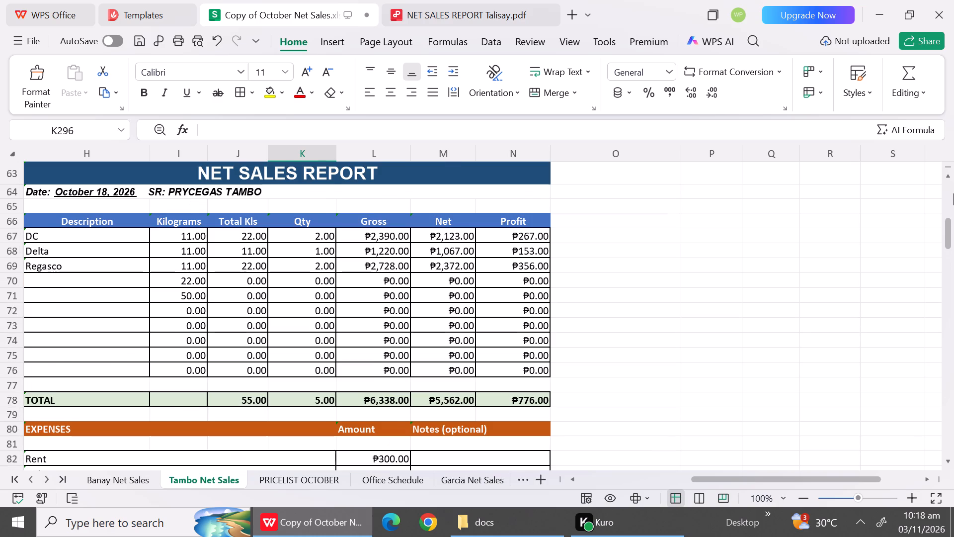
{"action": "left_click", "coordinate": [953, 193]}
{"action": "left_click", "coordinate": [945, 191]}
{"action": "left_click", "coordinate": [945, 191]}
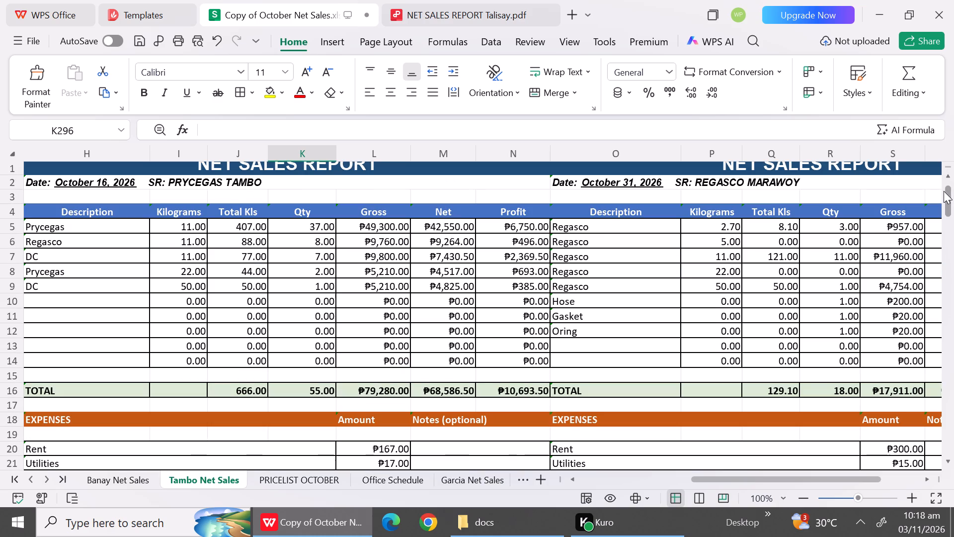
Examine the totals and expenses of Tambo's October 16 report and the sales rows of the October 17 report.
{"action": "triple_click", "coordinate": [949, 464]}
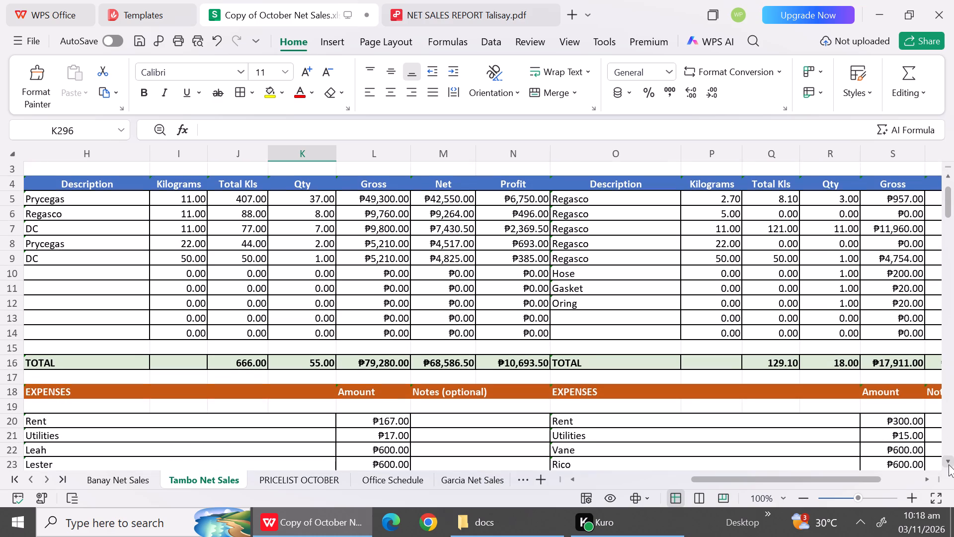
{"action": "triple_click", "coordinate": [949, 464]}
{"action": "triple_click", "coordinate": [949, 464]}
{"action": "triple_click", "coordinate": [949, 464]}
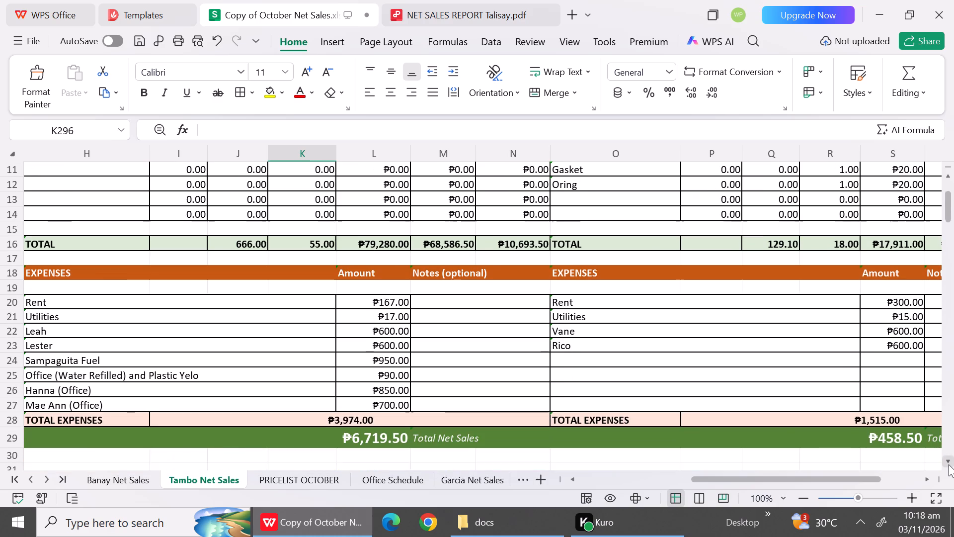
{"action": "triple_click", "coordinate": [949, 464]}
{"action": "triple_click", "coordinate": [949, 464]}
{"action": "triple_click", "coordinate": [949, 464]}
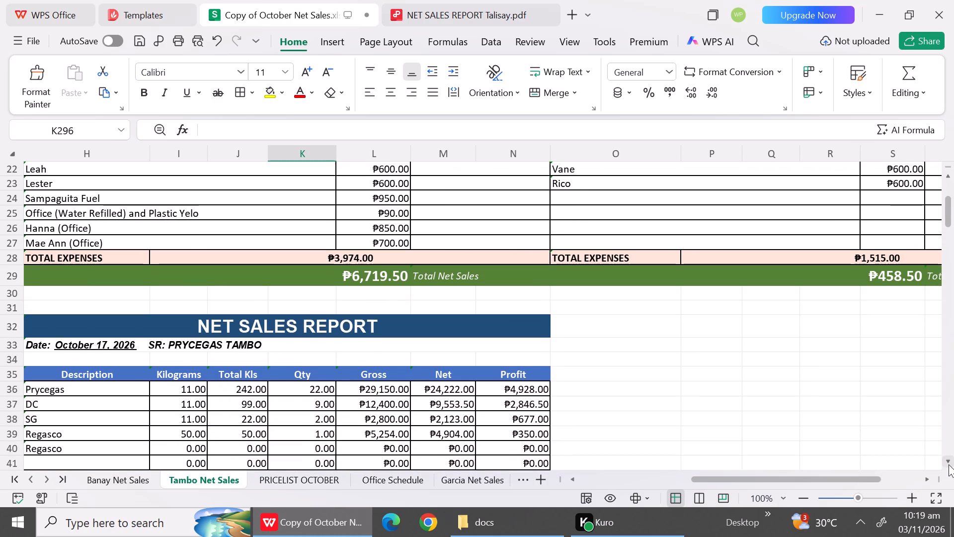
{"action": "triple_click", "coordinate": [949, 464]}
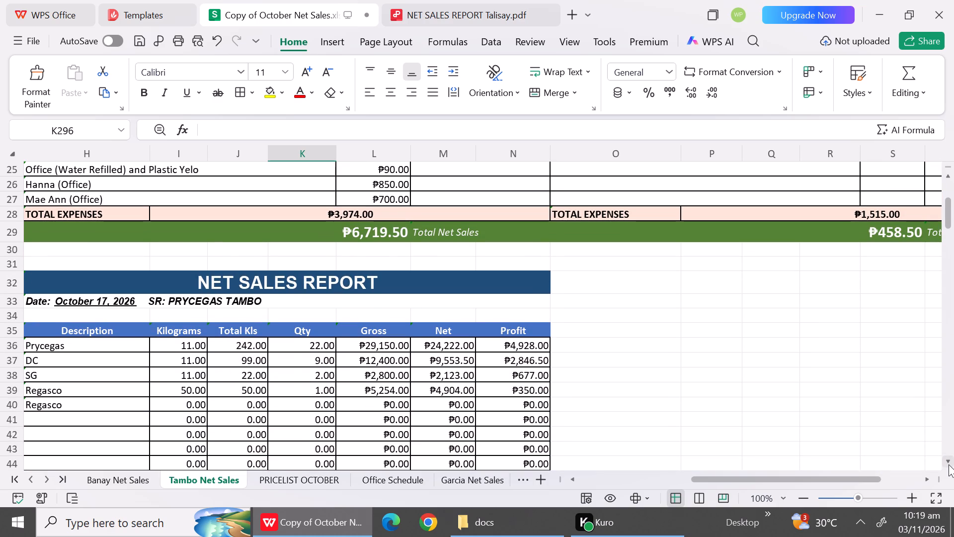
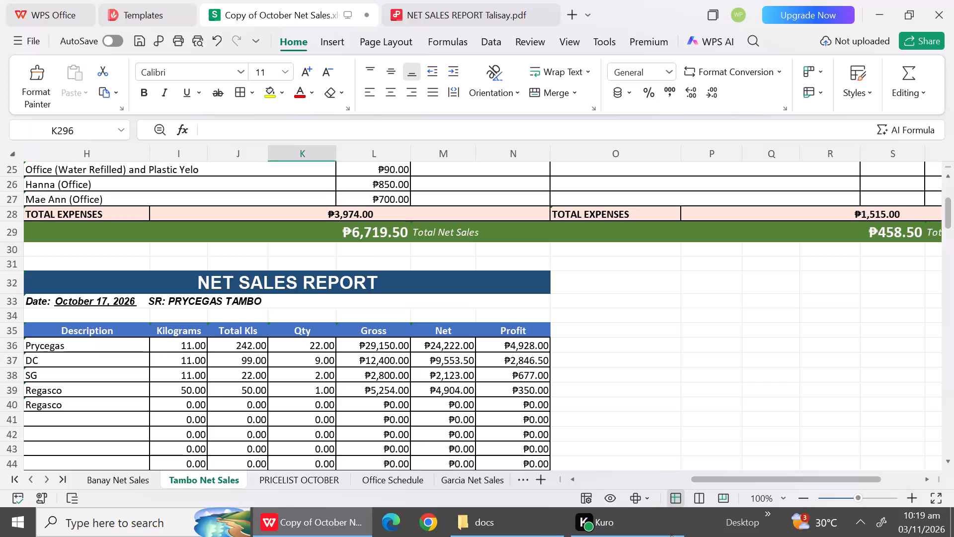
Set the quantity of the 11 kg Regasco row in Tambo's October 8 report to 10.
{"action": "triple_click", "coordinate": [607, 486]}
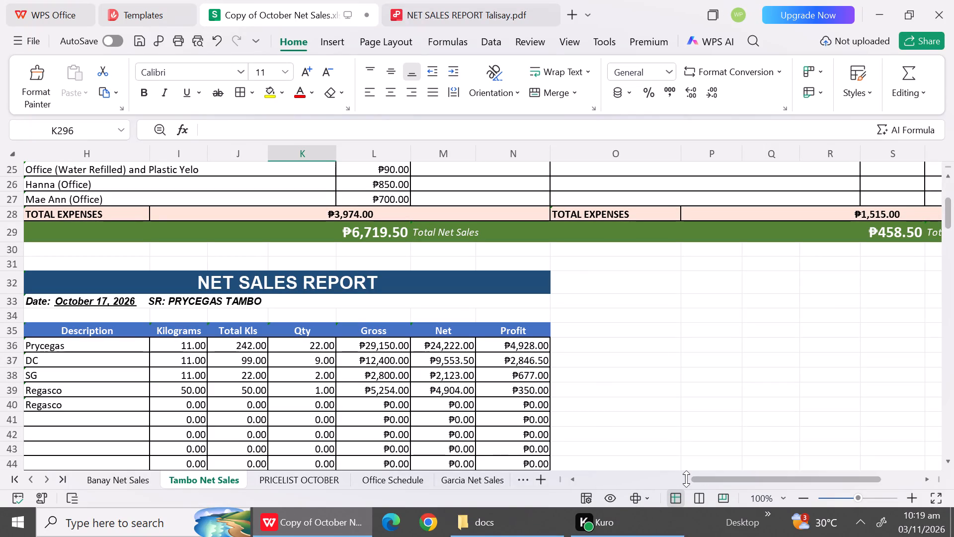
{"action": "left_click_drag", "start_coordinate": [696, 479], "coordinate": [643, 491]}
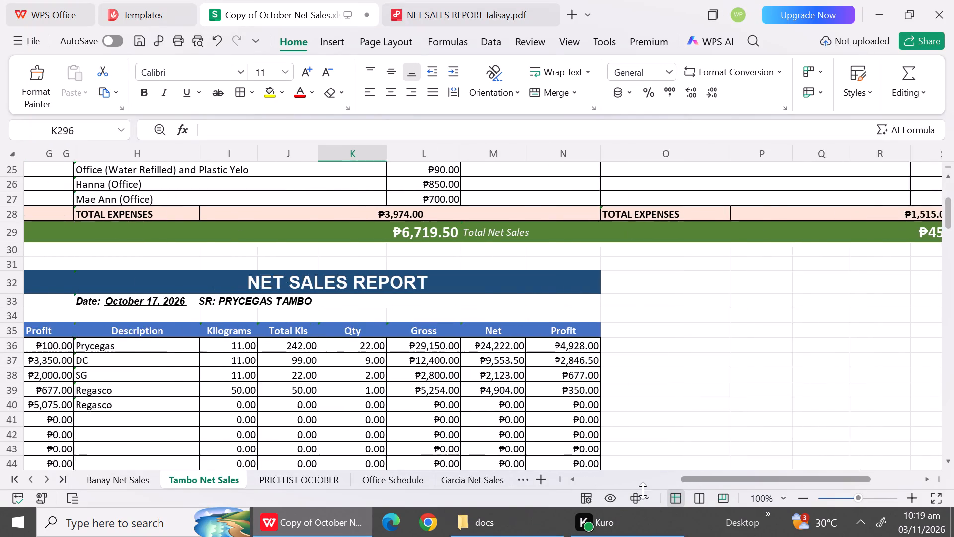
{"action": "left_click_drag", "start_coordinate": [643, 491], "coordinate": [548, 485]}
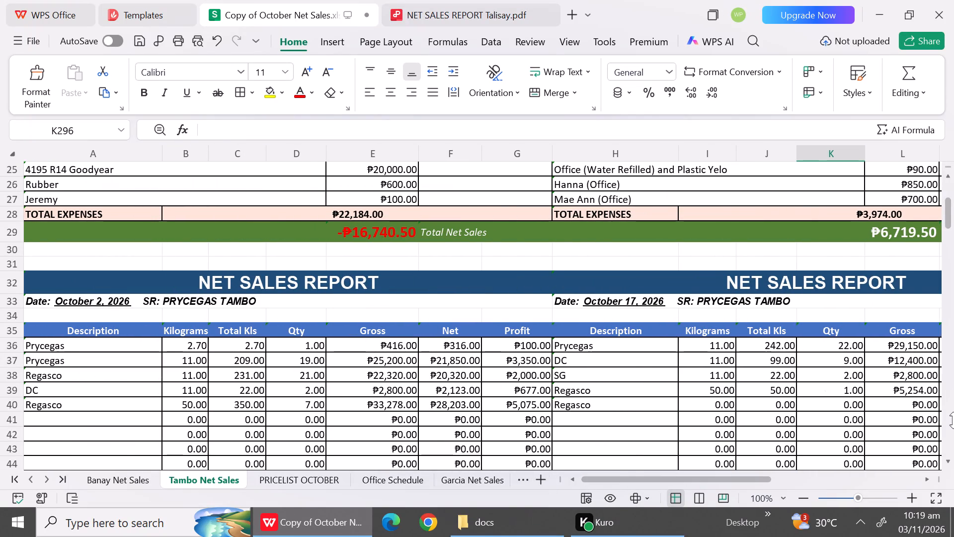
{"action": "left_click", "coordinate": [953, 420]}
{"action": "triple_click", "coordinate": [953, 420]}
{"action": "double_click", "coordinate": [953, 420]}
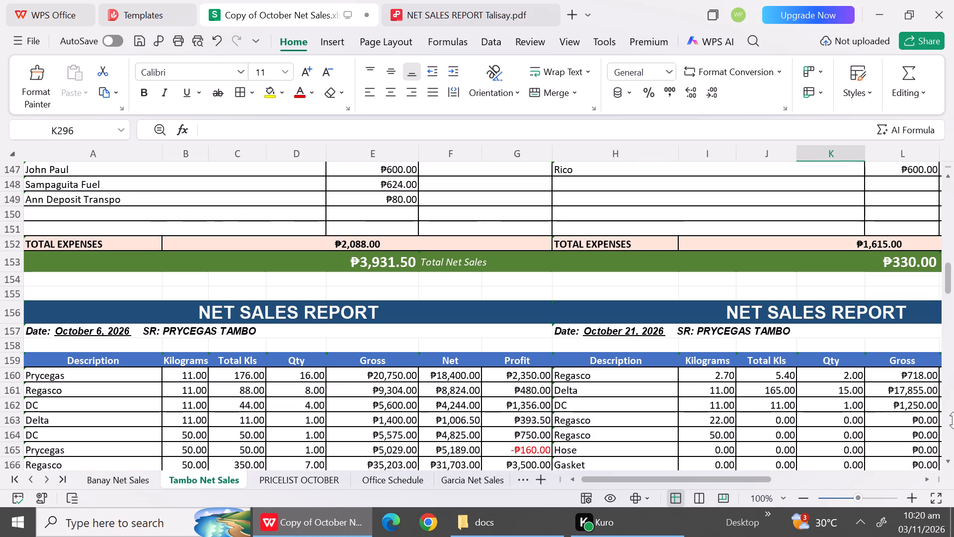
{"action": "left_click", "coordinate": [953, 420]}
{"action": "left_click", "coordinate": [953, 420]}
{"action": "left_click", "coordinate": [953, 420]}
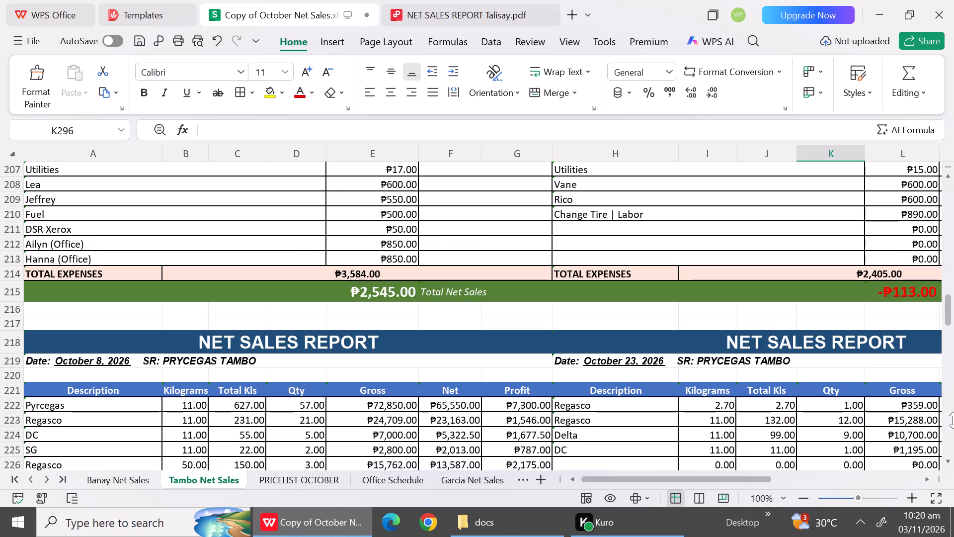
{"action": "left_click", "coordinate": [947, 461]}
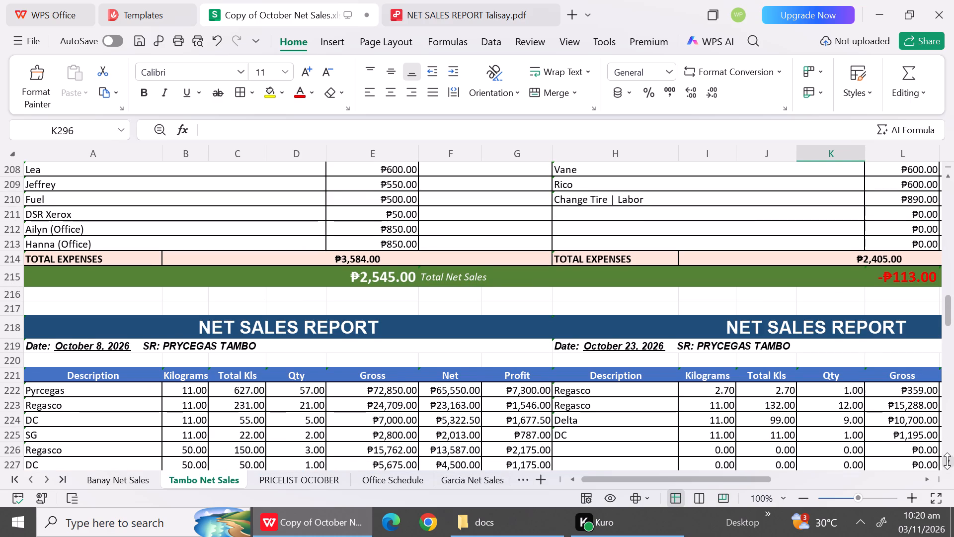
{"action": "left_click", "coordinate": [947, 461]}
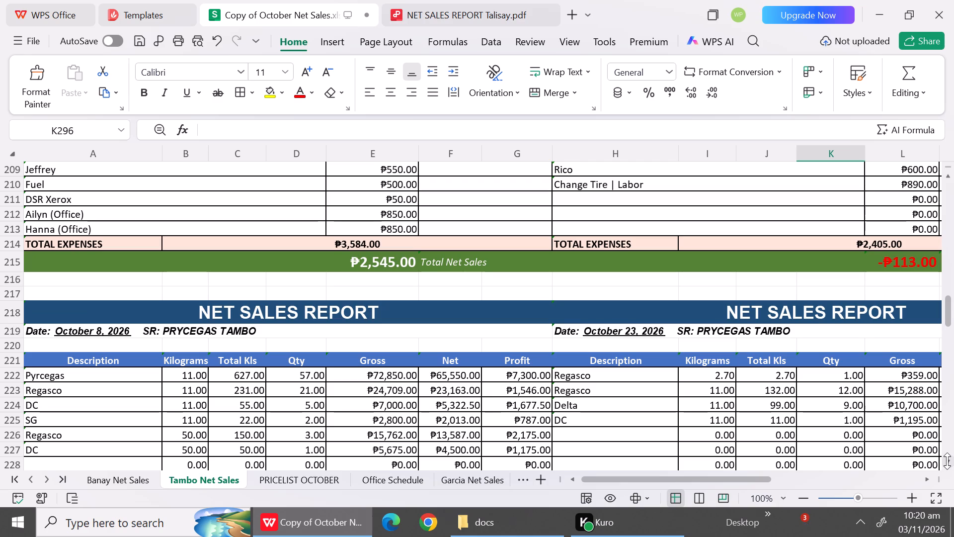
{"action": "left_click", "coordinate": [309, 390]}
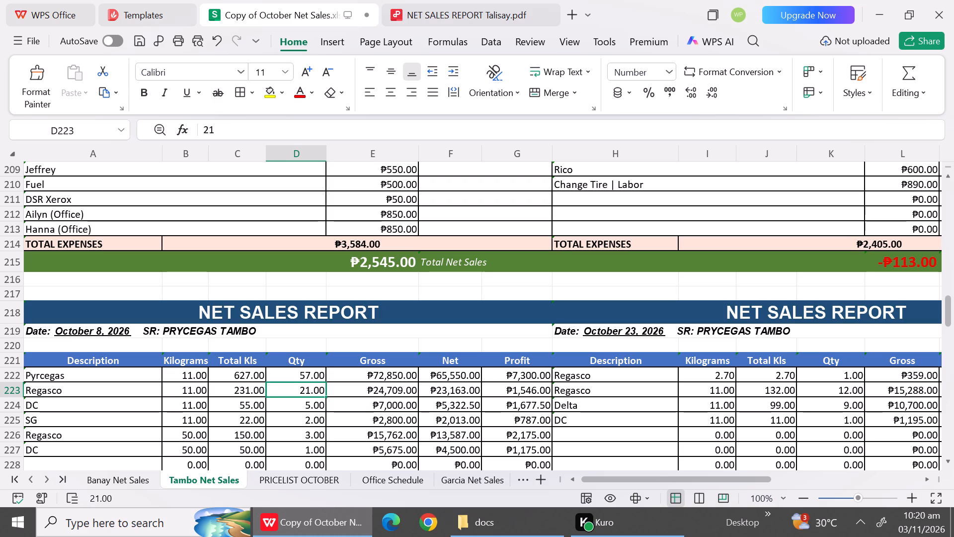
{"action": "type", "text": "10"}
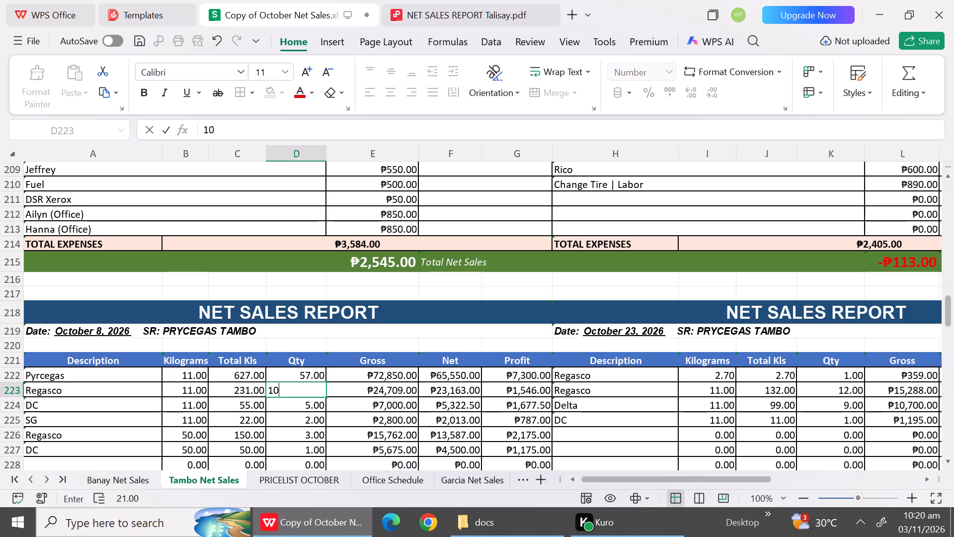
{"action": "left_click", "coordinate": [309, 428]}
Select the gross amount of the 11 kg Regasco row in Tambo's October 8 report for editing.
{"action": "left_click", "coordinate": [382, 388]}
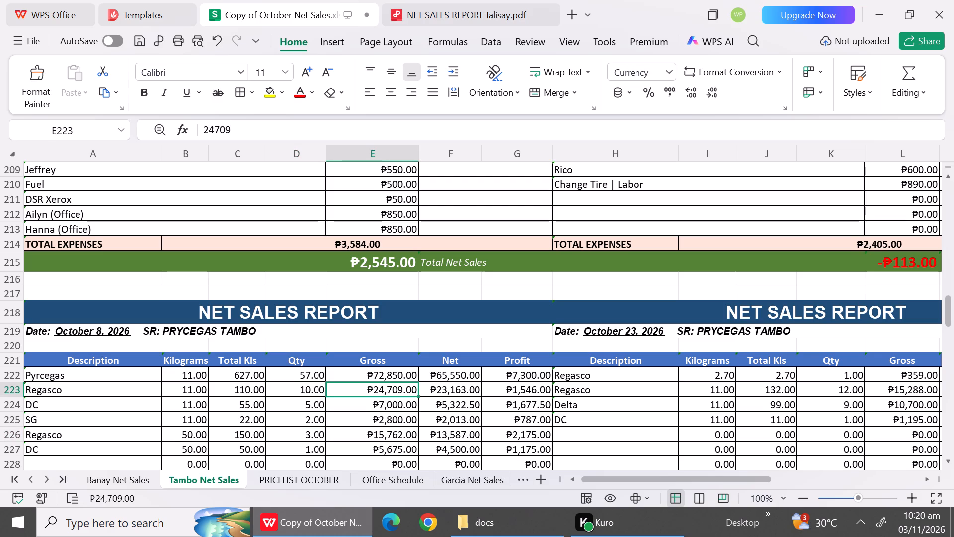
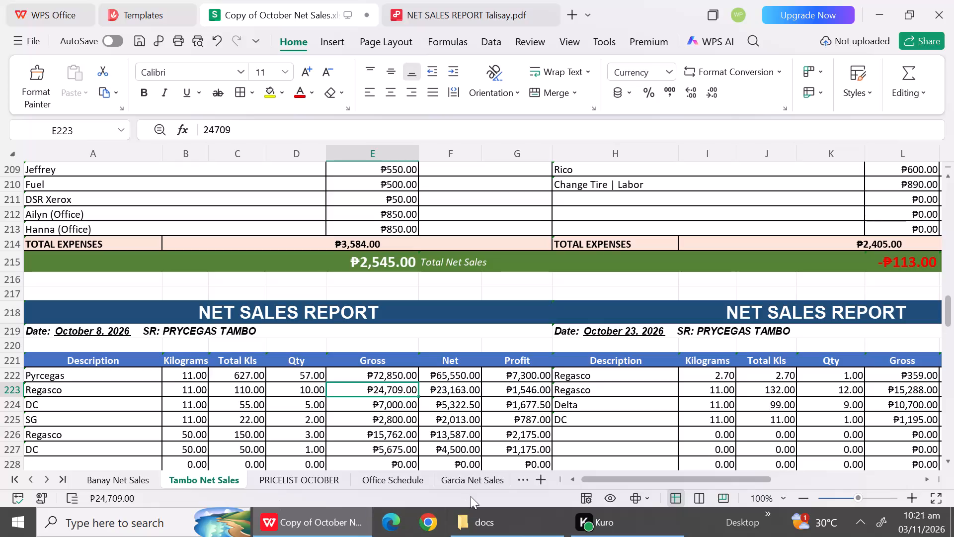
Undo the quantity change on the 11 kg Regasco row in Tambo's October 8 report.
{"action": "key", "text": "ctrl+z"}
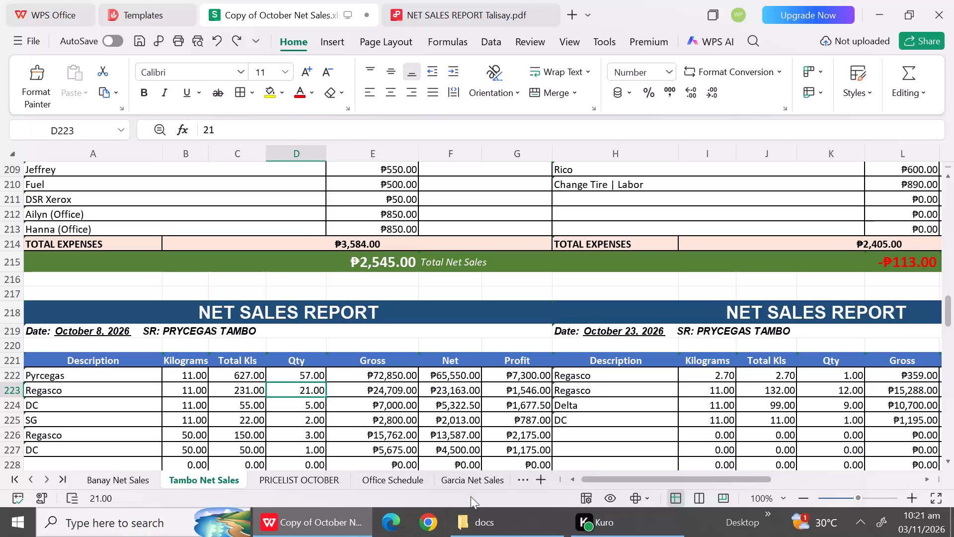
Undo the previous edit and set the net amount of the blank row below SG in Tambo's October 9 report to 0.
{"action": "key", "text": "ctrl+z"}
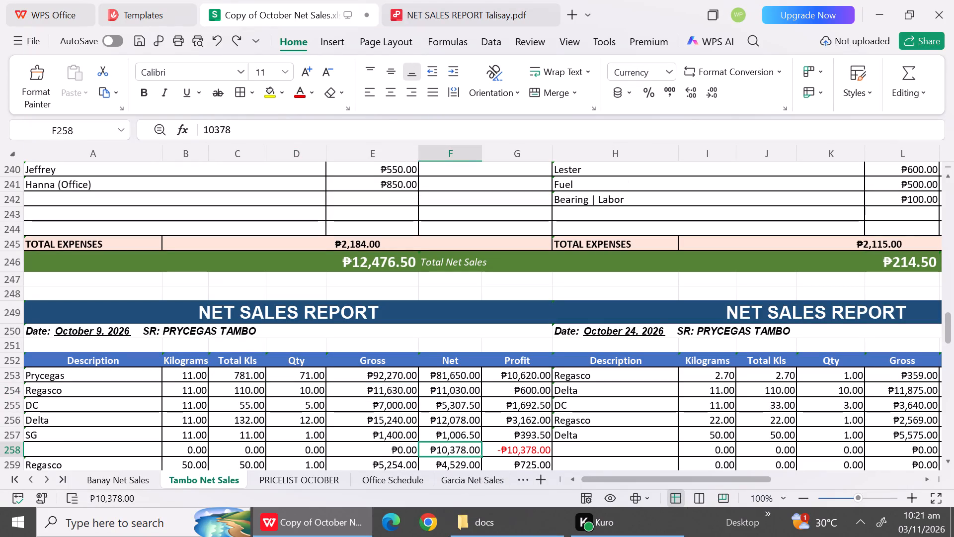
{"action": "key", "text": "0"}
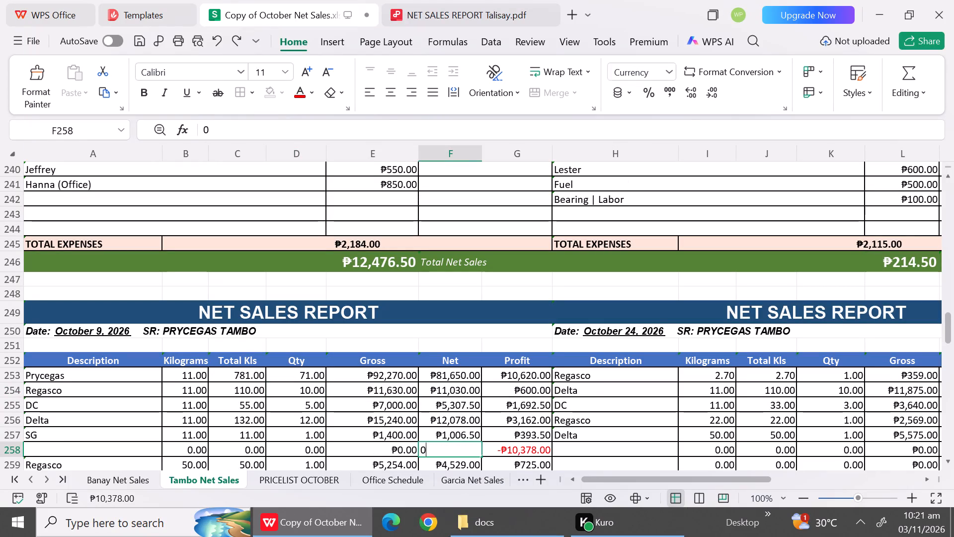
{"action": "left_click", "coordinate": [161, 456]}
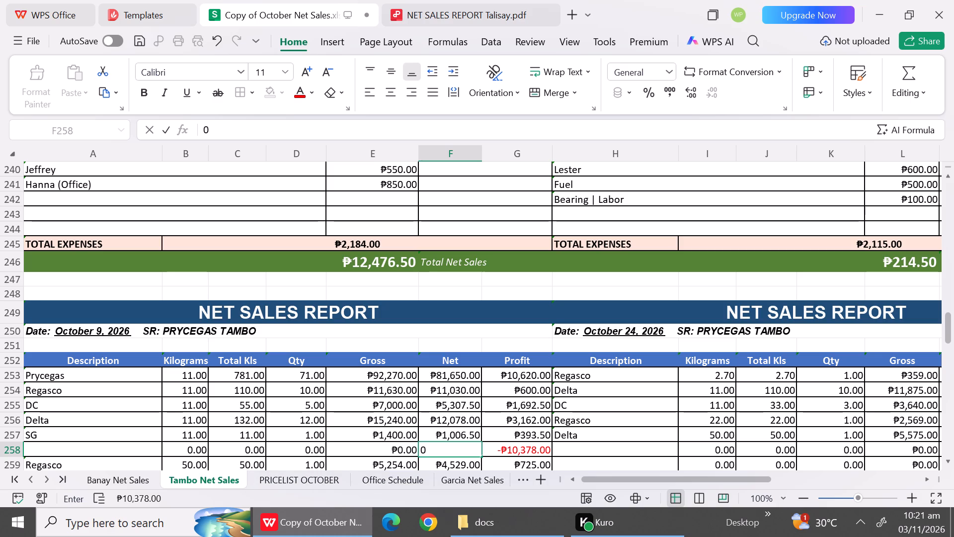
{"action": "left_click", "coordinate": [152, 450]}
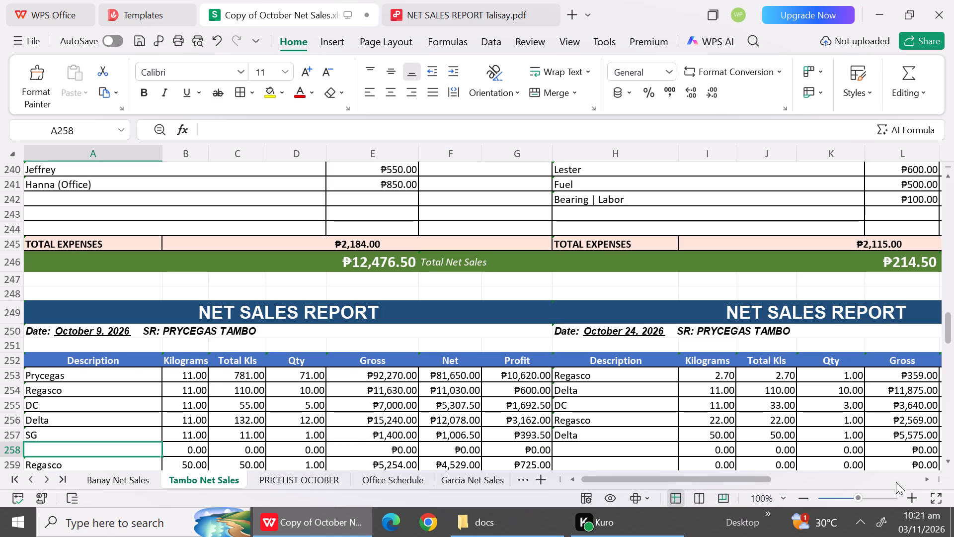
Consult the October pricelist and set the 11 kg Prycegas row's net amount in Tambo's October 17 report to 25300.
{"action": "double_click", "coordinate": [899, 475]}
{"action": "left_click", "coordinate": [899, 475]}
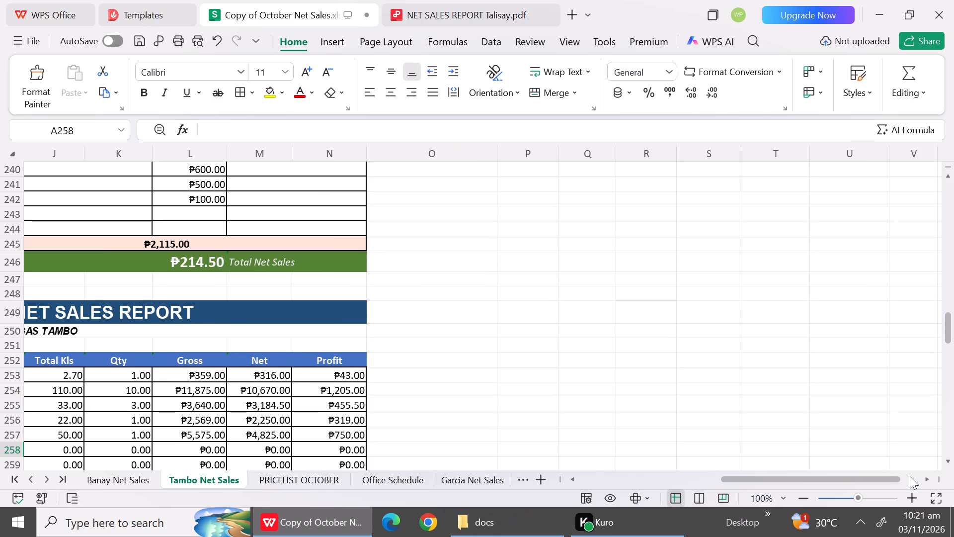
{"action": "double_click", "coordinate": [910, 476]}
{"action": "left_click", "coordinate": [572, 478]}
{"action": "left_click", "coordinate": [572, 478]}
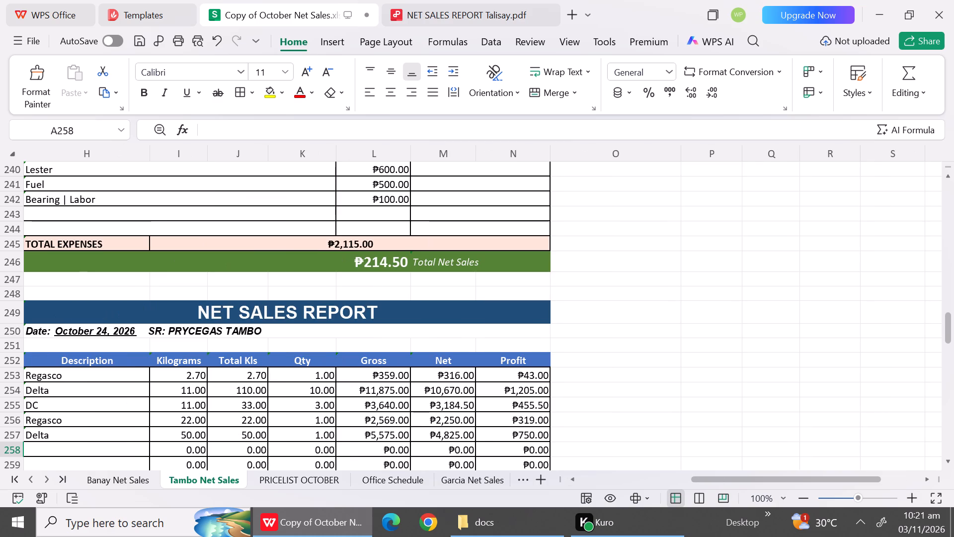
{"action": "triple_click", "coordinate": [950, 221]}
{"action": "left_click_drag", "start_coordinate": [950, 221], "coordinate": [949, 199]}
{"action": "triple_click", "coordinate": [949, 199]}
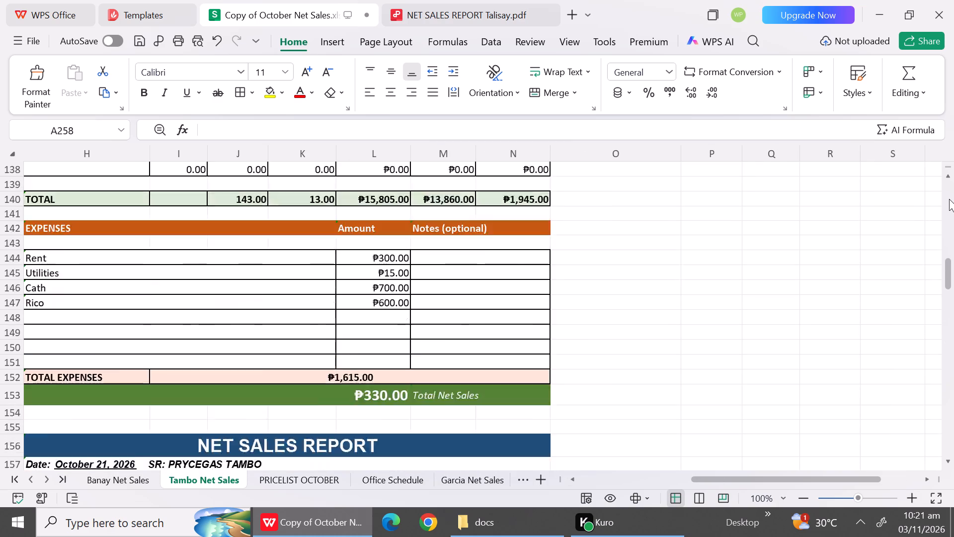
{"action": "triple_click", "coordinate": [949, 199]}
{"action": "double_click", "coordinate": [949, 199]}
{"action": "left_click_drag", "start_coordinate": [949, 199], "coordinate": [948, 186]}
{"action": "left_click", "coordinate": [948, 186]}
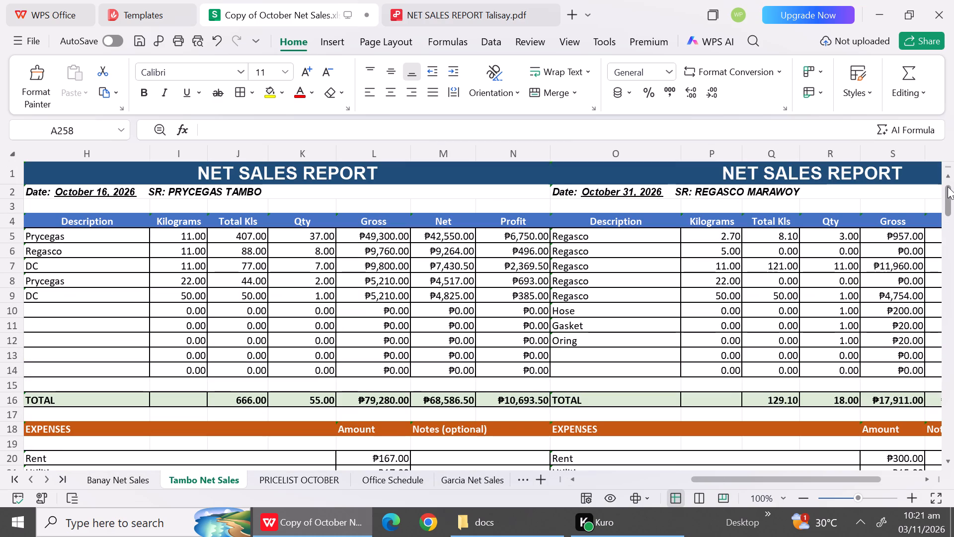
{"action": "left_click", "coordinate": [949, 320]}
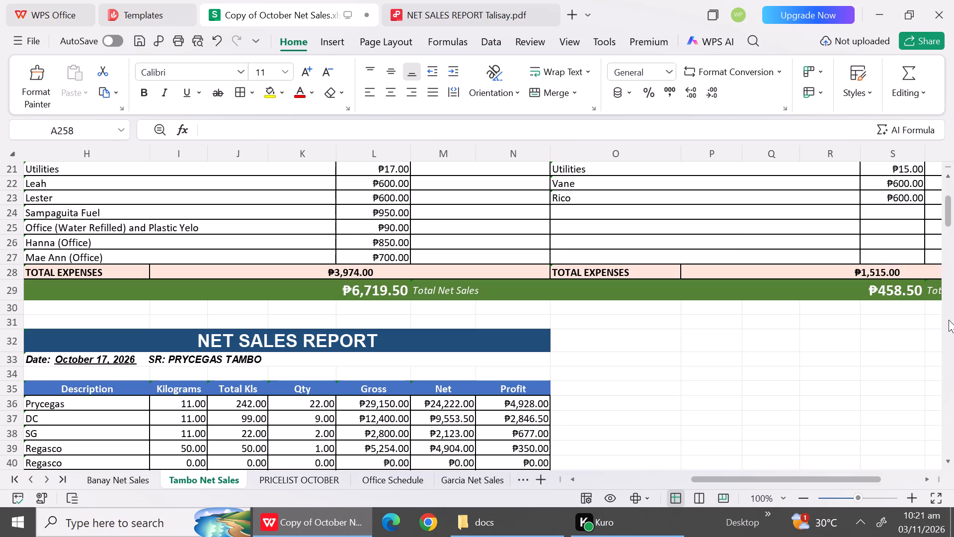
{"action": "triple_click", "coordinate": [951, 458]}
{"action": "triple_click", "coordinate": [951, 458]}
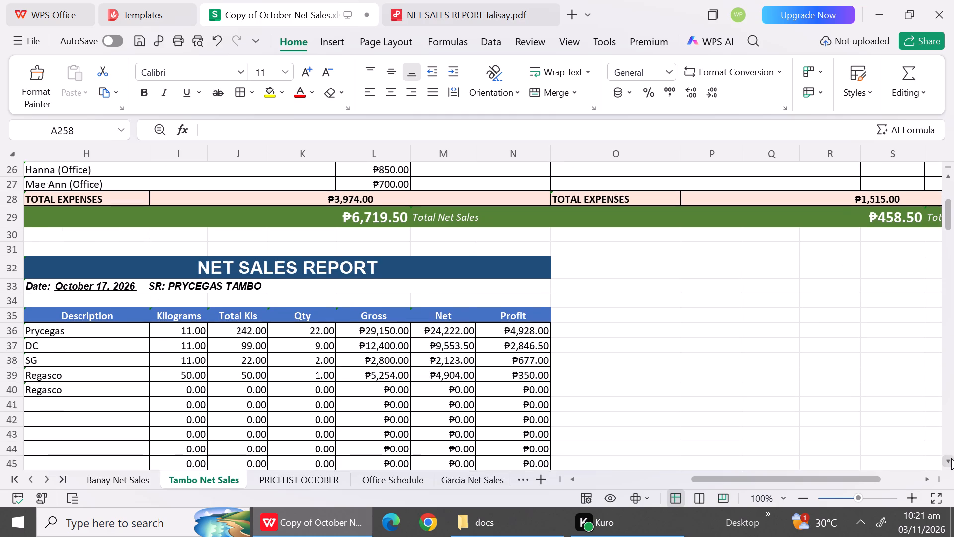
{"action": "left_click", "coordinate": [951, 458]}
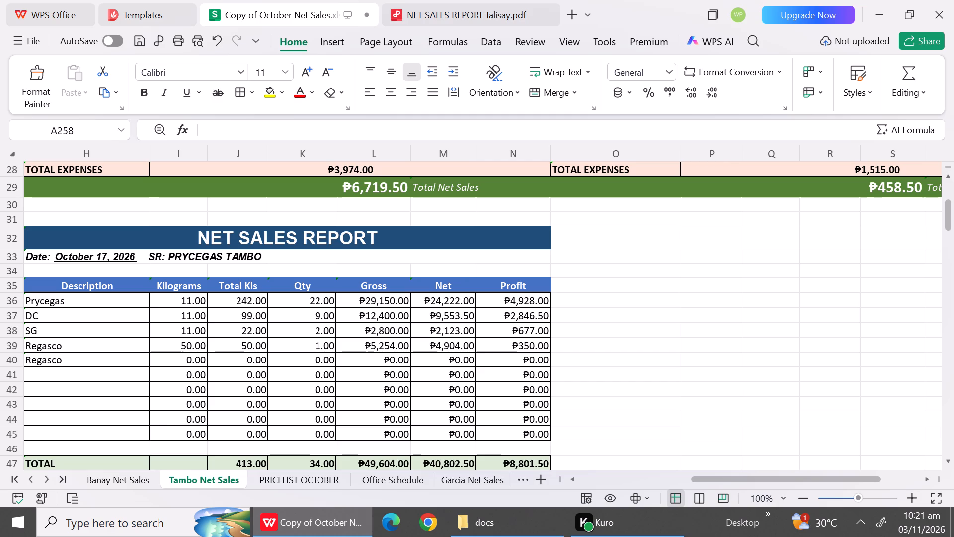
{"action": "left_click", "coordinate": [316, 482]}
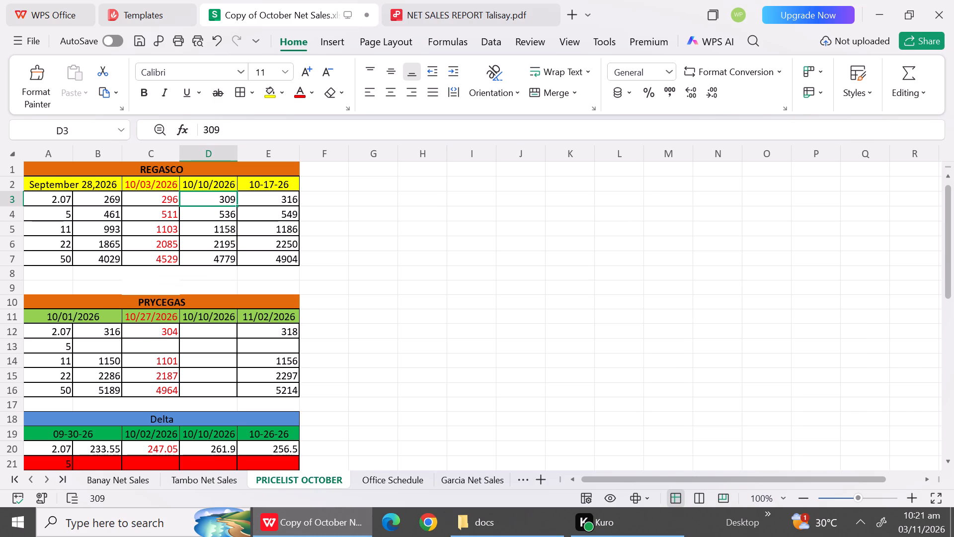
{"action": "left_click", "coordinate": [199, 485]}
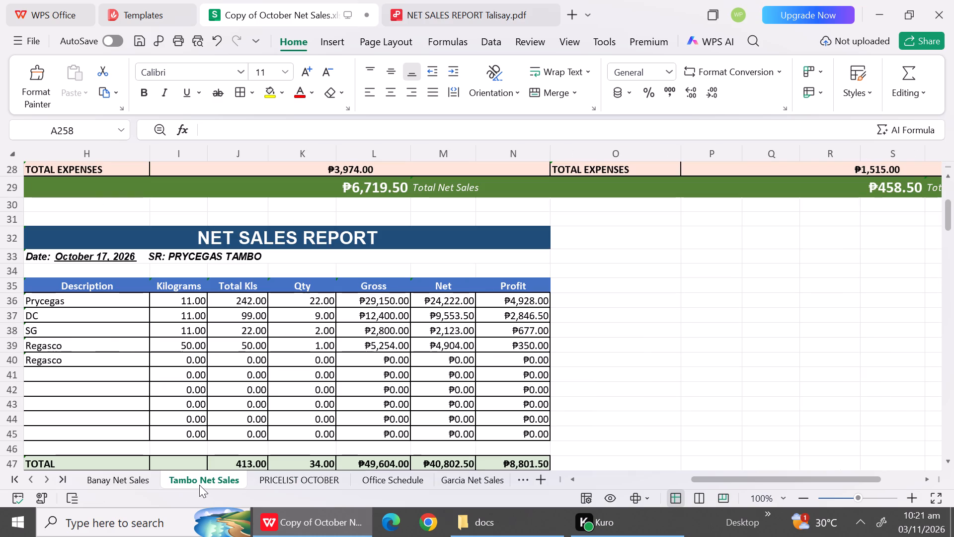
{"action": "left_click", "coordinate": [452, 302]}
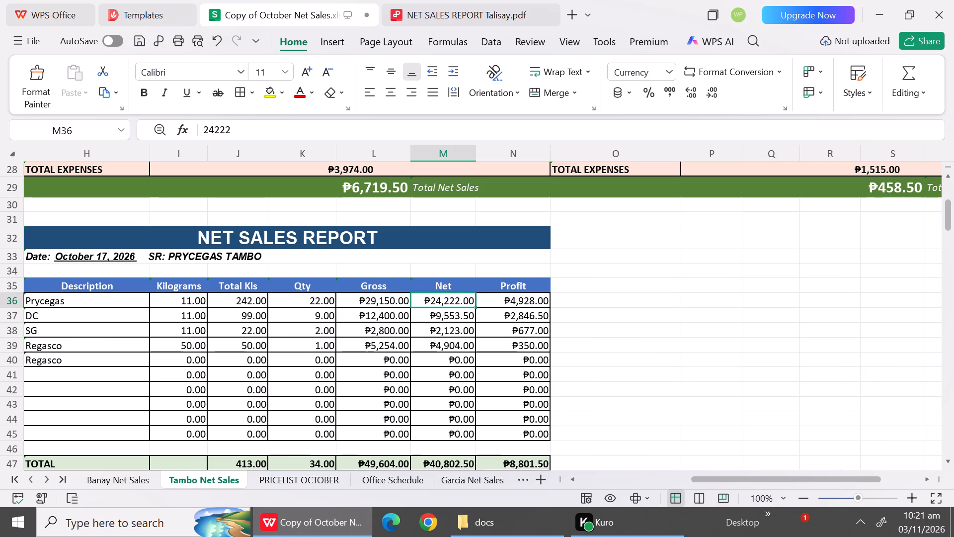
{"action": "left_click", "coordinate": [300, 477]}
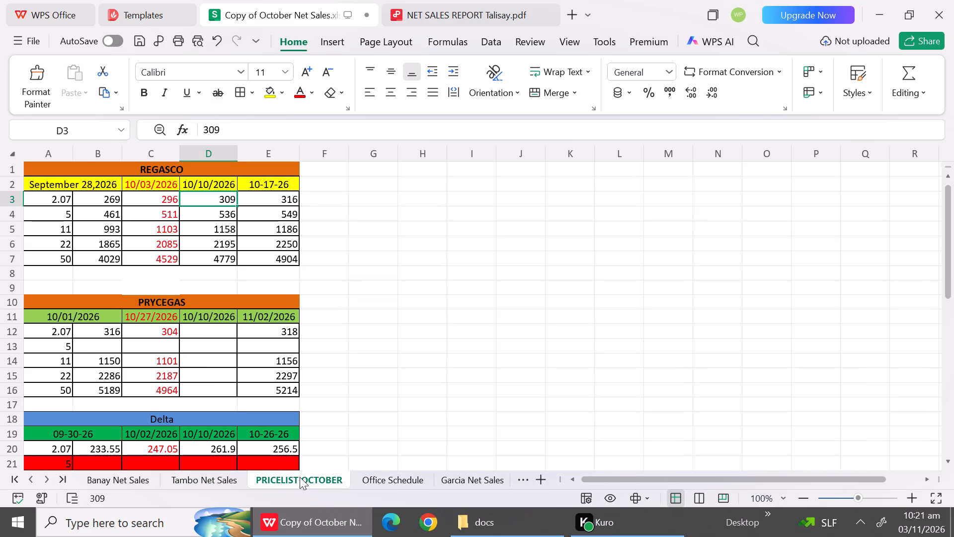
{"action": "left_click", "coordinate": [229, 484]}
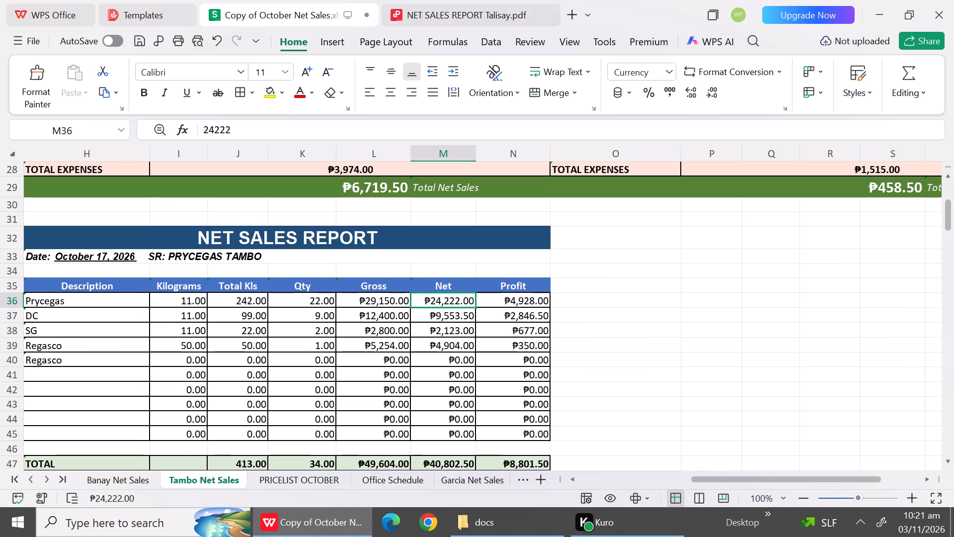
{"action": "left_click", "coordinate": [452, 306]}
{"action": "type", "text": "25"}
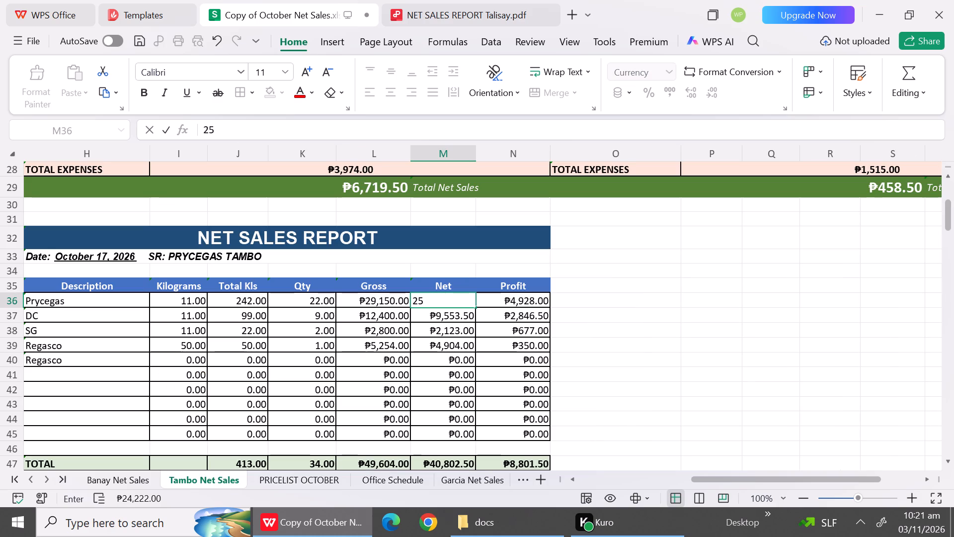
{"action": "type", "text": "300"}
{"action": "left_click", "coordinate": [447, 338]}
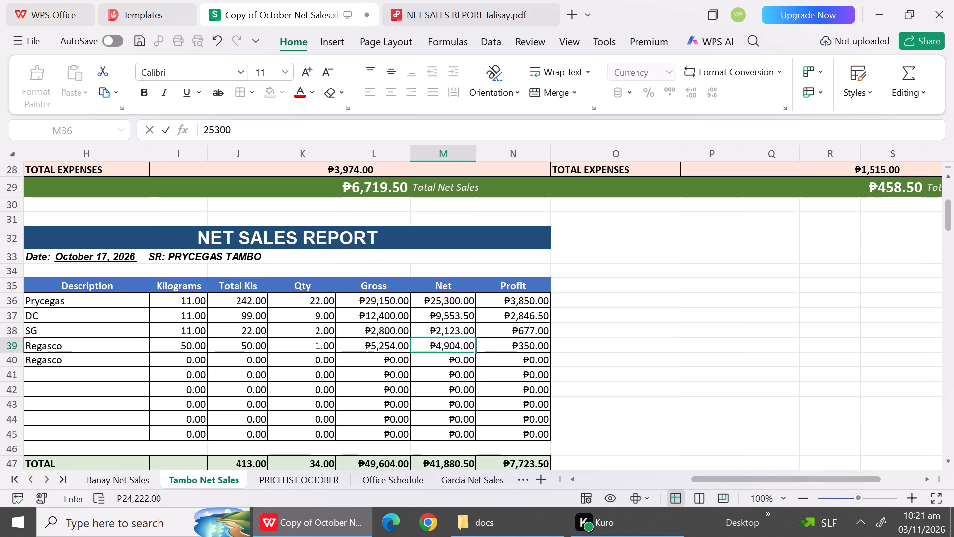
Check the DC row's quantity, gross and net in Tambo's October 17 report against the DC prices in the October pricelist.
{"action": "left_click", "coordinate": [368, 322]}
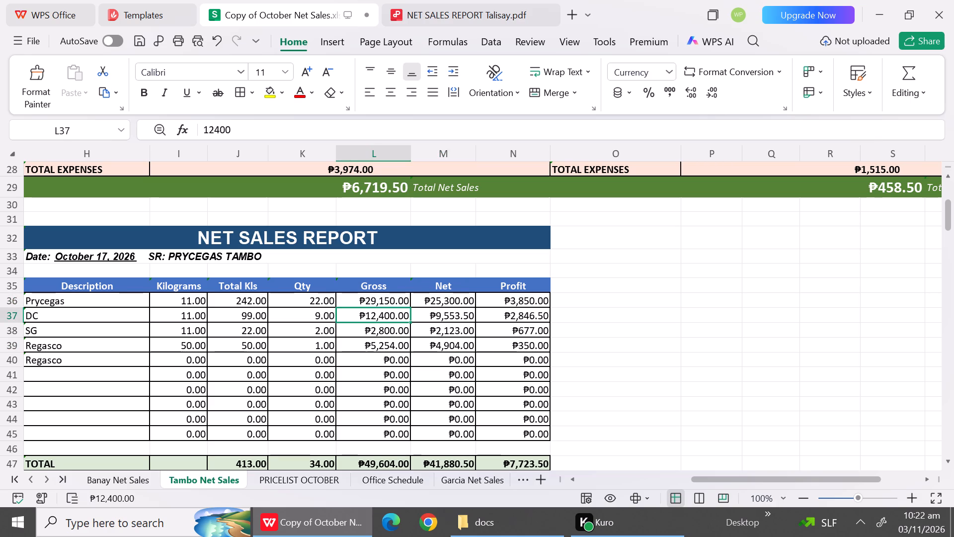
{"action": "left_click", "coordinate": [328, 317]}
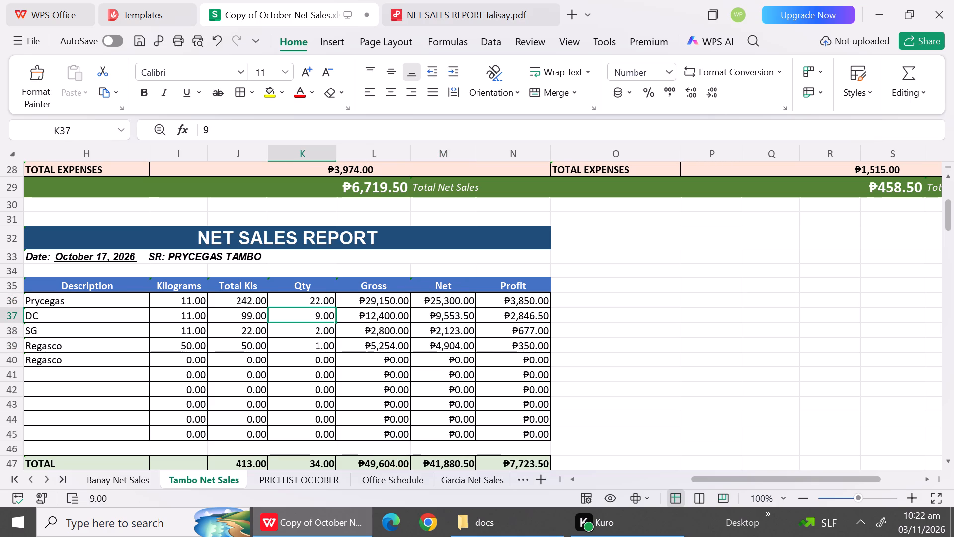
{"action": "left_click", "coordinate": [365, 320]}
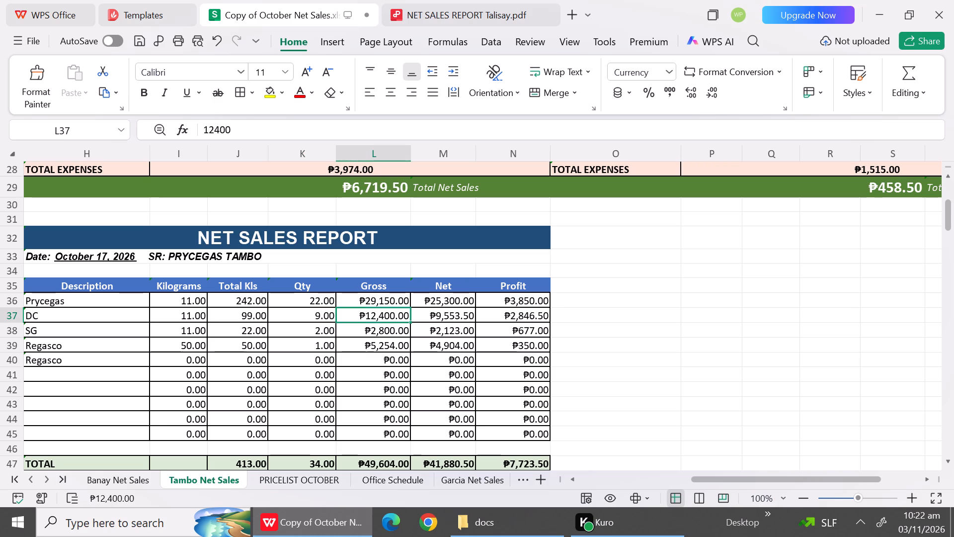
{"action": "left_click", "coordinate": [321, 487]}
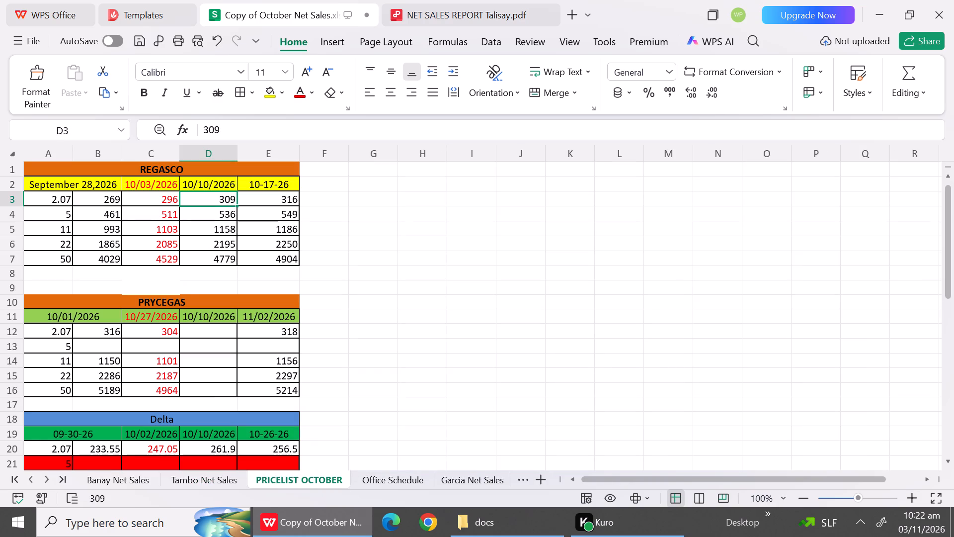
{"action": "left_click", "coordinate": [946, 451]}
{"action": "left_click_drag", "start_coordinate": [946, 451], "coordinate": [946, 438]}
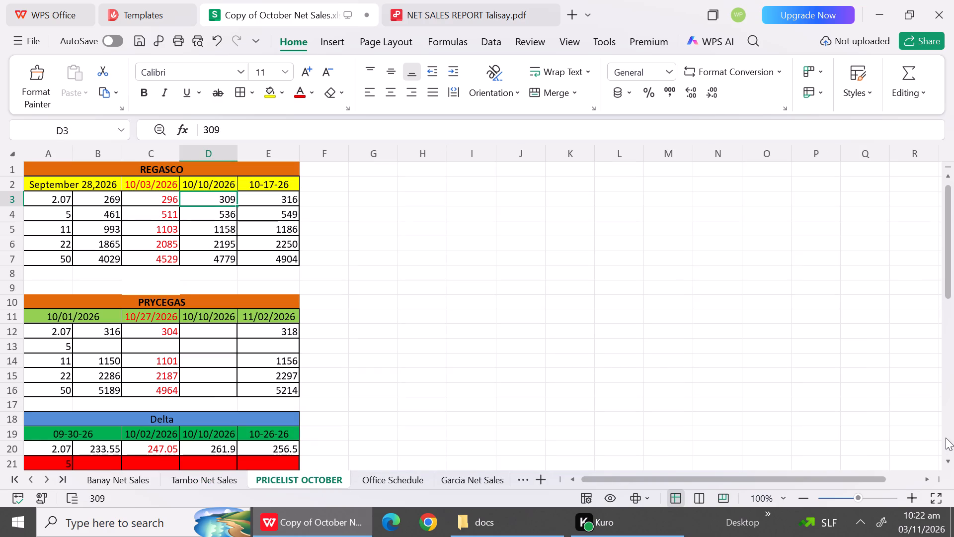
{"action": "left_click_drag", "start_coordinate": [946, 438], "coordinate": [944, 438]}
{"action": "left_click", "coordinate": [944, 438]}
{"action": "left_click", "coordinate": [953, 436]}
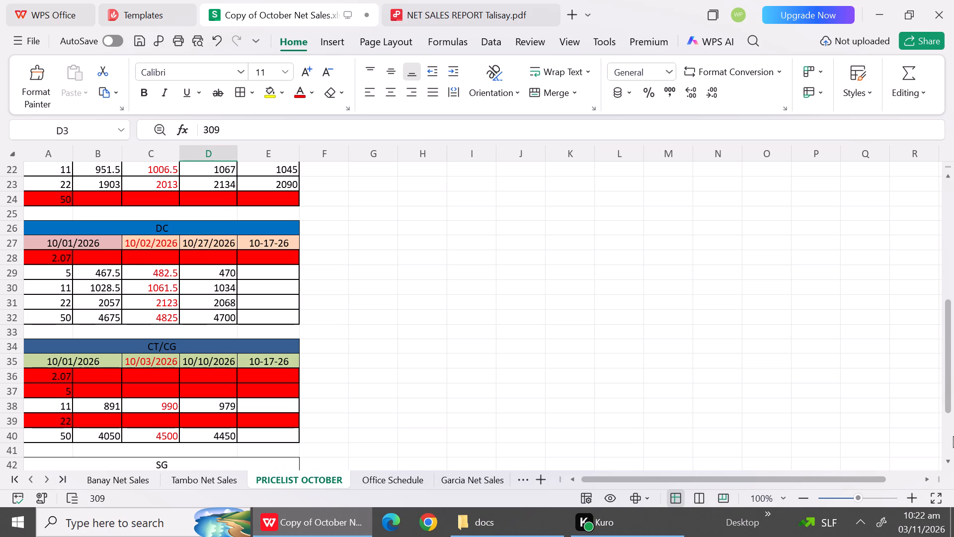
{"action": "left_click", "coordinate": [215, 483]}
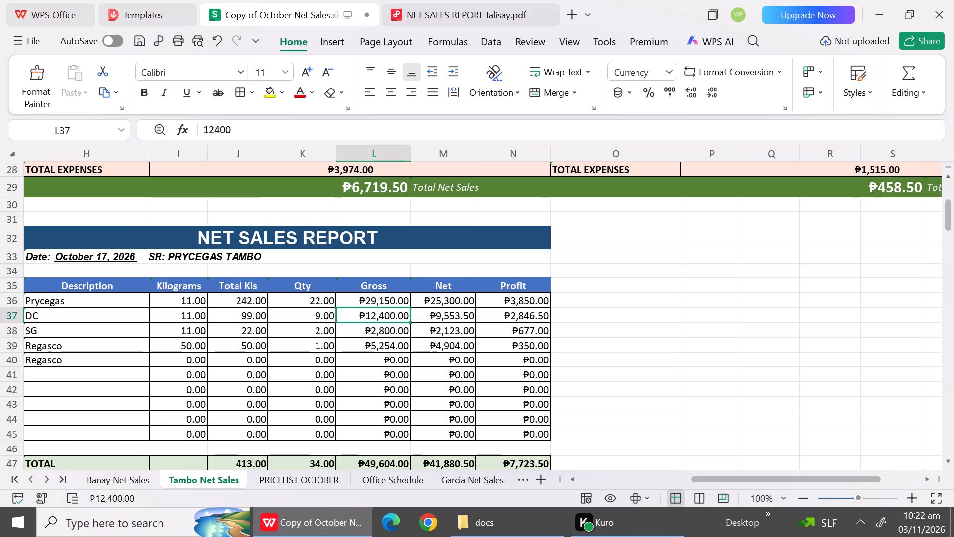
{"action": "left_click", "coordinate": [451, 315]}
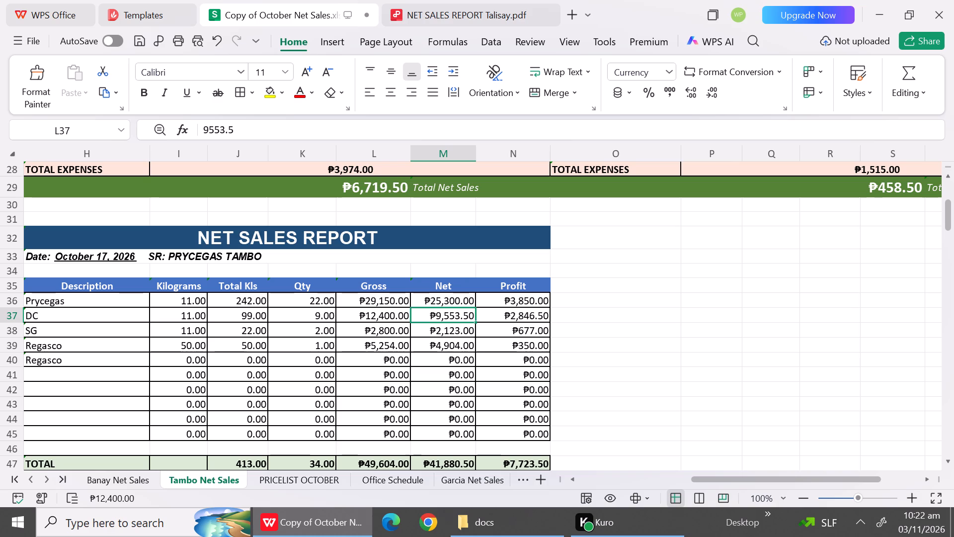
Clear the description of the empty second Regasco row in Tambo's October 17 report.
{"action": "left_click", "coordinate": [92, 364]}
{"action": "key", "text": "BackSpace"}
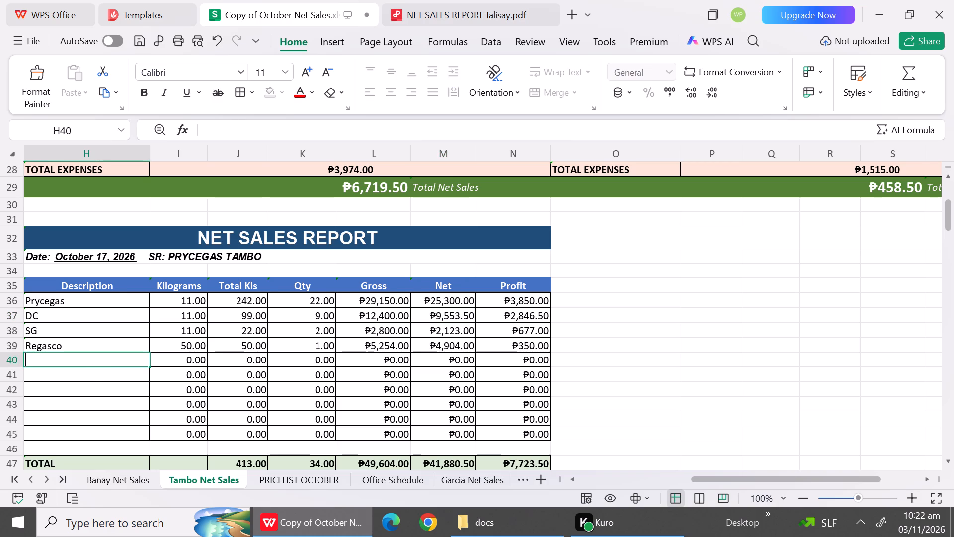
{"action": "left_click", "coordinate": [103, 411]}
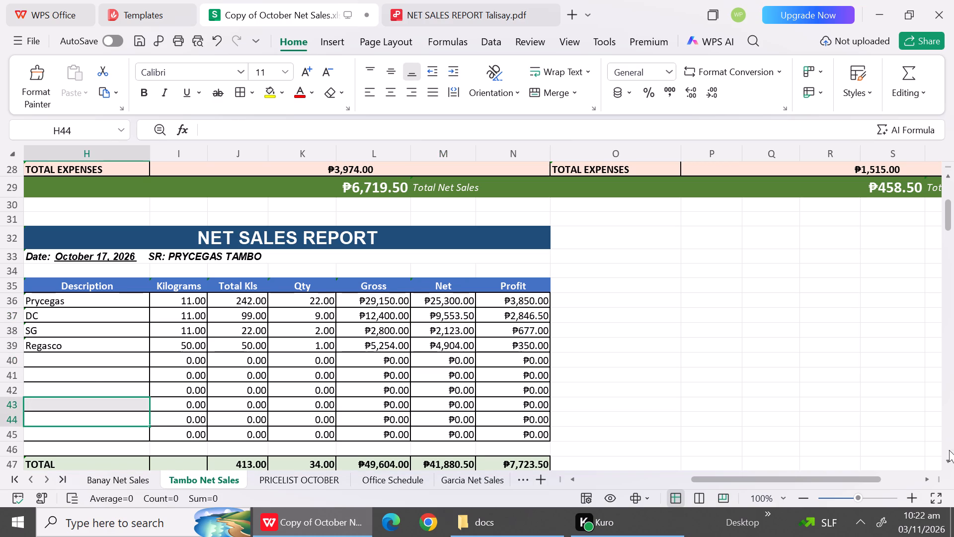
Review the October pricelist again, up to its Regasco and Prycegas tables, and return to Tambo's October 17 report.
{"action": "left_click", "coordinate": [947, 461]}
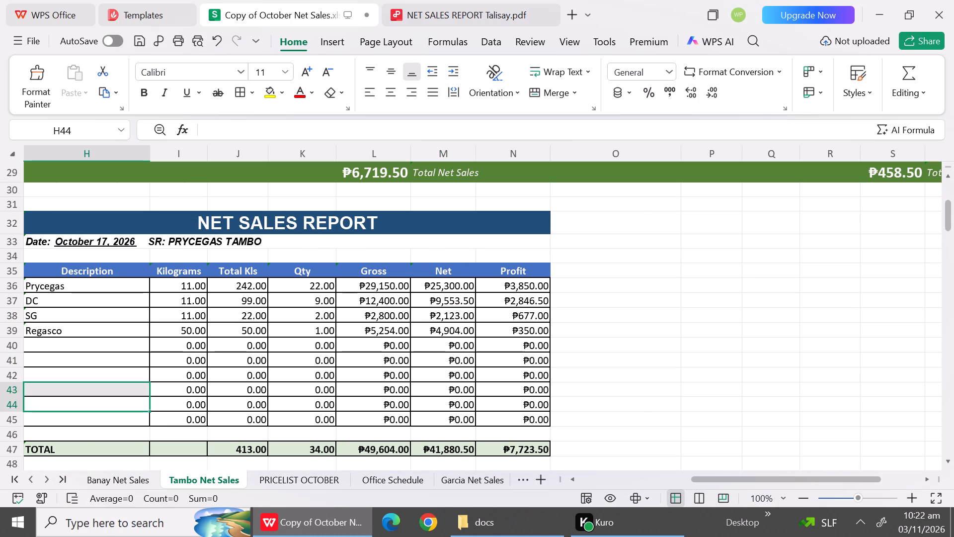
{"action": "left_click", "coordinate": [278, 482]}
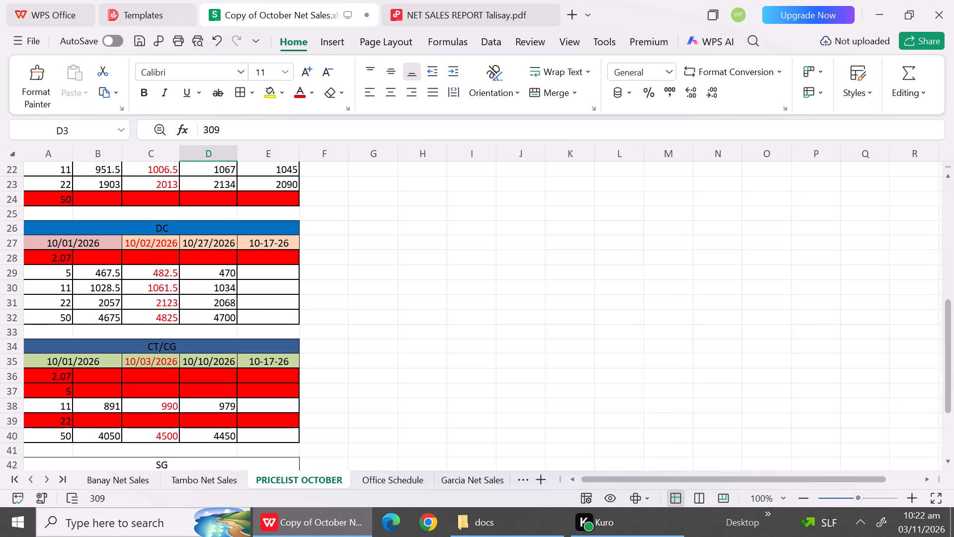
{"action": "triple_click", "coordinate": [948, 216]}
{"action": "left_click", "coordinate": [948, 216]}
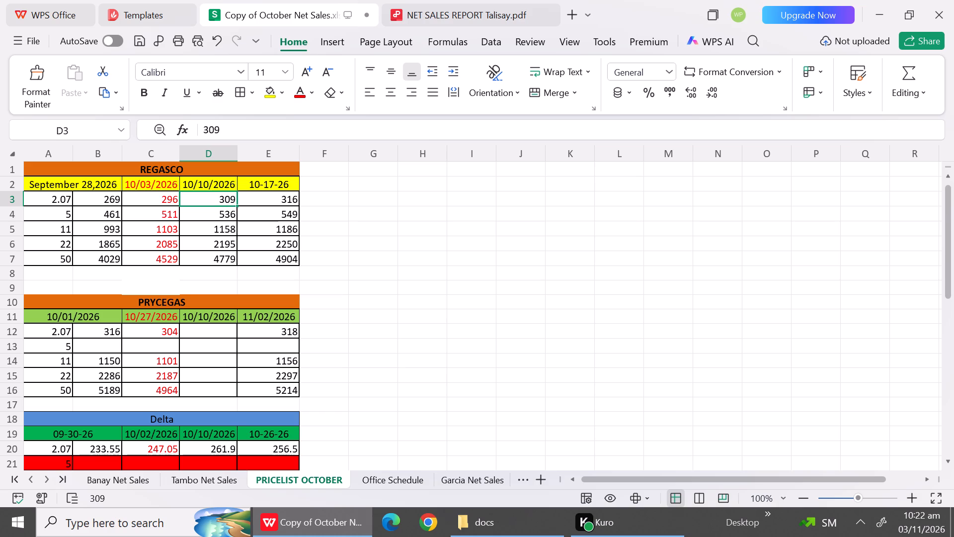
{"action": "left_click", "coordinate": [190, 477]}
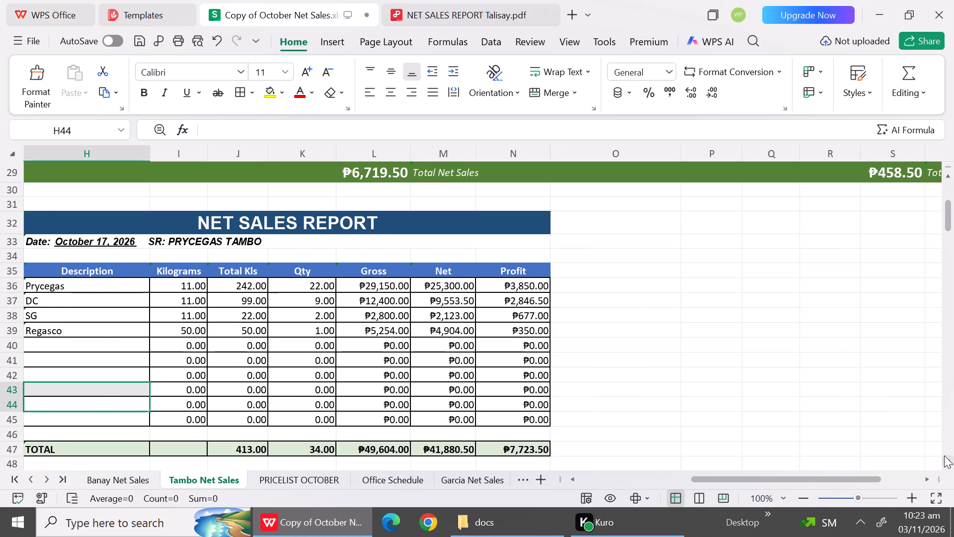
Review the totals and expenses of Tambo's October 17 report, continuing down to the October 18 report's sales rows.
{"action": "left_click", "coordinate": [944, 455]}
{"action": "left_click", "coordinate": [944, 455]}
{"action": "triple_click", "coordinate": [944, 455]}
{"action": "left_click", "coordinate": [944, 455]}
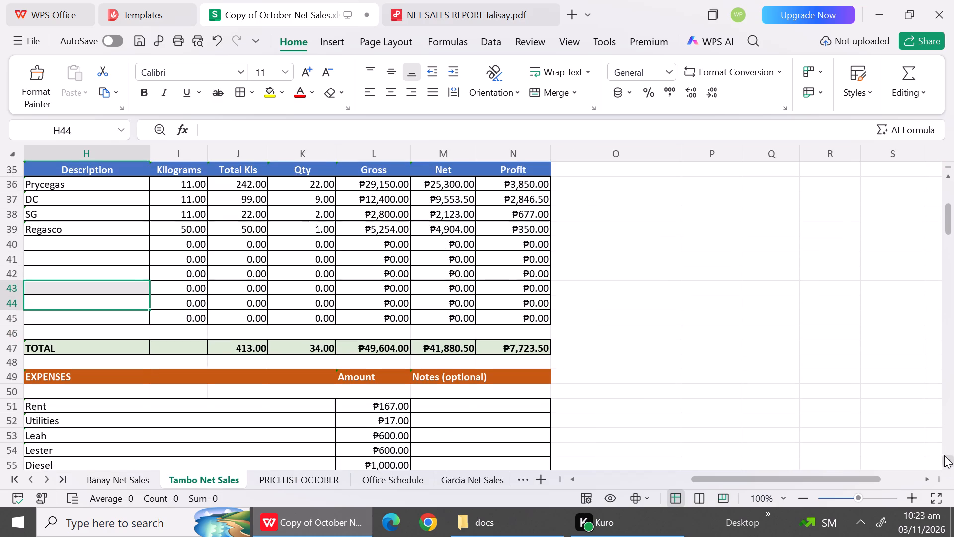
{"action": "left_click", "coordinate": [944, 455]}
{"action": "triple_click", "coordinate": [949, 460]}
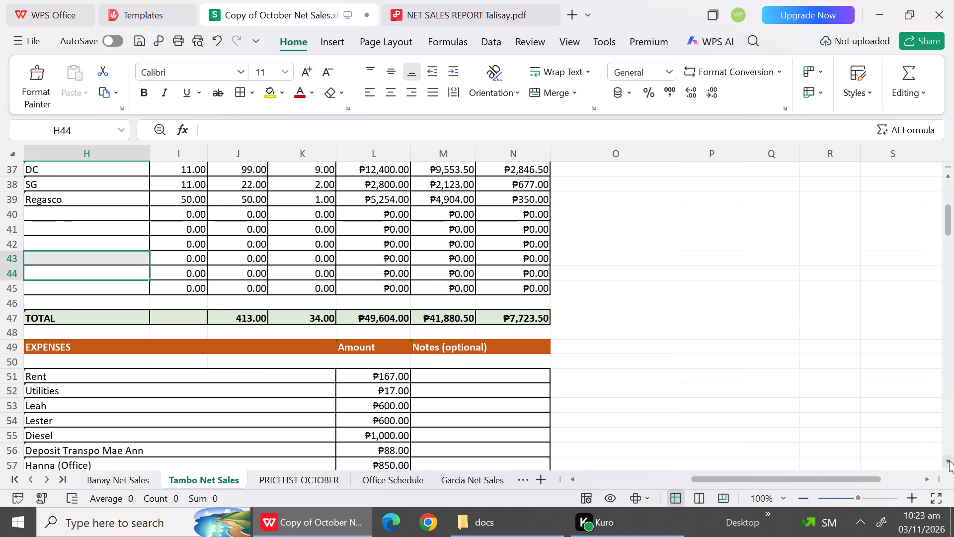
{"action": "left_click", "coordinate": [949, 460]}
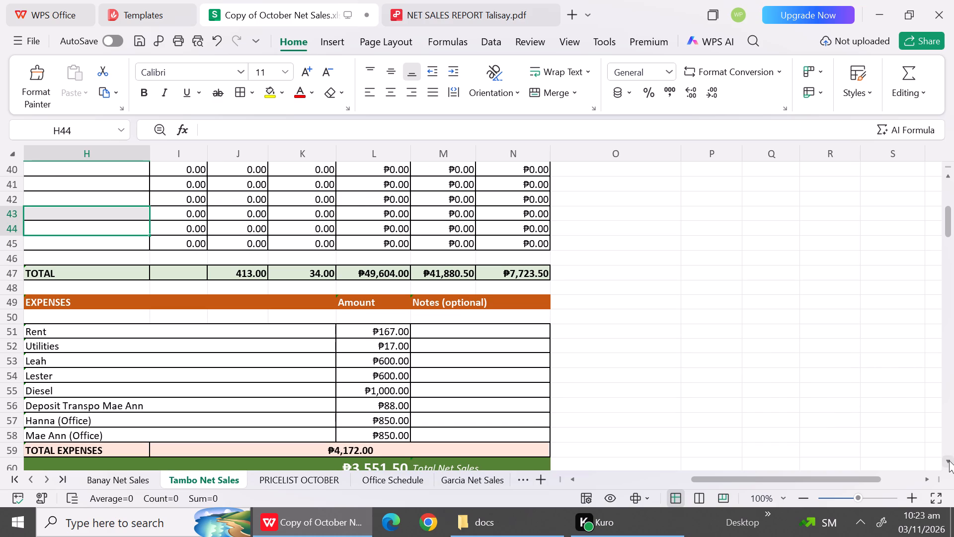
{"action": "double_click", "coordinate": [949, 460]}
{"action": "double_click", "coordinate": [949, 460]}
{"action": "double_click", "coordinate": [949, 460]}
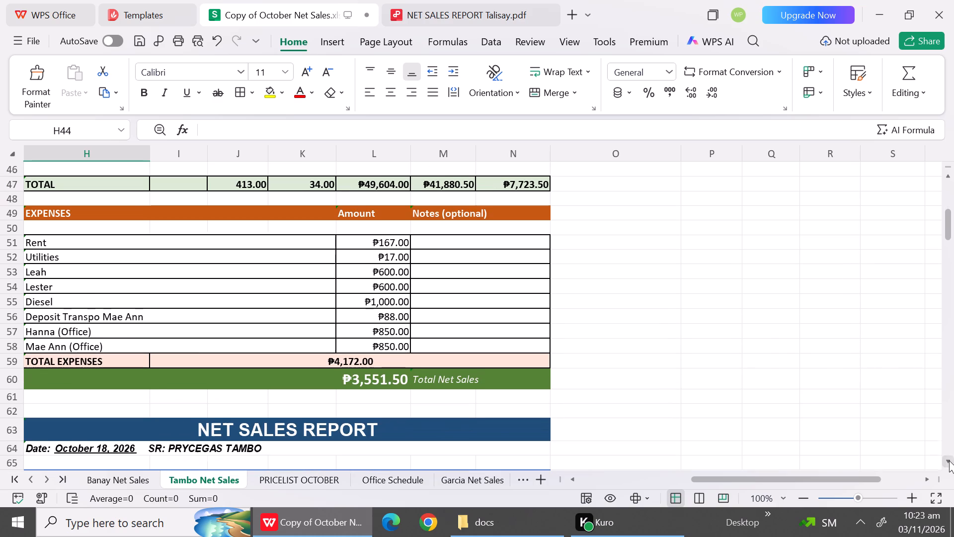
{"action": "left_click", "coordinate": [949, 460]}
{"action": "triple_click", "coordinate": [949, 460]}
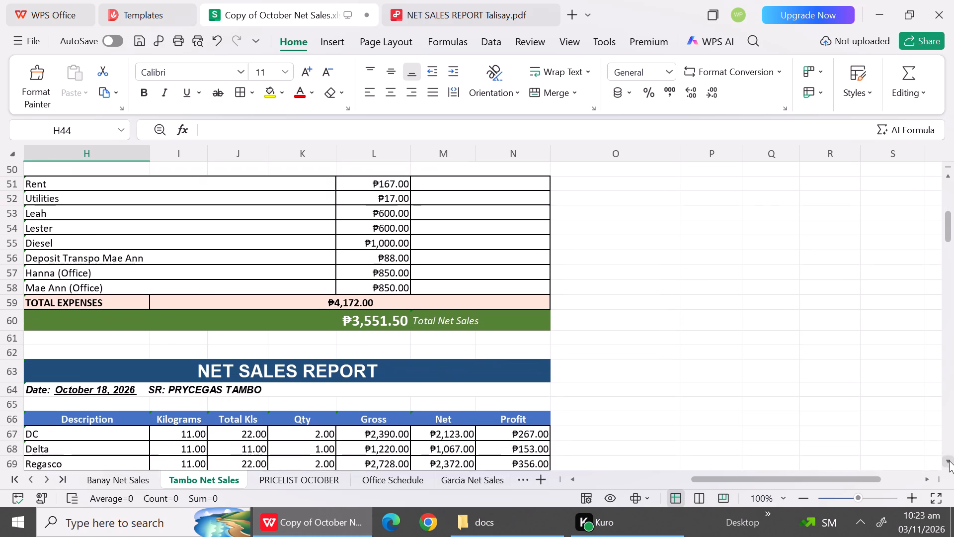
{"action": "triple_click", "coordinate": [949, 460]}
{"action": "triple_click", "coordinate": [949, 460]}
{"action": "left_click", "coordinate": [949, 460]}
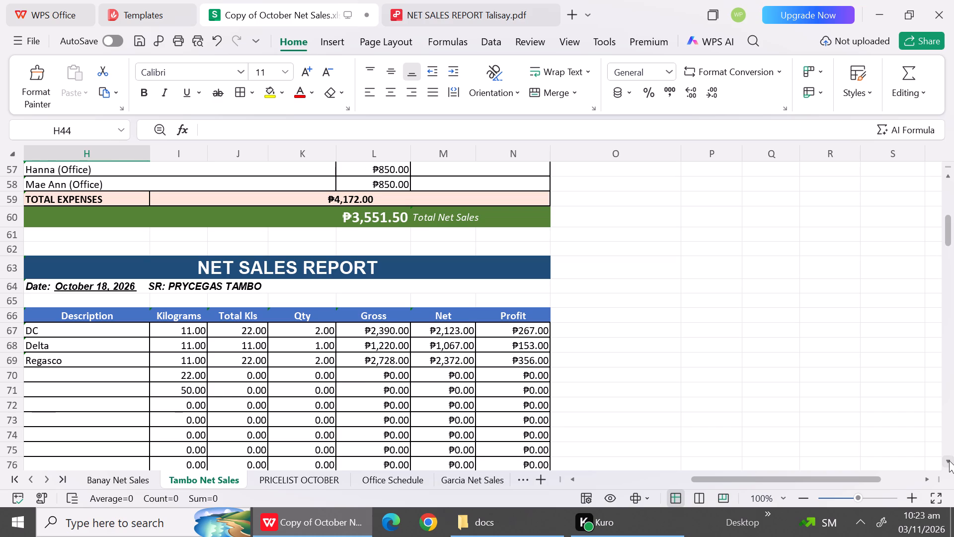
Check the office schedule around October 18 for assigned staff, and return to Tambo's October 18 report.
{"action": "left_click", "coordinate": [390, 485]}
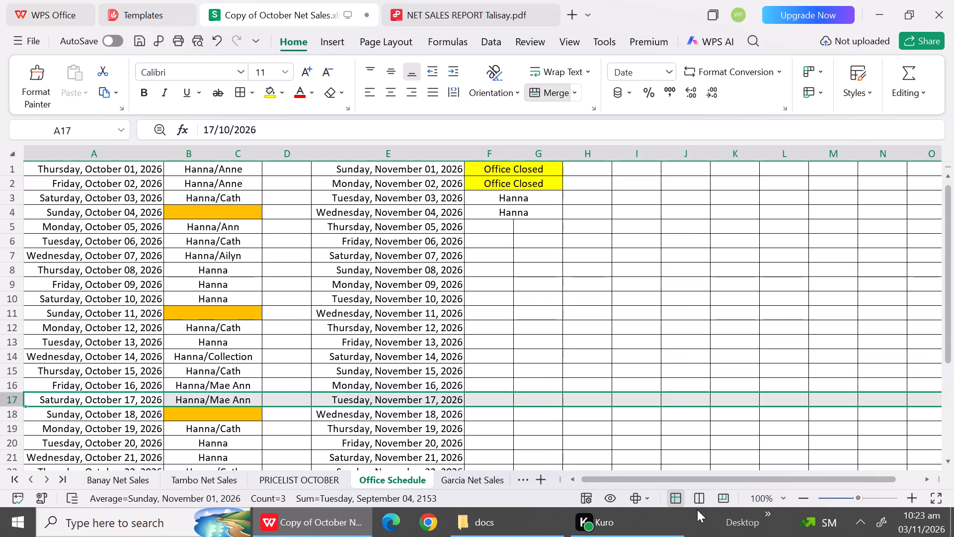
{"action": "triple_click", "coordinate": [950, 464]}
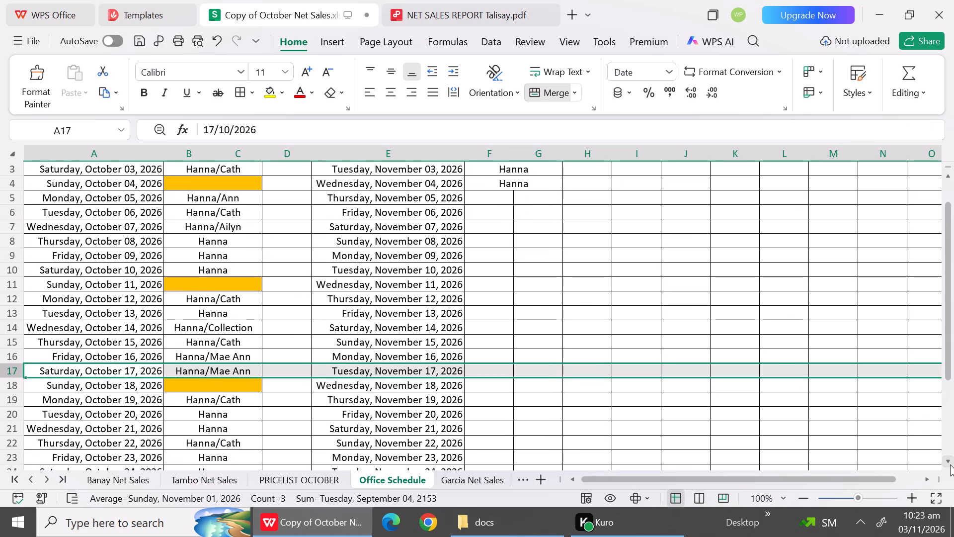
{"action": "left_click", "coordinate": [950, 464]}
{"action": "left_click", "coordinate": [950, 464]}
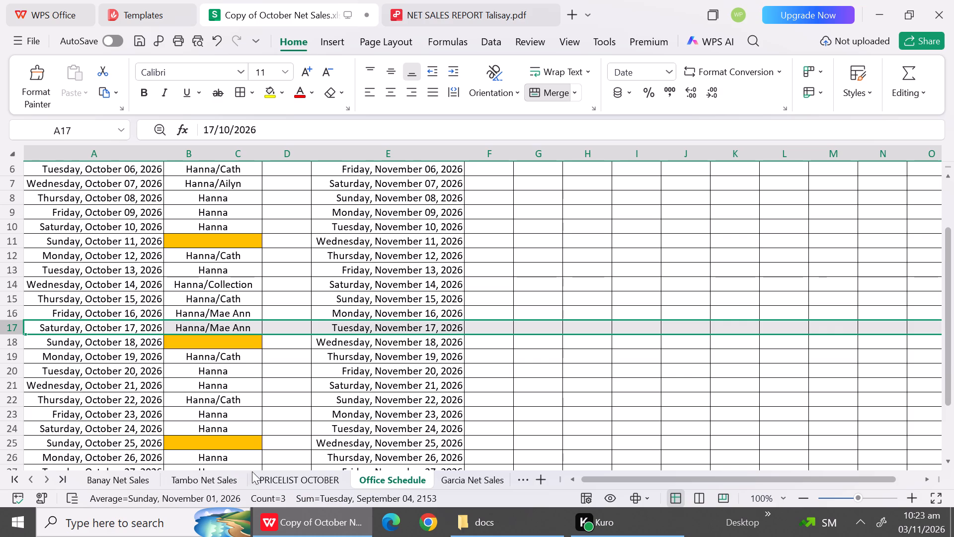
{"action": "left_click", "coordinate": [202, 481]}
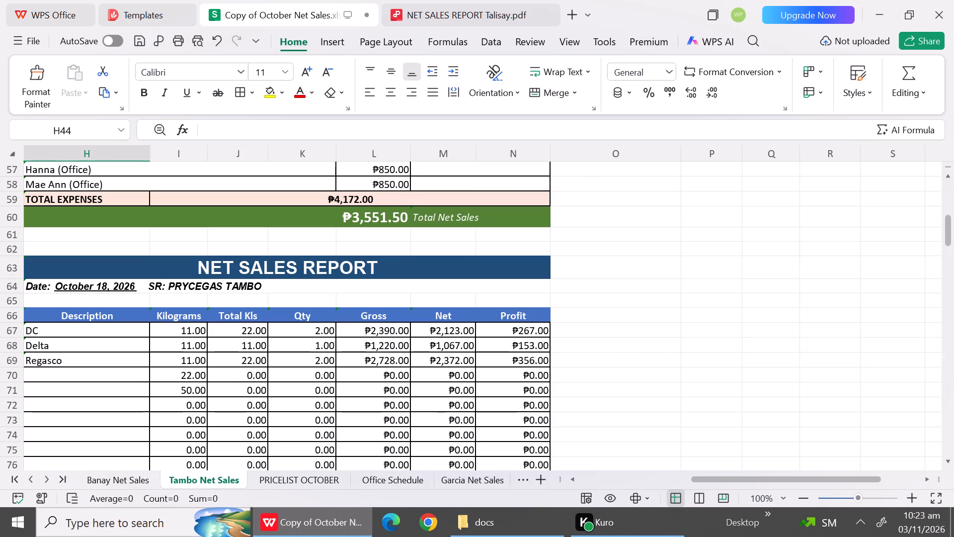
{"action": "left_click", "coordinate": [952, 455]}
Change the first sales row of Tambo's October 18 report to Prycegas, 2.7 kg, quantity 1, gross 1248.
{"action": "left_click", "coordinate": [199, 333]}
{"action": "type", "text": "2.7"}
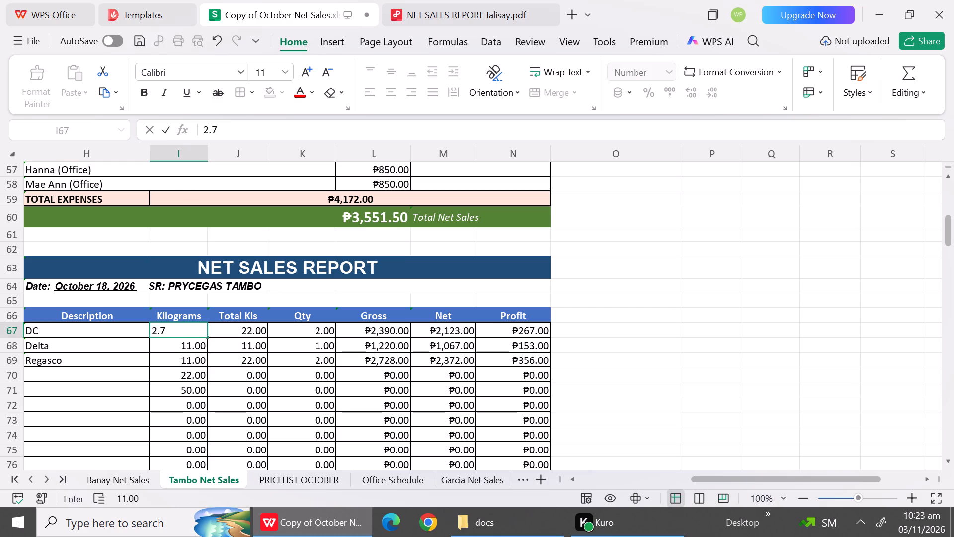
{"action": "left_click", "coordinate": [135, 330]}
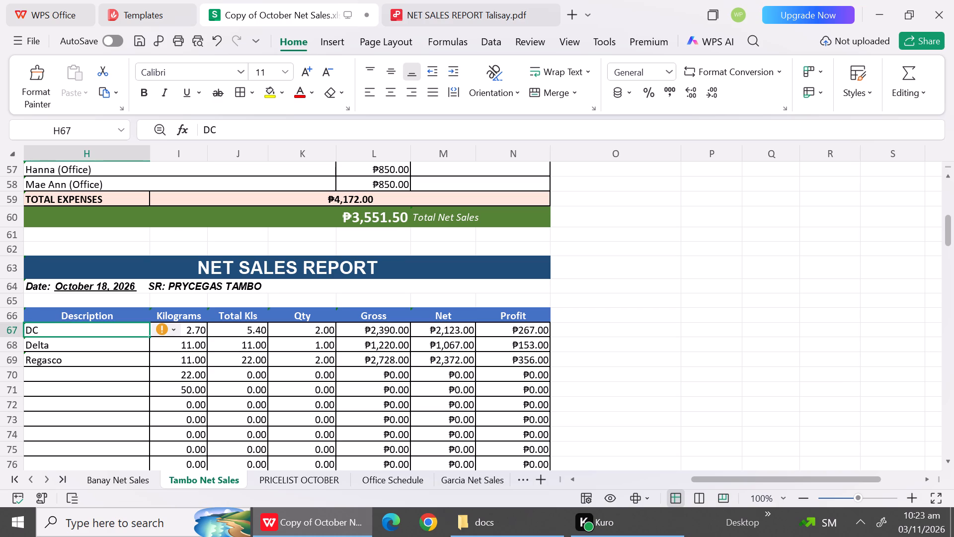
{"action": "key", "text": "shift+p"}
{"action": "left_click", "coordinate": [168, 328]}
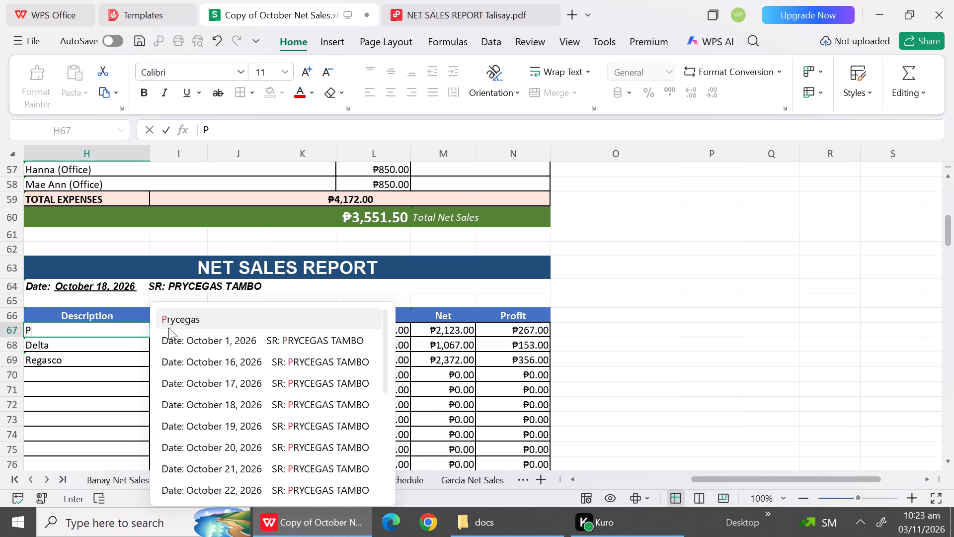
{"action": "left_click", "coordinate": [310, 339]}
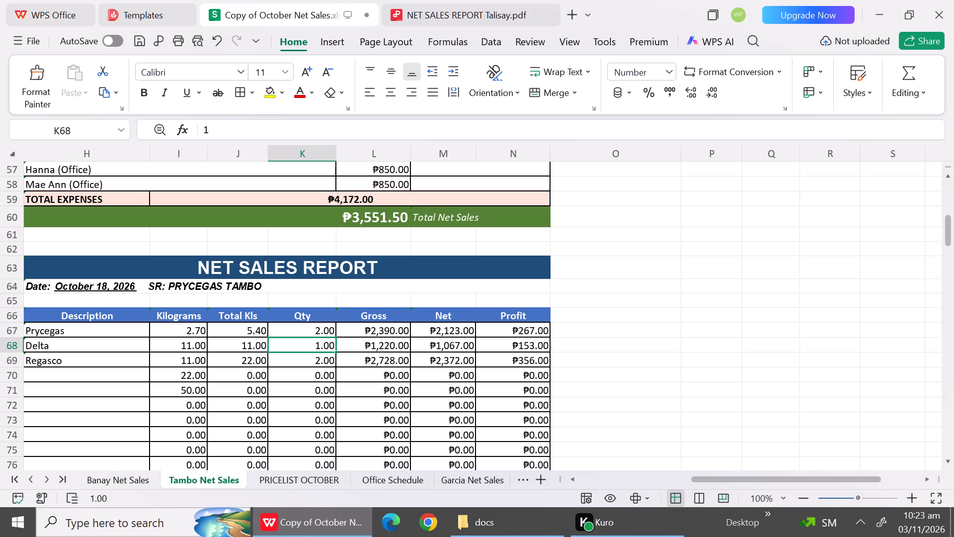
{"action": "left_click", "coordinate": [308, 327]}
{"action": "key", "text": "1"}
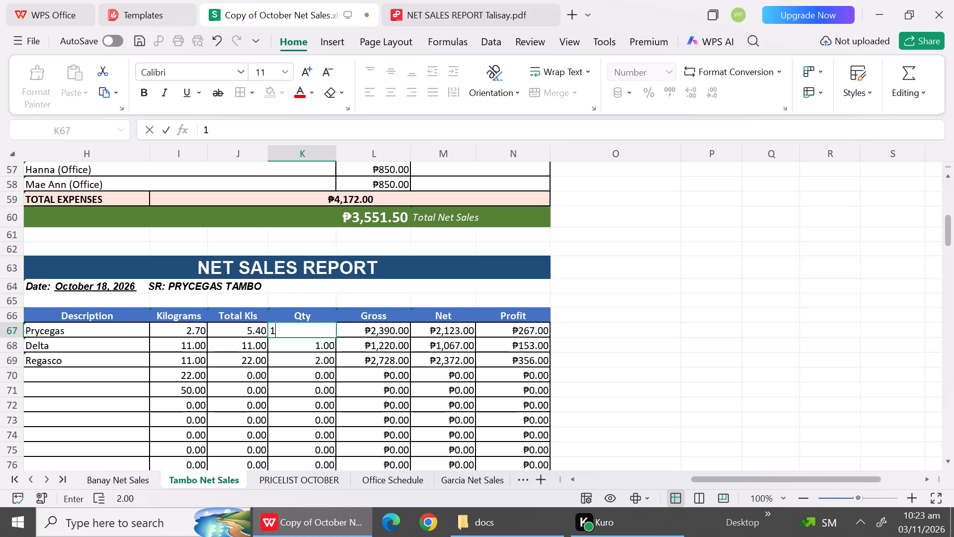
{"action": "left_click", "coordinate": [379, 327]}
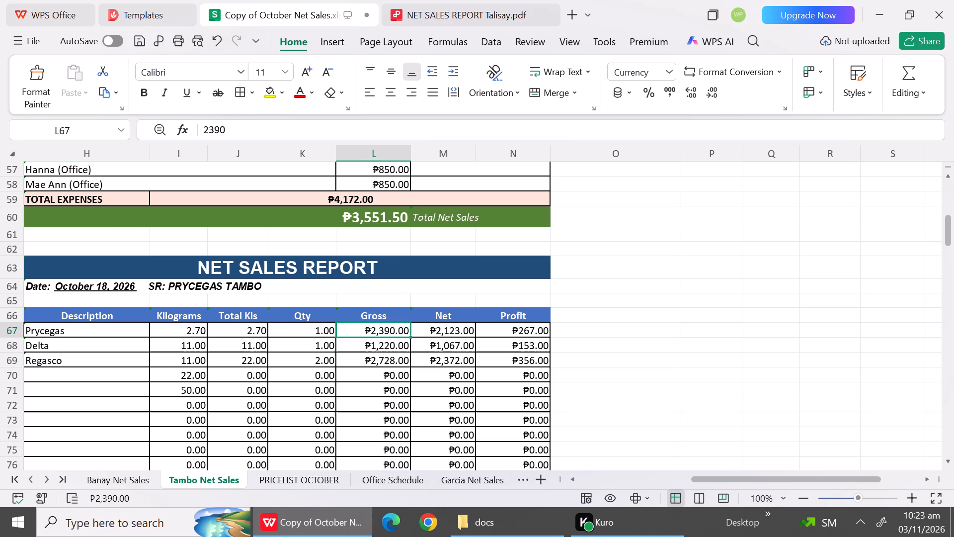
{"action": "type", "text": "1248"}
{"action": "left_click", "coordinate": [365, 353]}
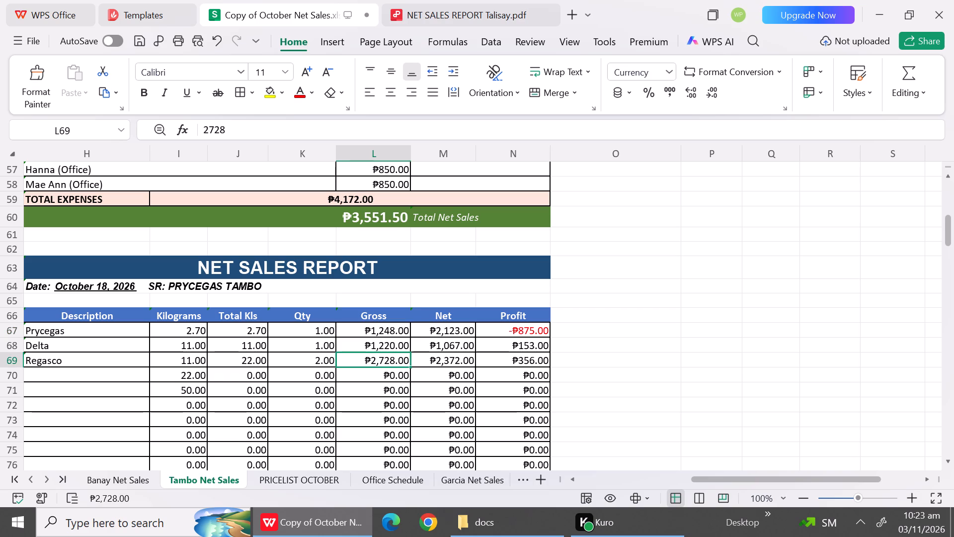
Change the 11 kg Delta row in Tambo's October 18 report to Prycegas with a quantity of 37.
{"action": "left_click", "coordinate": [110, 350]}
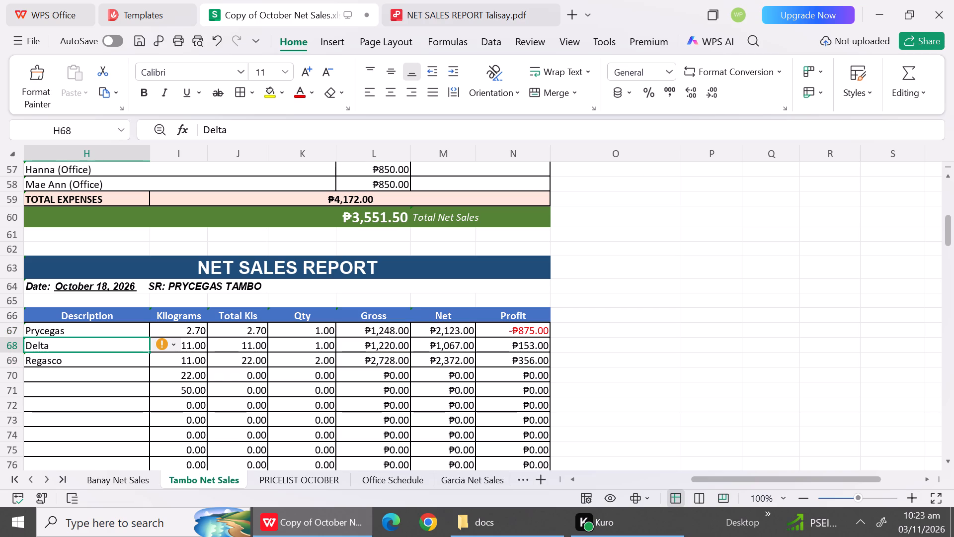
{"action": "key", "text": "ctrl+p"}
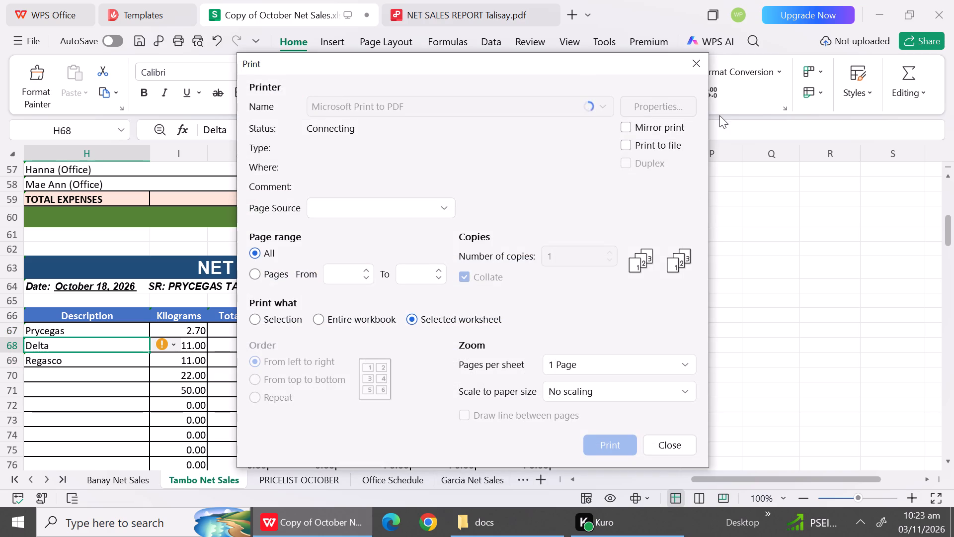
{"action": "left_click", "coordinate": [693, 65]}
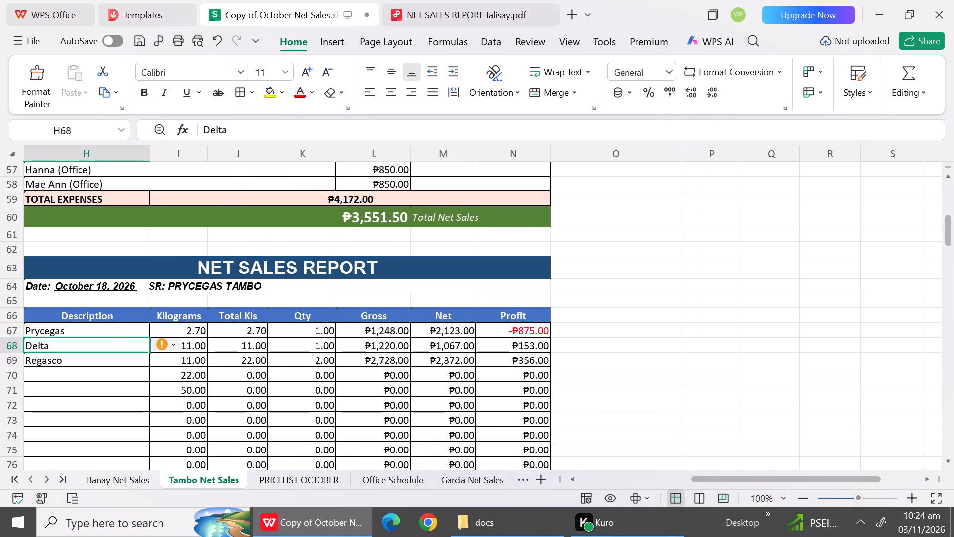
{"action": "key", "text": "shift+p"}
{"action": "left_click", "coordinate": [182, 315]}
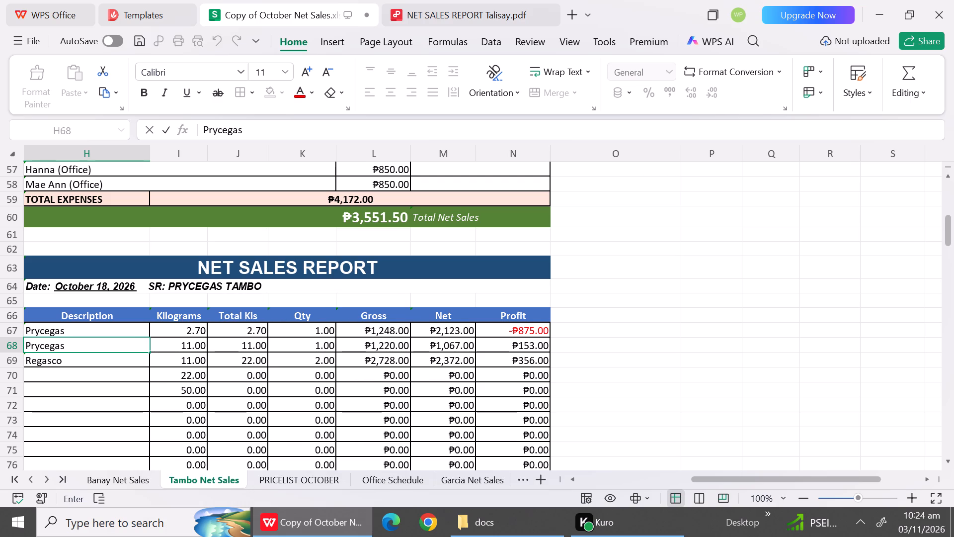
{"action": "left_click", "coordinate": [319, 348]}
{"action": "key", "text": "3"}
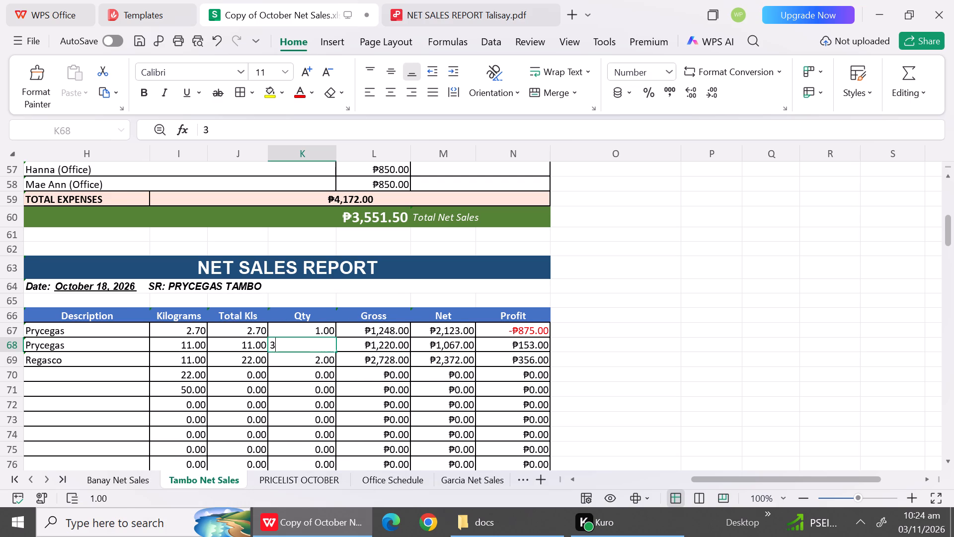
{"action": "key", "text": "7"}
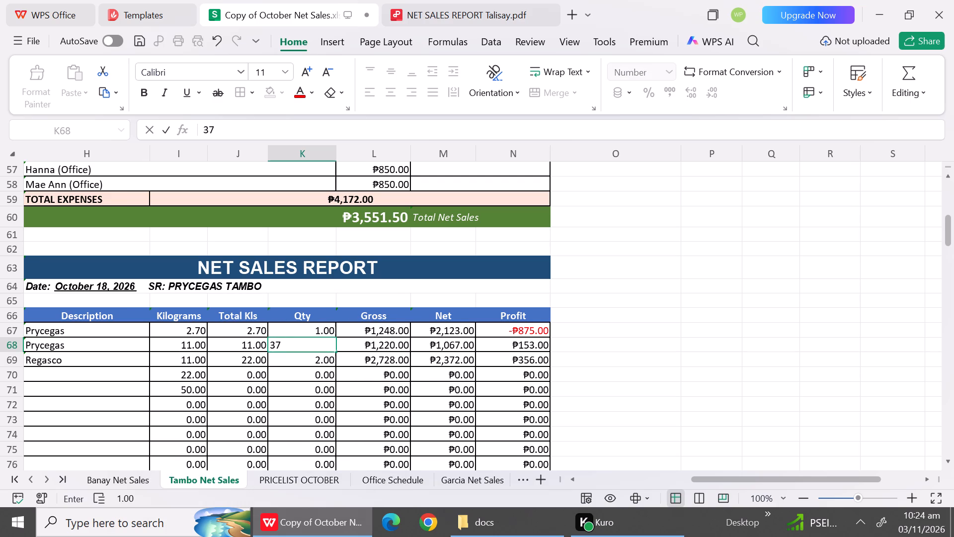
{"action": "left_click", "coordinate": [386, 345]}
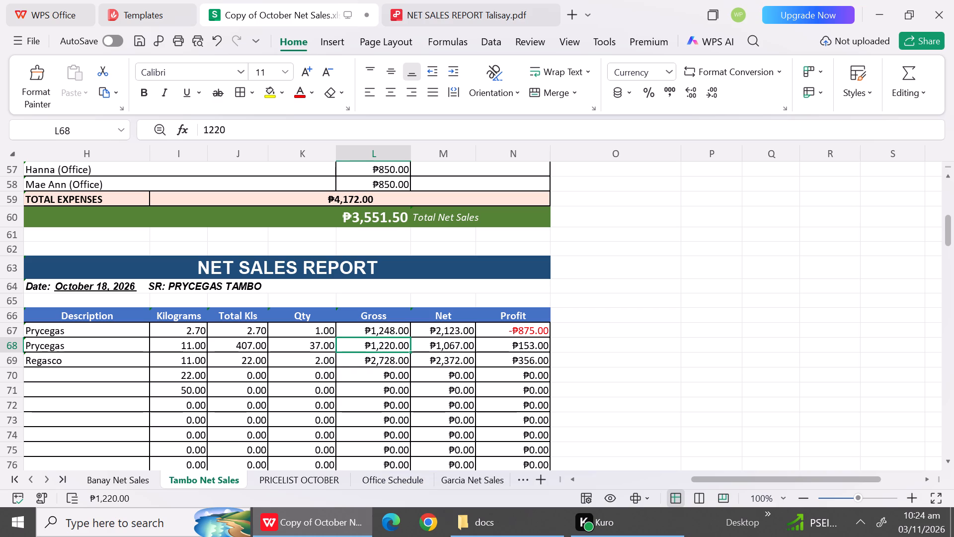
Set the 11 kg Prycegas row's net to 42550 and gross to 48340 in Tambo's October 18 report.
{"action": "left_click", "coordinate": [431, 350]}
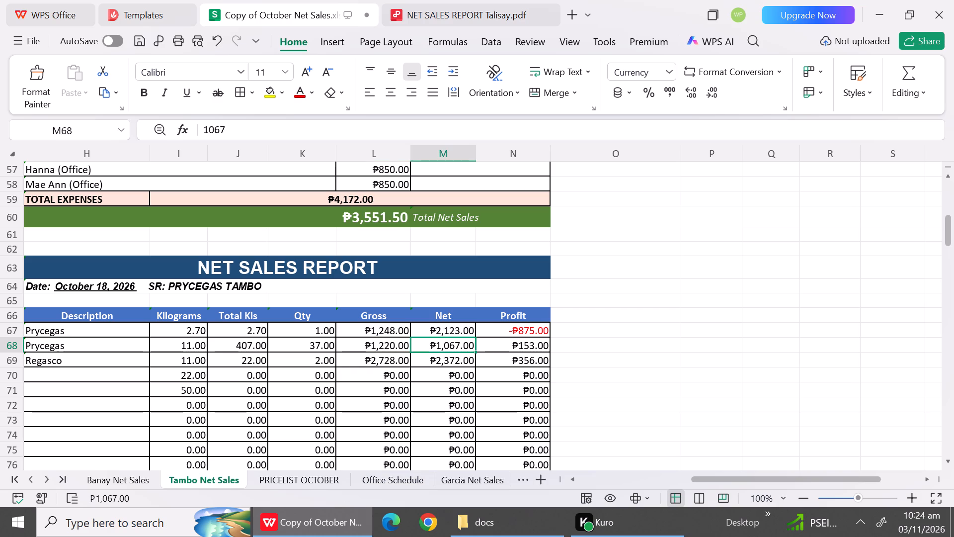
{"action": "type", "text": "42"}
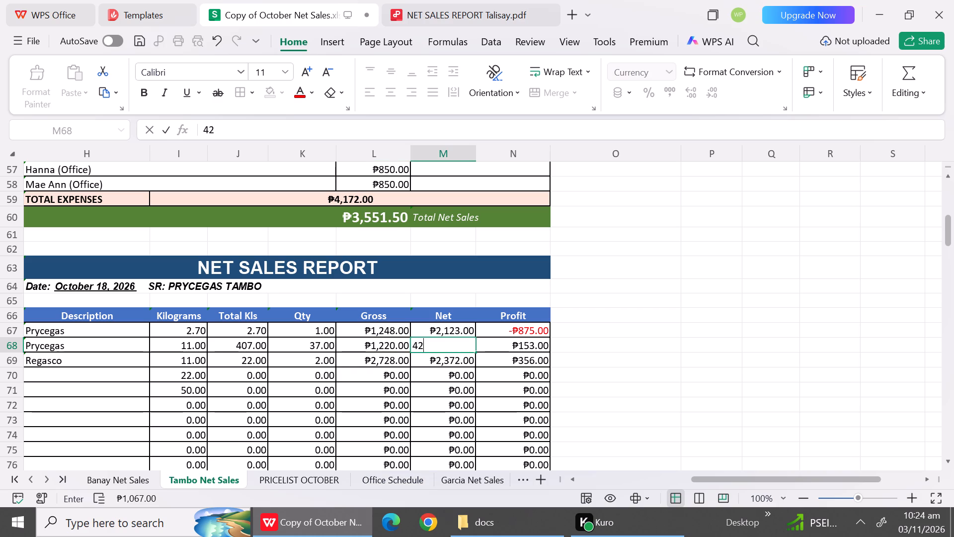
{"action": "type", "text": "550"}
{"action": "left_click", "coordinate": [381, 346]}
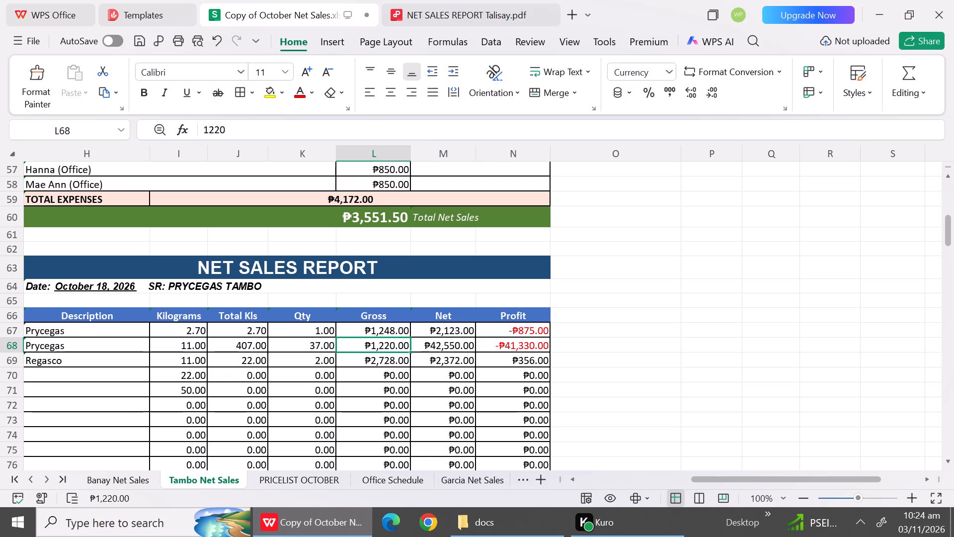
{"action": "type", "text": "48"}
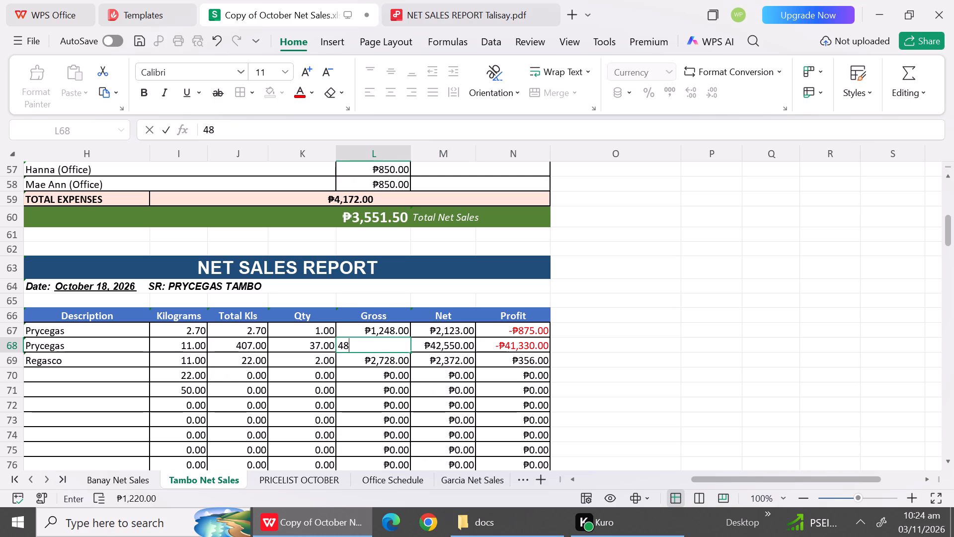
{"action": "type", "text": "340"}
{"action": "left_click", "coordinate": [361, 400]}
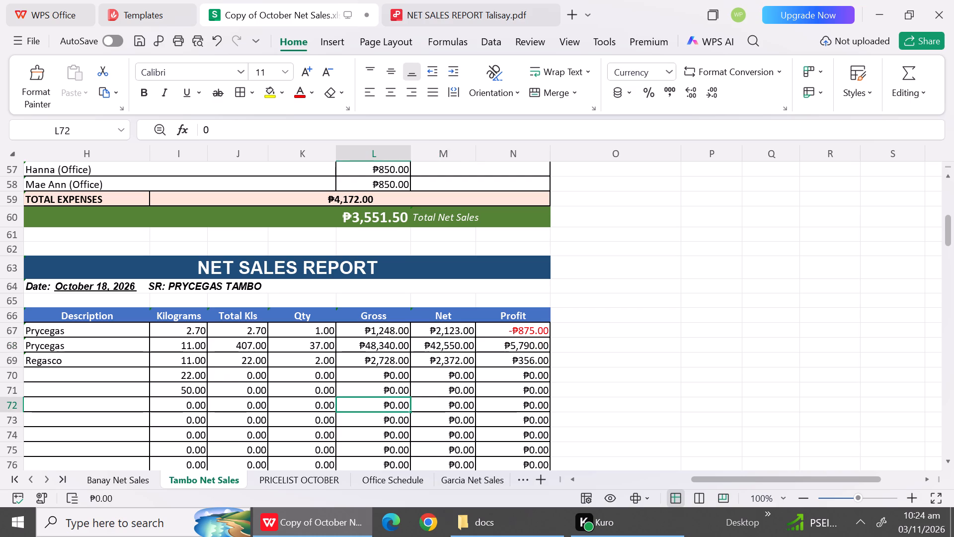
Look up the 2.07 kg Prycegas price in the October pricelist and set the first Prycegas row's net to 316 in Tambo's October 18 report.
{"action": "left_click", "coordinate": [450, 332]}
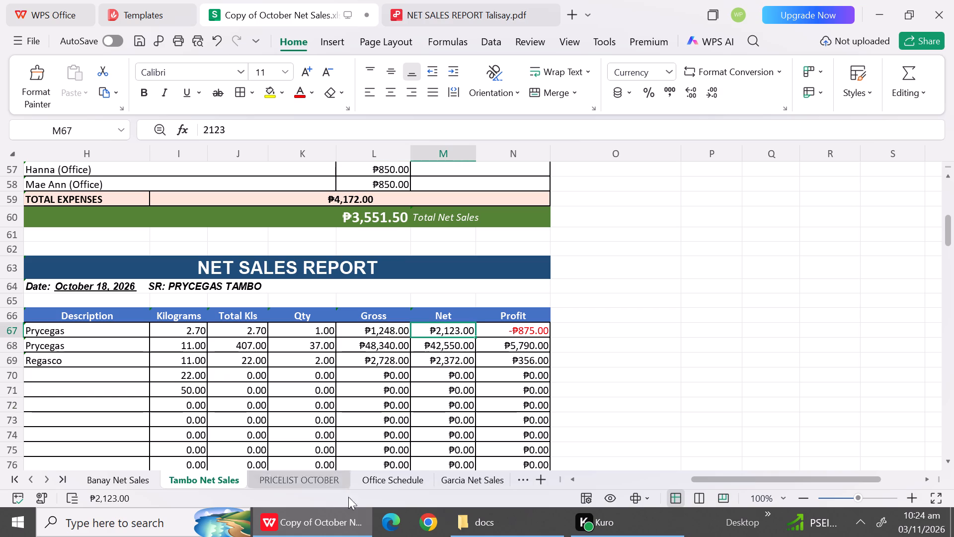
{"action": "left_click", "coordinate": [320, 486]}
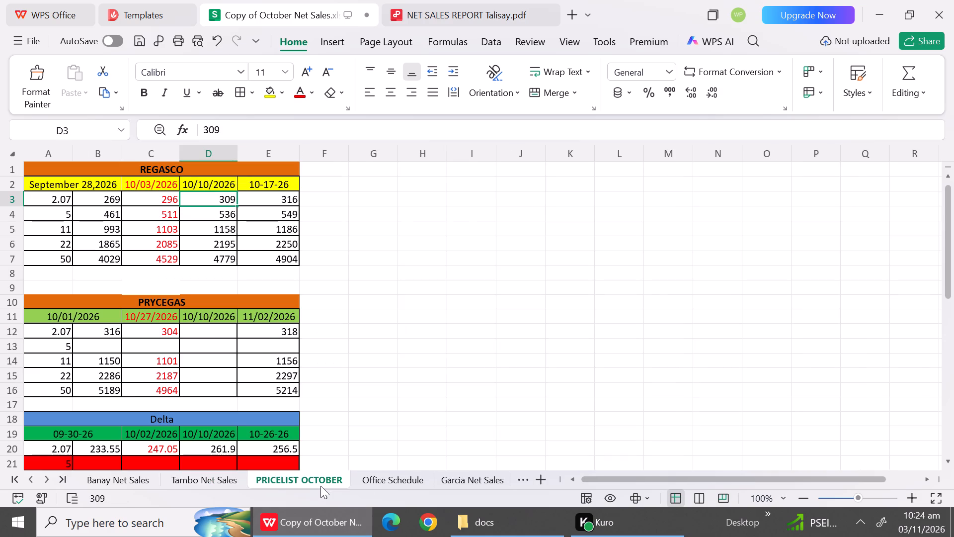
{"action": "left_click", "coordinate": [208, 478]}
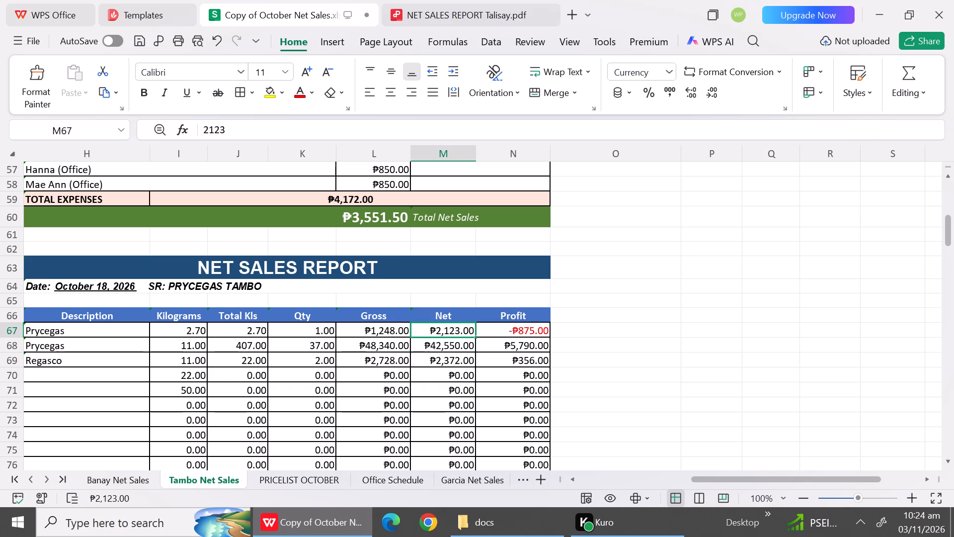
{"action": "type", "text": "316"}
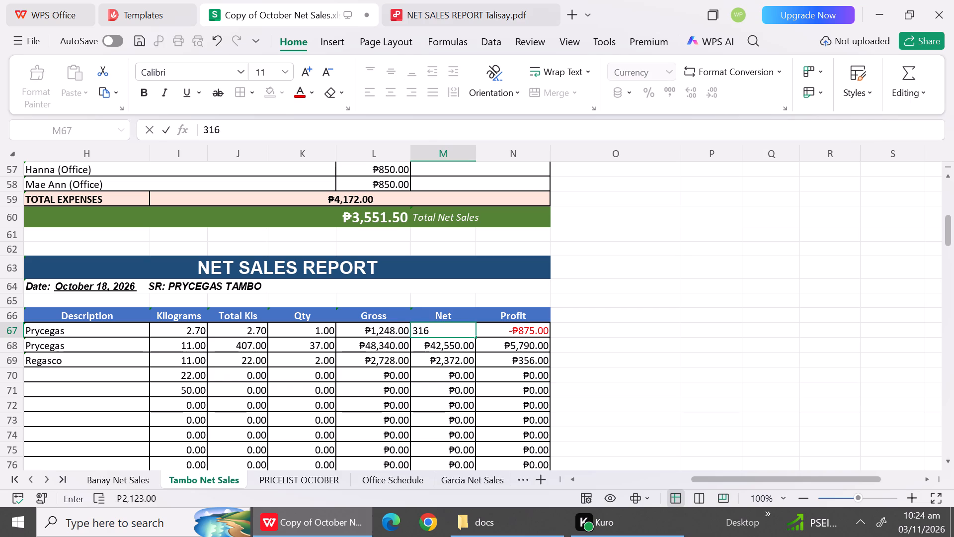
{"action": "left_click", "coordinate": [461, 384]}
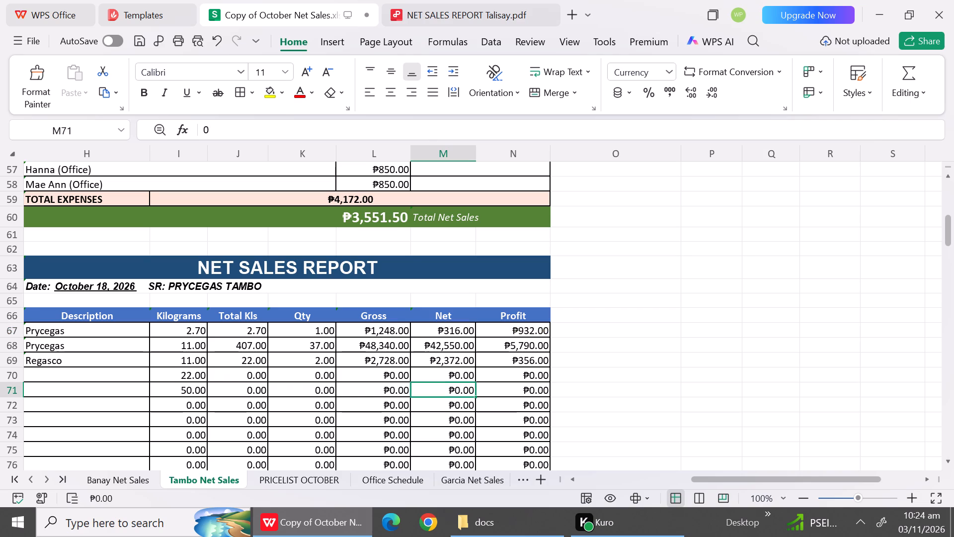
Change the 11 kg Regasco row in Tambo's October 18 report to CG with a quantity of 1.
{"action": "left_click", "coordinate": [89, 361]}
{"action": "type", "text": "CG"}
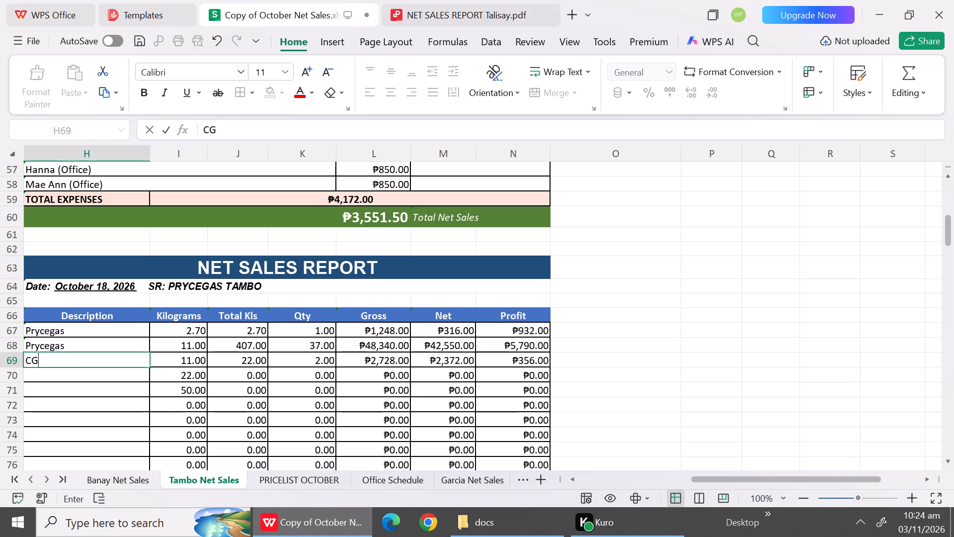
{"action": "left_click", "coordinate": [315, 361]}
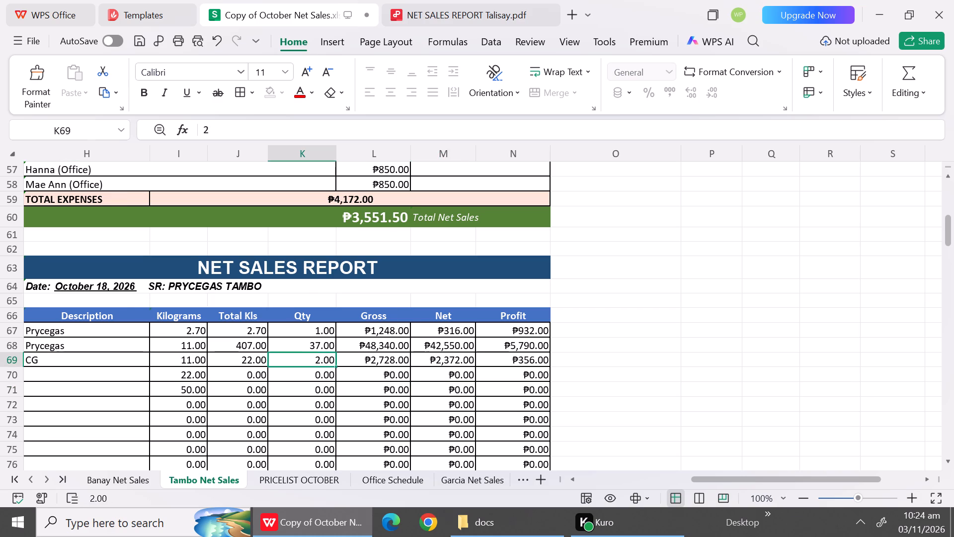
{"action": "key", "text": "1"}
{"action": "left_click", "coordinate": [315, 402]}
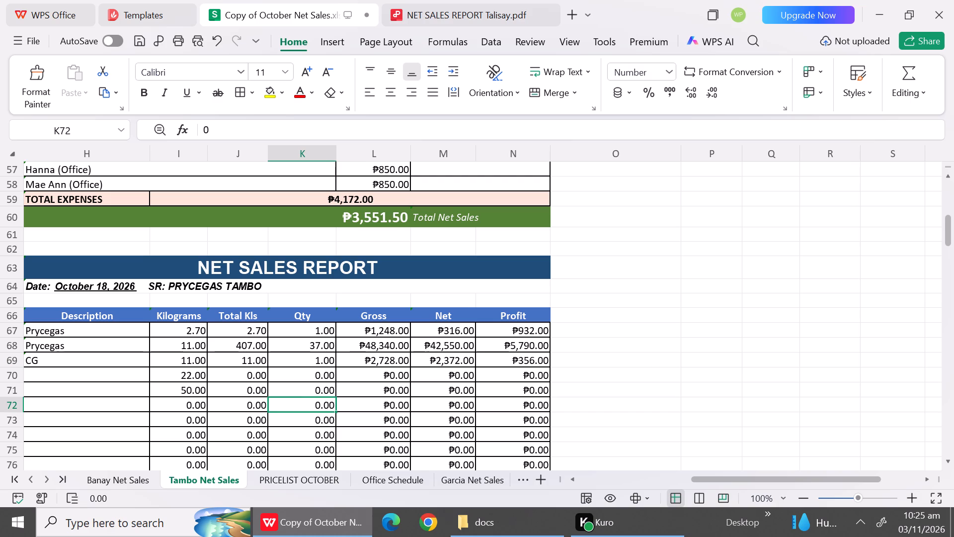
Set the CG row's net to 979, using the CT/CG price in the October pricelist, and its gross to 1400.
{"action": "left_click", "coordinate": [323, 477]}
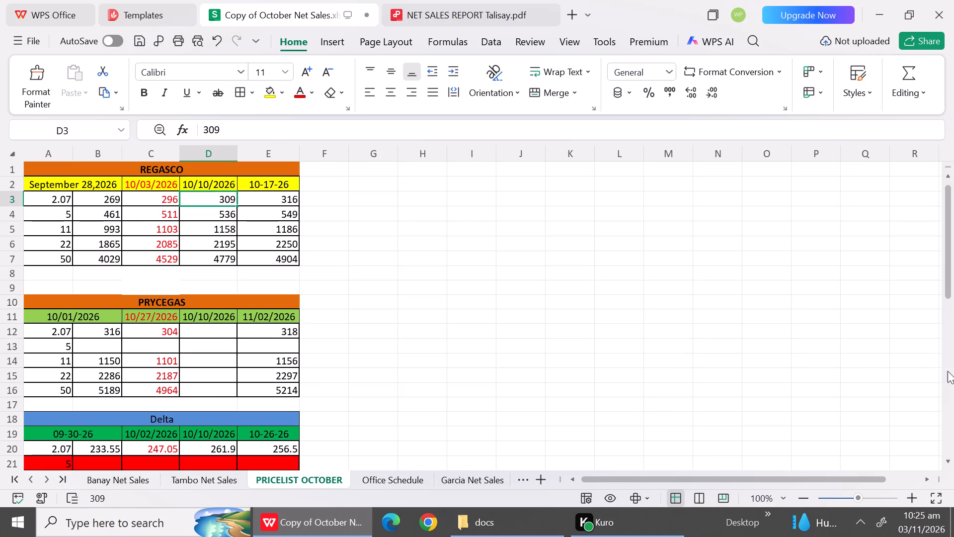
{"action": "left_click", "coordinate": [948, 376]}
{"action": "left_click", "coordinate": [948, 376]}
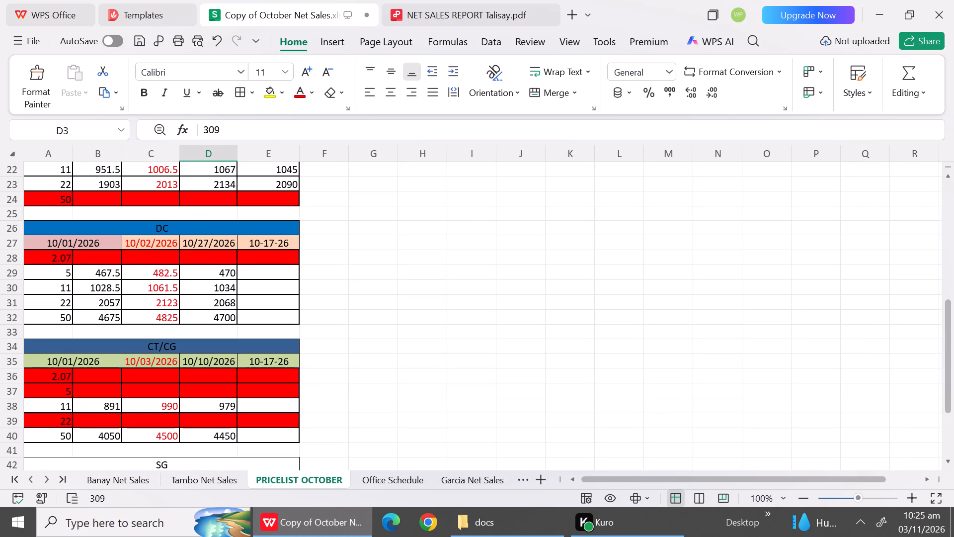
{"action": "left_click", "coordinate": [196, 488]}
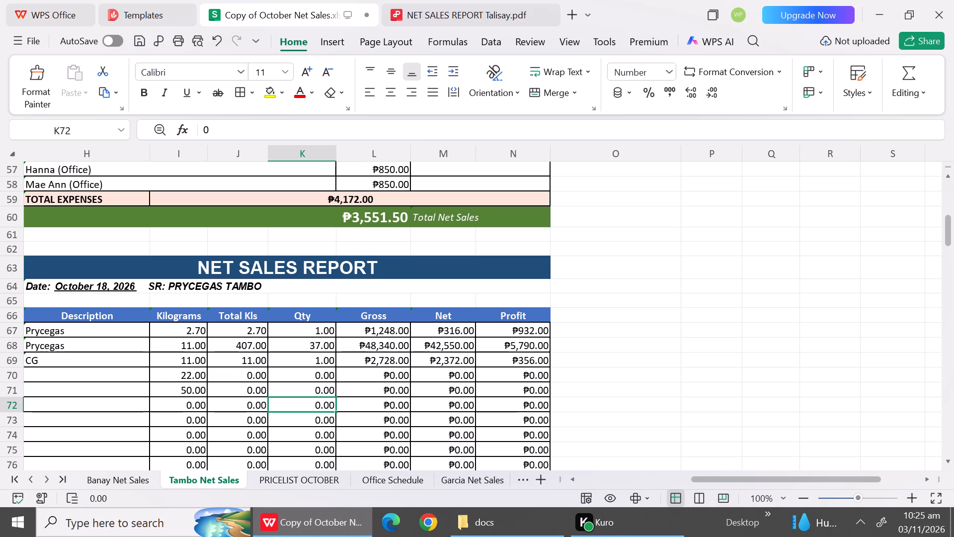
{"action": "left_click", "coordinate": [446, 359]}
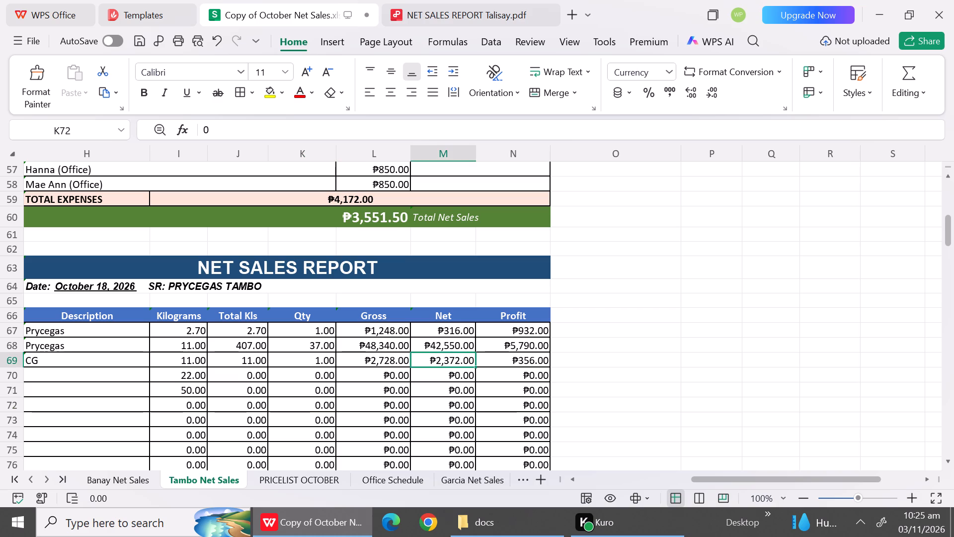
{"action": "type", "text": "979"}
{"action": "left_click", "coordinate": [383, 358]}
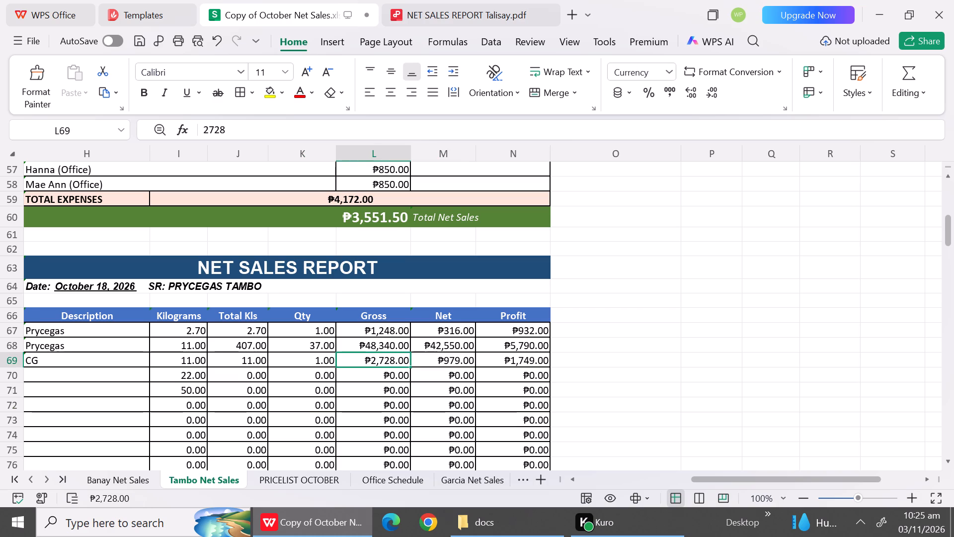
{"action": "key", "text": "1"}
{"action": "key", "text": "4"}
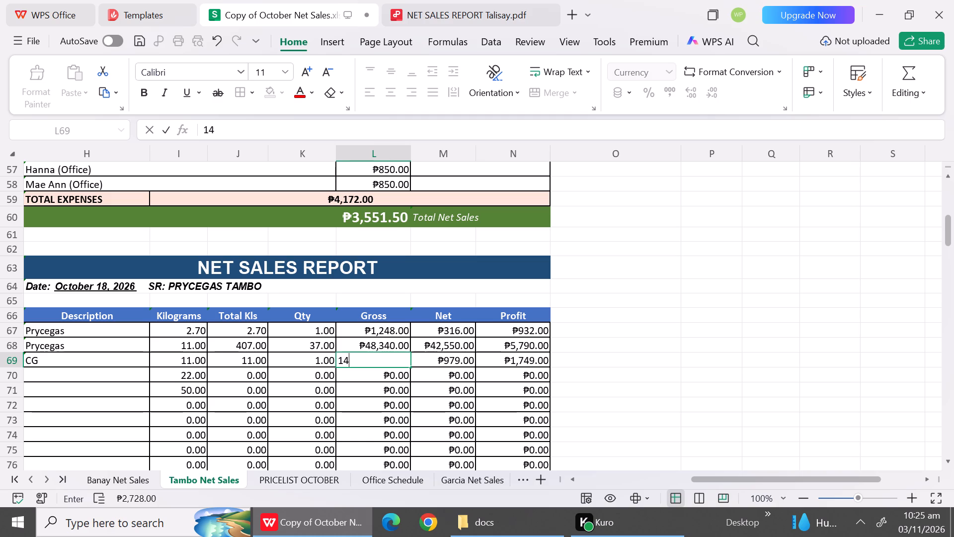
{"action": "type", "text": "00"}
{"action": "left_click", "coordinate": [332, 416]}
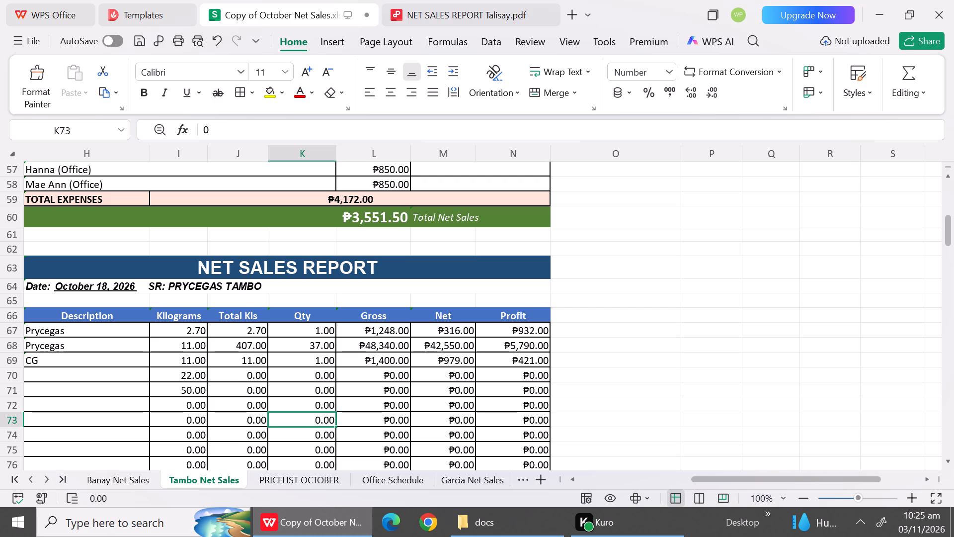
Check the October 18 totals, and correct the 2.7 kg Prycegas row's quantity to 3 and its net to 948.
{"action": "double_click", "coordinate": [951, 460]}
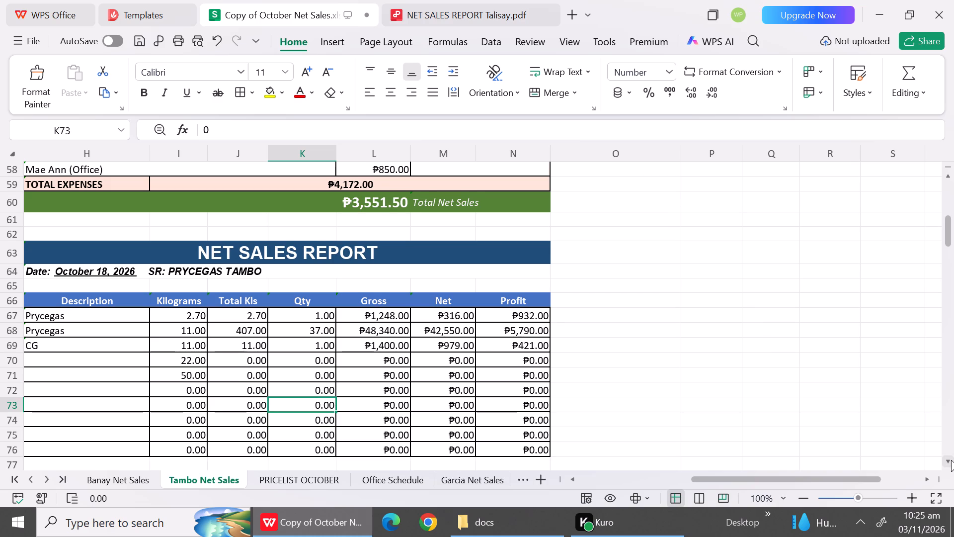
{"action": "double_click", "coordinate": [950, 460]}
{"action": "left_click", "coordinate": [950, 460]}
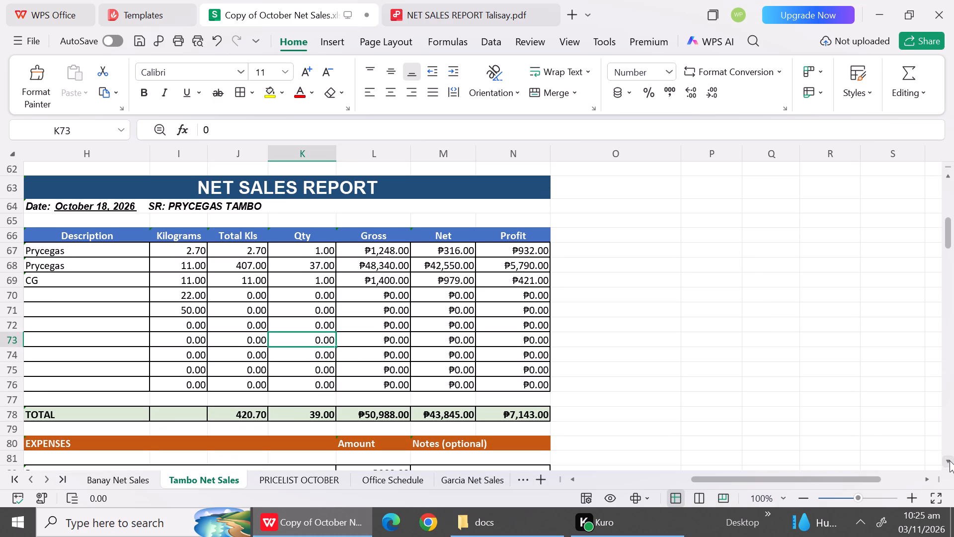
{"action": "left_click", "coordinate": [215, 357]}
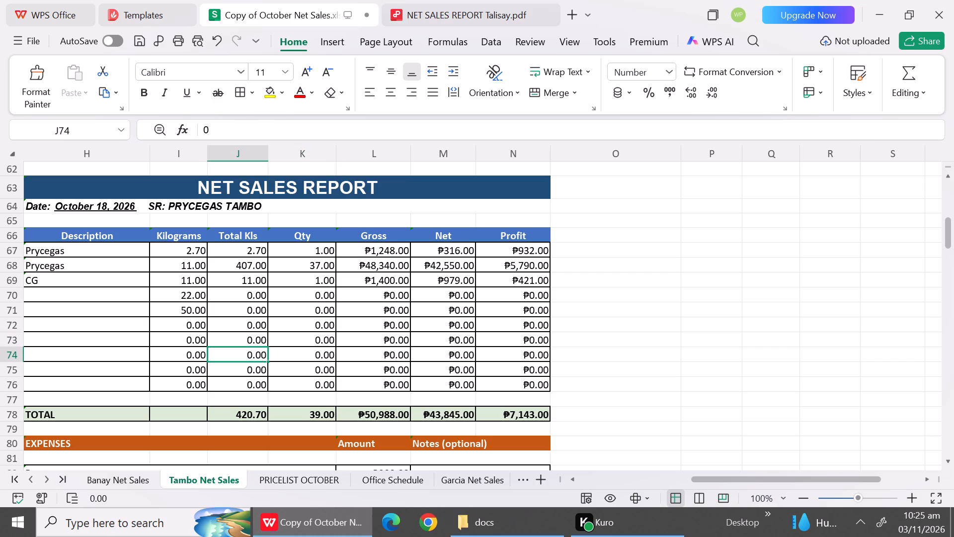
{"action": "left_click_drag", "start_coordinate": [245, 248], "coordinate": [244, 281]}
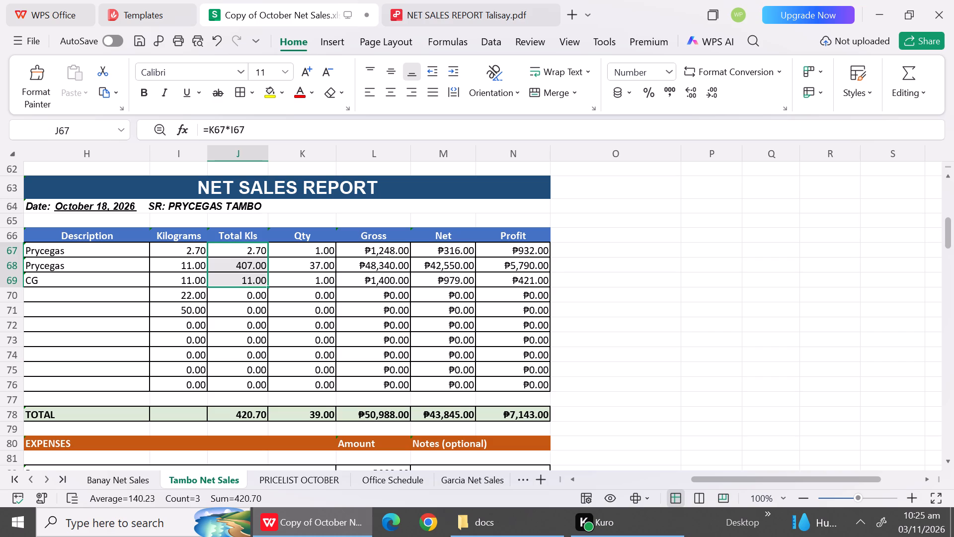
{"action": "left_click", "coordinate": [320, 254]}
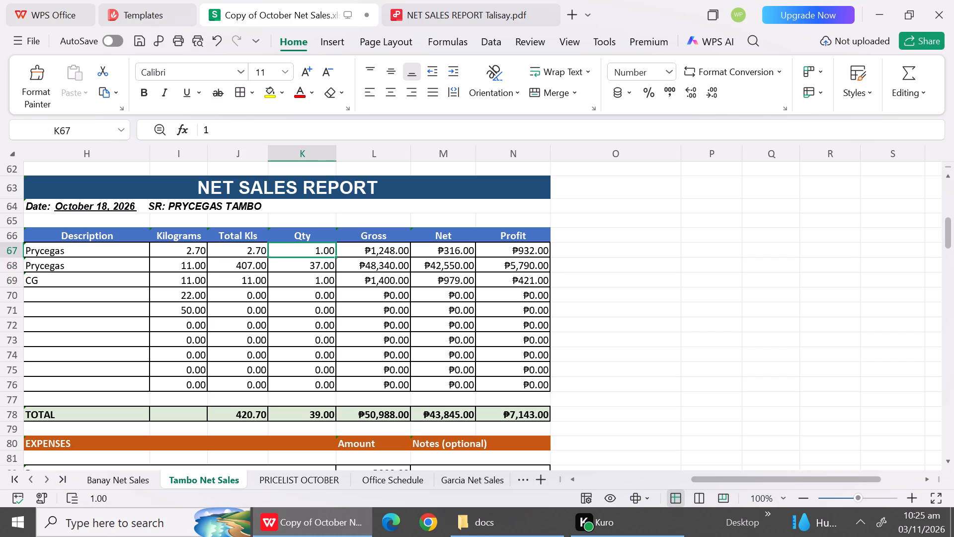
{"action": "key", "text": "3"}
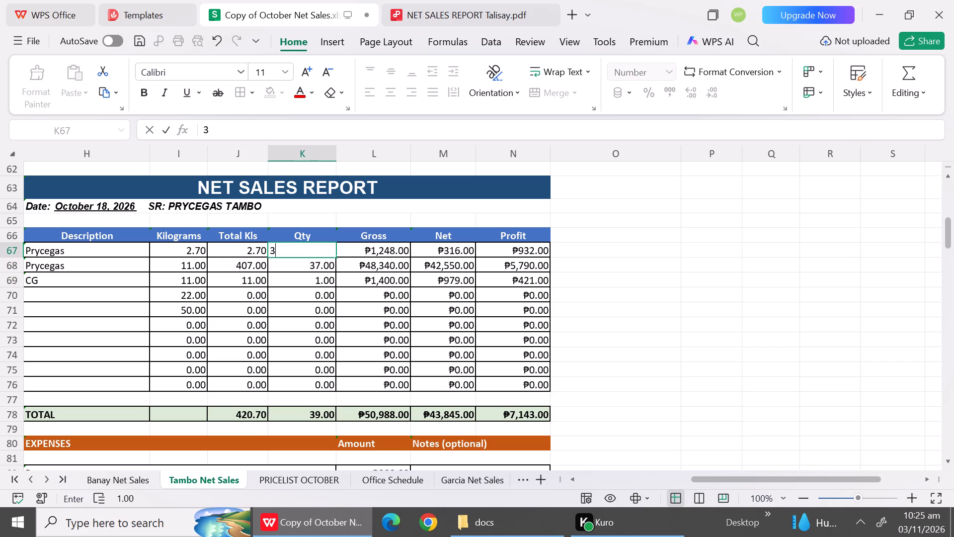
{"action": "left_click", "coordinate": [333, 317]}
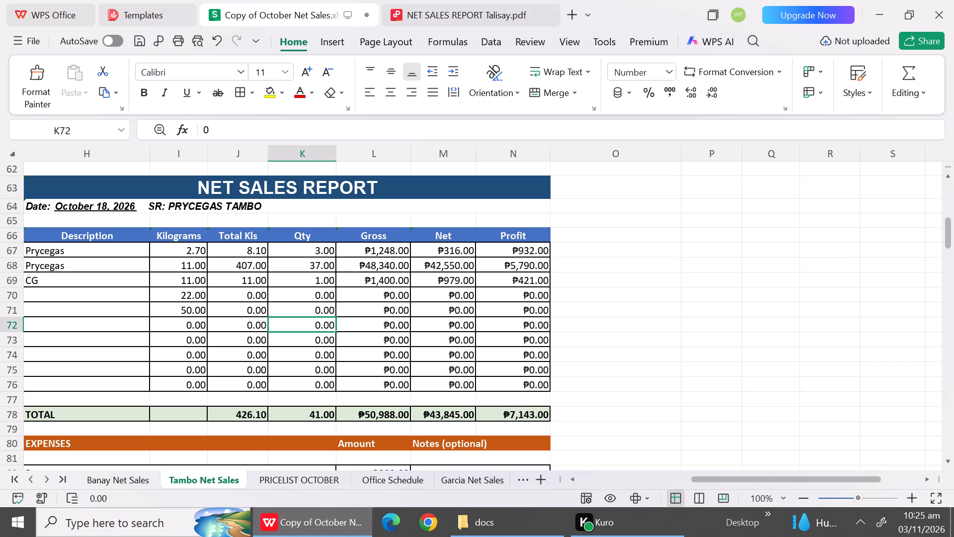
{"action": "left_click", "coordinate": [439, 245]}
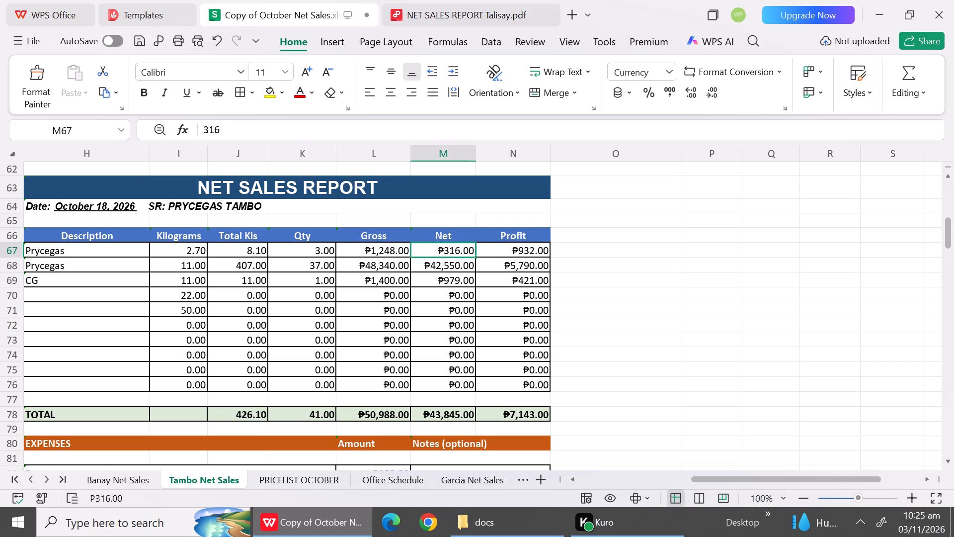
{"action": "type", "text": "94"}
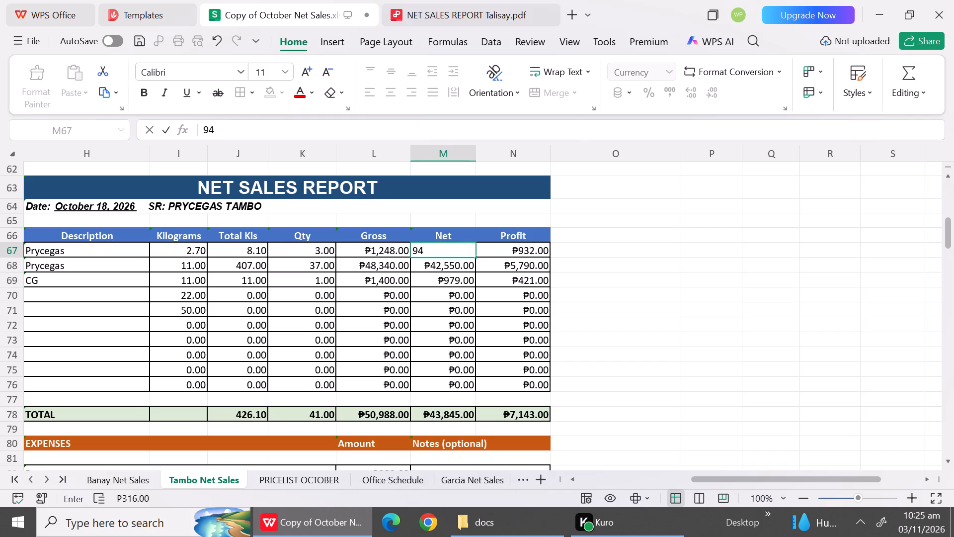
{"action": "key", "text": "8"}
{"action": "left_click", "coordinate": [437, 340]}
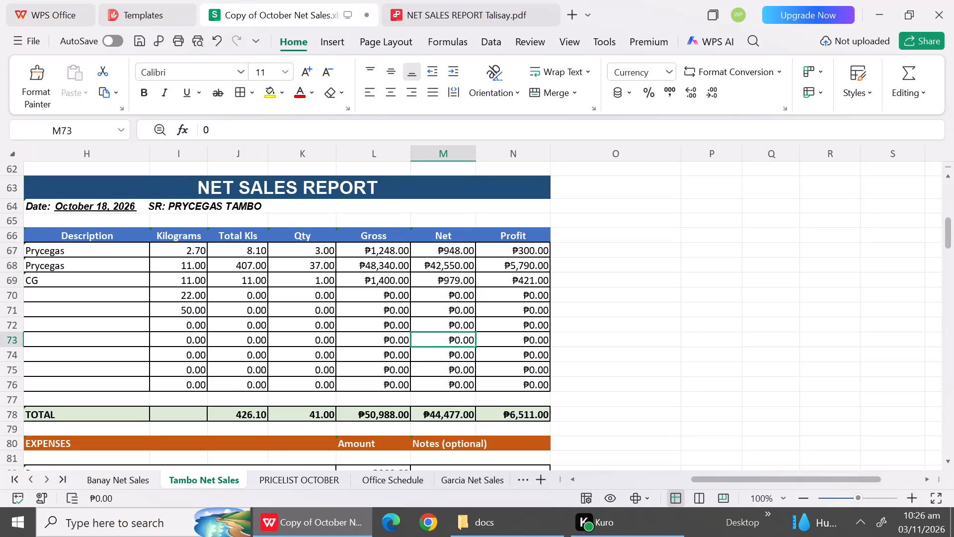
Set the rent expense to 167 and the utilities expense to 17 in Tambo's October 18 report.
{"action": "double_click", "coordinate": [949, 468]}
{"action": "left_click_drag", "start_coordinate": [949, 468], "coordinate": [949, 467]}
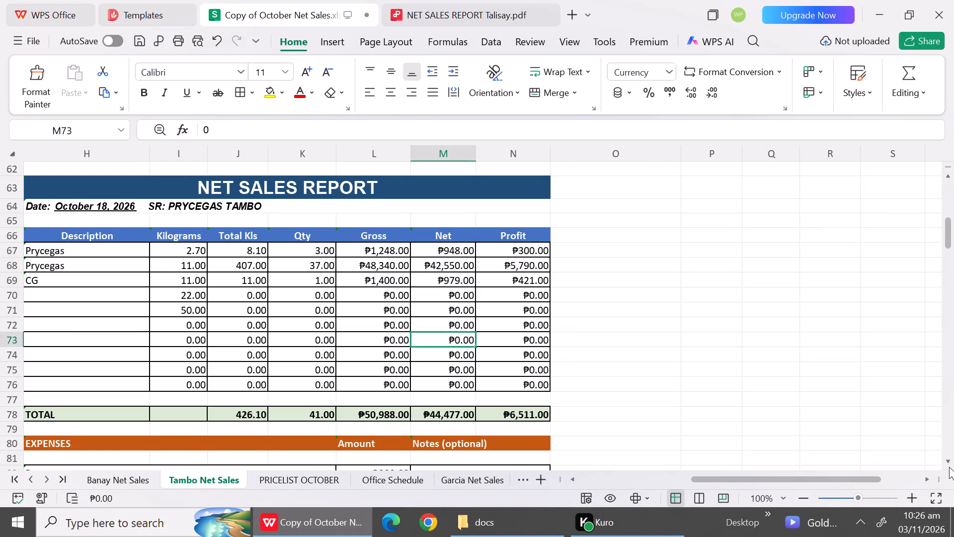
{"action": "left_click_drag", "start_coordinate": [949, 467], "coordinate": [949, 462]}
{"action": "triple_click", "coordinate": [949, 462]}
{"action": "triple_click", "coordinate": [949, 462]}
{"action": "triple_click", "coordinate": [949, 462]}
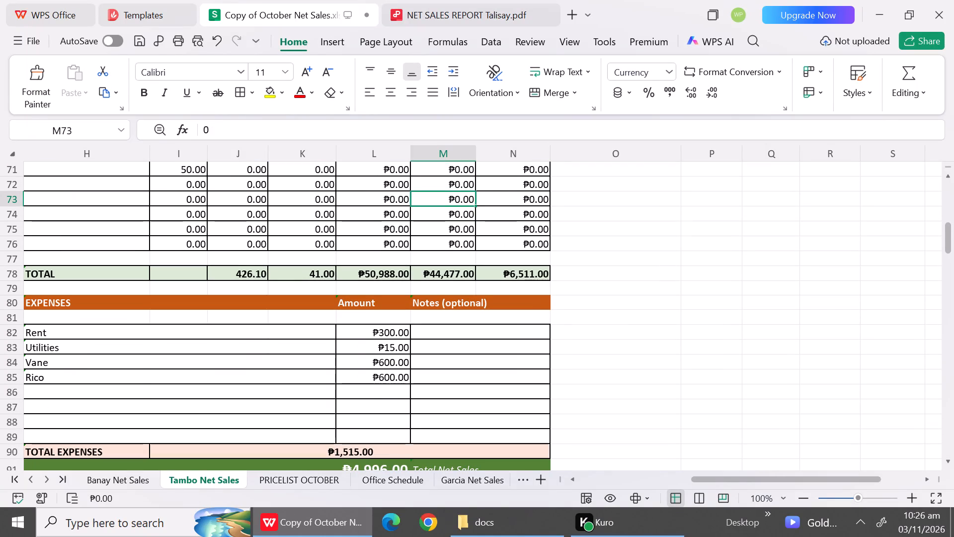
{"action": "left_click", "coordinate": [379, 330]}
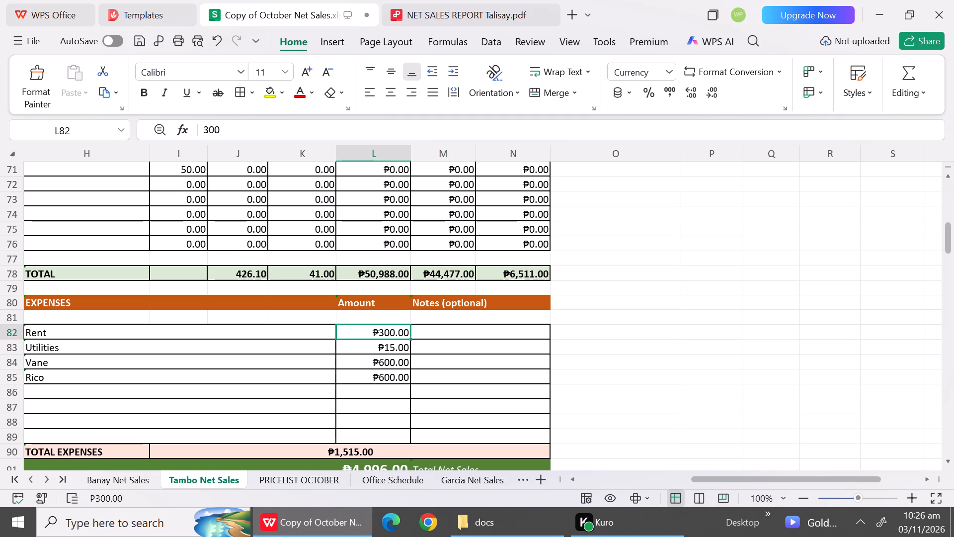
{"action": "type", "text": "167"}
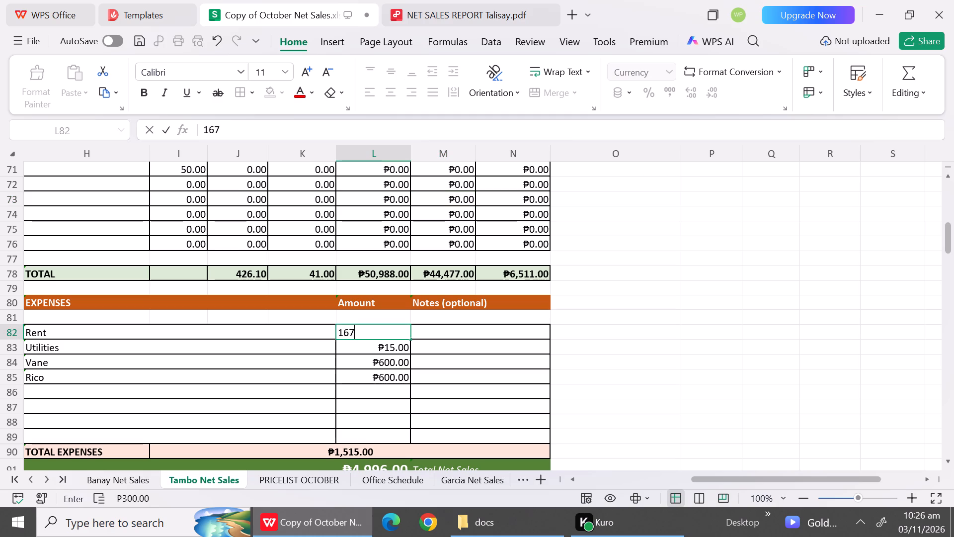
{"action": "key", "text": "Down"}
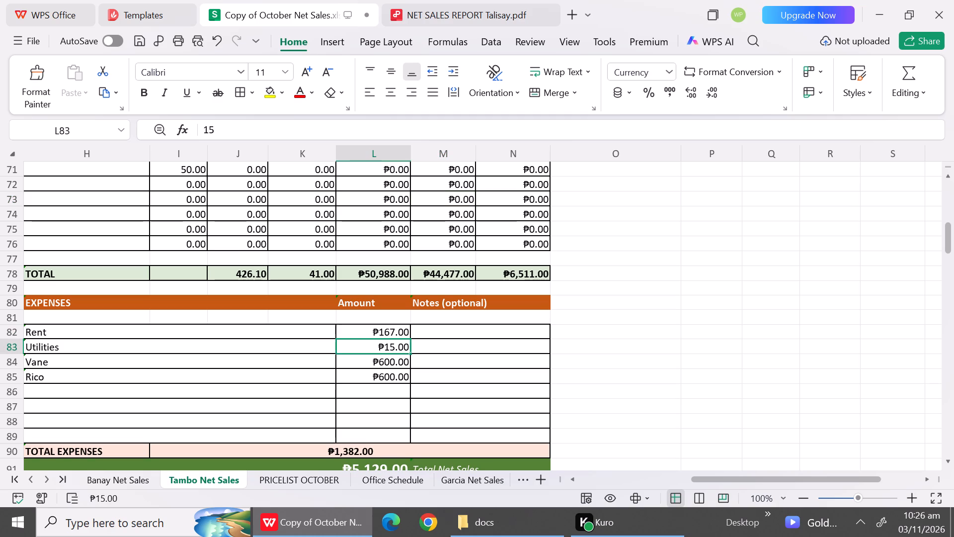
{"action": "type", "text": "17"}
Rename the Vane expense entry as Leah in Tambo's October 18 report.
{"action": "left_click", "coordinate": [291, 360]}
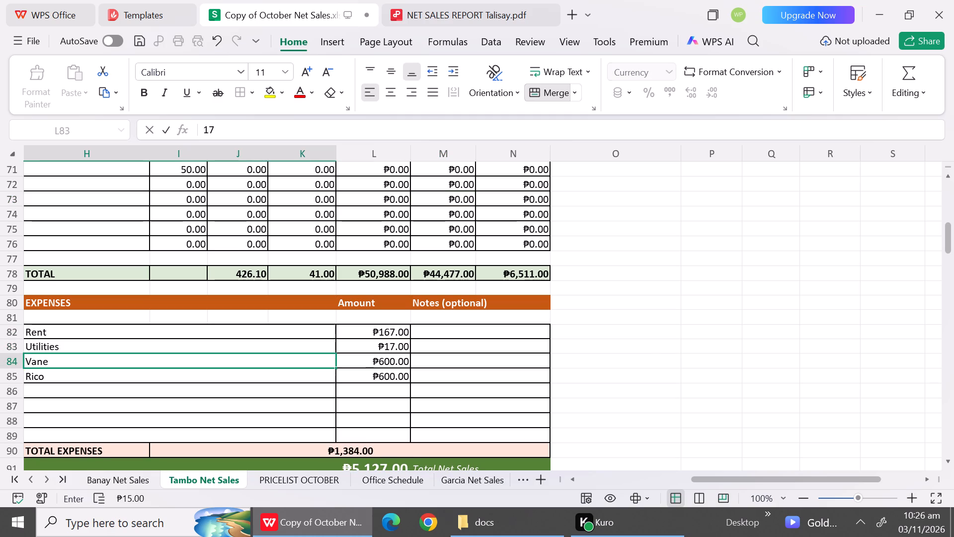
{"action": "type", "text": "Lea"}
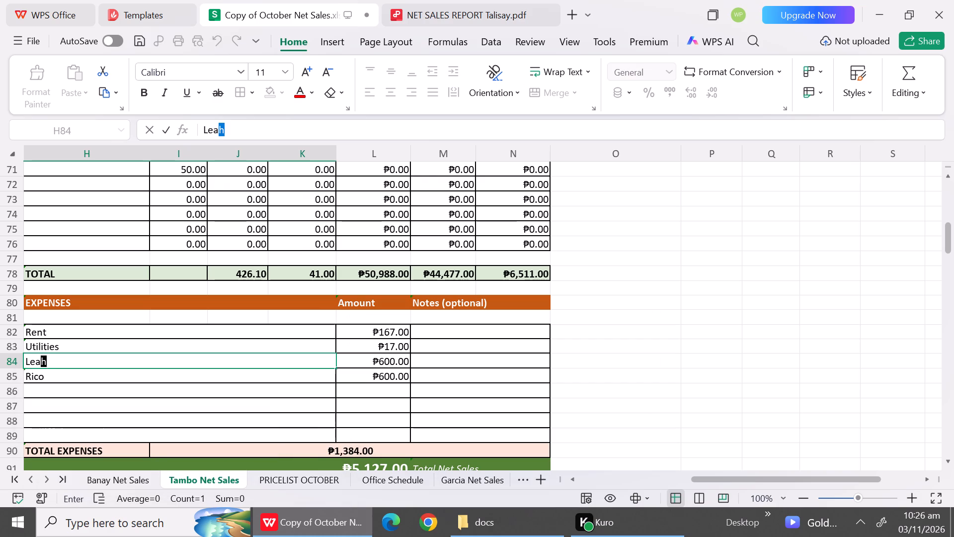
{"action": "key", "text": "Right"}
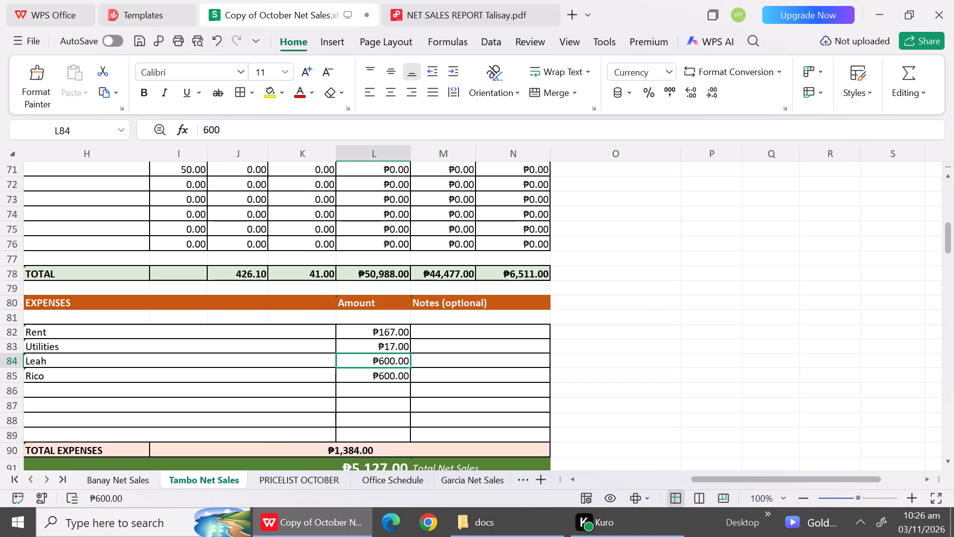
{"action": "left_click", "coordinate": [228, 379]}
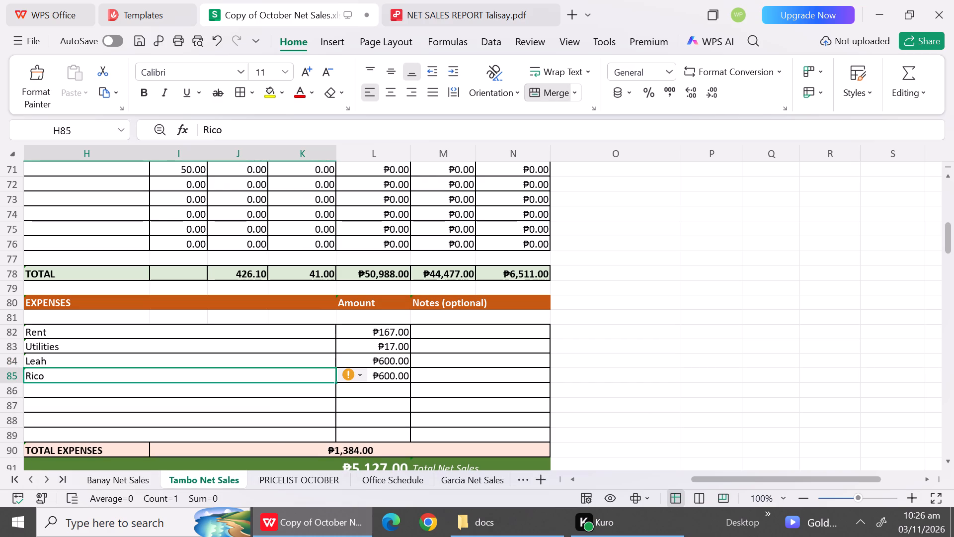
Name the expense entry below Utilities Mae Ann and set its amount to 700 in the October 18 report.
{"action": "left_click", "coordinate": [205, 356]}
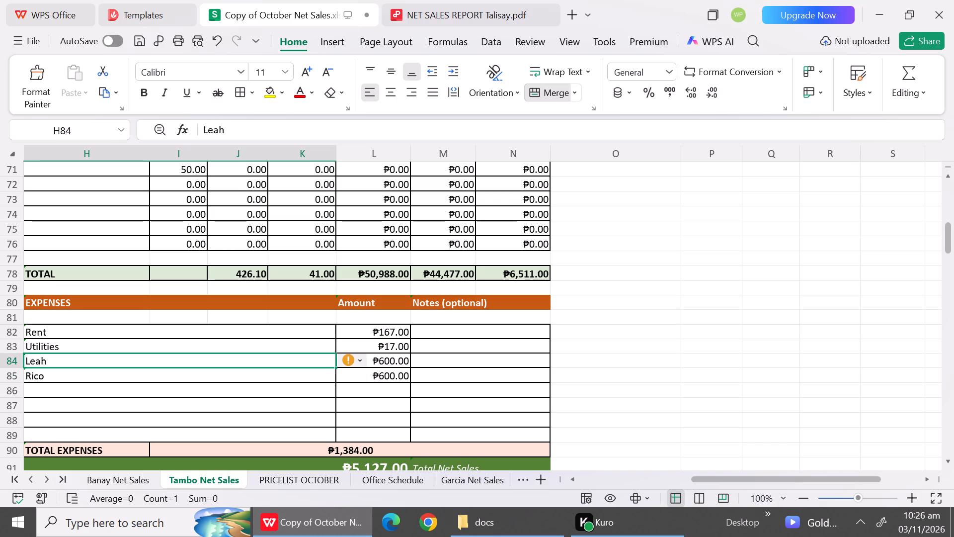
{"action": "type", "text": "Ma"}
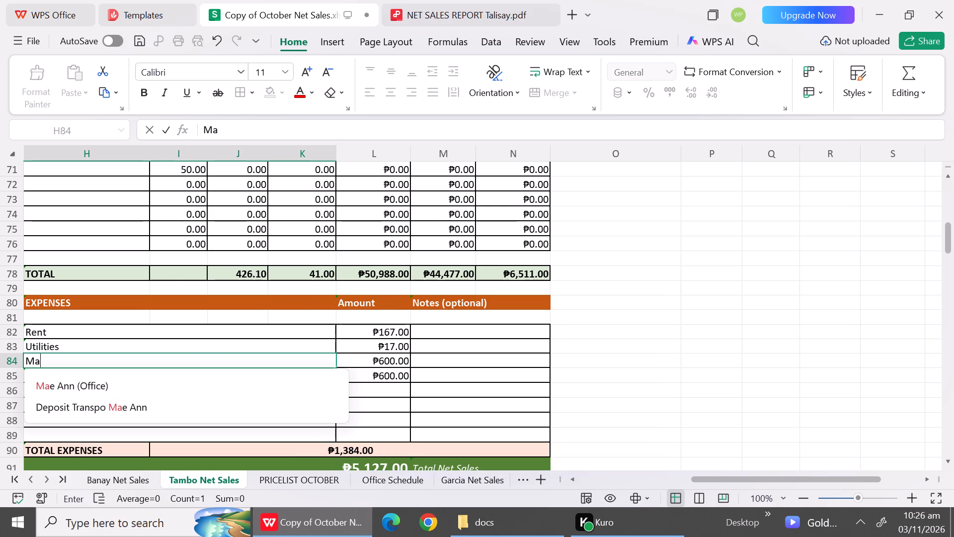
{"action": "type", "text": "e A"}
{"action": "type", "text": "nn"}
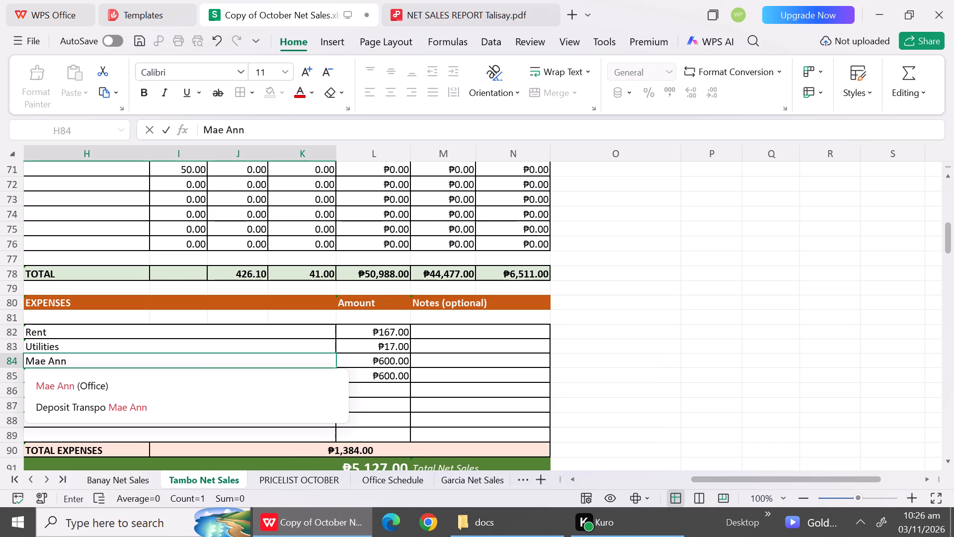
{"action": "left_click", "coordinate": [378, 361]}
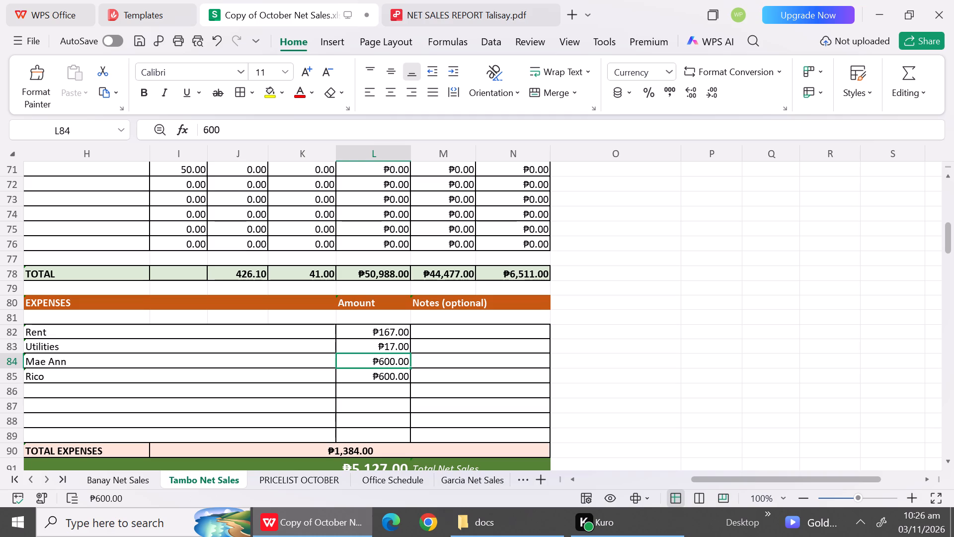
{"action": "key", "text": "7"}
{"action": "type", "text": "00"}
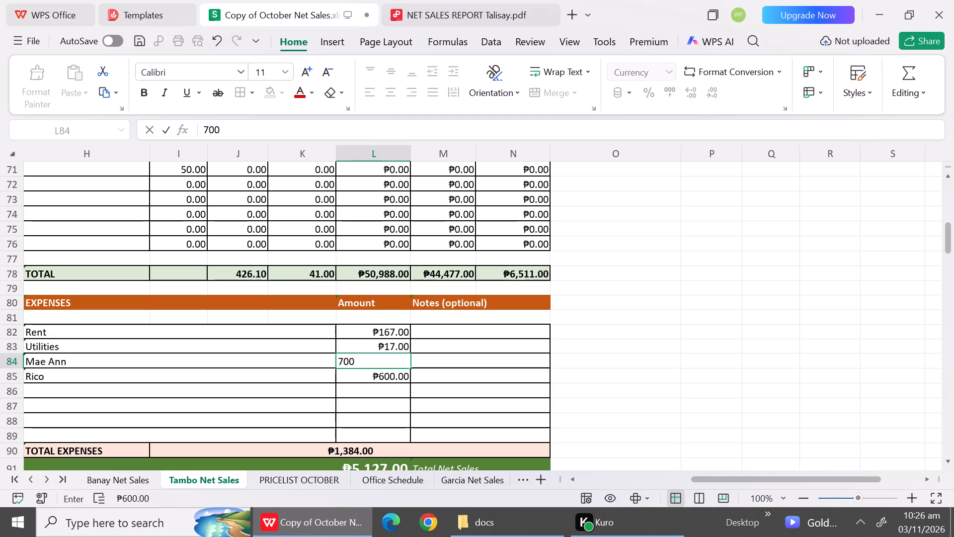
Replace the Rico expense entry with Jeffrey and set its amount to 550.
{"action": "left_click", "coordinate": [271, 379]}
{"action": "type", "text": "Jeff"}
{"action": "type", "text": "rey"}
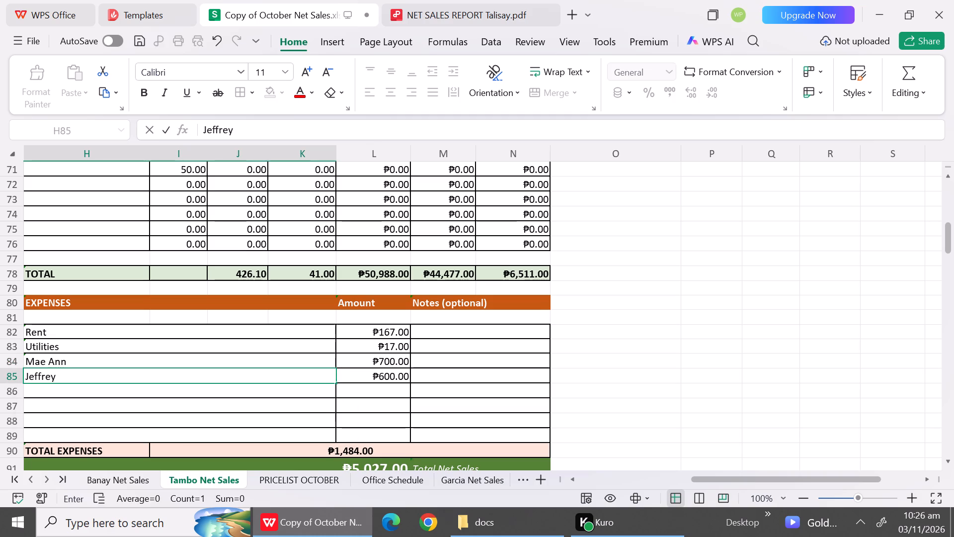
{"action": "left_click", "coordinate": [378, 380]}
{"action": "type", "text": "550"}
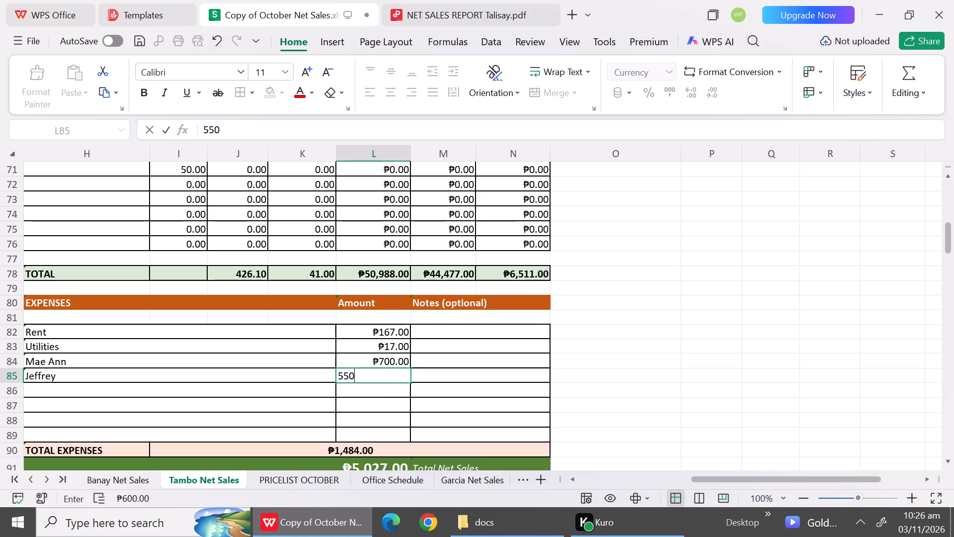
Add a Sampaguita Fuel expense of 640 below Jeffrey in the October 18 report.
{"action": "left_click", "coordinate": [307, 394]}
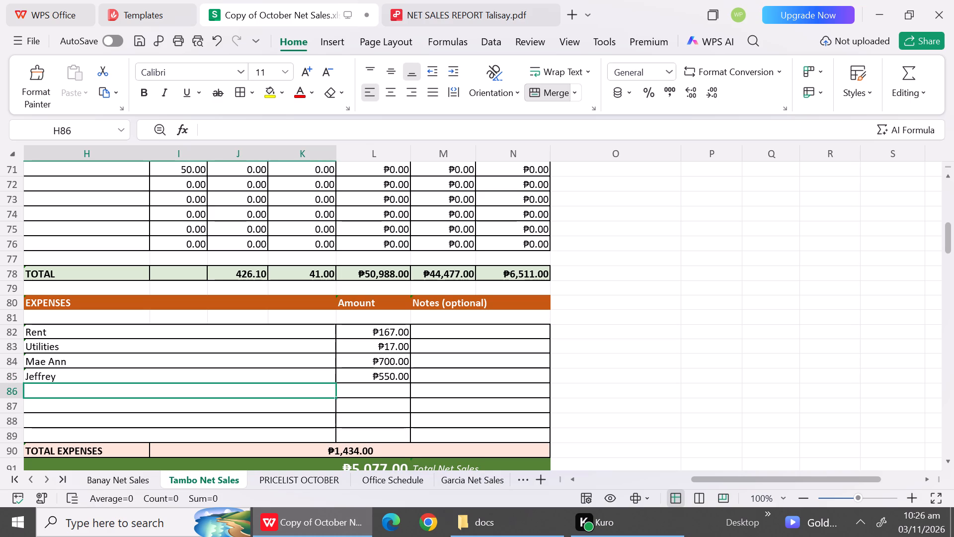
{"action": "type", "text": "Sa"}
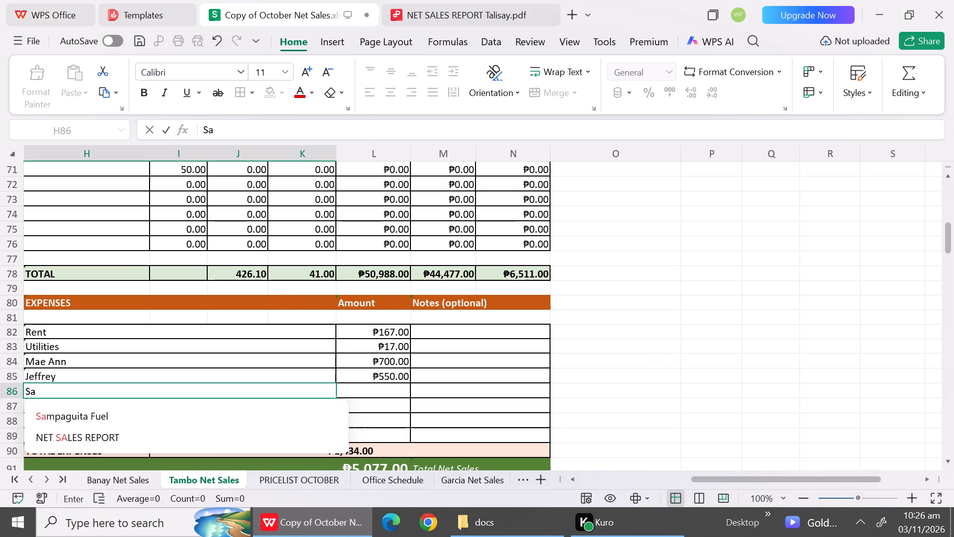
{"action": "left_click", "coordinate": [118, 414]}
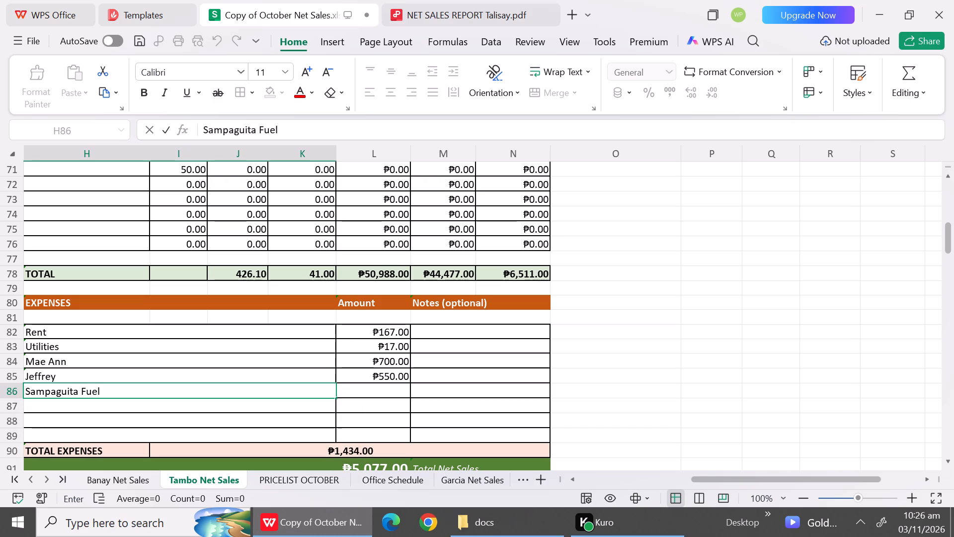
{"action": "left_click", "coordinate": [383, 394]}
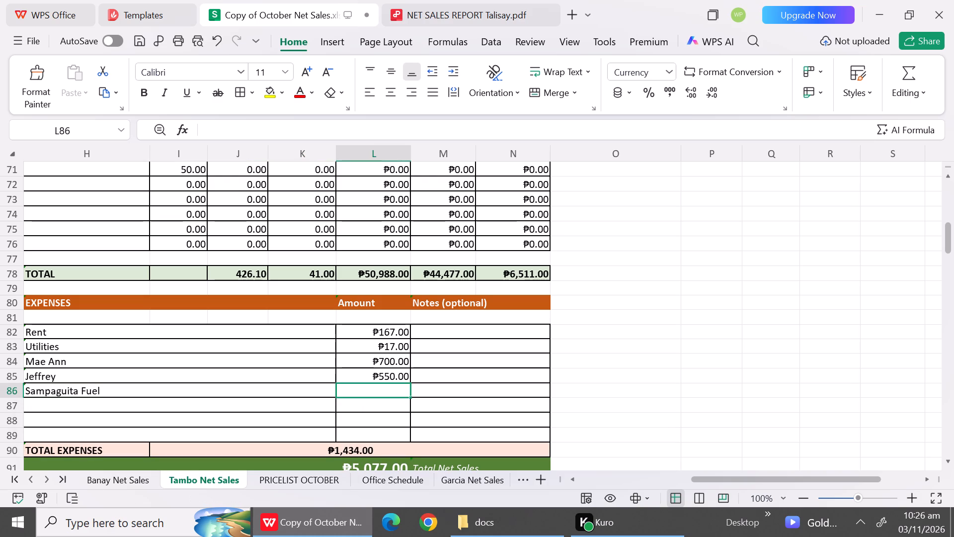
{"action": "type", "text": "640"}
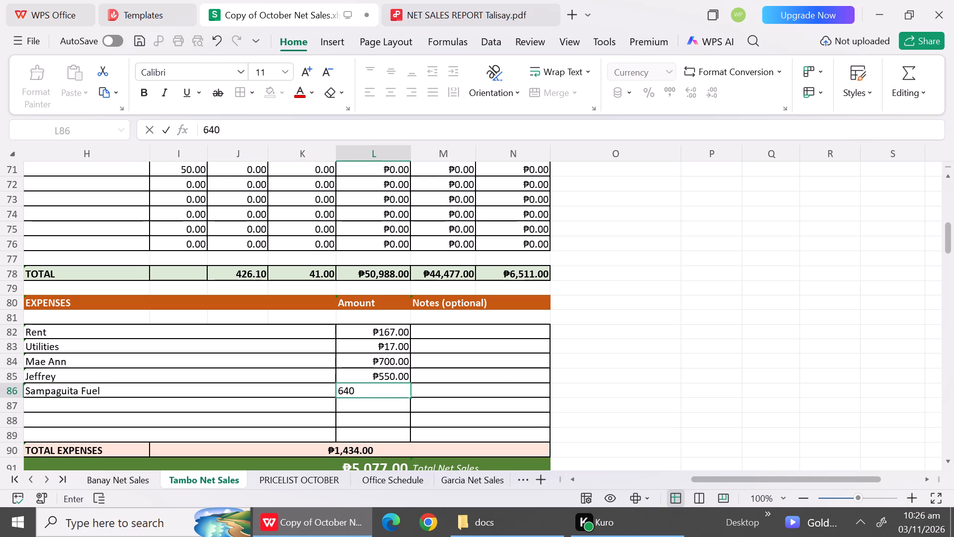
{"action": "left_click", "coordinate": [233, 424]}
Add a Hanna (Office) expense of 850 below Sampaguita Fuel.
{"action": "left_click", "coordinate": [198, 402]}
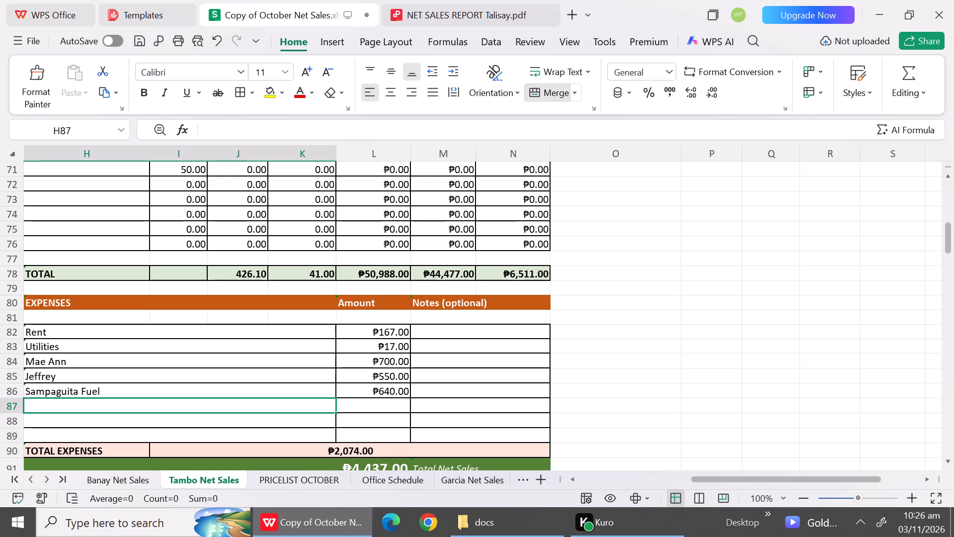
{"action": "type", "text": "Hann"}
{"action": "left_click", "coordinate": [191, 407]}
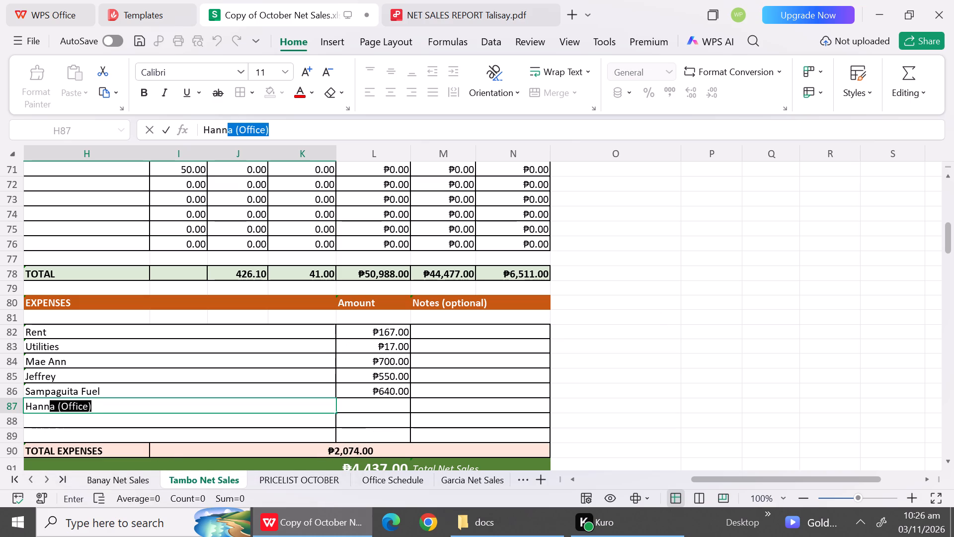
{"action": "left_click", "coordinate": [381, 407]}
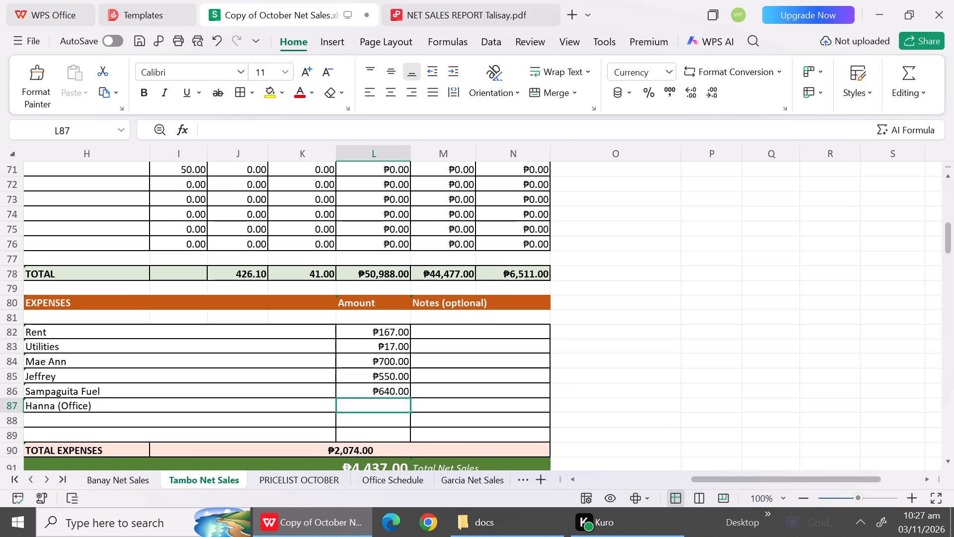
{"action": "type", "text": "850"}
{"action": "left_click", "coordinate": [452, 423]}
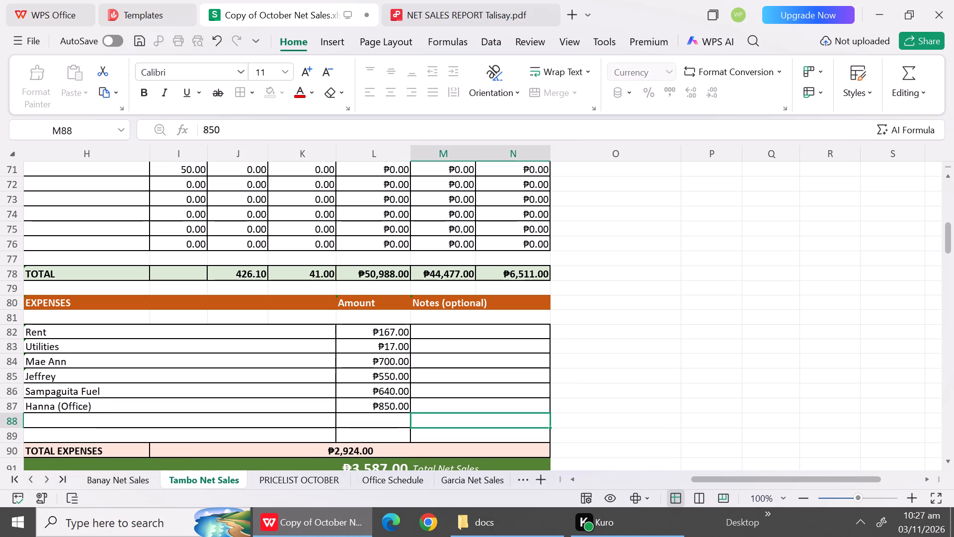
In Tambo's October 19 report, change the 11 kg DC row to Prycegas with quantity 21 and gross 28300.
{"action": "triple_click", "coordinate": [947, 460]}
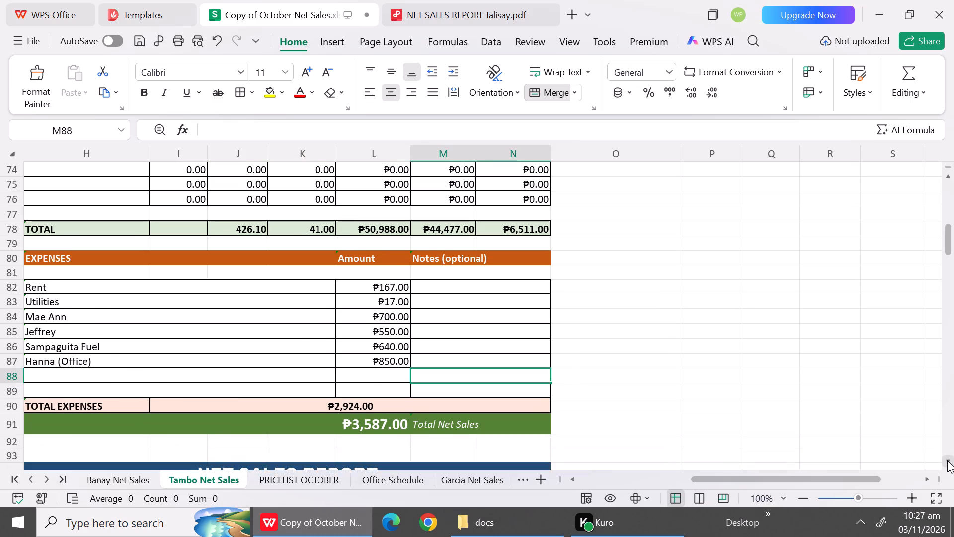
{"action": "triple_click", "coordinate": [947, 460]}
{"action": "triple_click", "coordinate": [947, 460]}
{"action": "triple_click", "coordinate": [947, 460]}
{"action": "left_click", "coordinate": [947, 460]}
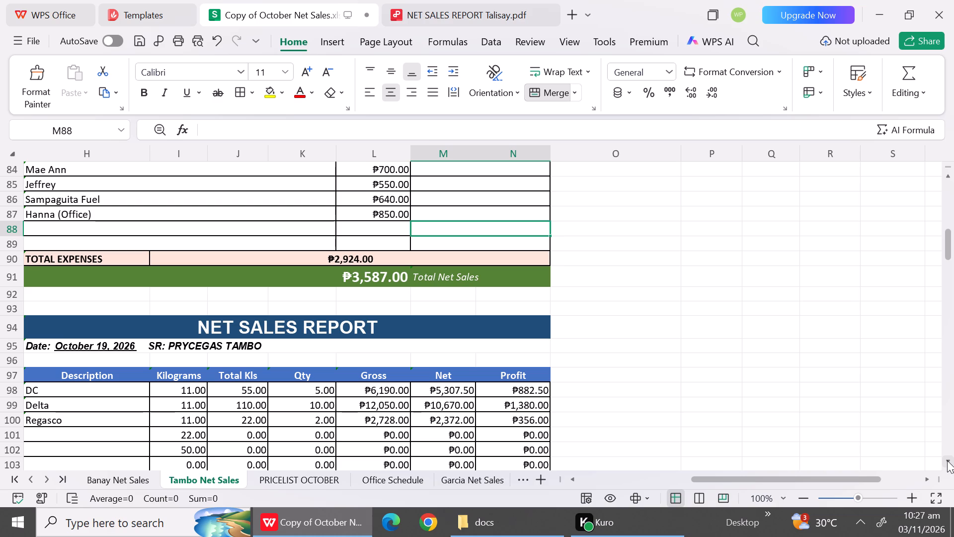
{"action": "left_click", "coordinate": [120, 392]}
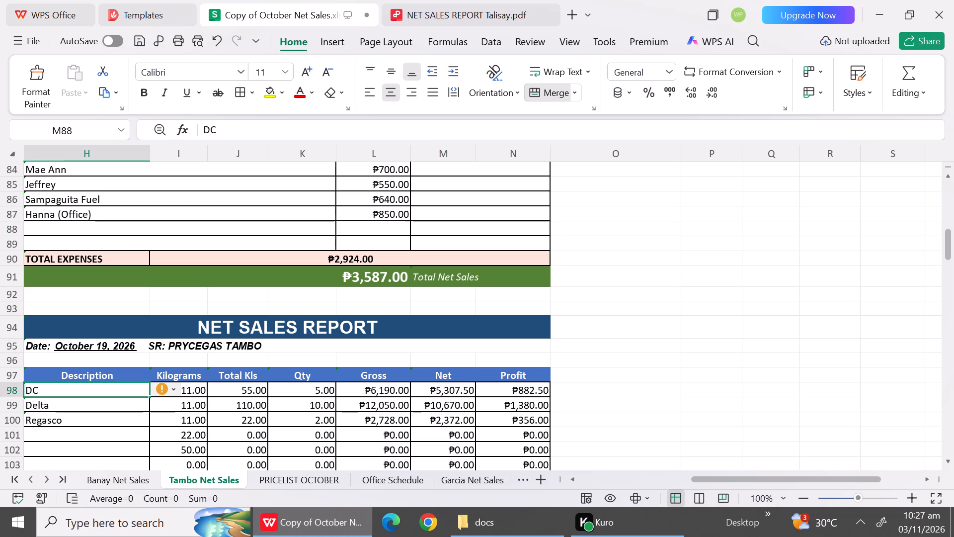
{"action": "key", "text": "shift+p"}
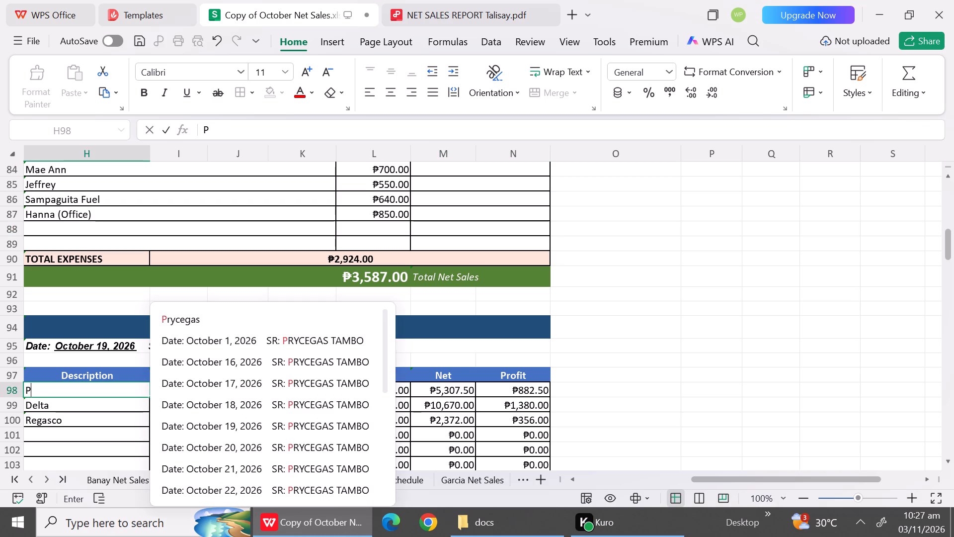
{"action": "left_click", "coordinate": [216, 311]}
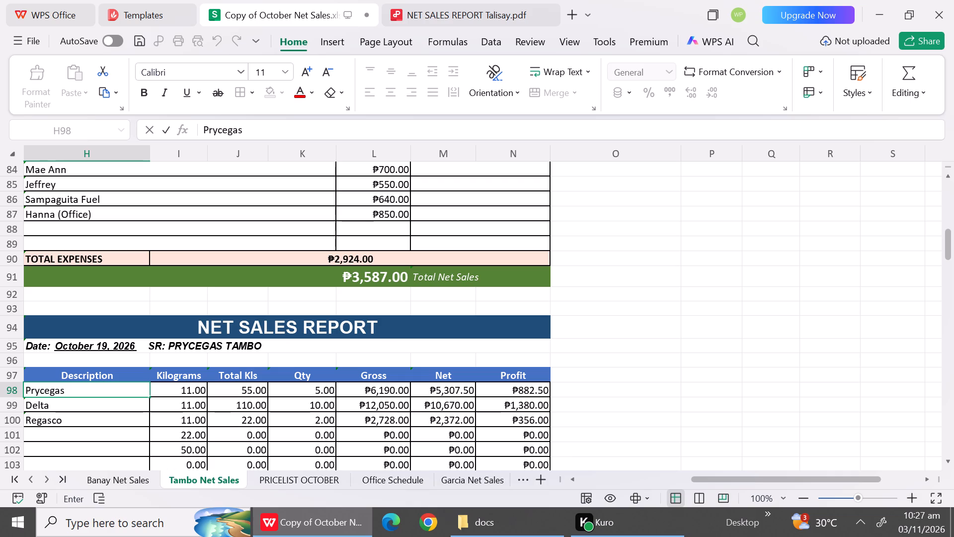
{"action": "left_click", "coordinate": [314, 389]}
{"action": "type", "text": "21"}
{"action": "left_click", "coordinate": [371, 393]}
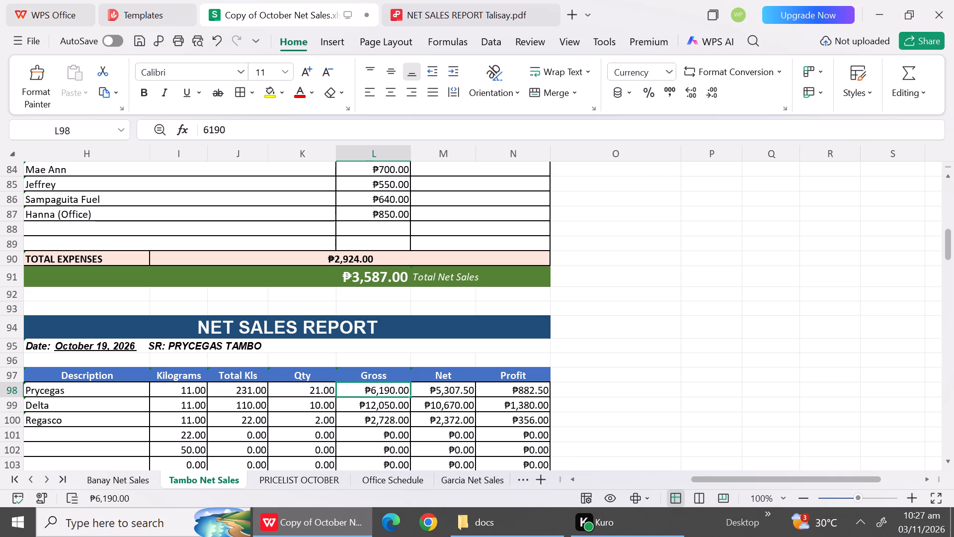
{"action": "type", "text": "28300"}
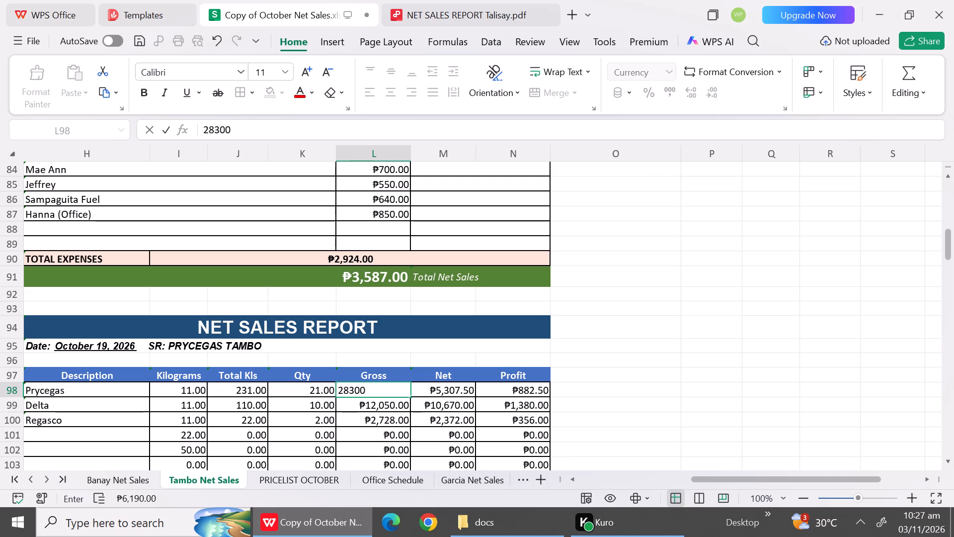
Change the October 19 Delta row to SG with a quantity of 2 and a gross of 2600.
{"action": "left_click", "coordinate": [95, 408]}
{"action": "type", "text": "SG"}
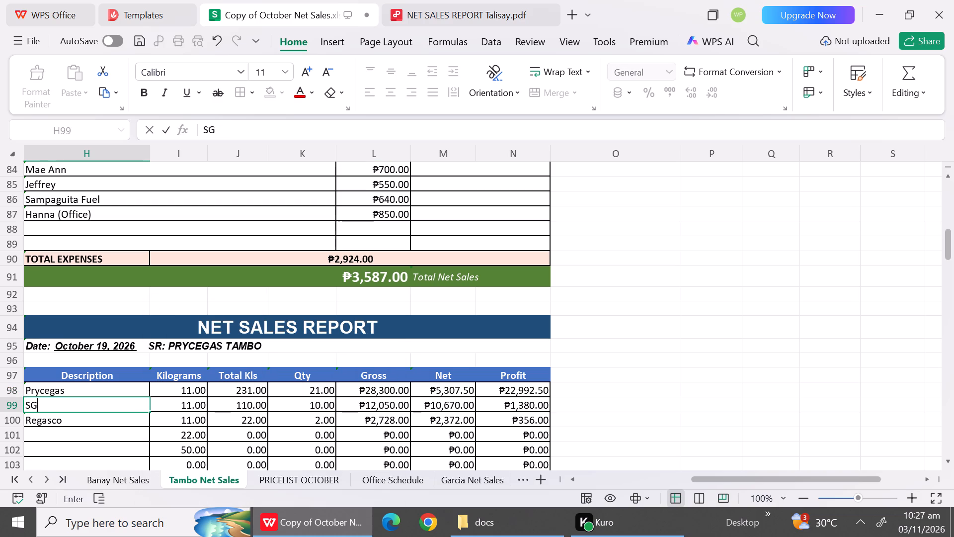
{"action": "left_click", "coordinate": [303, 407]}
{"action": "key", "text": "2"}
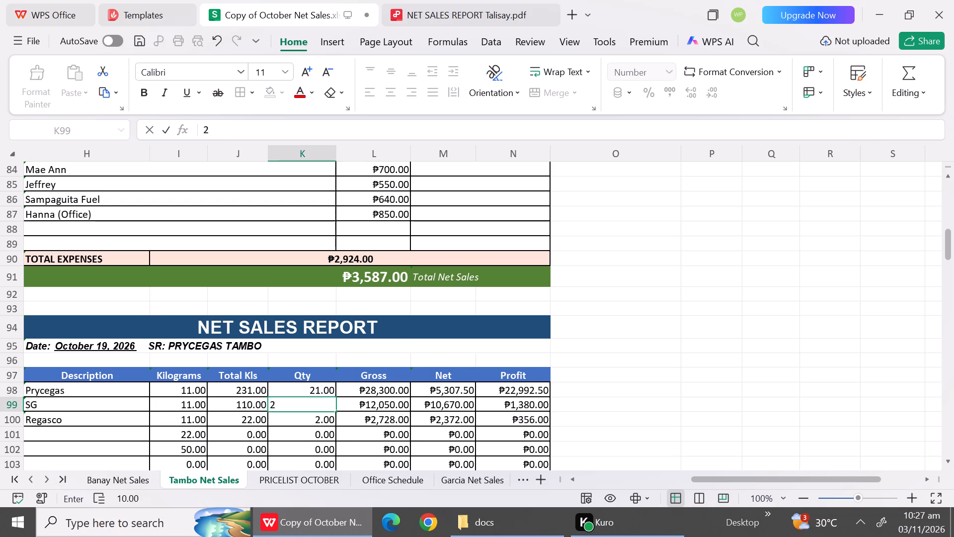
{"action": "left_click", "coordinate": [386, 407]}
{"action": "type", "text": "2600"}
{"action": "left_click", "coordinate": [352, 444]}
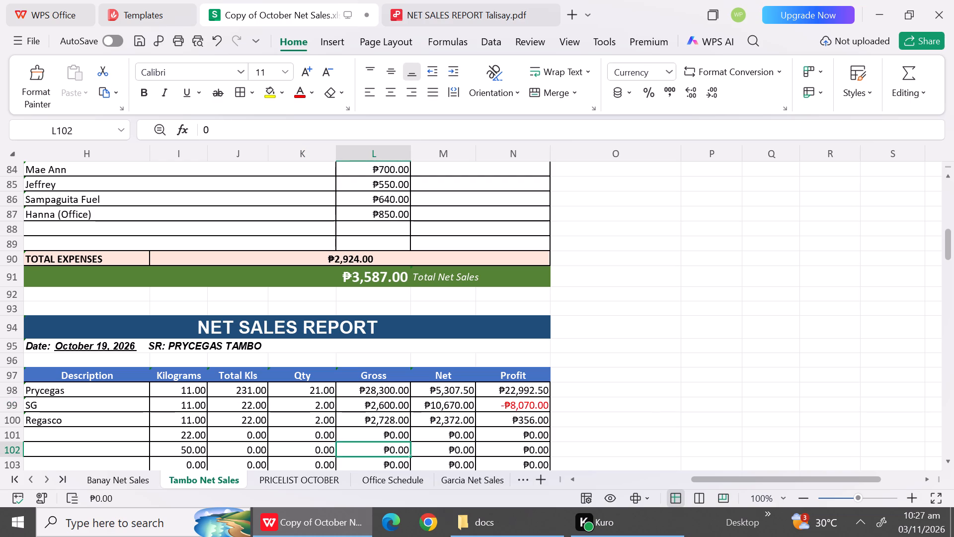
Change the October 19 Regasco row to Prycegas and set its kilograms to 50.
{"action": "left_click", "coordinate": [100, 420]}
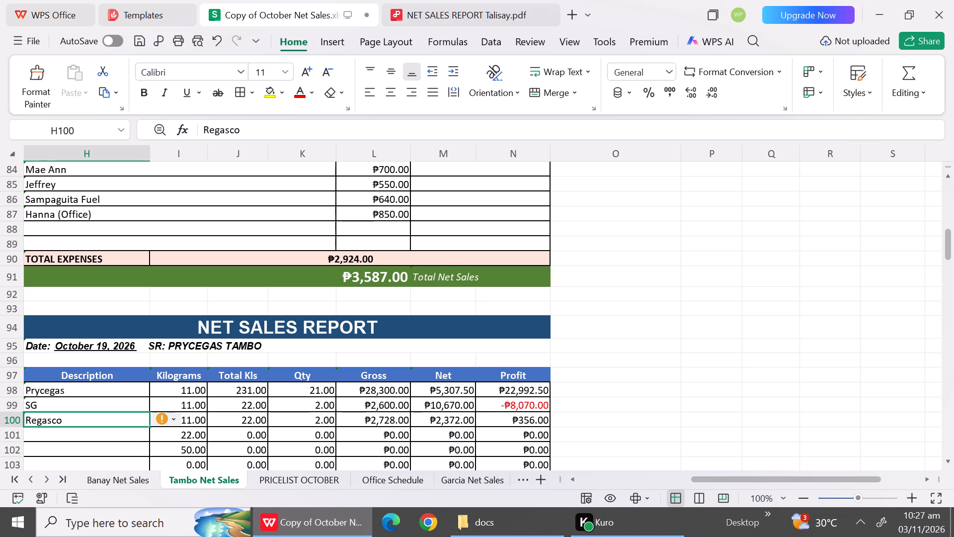
{"action": "key", "text": "shift+p"}
{"action": "left_click", "coordinate": [219, 320]}
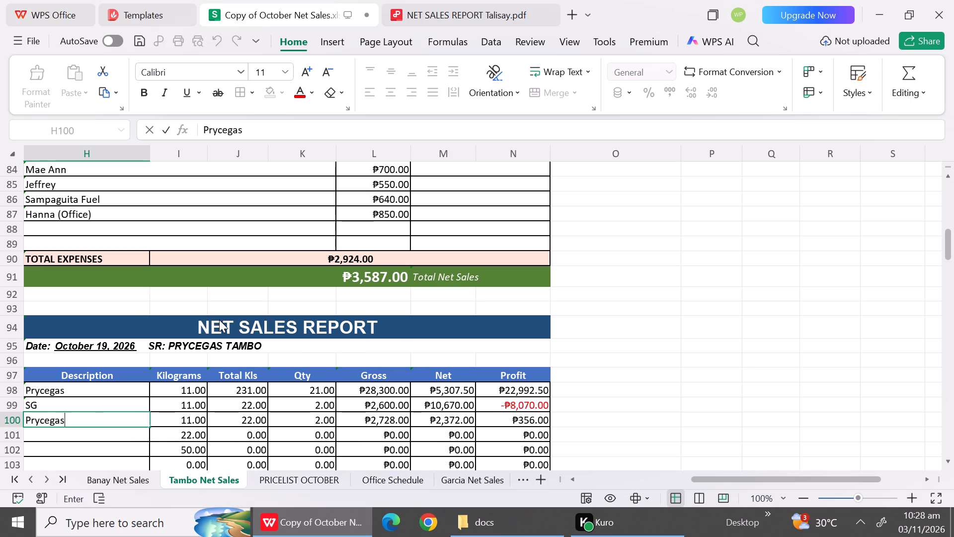
{"action": "left_click", "coordinate": [190, 420]}
{"action": "type", "text": "50"}
Set the kilograms to 0 in the two blank 22 kg and 50 kg rows of the October 19 report.
{"action": "left_click", "coordinate": [190, 439]}
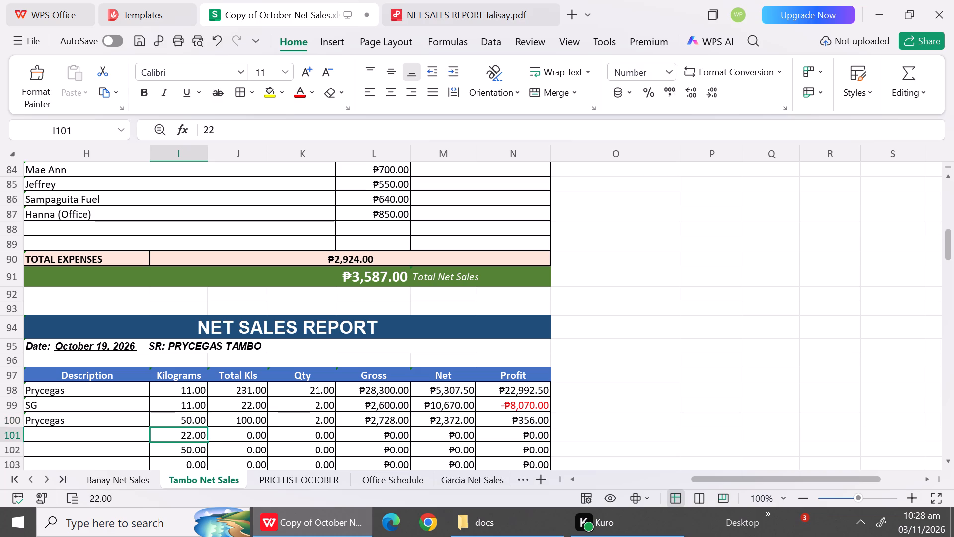
{"action": "key", "text": "0"}
{"action": "left_click", "coordinate": [191, 450]}
{"action": "key", "text": "0"}
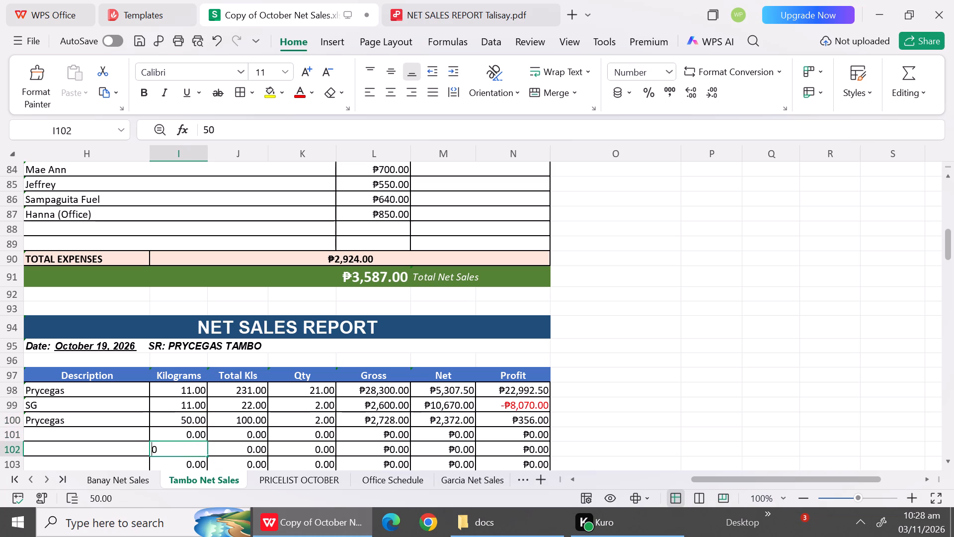
Set the gross of the 50 kg Prycegas row in Tambo's October 19 report to 11900.
{"action": "left_click", "coordinate": [285, 449]}
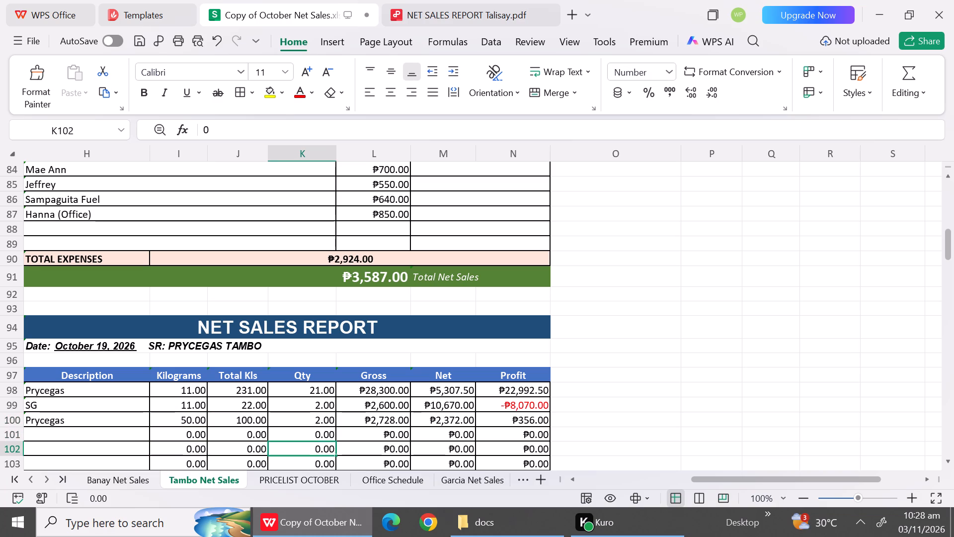
{"action": "left_click", "coordinate": [365, 426]}
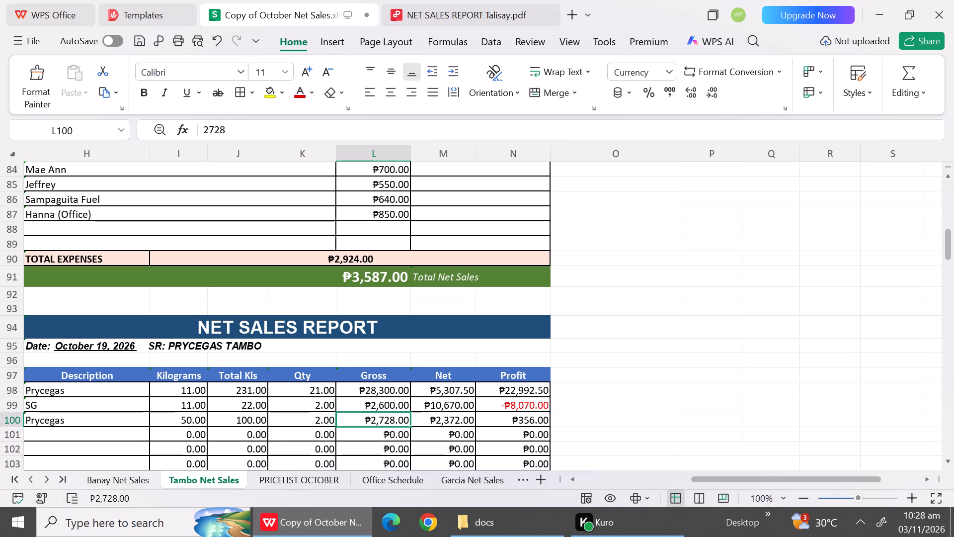
{"action": "type", "text": "11900"}
{"action": "left_click", "coordinate": [432, 435]}
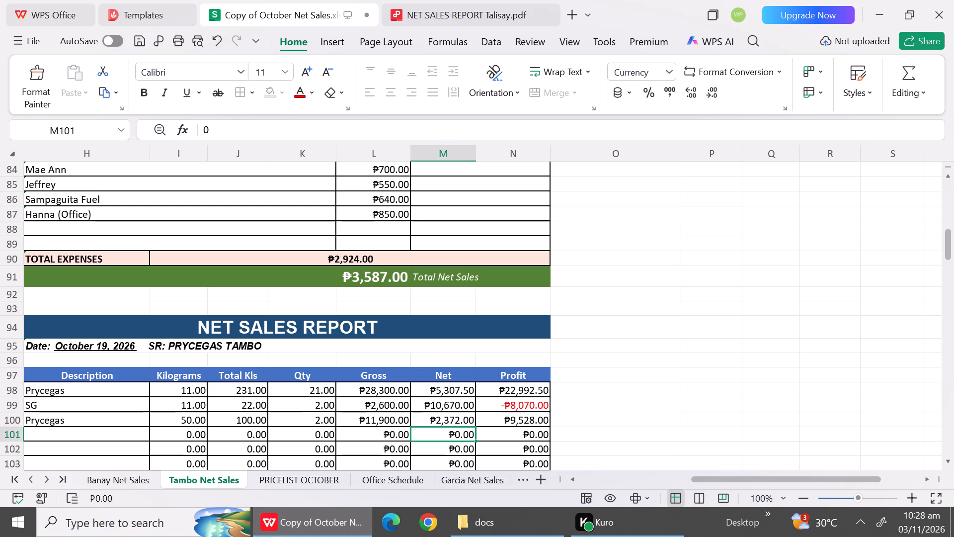
Consult the October pricelist for the 11 kg cost and set the October 19 SG row's net to 2123 in Tambo's report.
{"action": "left_click", "coordinate": [434, 408]}
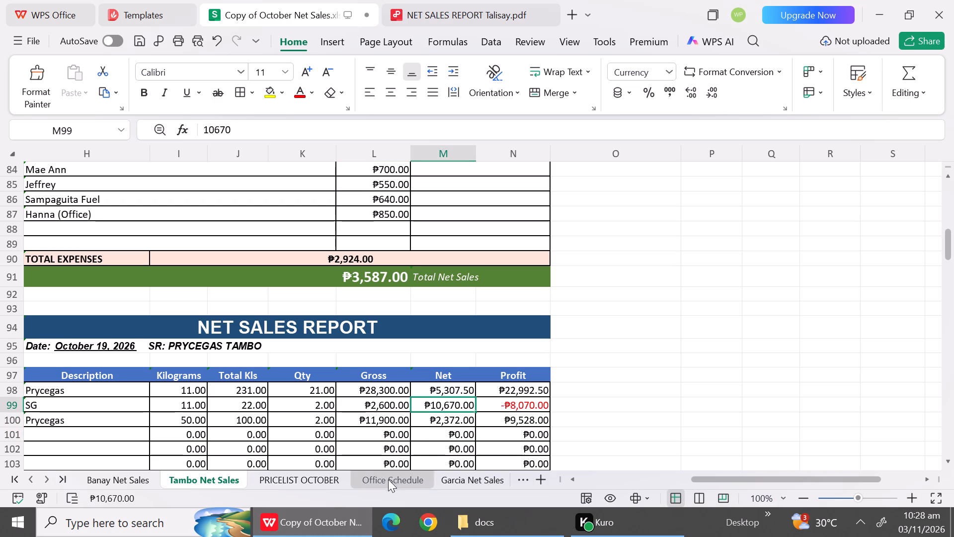
{"action": "left_click", "coordinate": [316, 472]}
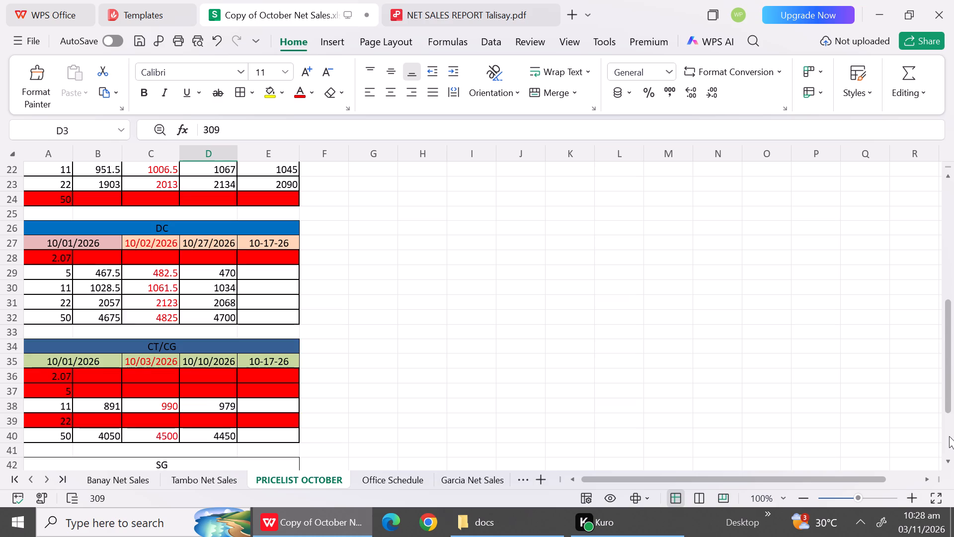
{"action": "left_click", "coordinate": [949, 436]}
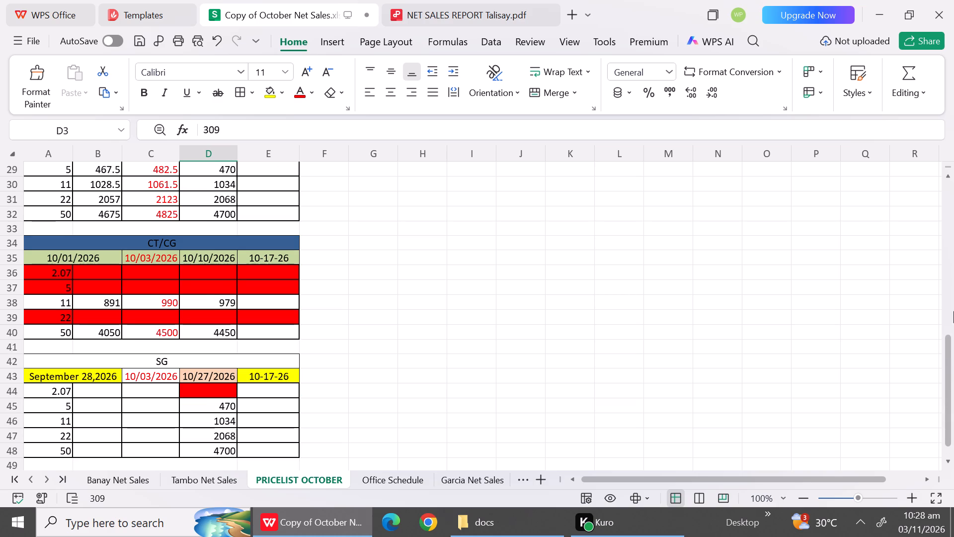
{"action": "left_click", "coordinate": [948, 283]}
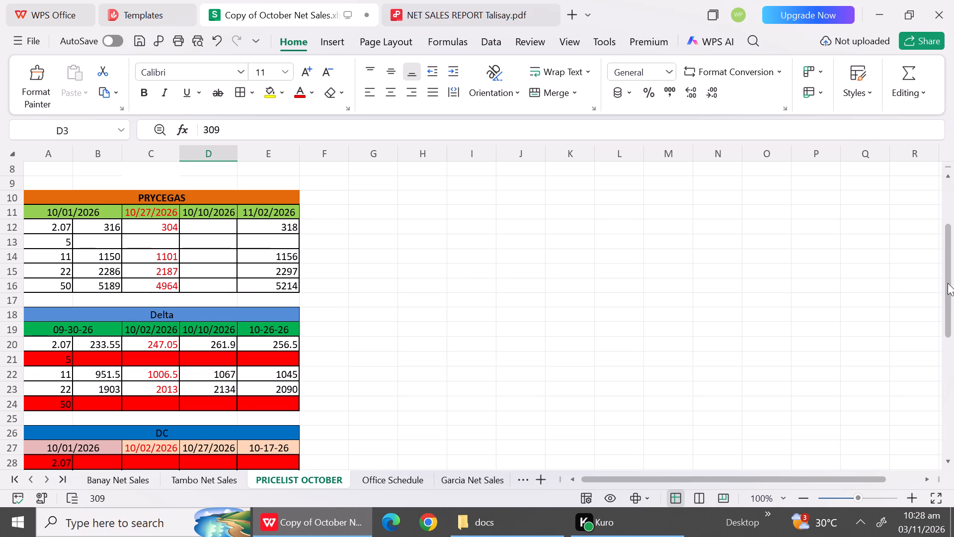
{"action": "triple_click", "coordinate": [949, 458]}
{"action": "left_click", "coordinate": [949, 458]}
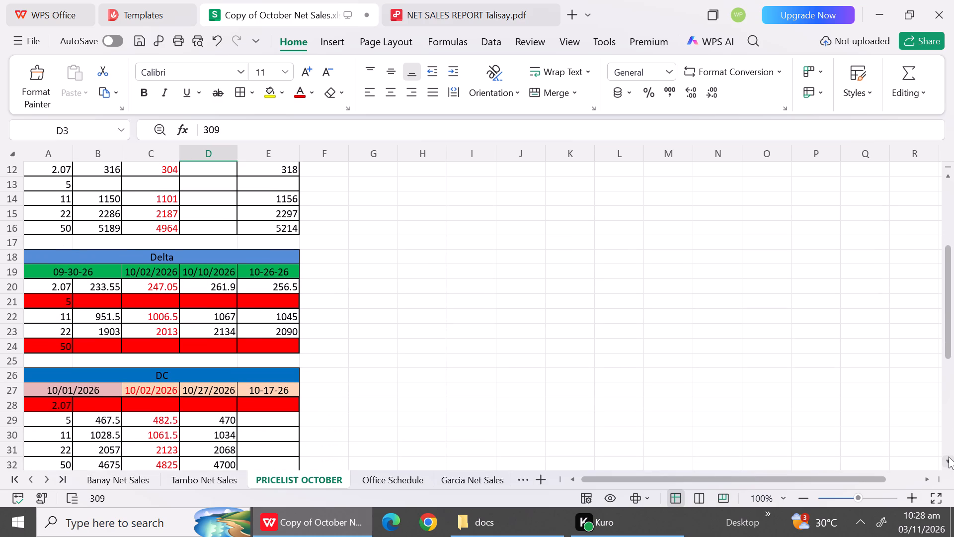
{"action": "left_click", "coordinate": [202, 480]}
{"action": "type", "text": "21"}
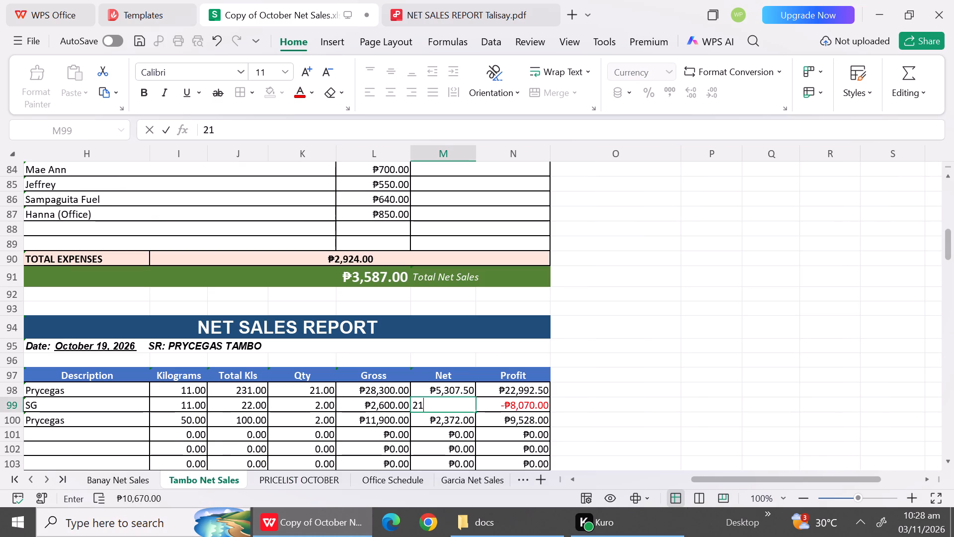
{"action": "type", "text": "23"}
{"action": "left_click", "coordinate": [458, 439]}
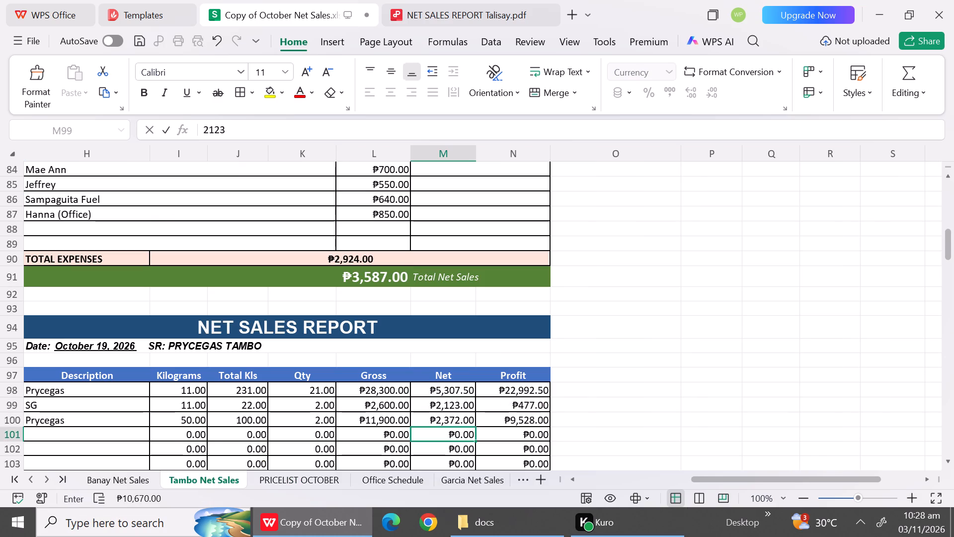